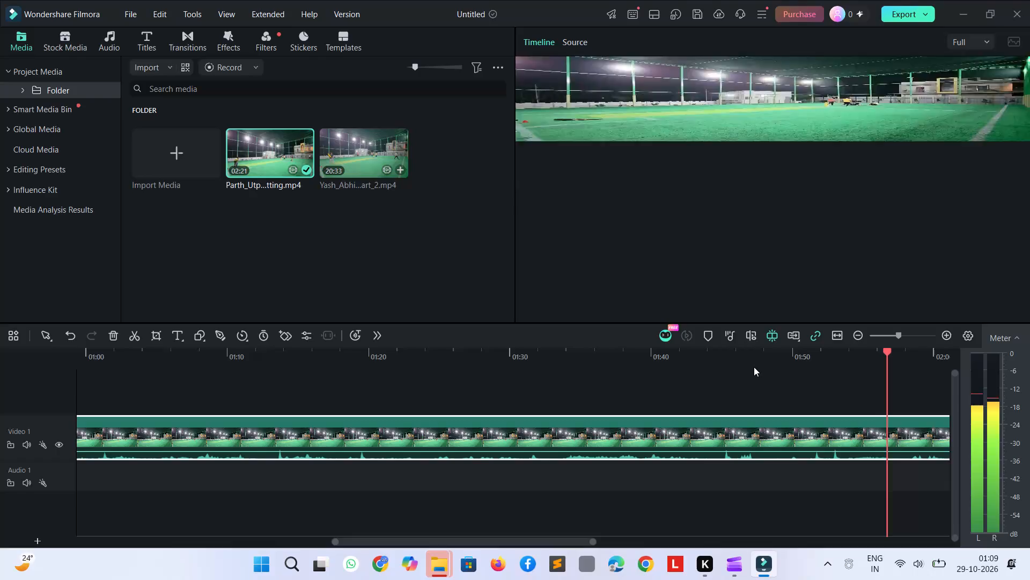
Find the batter's shot in the batting clip and split the clip at 00:01:46:21.
key(space)
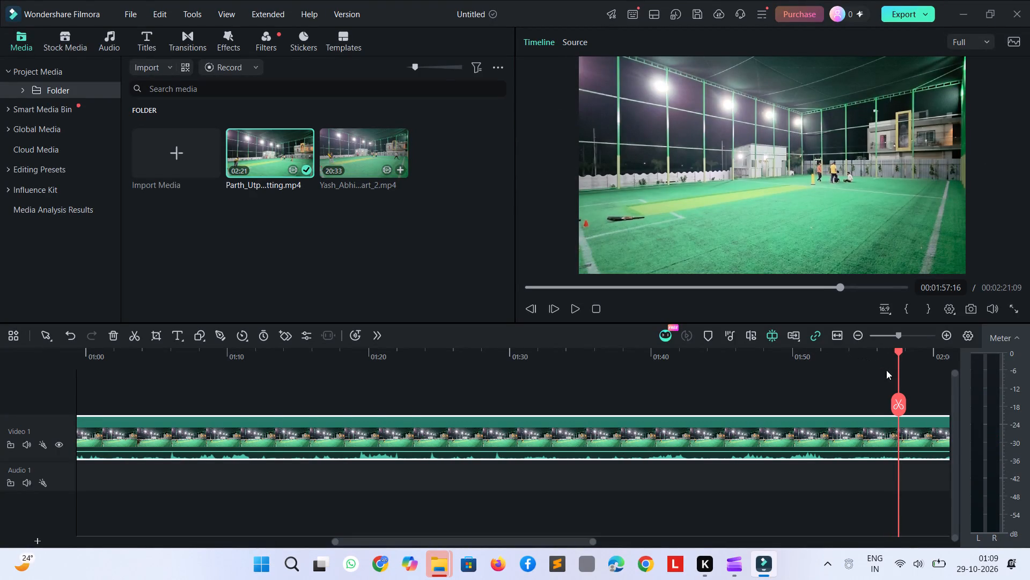
drag(899, 375, 840, 377)
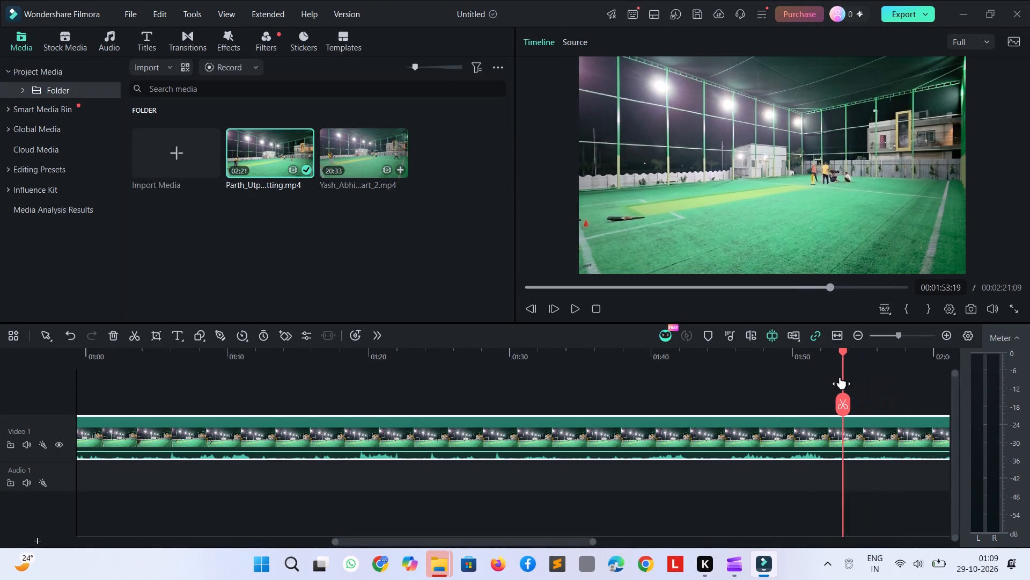
drag(840, 377, 768, 382)
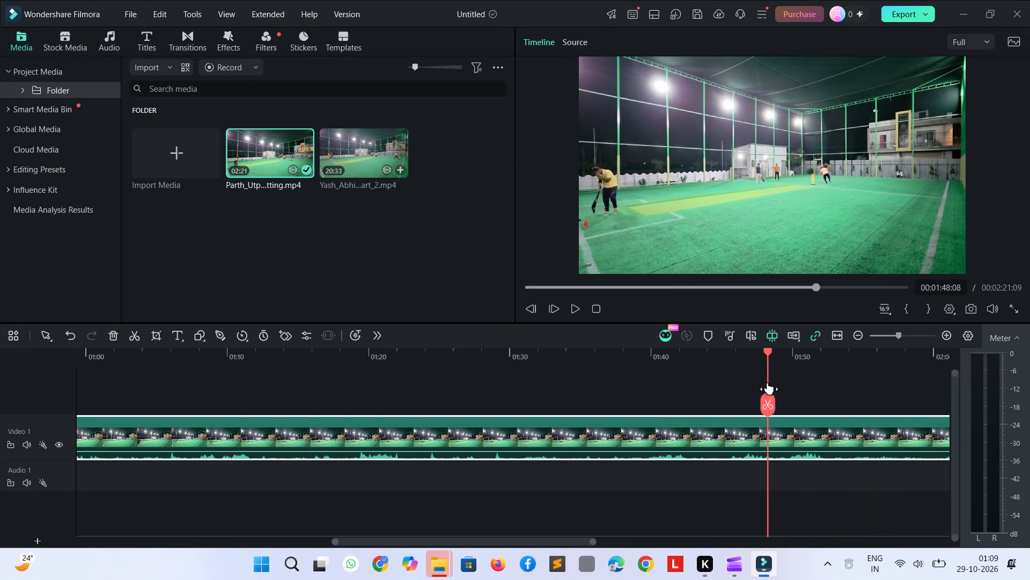
drag(768, 360, 749, 364)
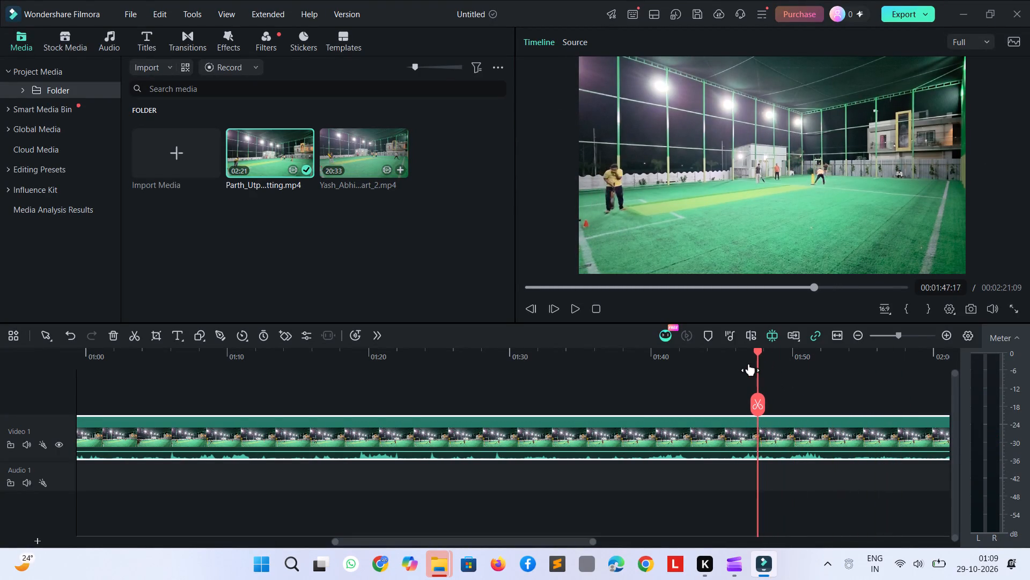
drag(749, 364, 705, 368)
key(space)
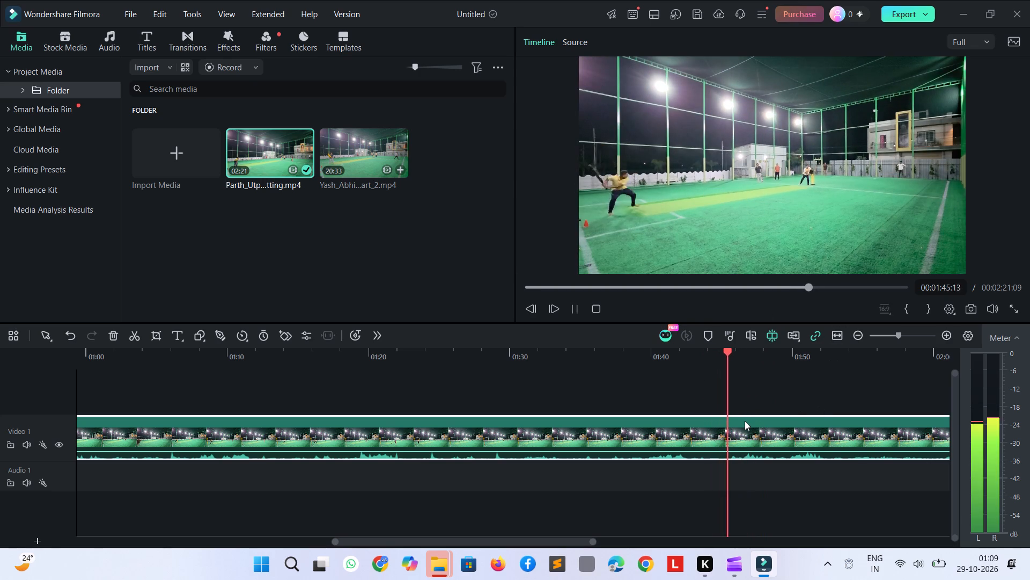
key(space)
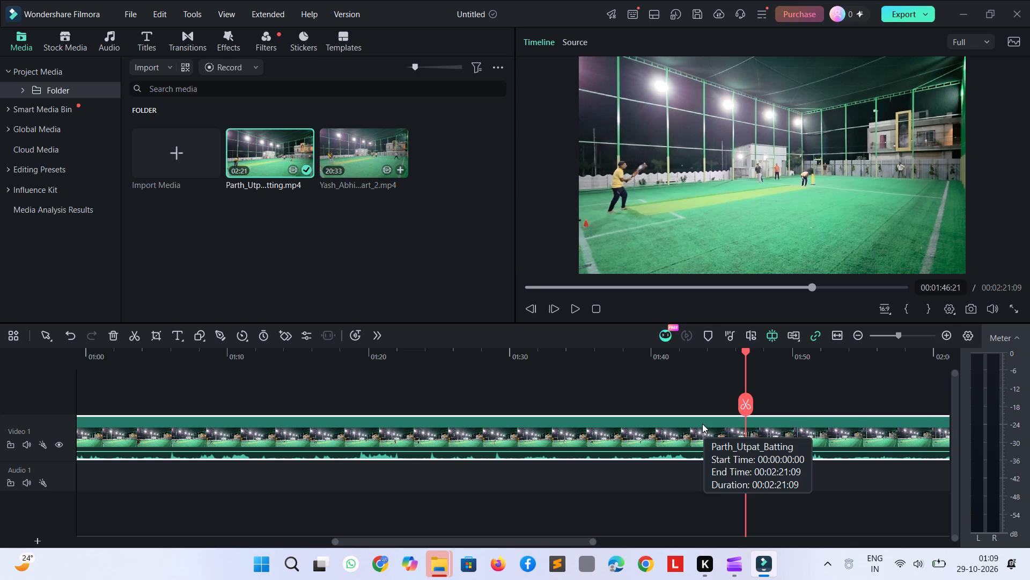
key(ctrl+b)
key(ctrl+b)
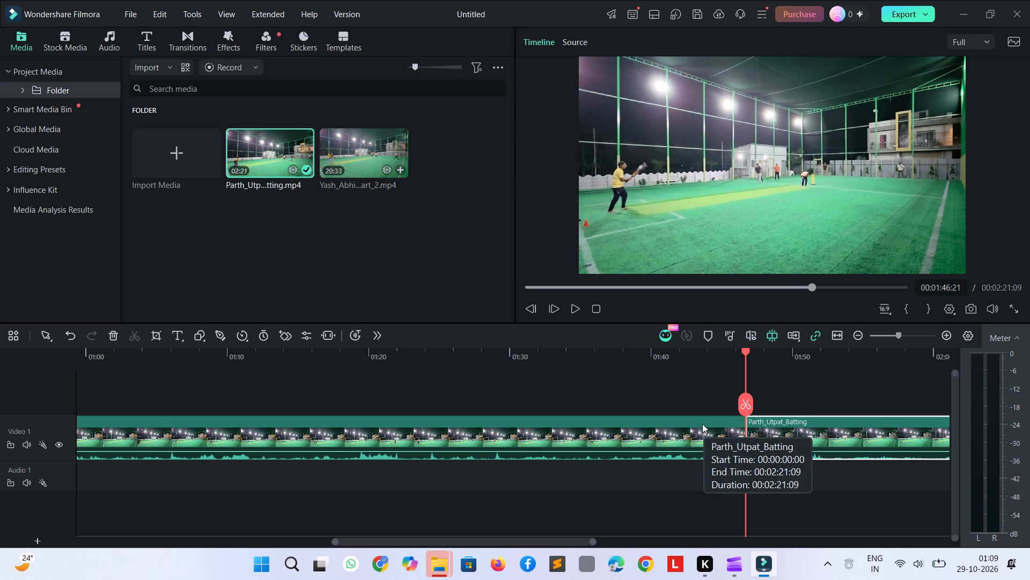
Play on from the first cut and split the batting clip again at 00:01:53:06.
key(space)
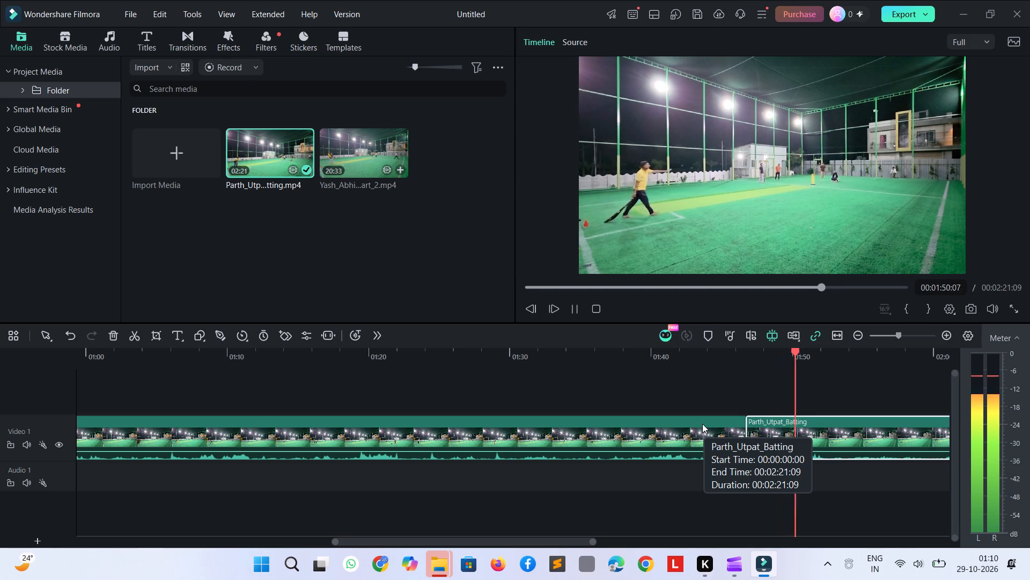
key(space)
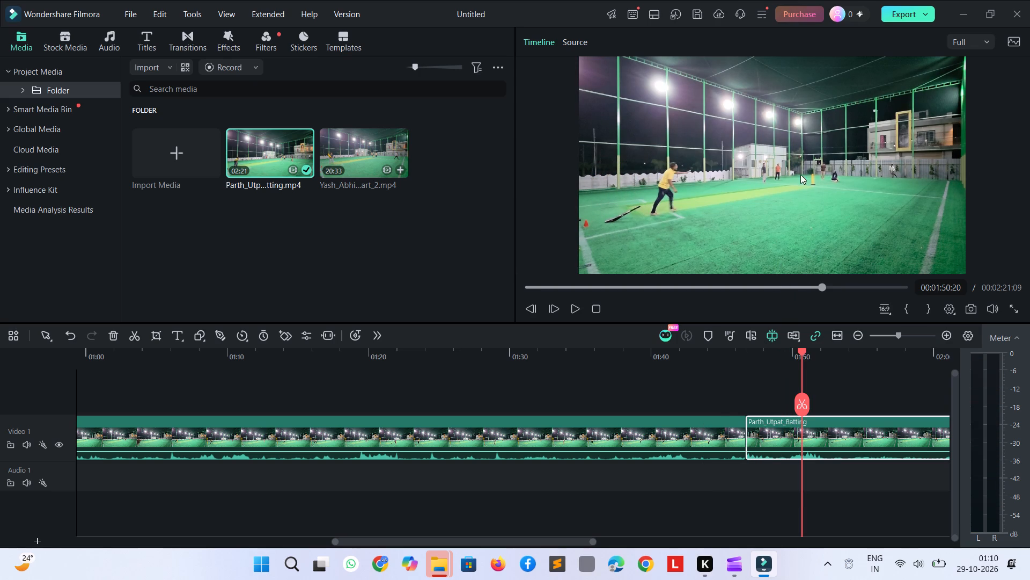
key(space)
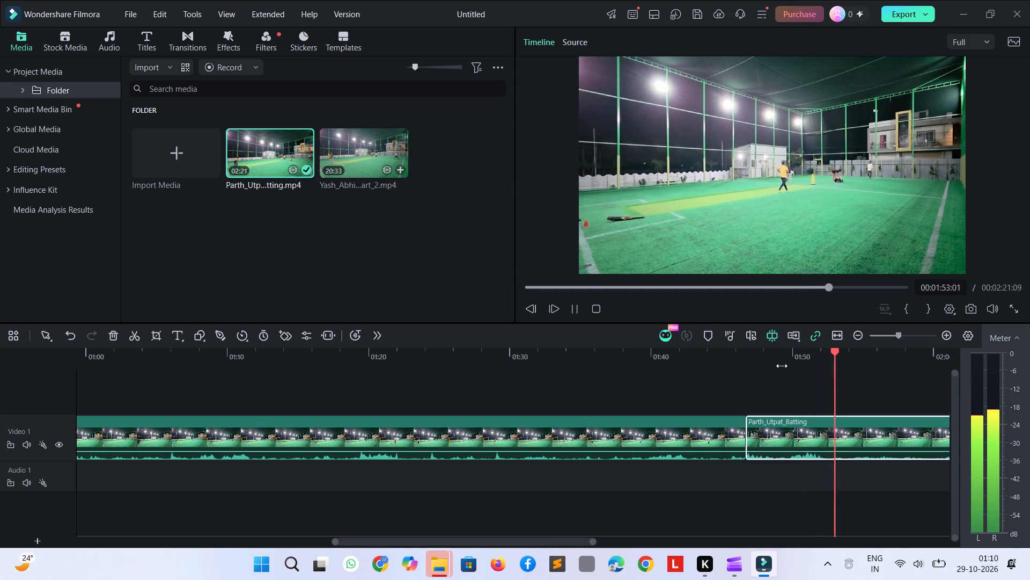
key(space)
key(ctrl+b)
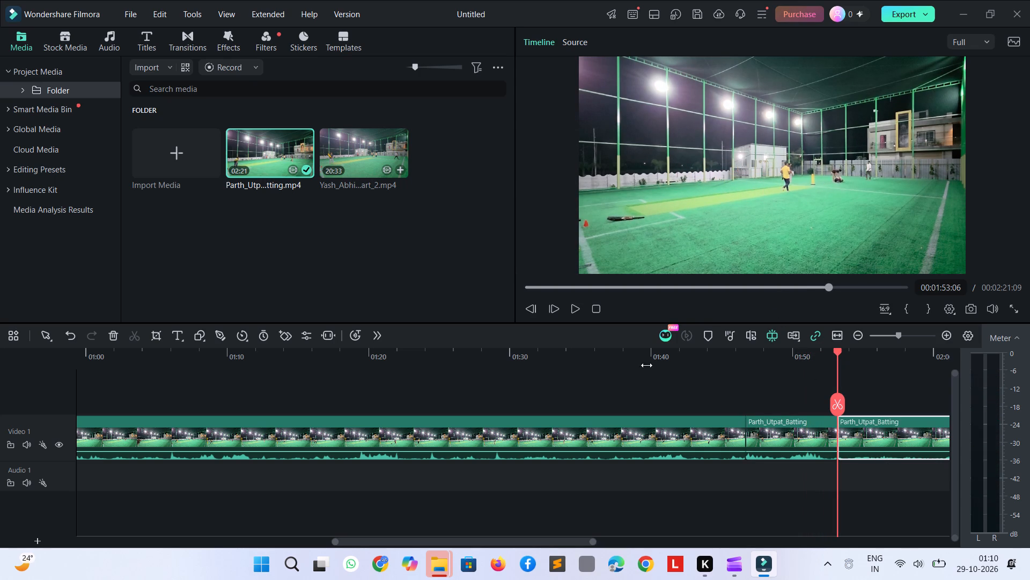
Add a keyframe at the start of the segment beginning at 00:01:53:06.
click(284, 341)
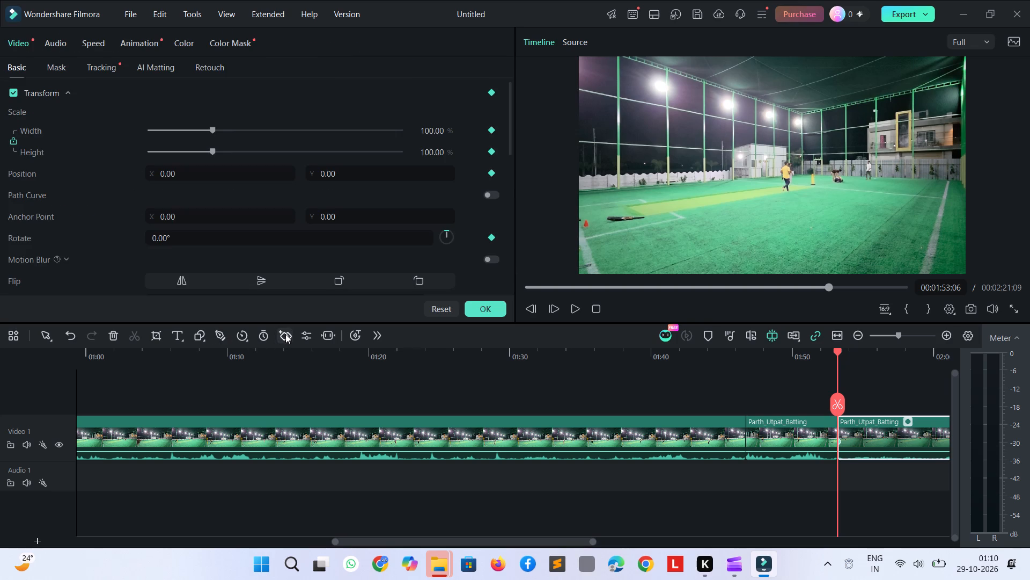
Play through the keyframed segment and split it at 00:01:57:05.
key(space)
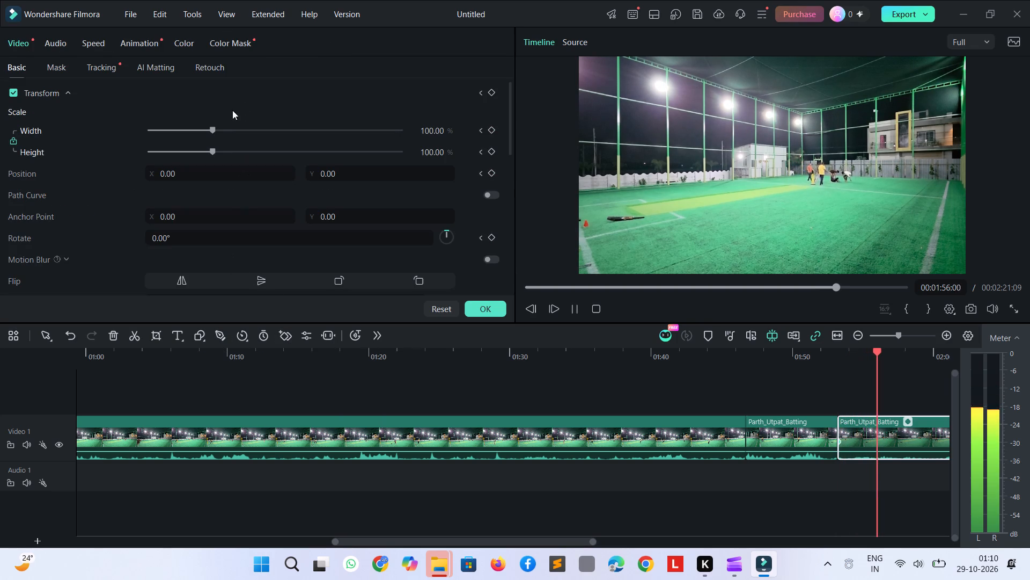
key(space)
key(space)
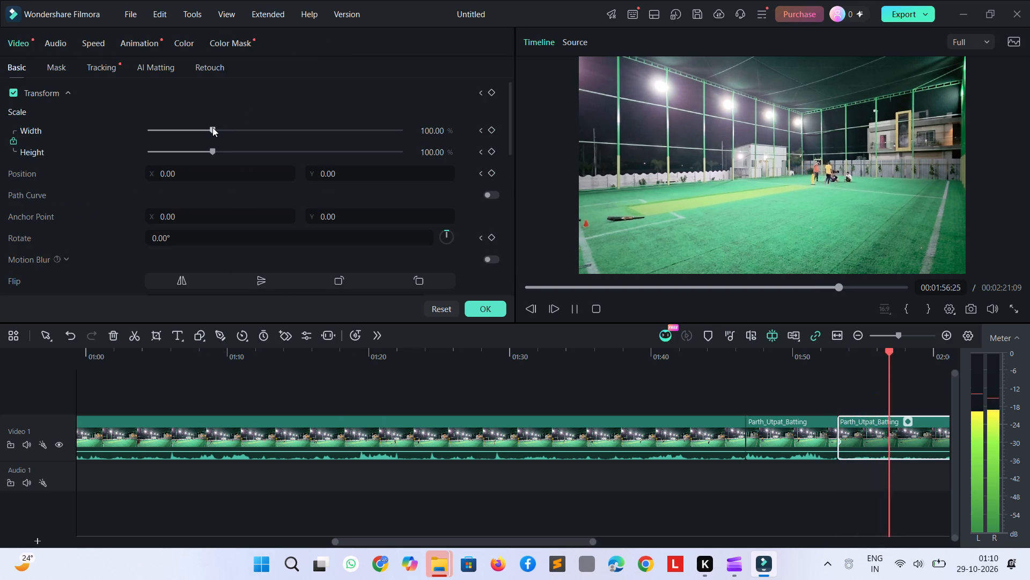
key(space)
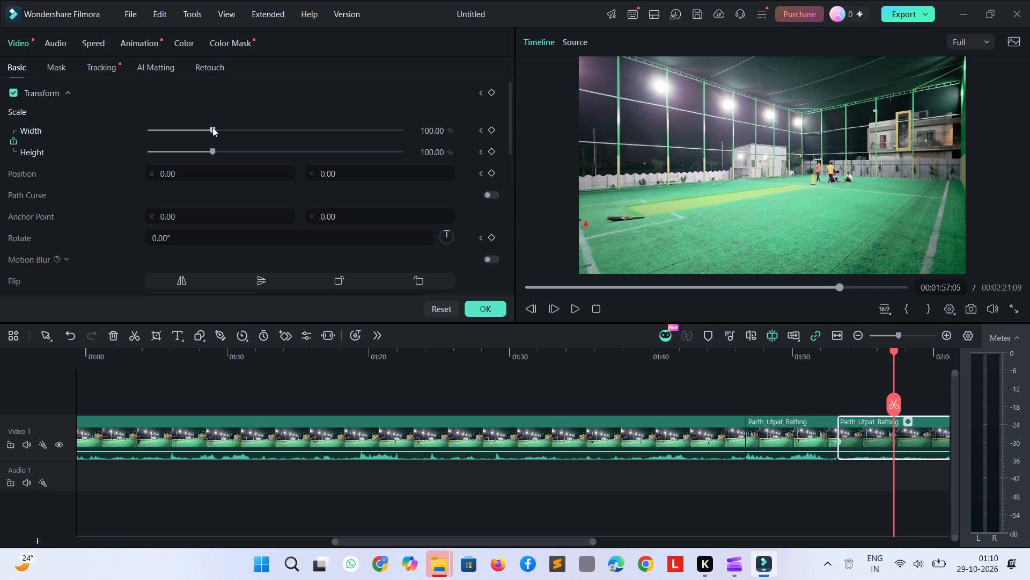
key(ctrl+b)
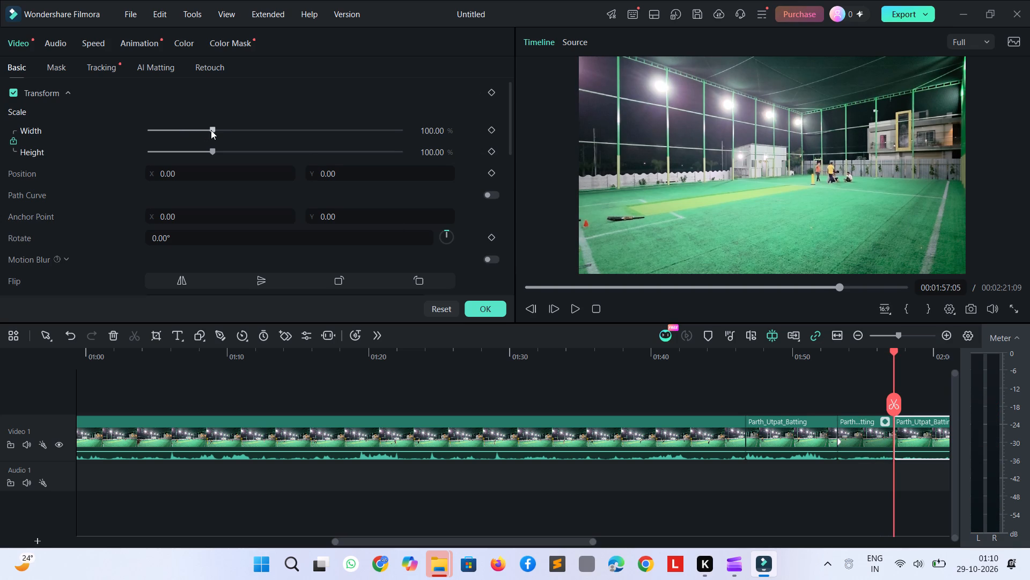
Zoom the segment starting at 00:01:57:05 to 400% scale and reposition it to X -1168, Y 136, framing the stumps and players.
drag(211, 130, 261, 147)
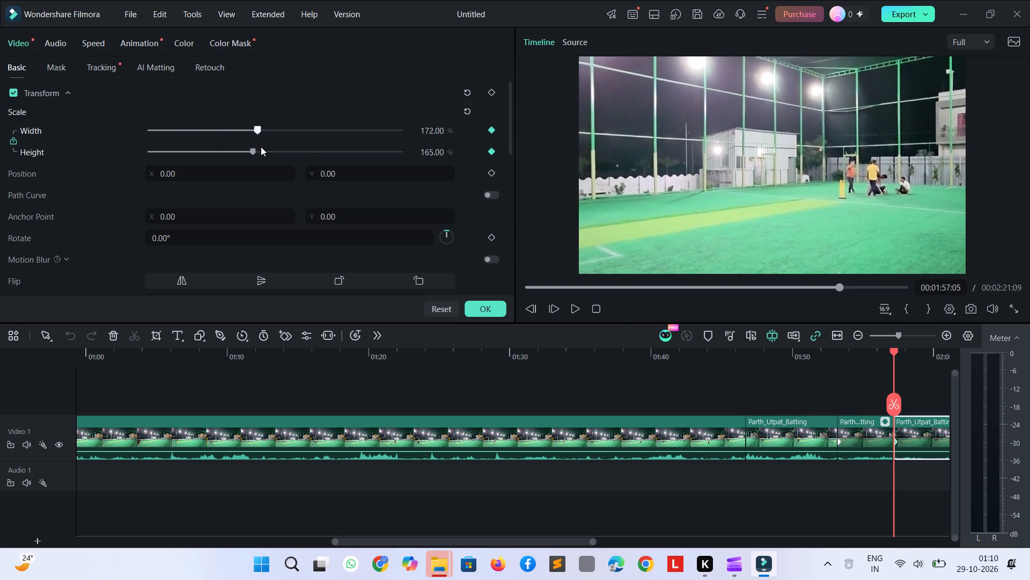
drag(261, 147, 359, 157)
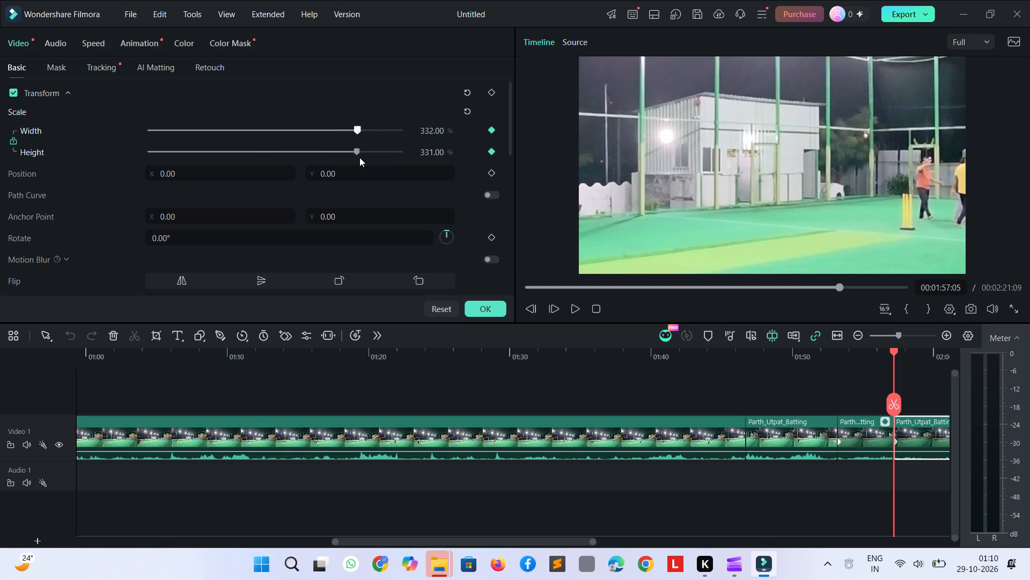
drag(359, 157, 395, 175)
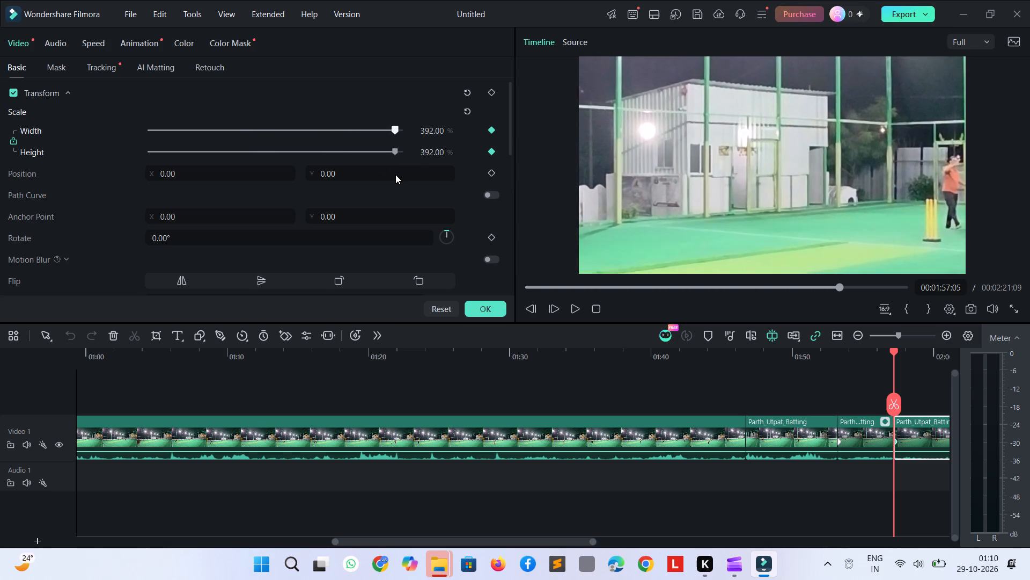
drag(395, 175, 396, 175)
drag(893, 162, 681, 150)
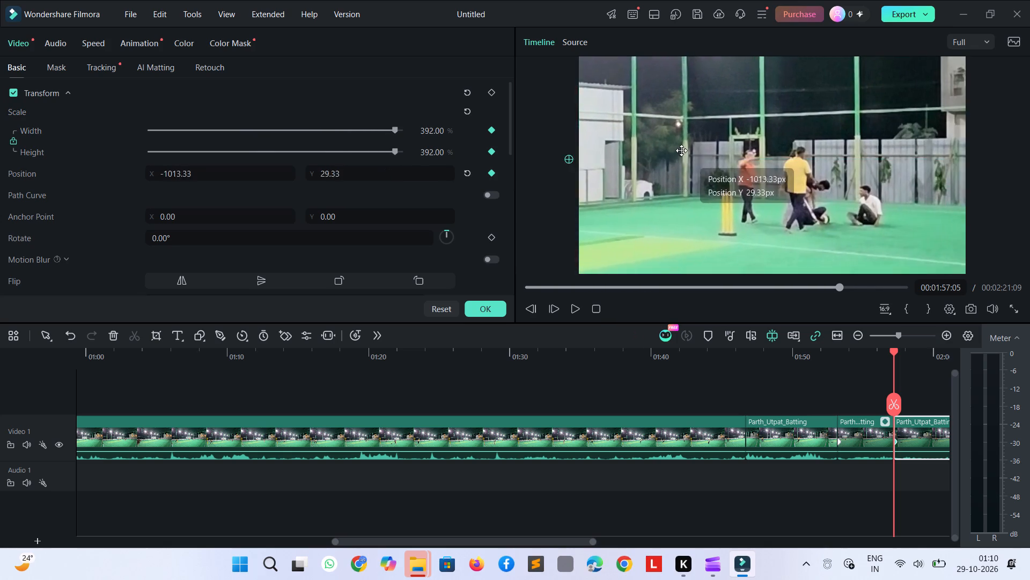
drag(681, 150, 668, 140)
drag(745, 158, 736, 153)
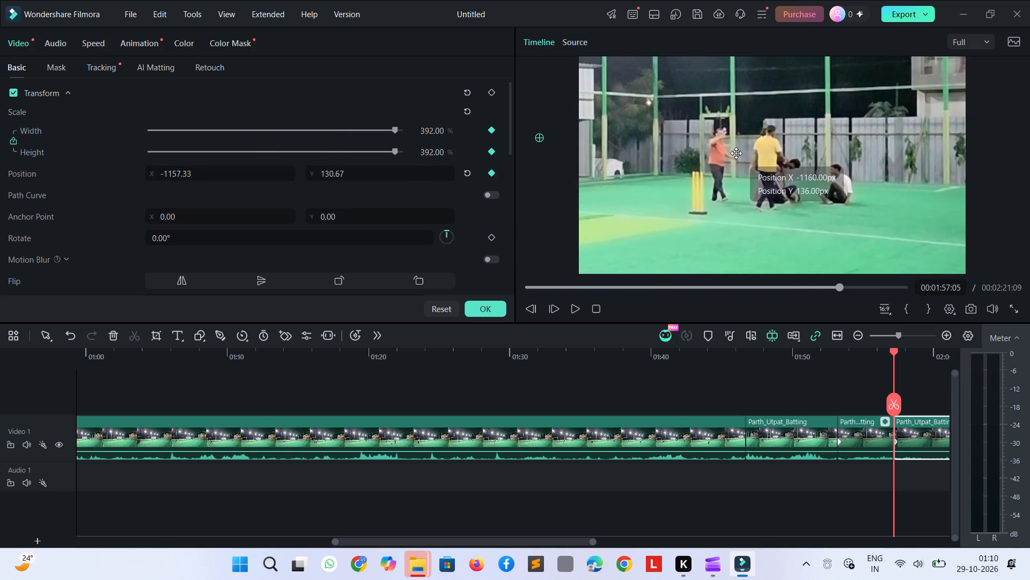
drag(736, 153, 735, 153)
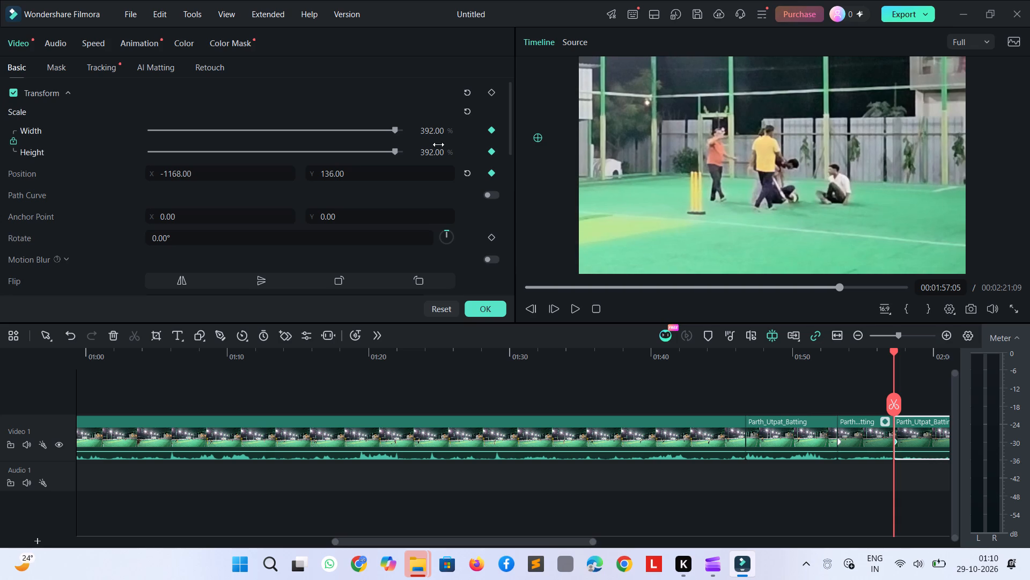
drag(395, 131, 431, 147)
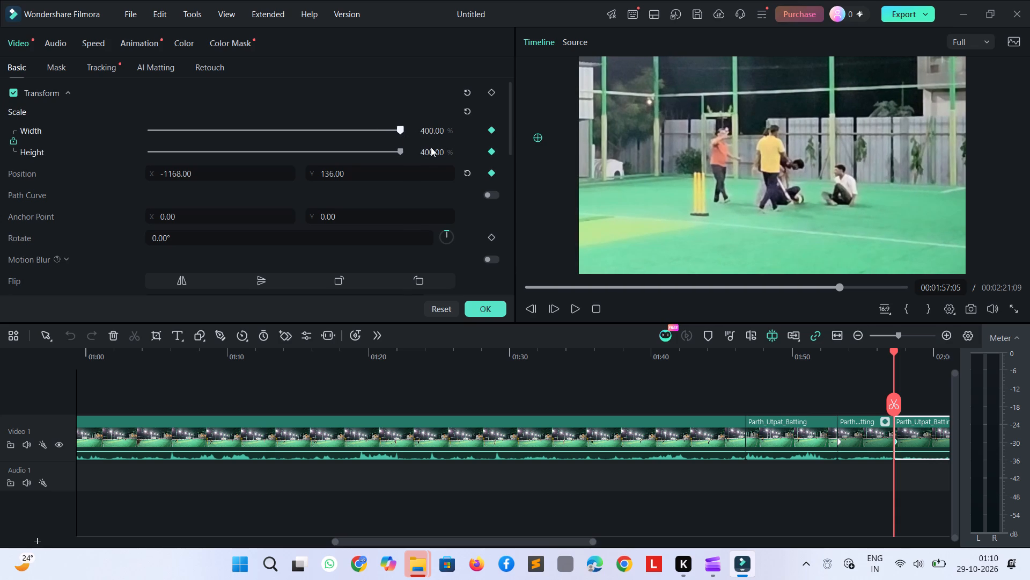
drag(431, 147, 443, 149)
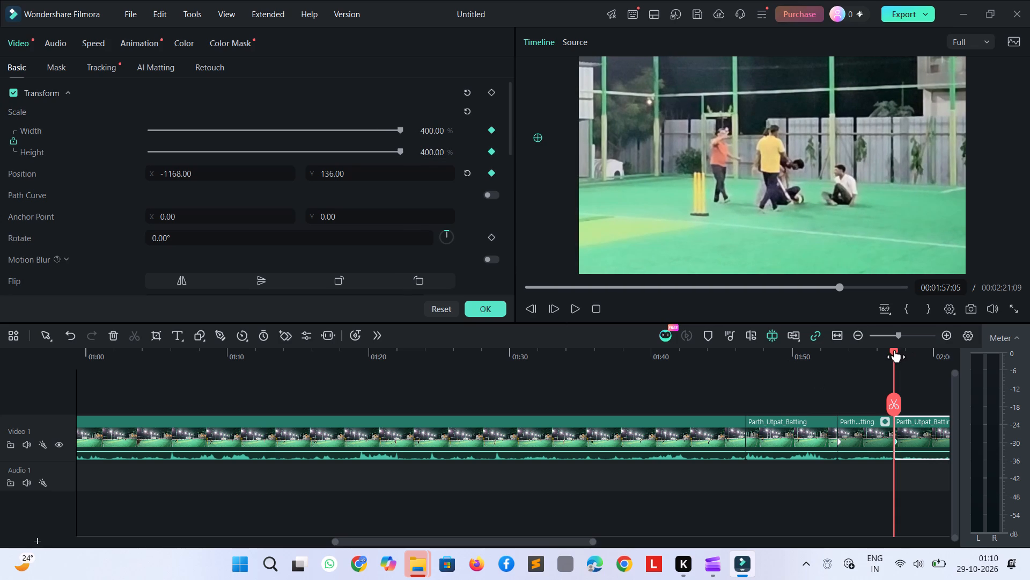
Preview the zoomed segment and split it at 00:01:57:16, just before the picture changes to another player.
click(895, 350)
text(b)
key(space)
key(space)
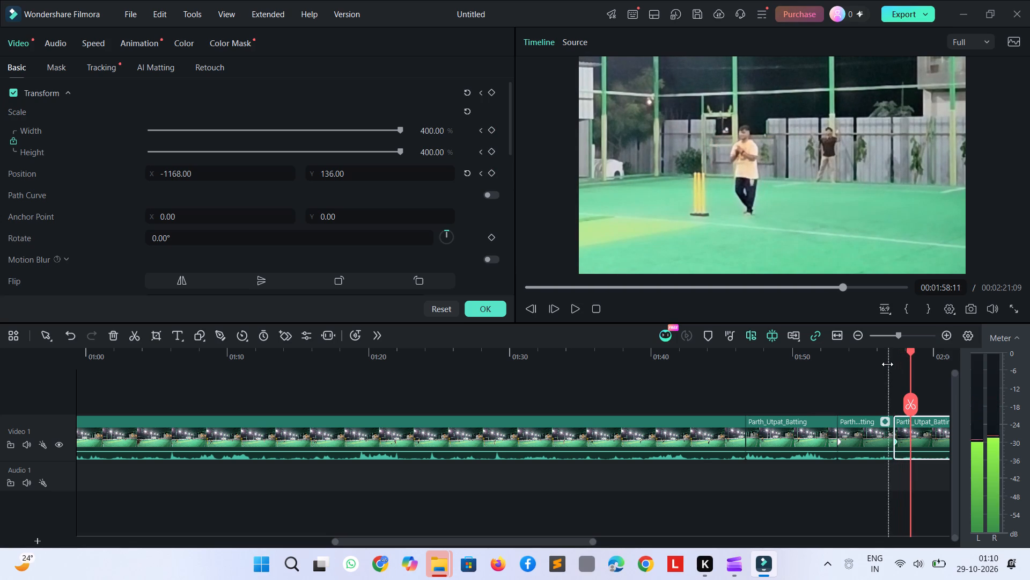
drag(911, 351, 891, 348)
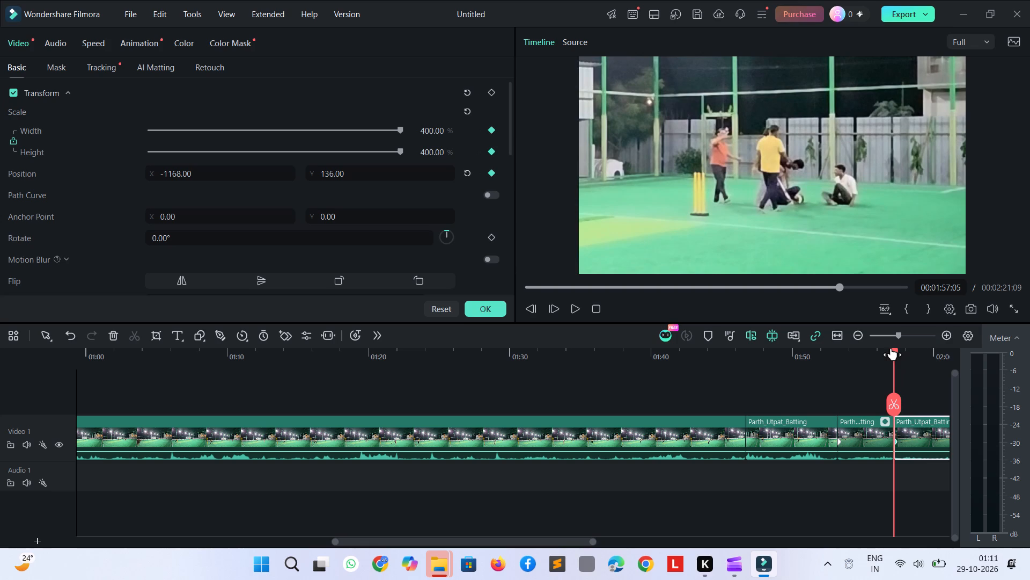
key(space)
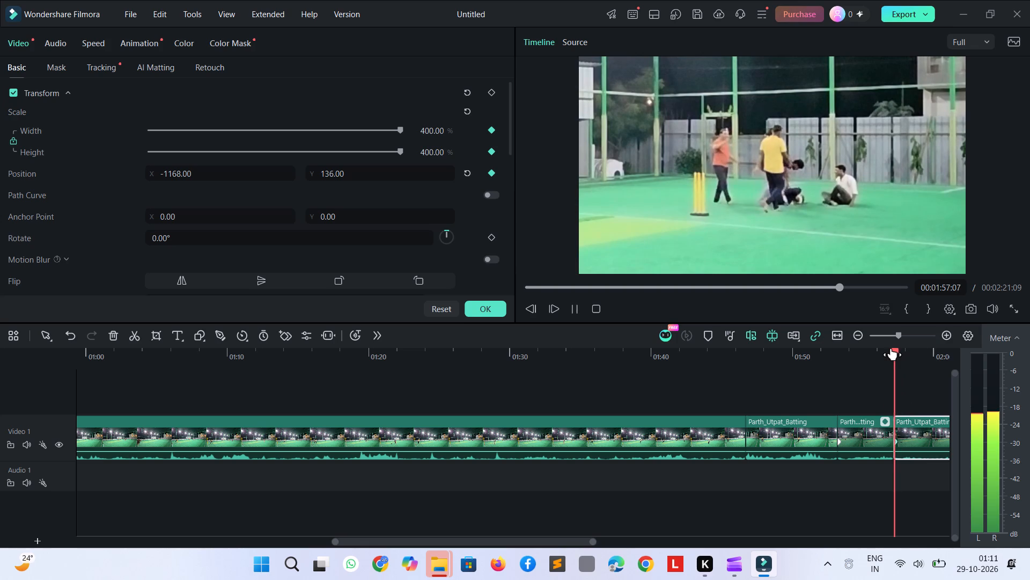
key(space)
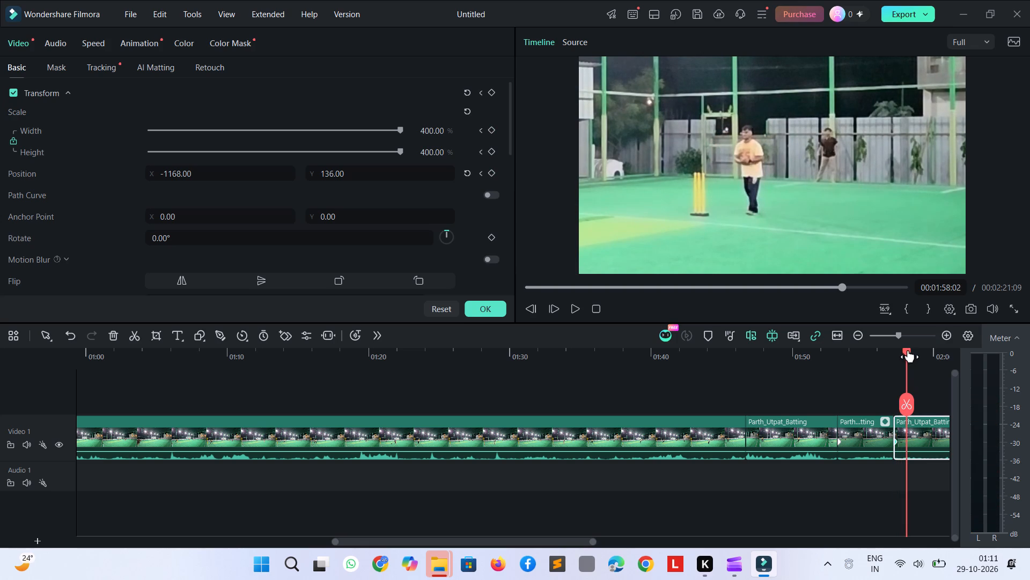
drag(906, 351, 899, 353)
key(ctrl+b)
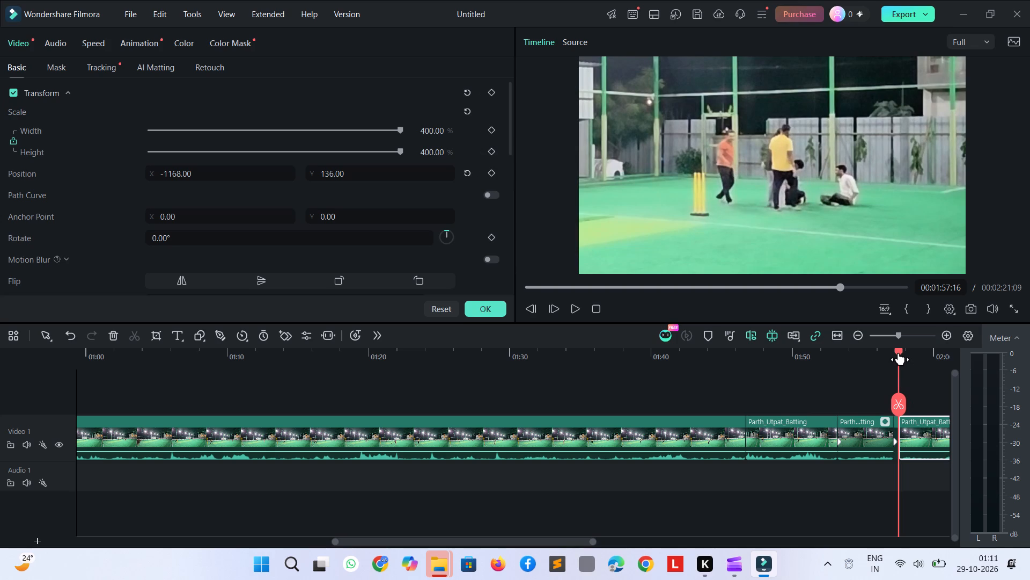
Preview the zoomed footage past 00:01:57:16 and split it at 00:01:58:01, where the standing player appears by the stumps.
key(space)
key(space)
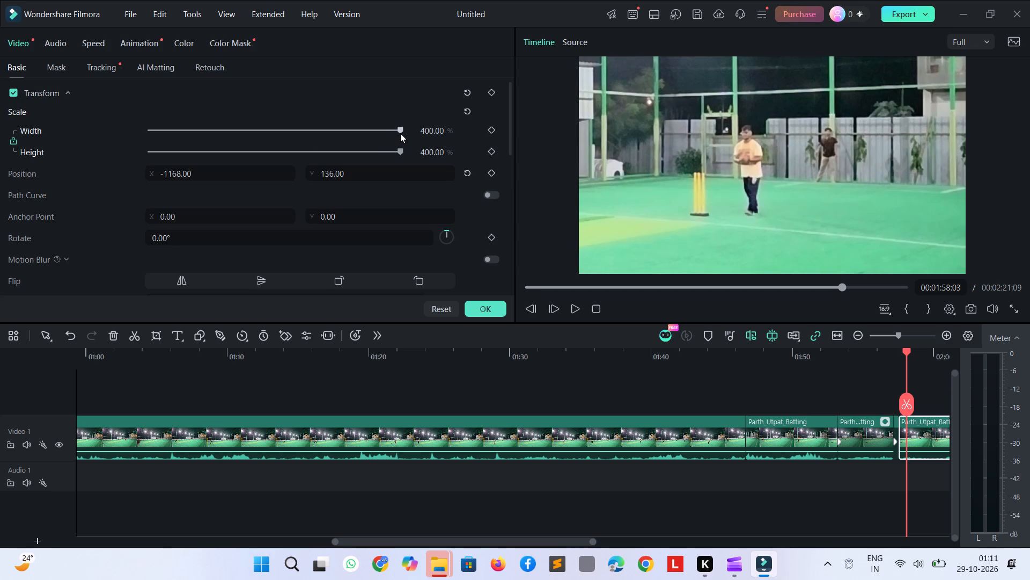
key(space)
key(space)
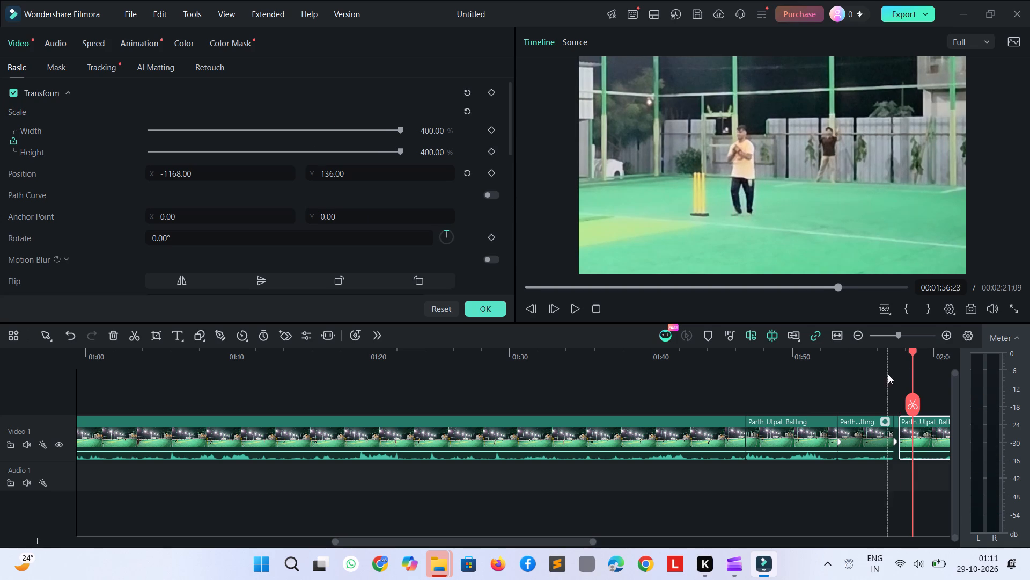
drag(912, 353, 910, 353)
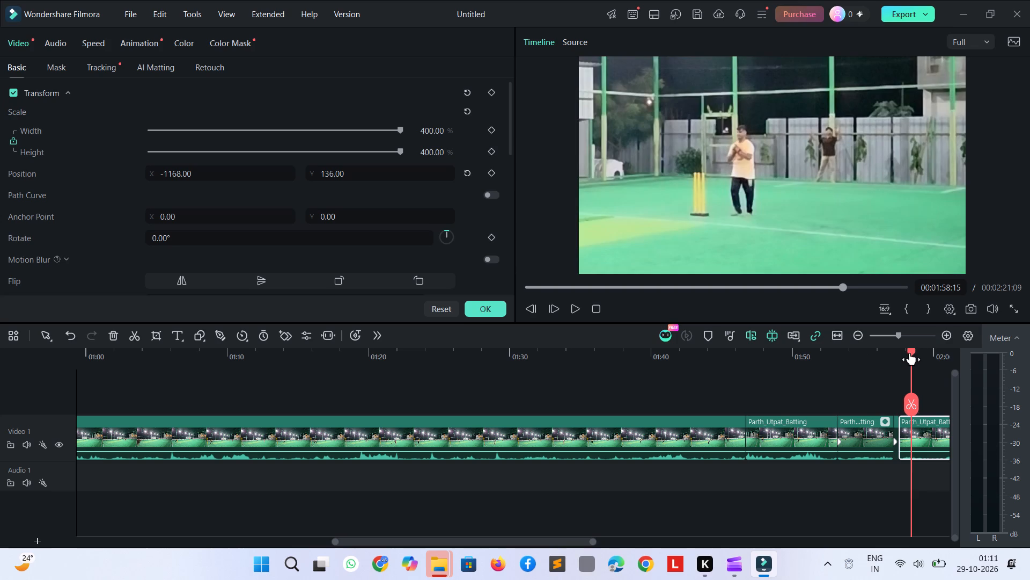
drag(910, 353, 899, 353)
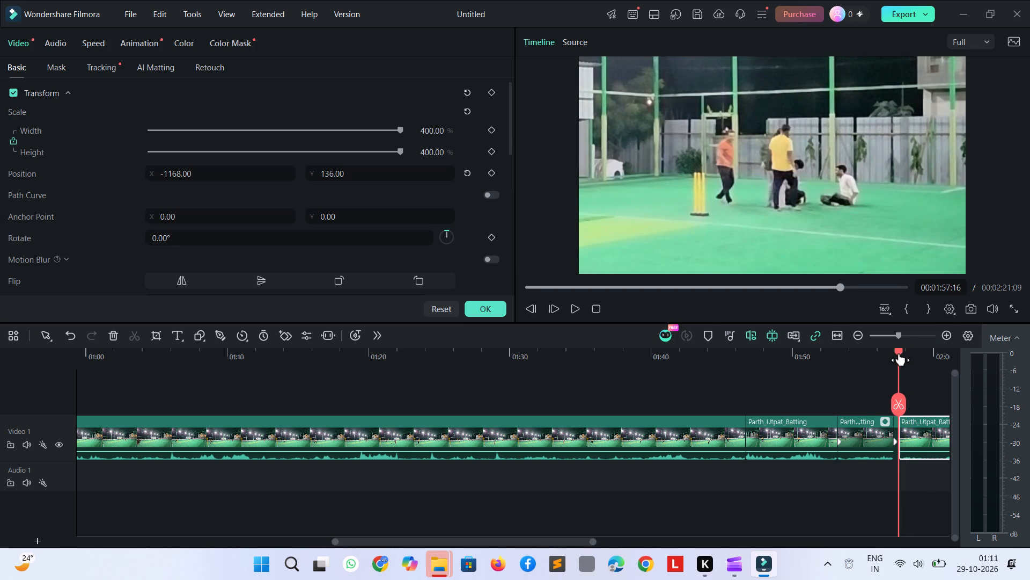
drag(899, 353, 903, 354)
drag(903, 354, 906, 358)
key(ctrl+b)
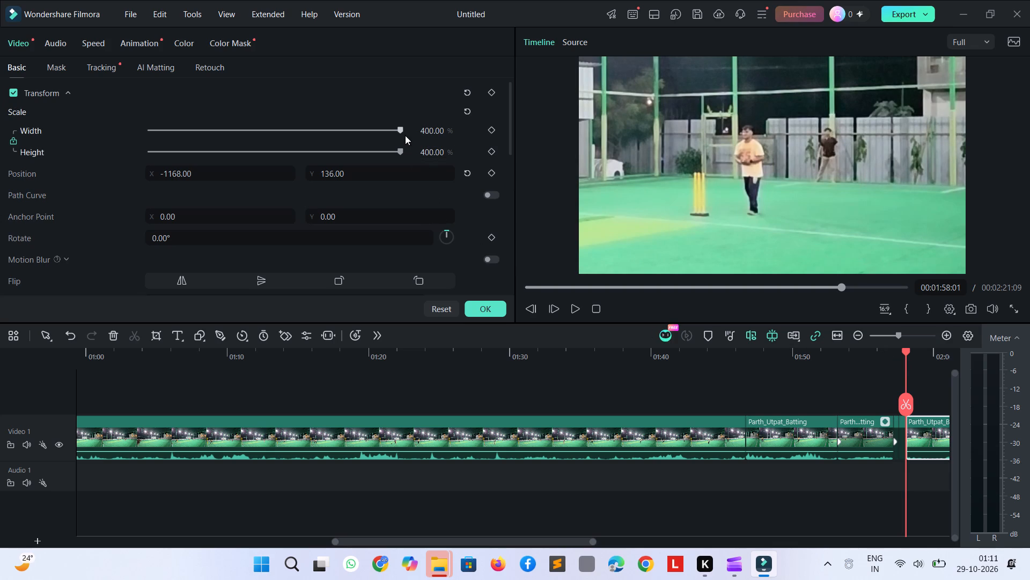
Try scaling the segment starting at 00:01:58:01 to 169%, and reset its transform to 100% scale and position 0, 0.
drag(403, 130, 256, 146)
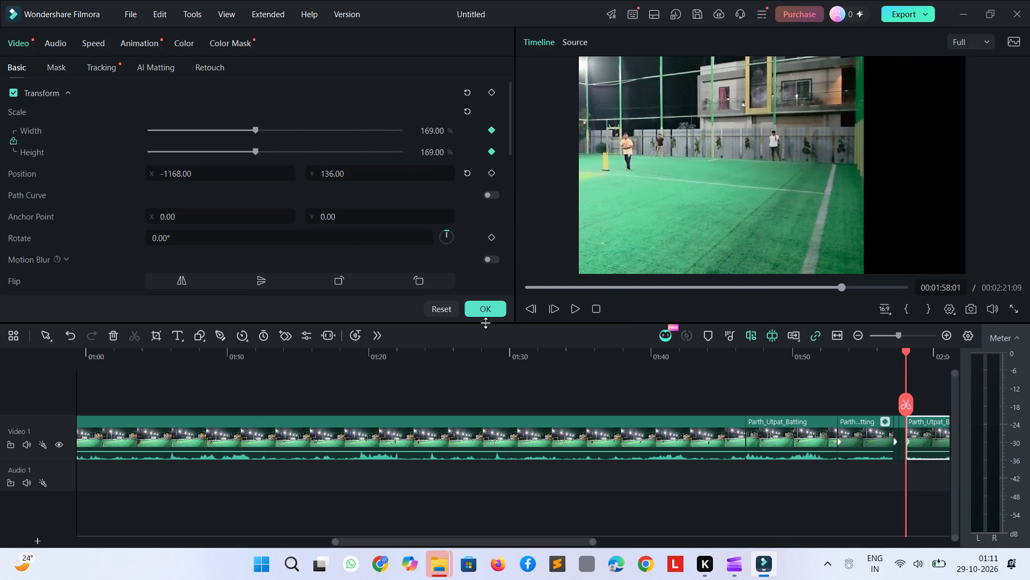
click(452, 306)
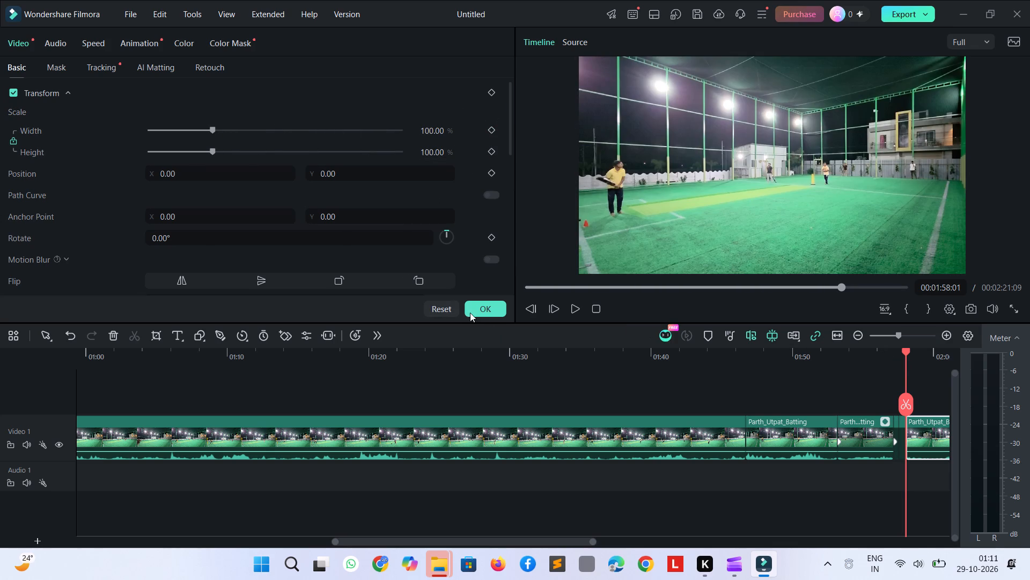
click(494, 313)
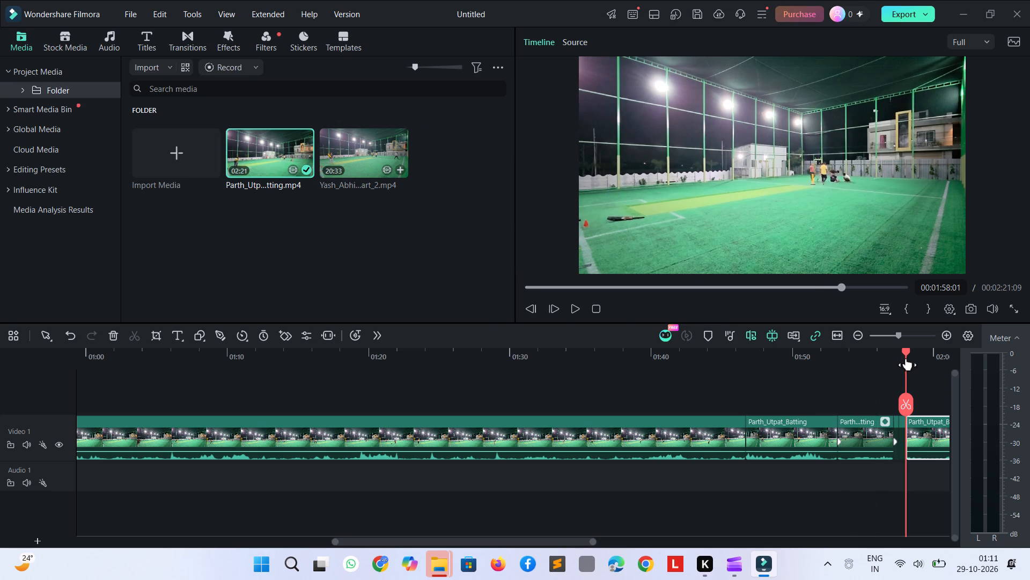
Play back the edited segments and undo all the splits, keyframes and zooms from 00:01:53:06 onward.
drag(902, 352, 871, 352)
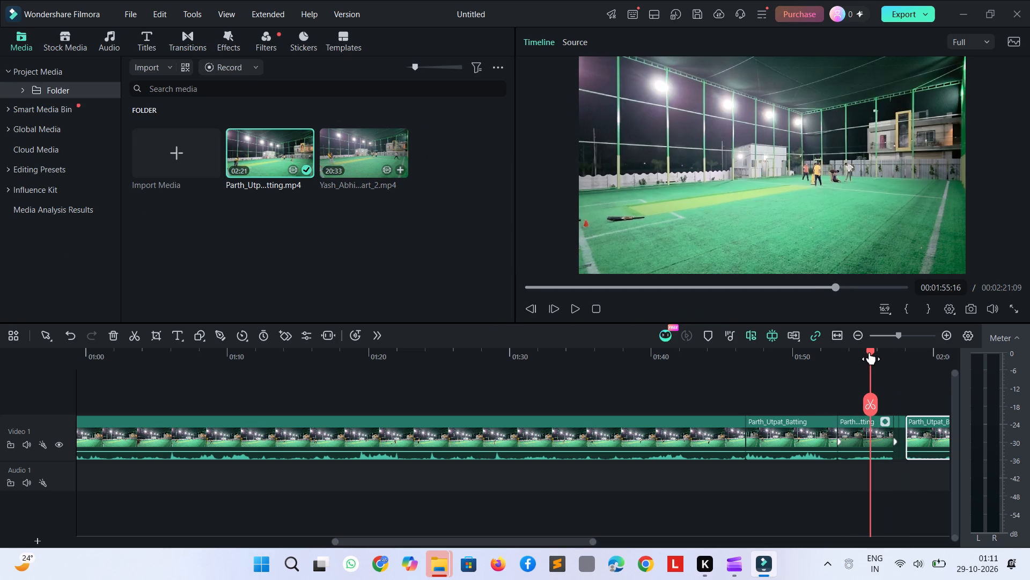
drag(870, 352, 847, 353)
key(space)
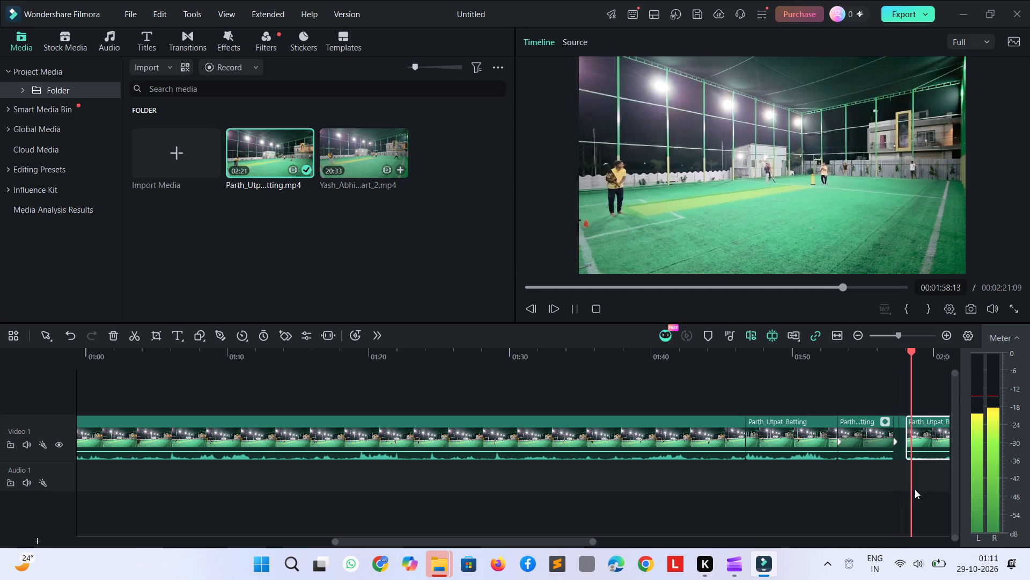
key(ctrl+z)
key(ctrl+z)
key(ctrl+z)
key(ctrl+z)
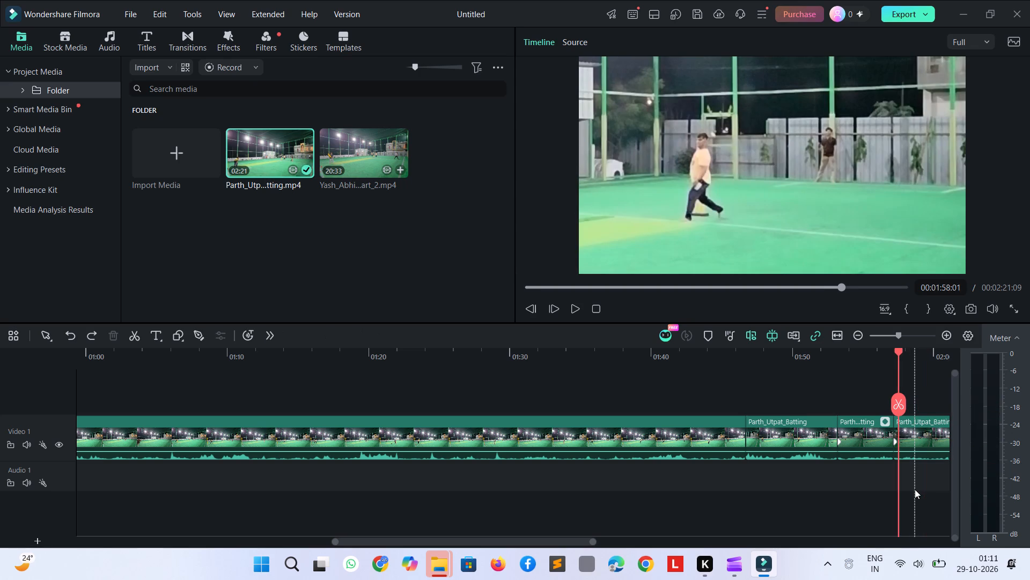
key(ctrl+z)
key(ctrl+z)
key(ctrl+z)
key(ctrl+z)
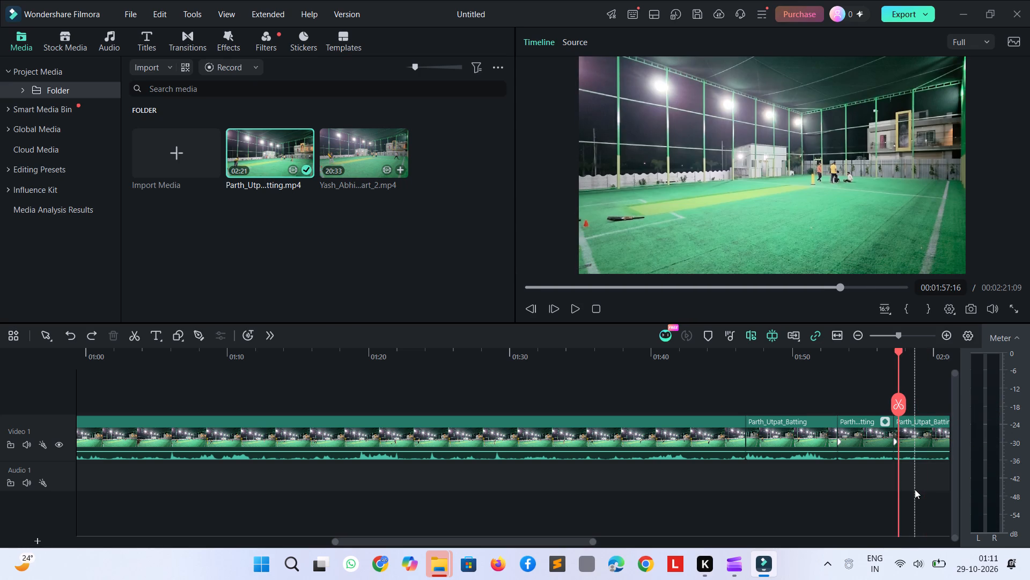
key(ctrl+z)
key(ctrl+z)
key(ctrl+z)
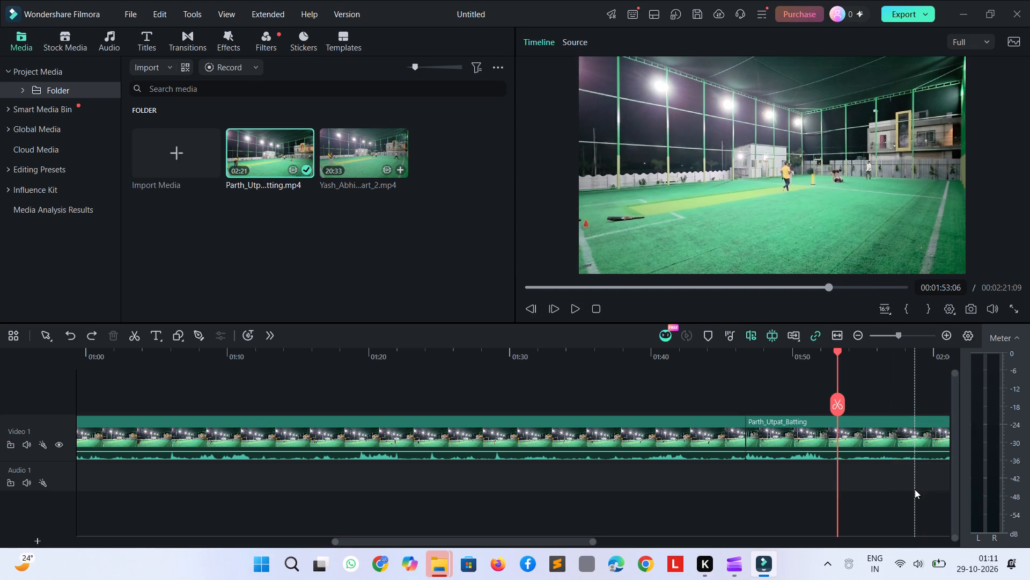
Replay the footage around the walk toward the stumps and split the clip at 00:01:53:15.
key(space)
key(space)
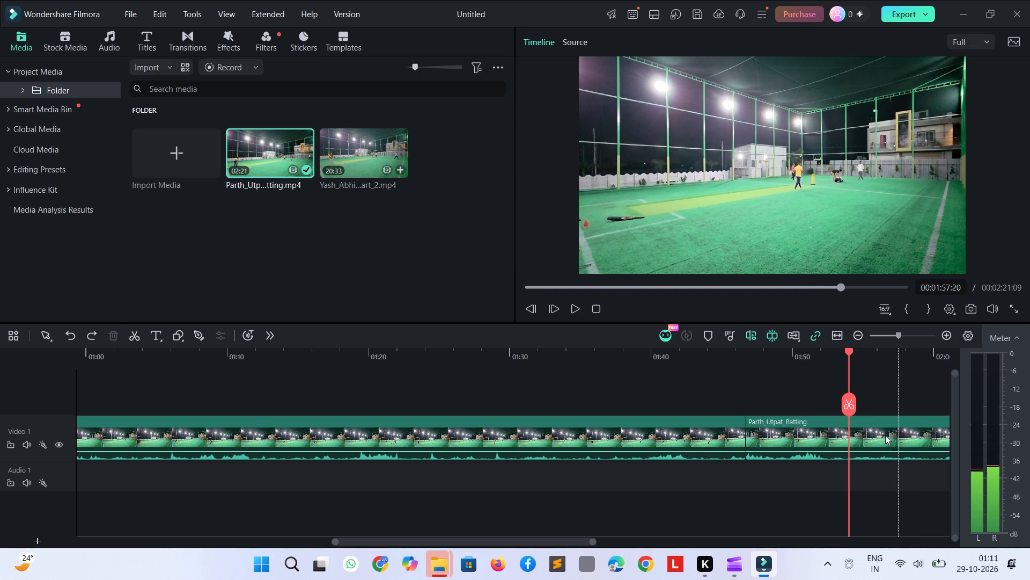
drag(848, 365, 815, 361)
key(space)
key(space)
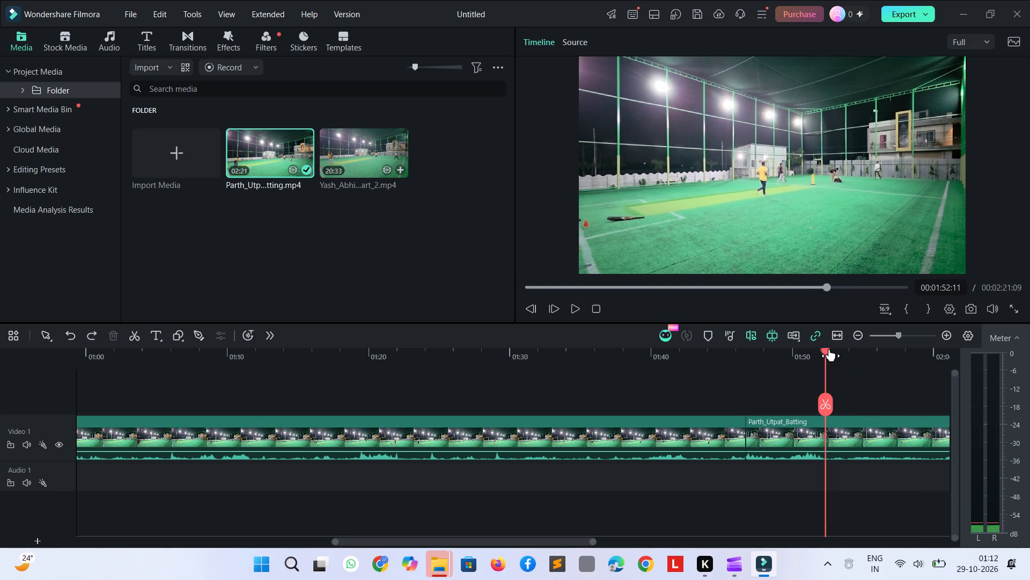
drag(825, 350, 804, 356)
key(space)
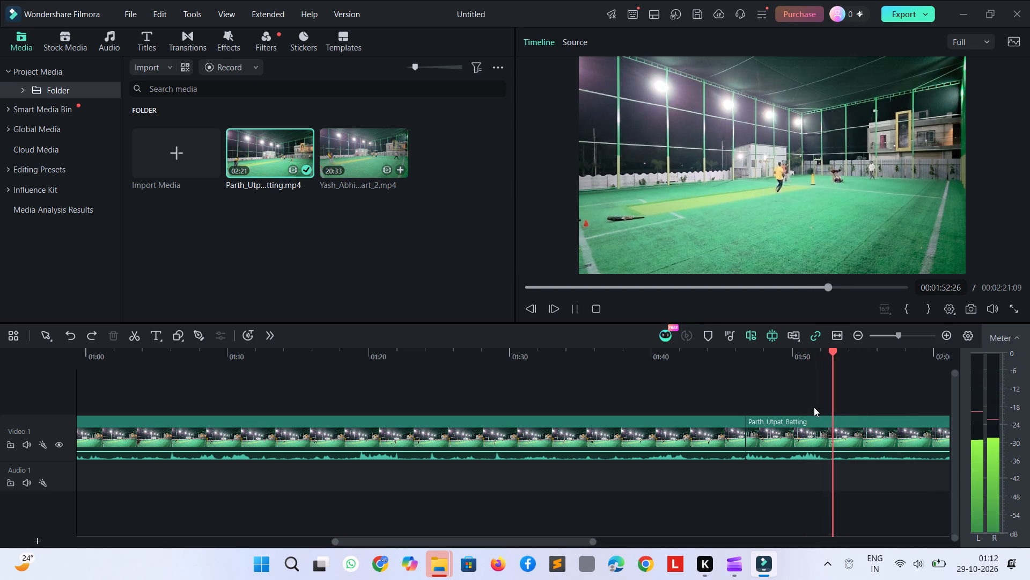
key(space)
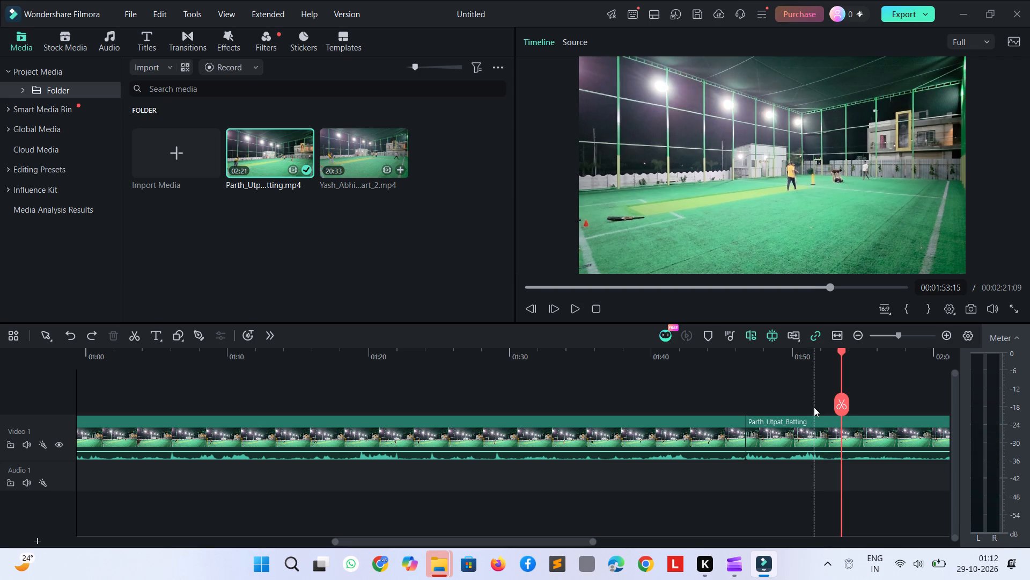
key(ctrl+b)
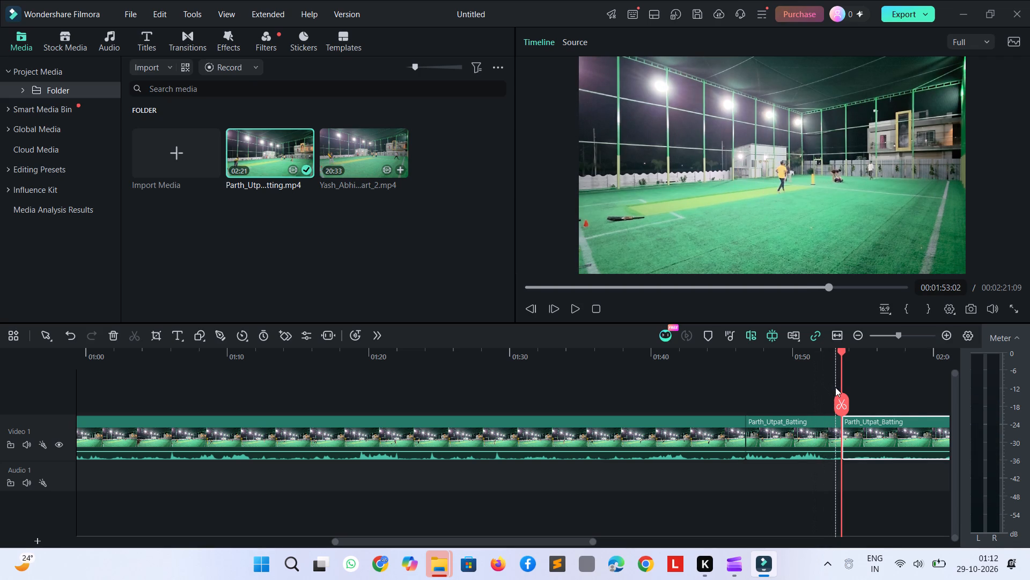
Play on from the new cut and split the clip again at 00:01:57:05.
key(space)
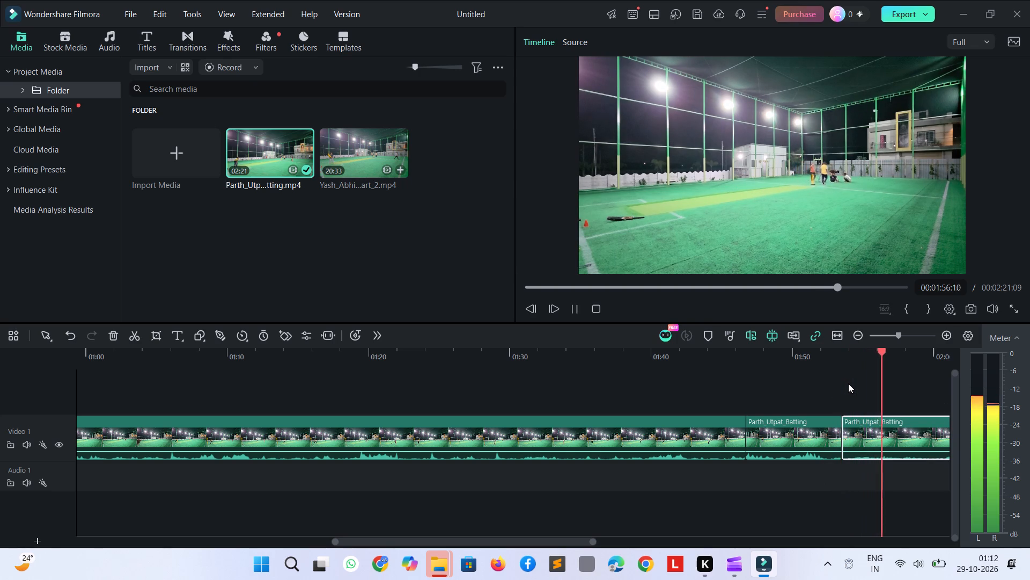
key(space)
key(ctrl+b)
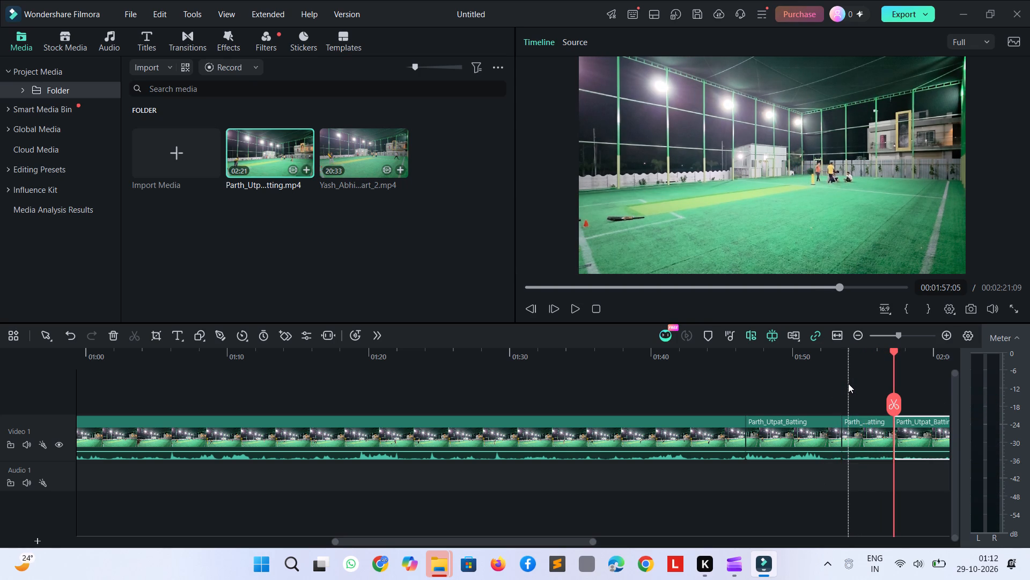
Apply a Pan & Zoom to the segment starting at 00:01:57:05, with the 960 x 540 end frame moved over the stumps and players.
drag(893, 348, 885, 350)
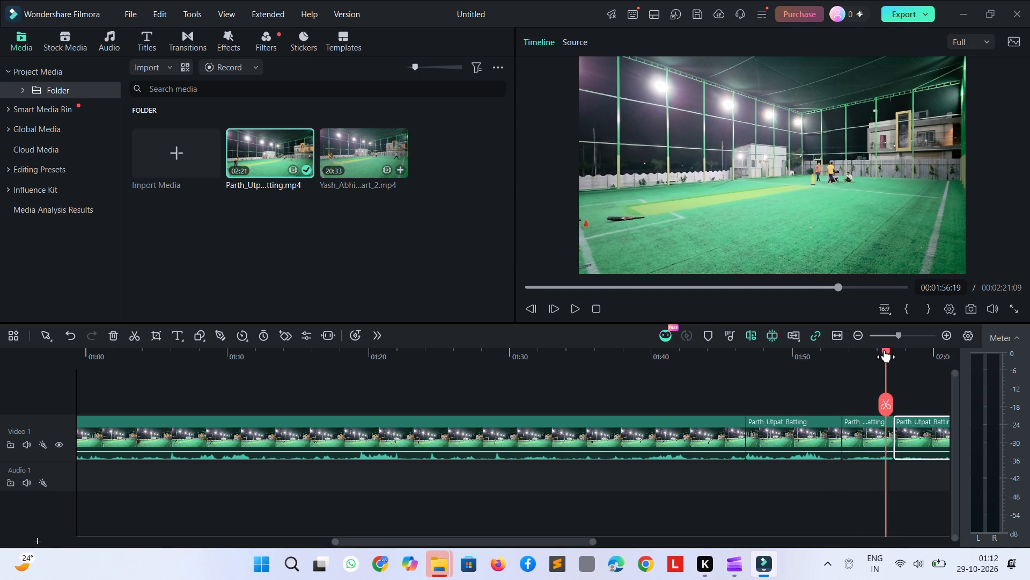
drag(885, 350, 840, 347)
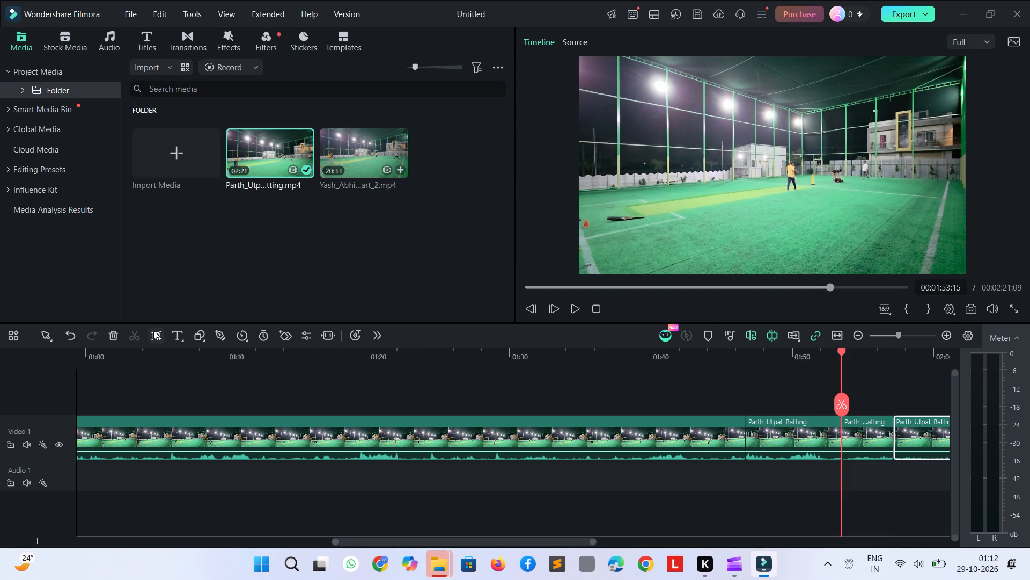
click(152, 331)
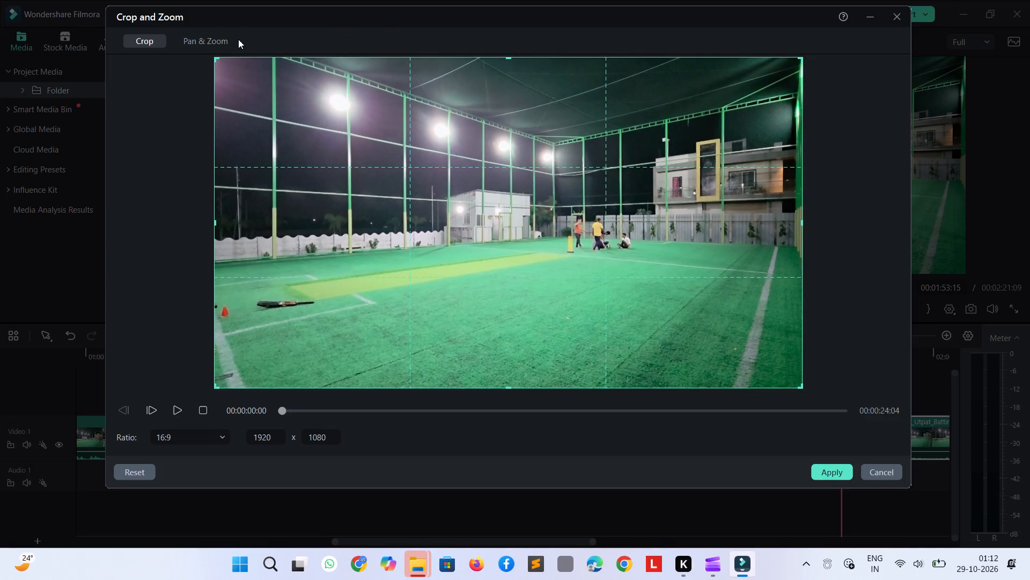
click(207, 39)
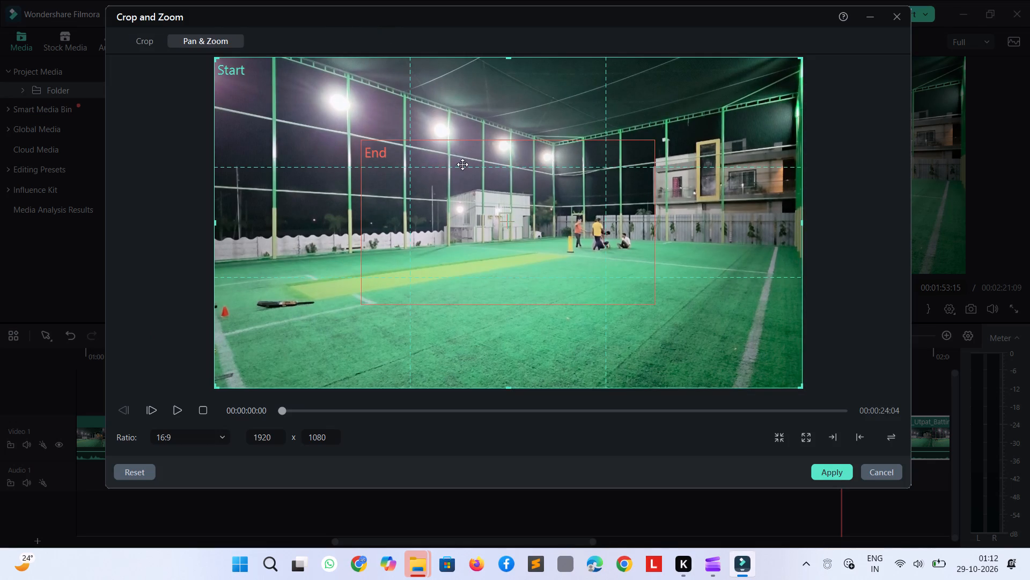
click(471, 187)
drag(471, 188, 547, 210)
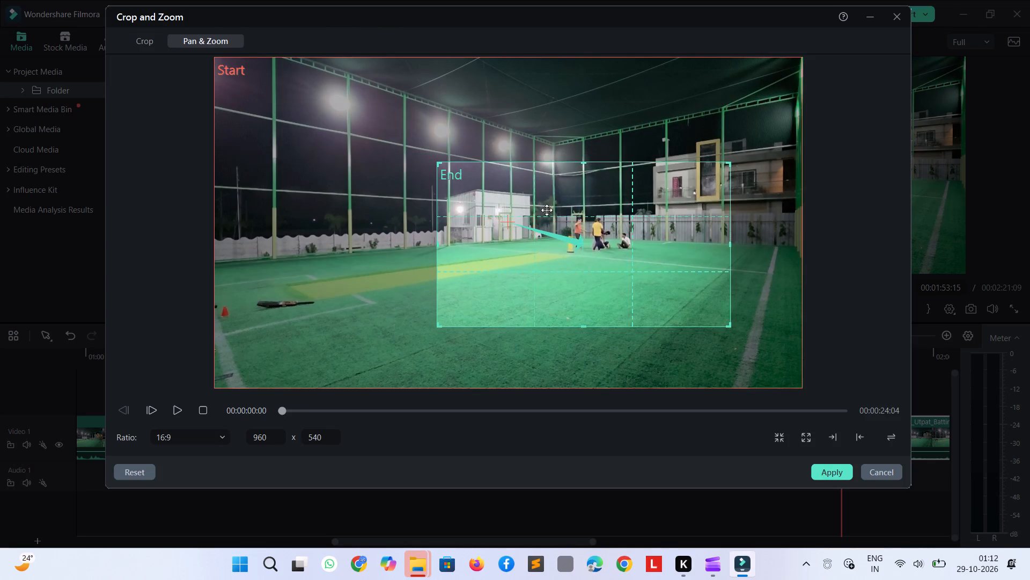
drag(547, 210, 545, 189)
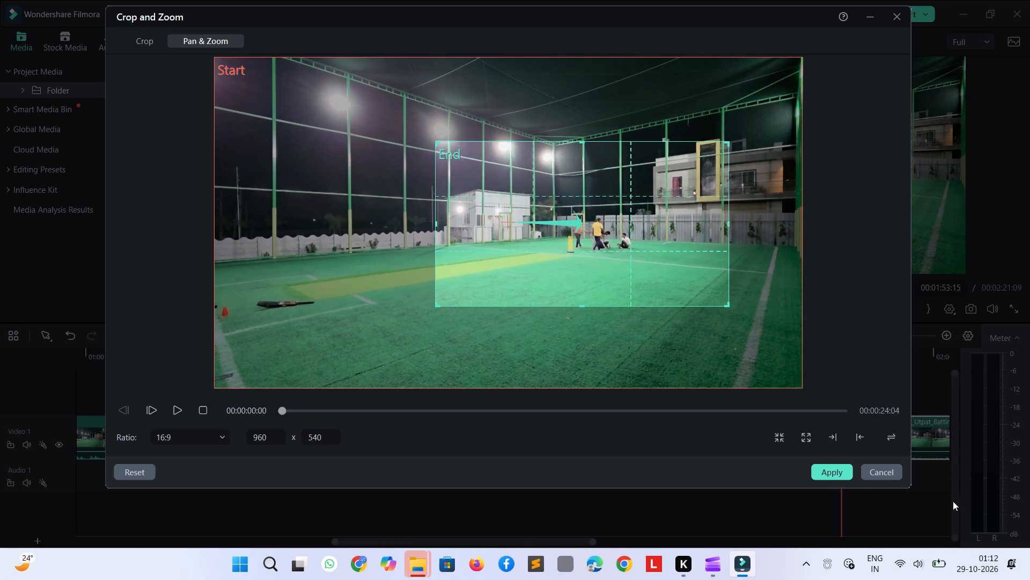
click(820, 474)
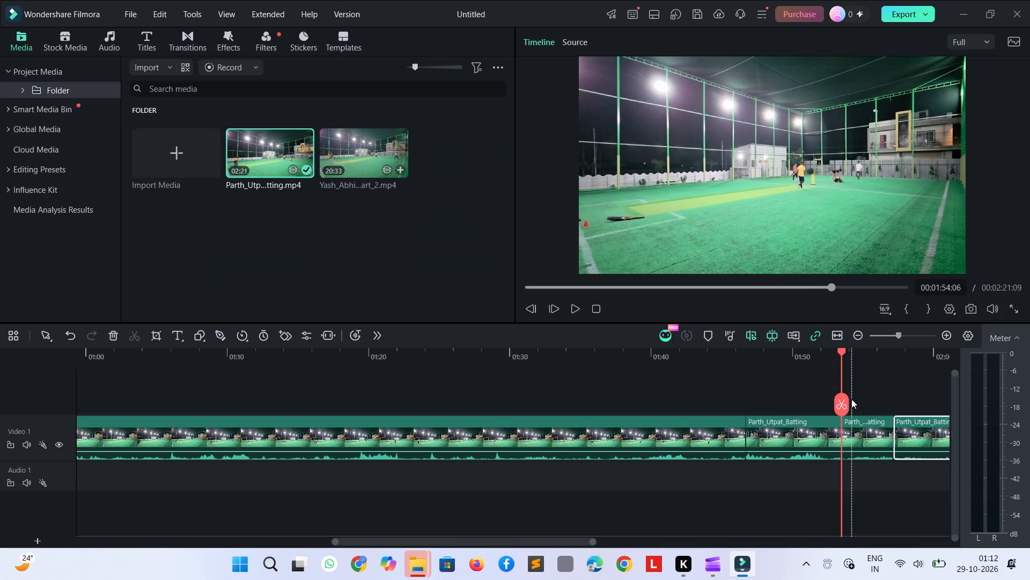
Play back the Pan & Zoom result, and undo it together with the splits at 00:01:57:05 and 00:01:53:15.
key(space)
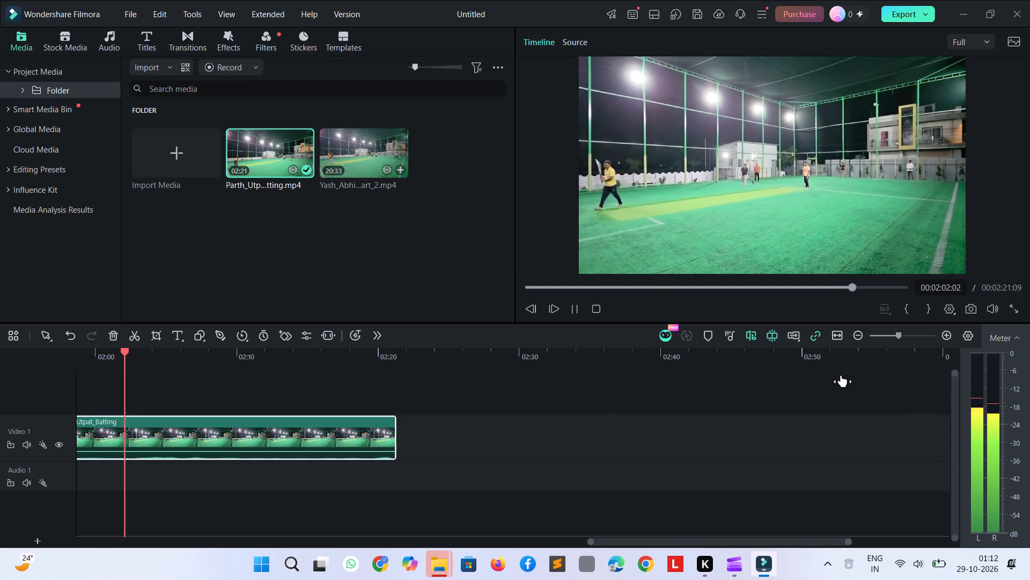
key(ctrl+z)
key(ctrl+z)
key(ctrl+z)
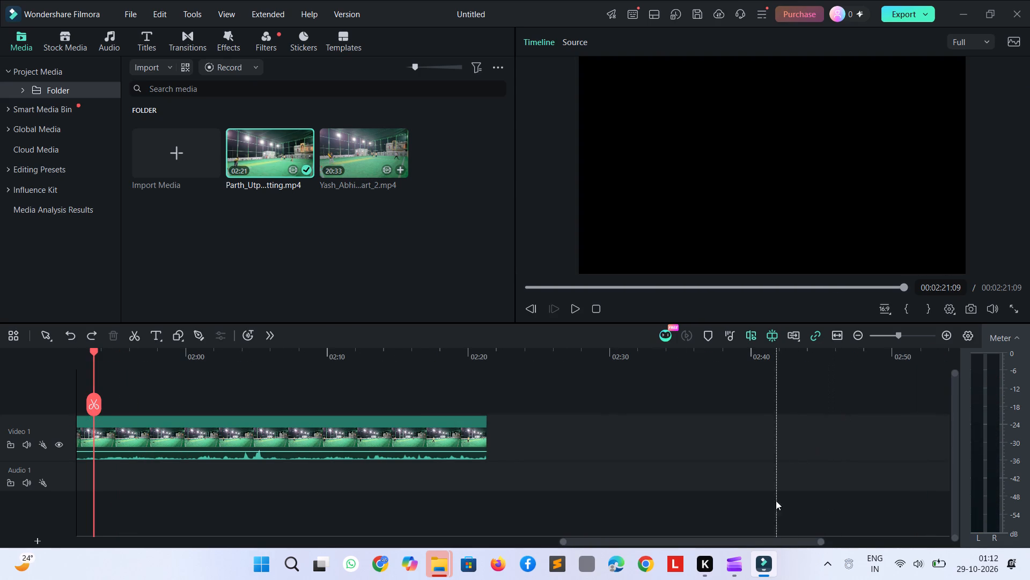
Replay the footage around the remaining cut at 00:01:46:21 and undo that split.
drag(771, 536, 737, 540)
drag(737, 540, 525, 560)
key(space)
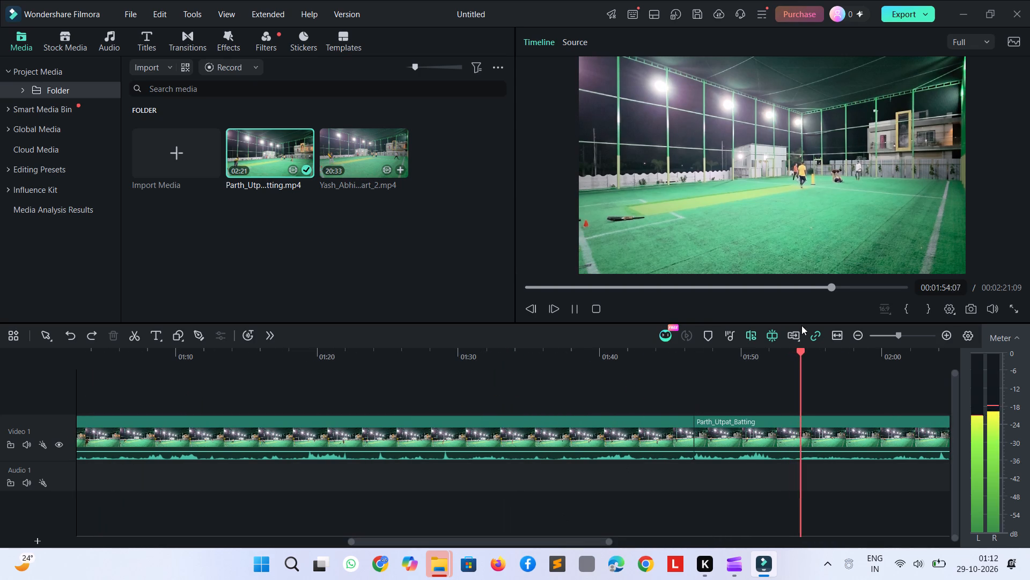
key(space)
drag(804, 350, 666, 369)
key(space)
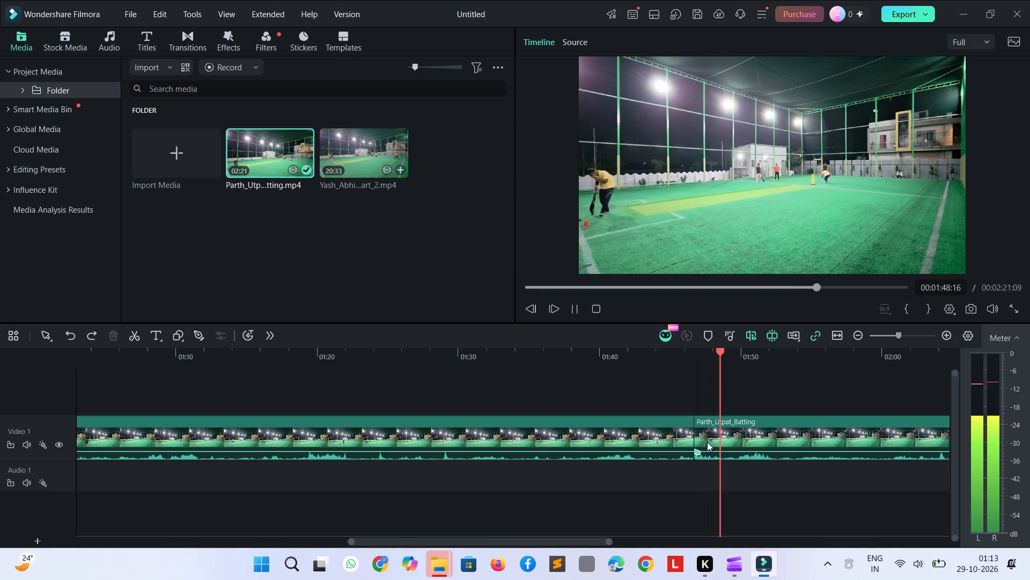
key(space)
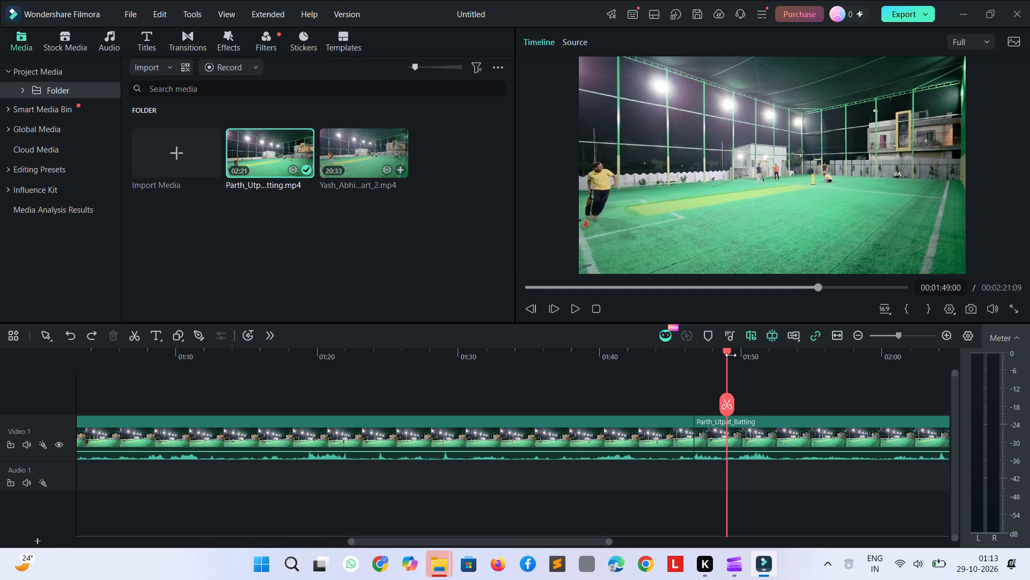
drag(726, 351, 702, 347)
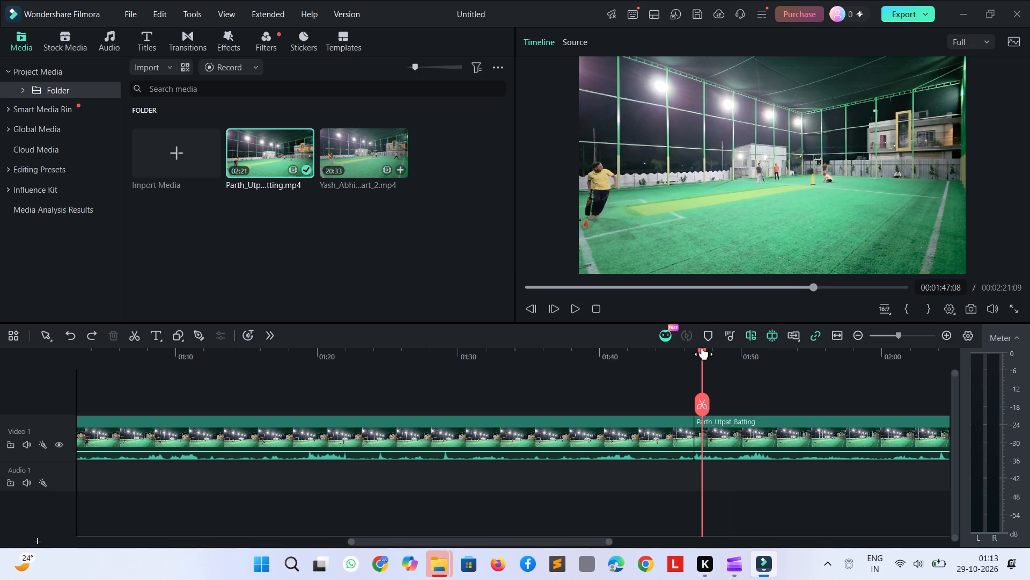
drag(702, 347, 687, 345)
key(ctrl+z)
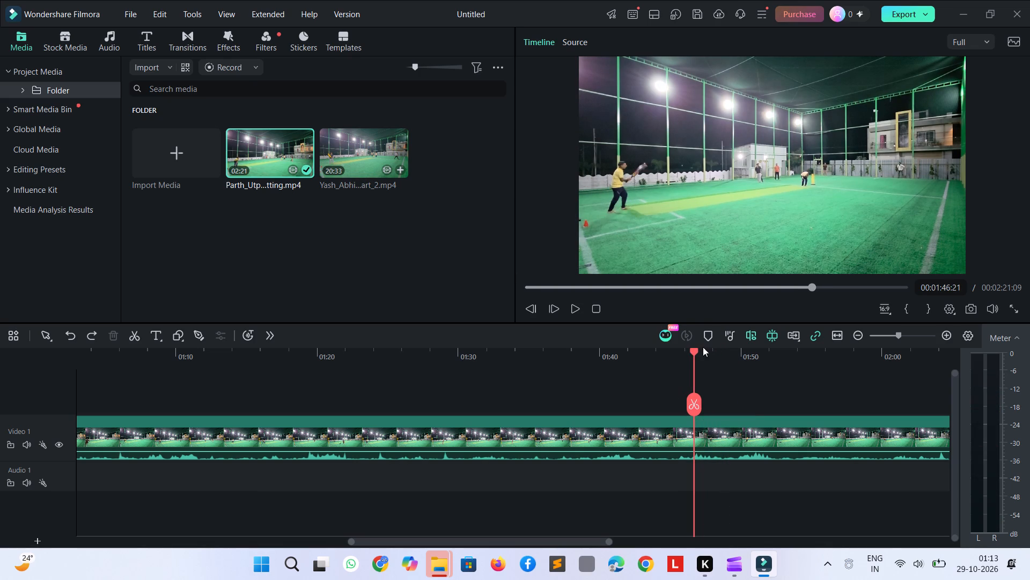
Review the footage from about 00:01:43:29 and split the clip at 00:01:49:13.
drag(694, 350, 656, 358)
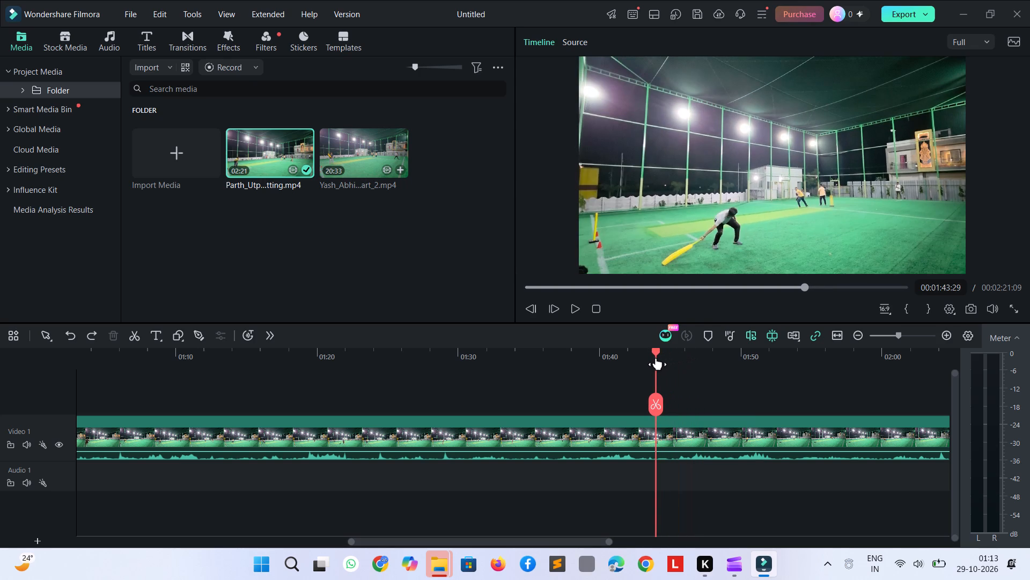
key(space)
key(space)
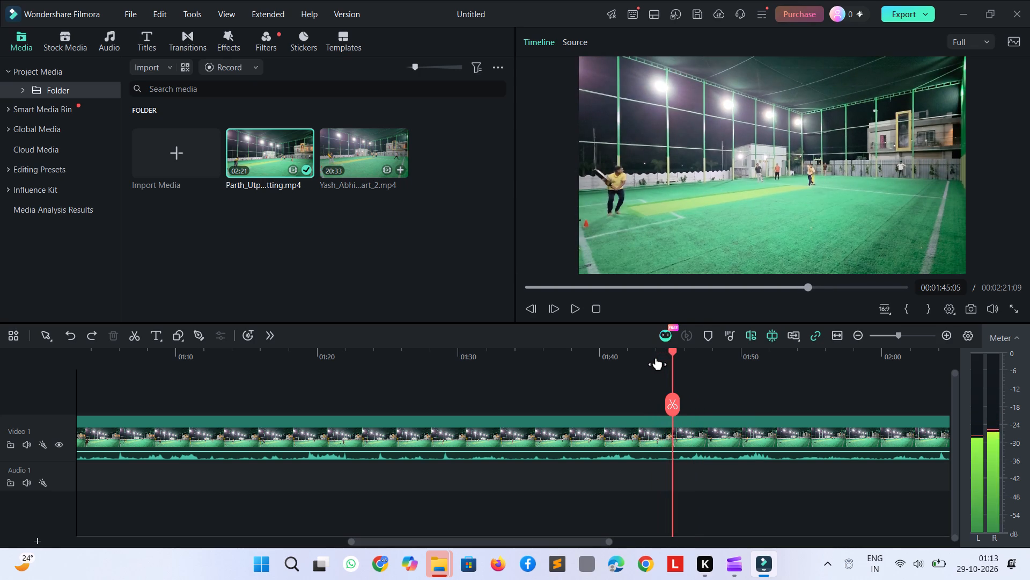
key(space)
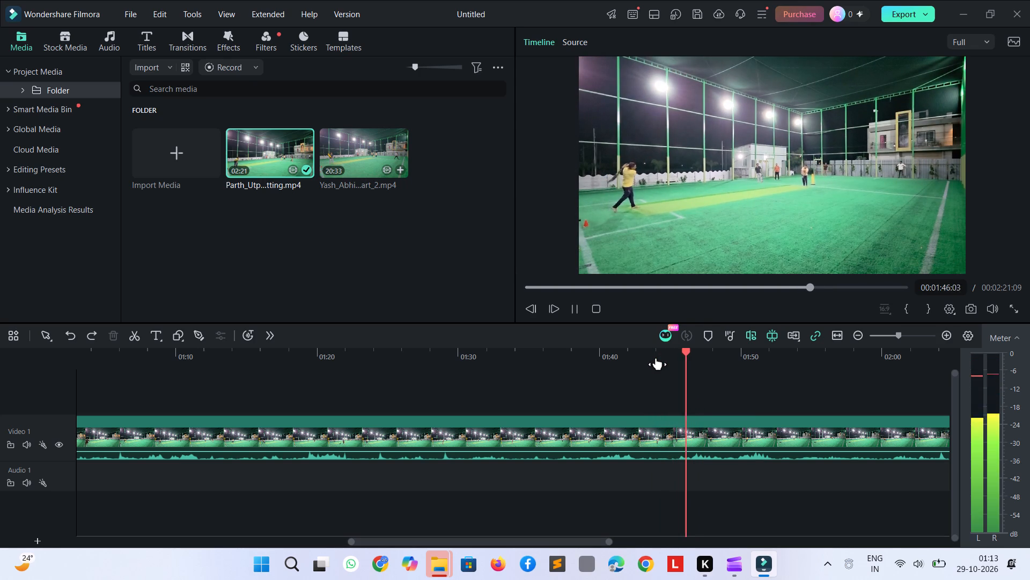
key(space)
key(space)
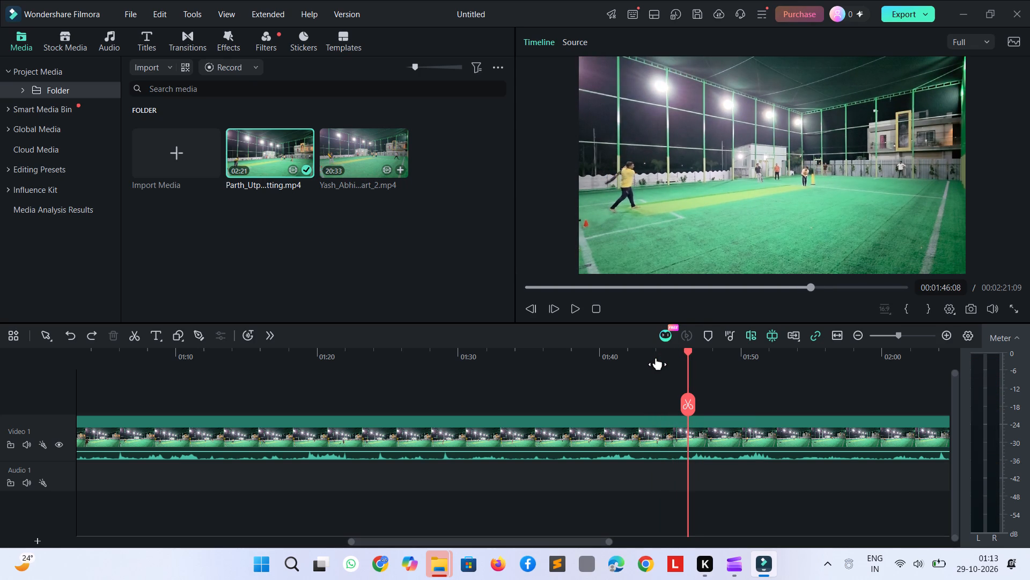
key(space)
key(space)
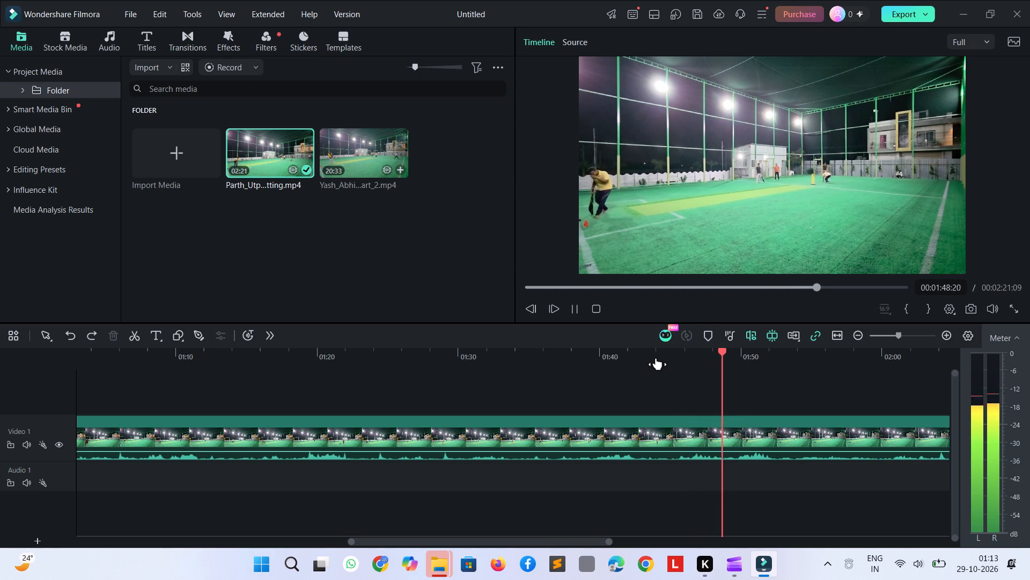
key(space)
key(ctrl+b)
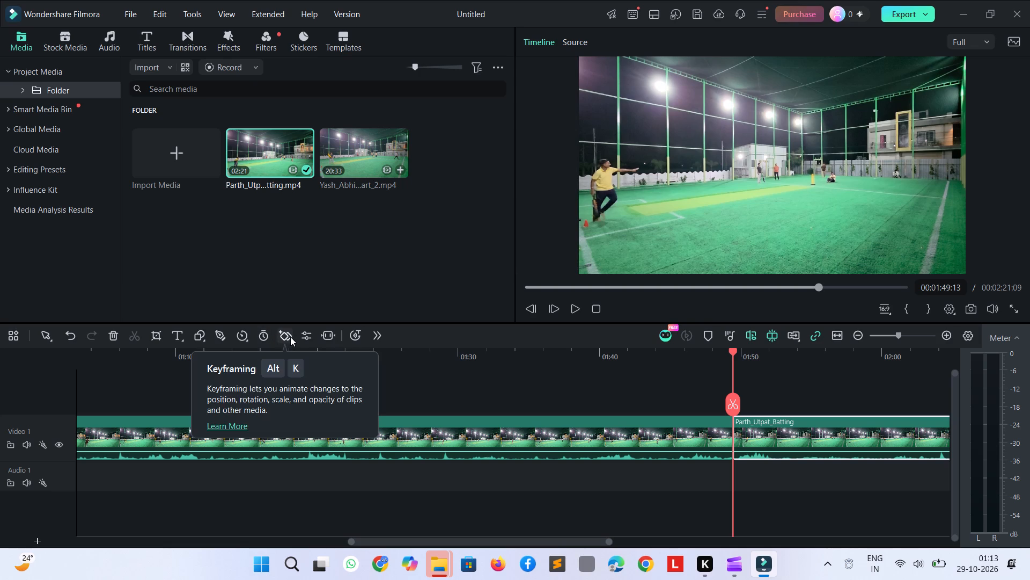
Add a keyframe at the start of the segment after the 00:01:49:13 cut and scale its width and height to 252%.
key(space)
key(space)
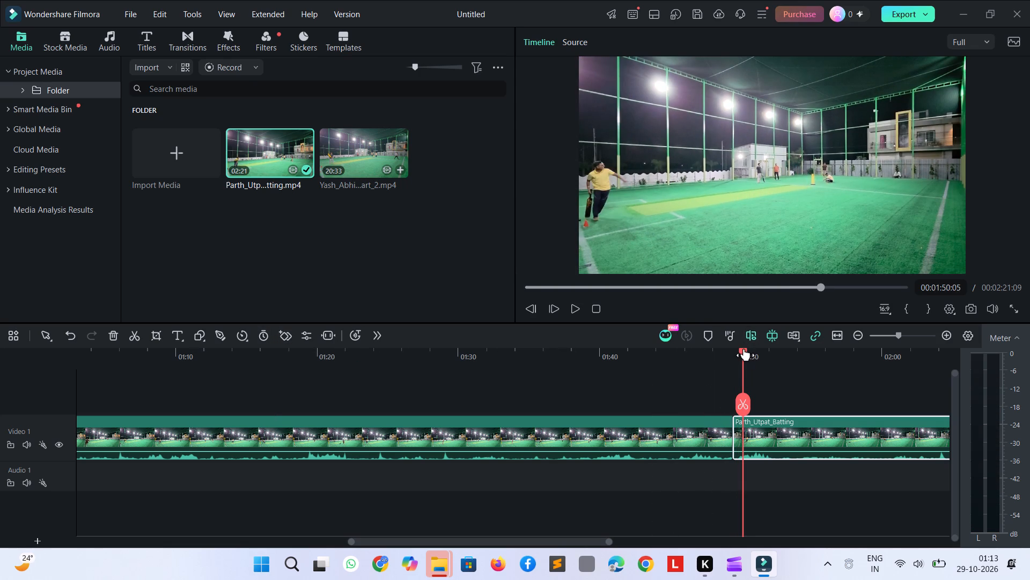
drag(744, 349, 730, 351)
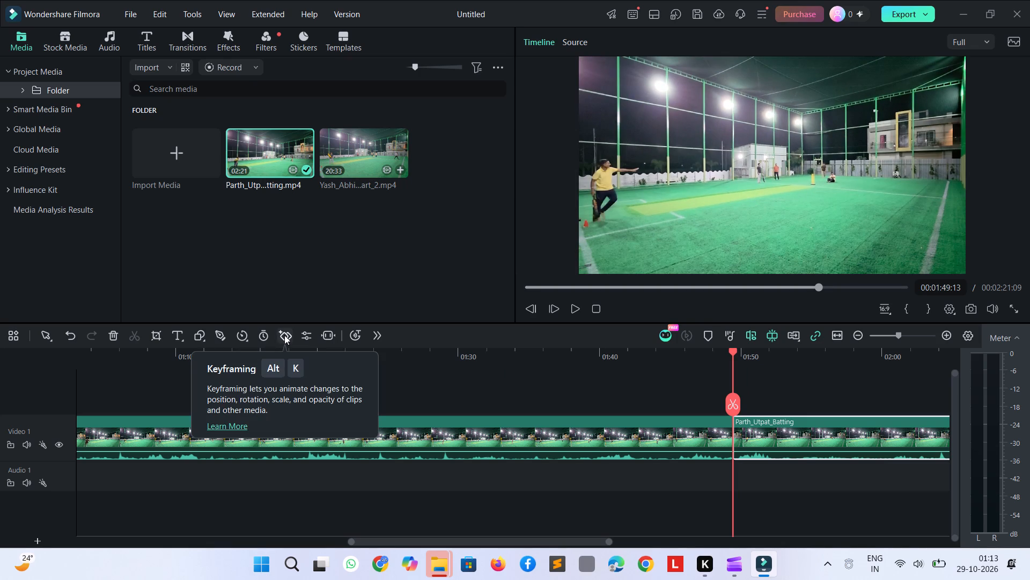
click(284, 335)
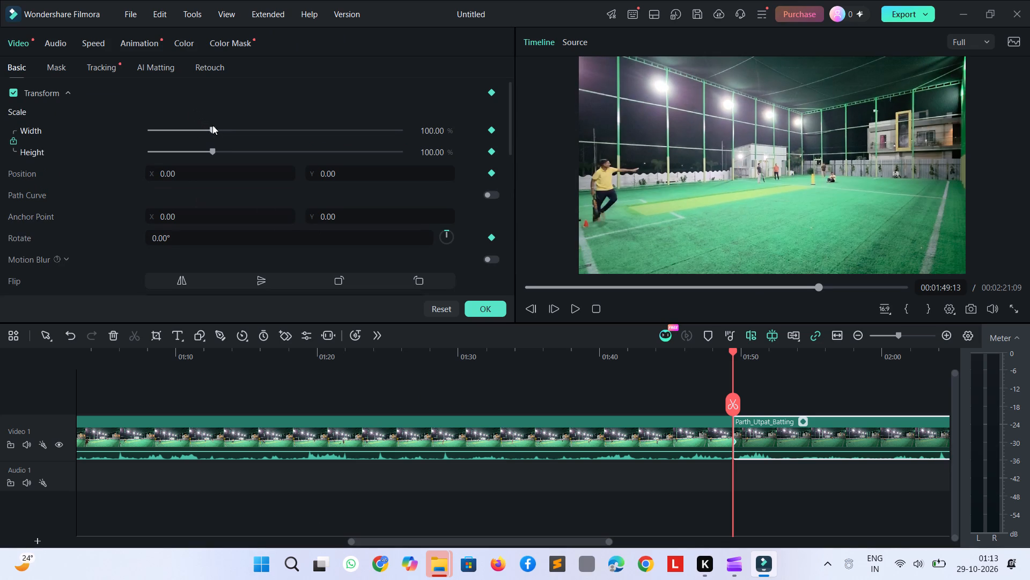
drag(215, 129, 216, 129)
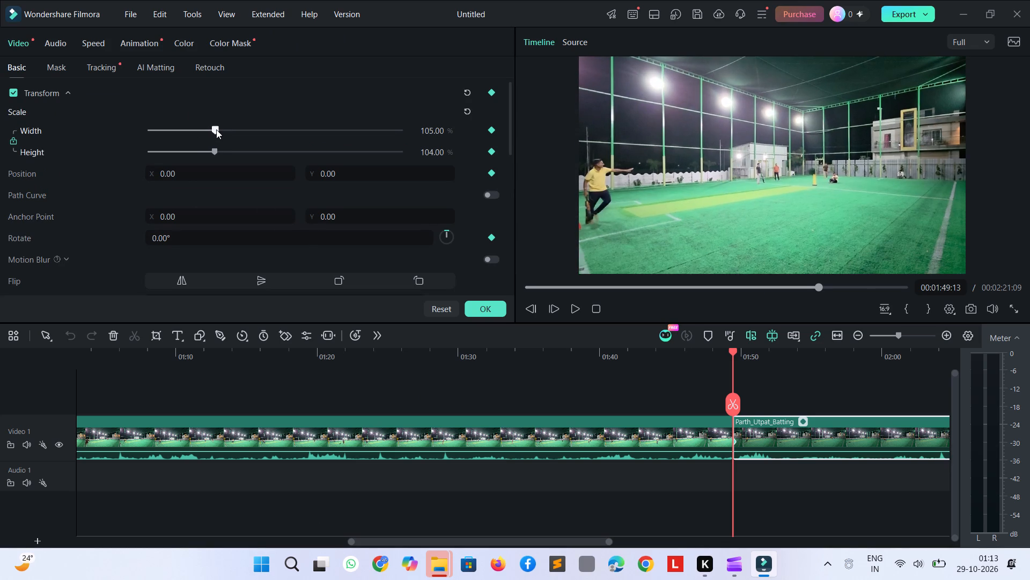
drag(216, 129, 250, 143)
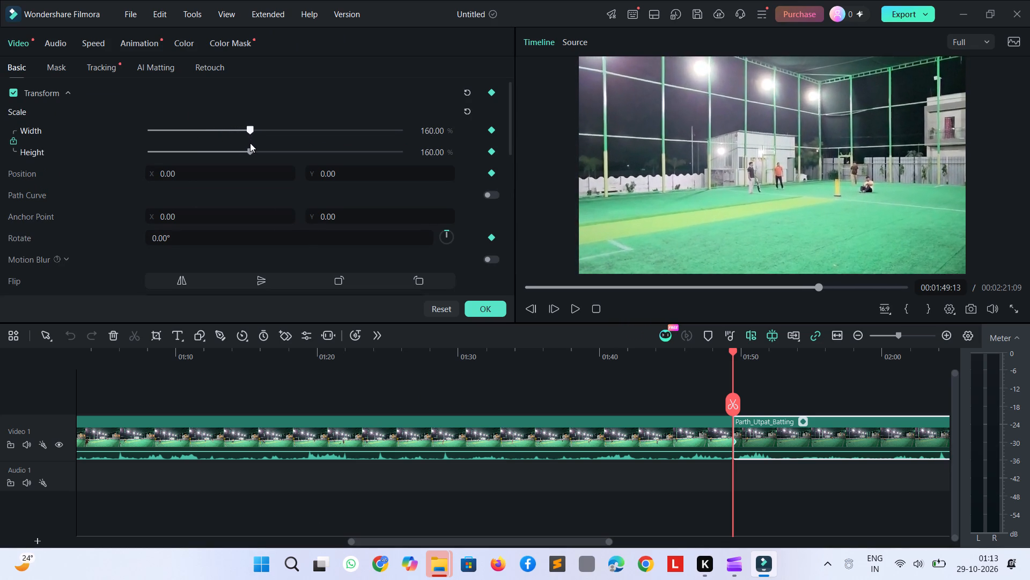
drag(250, 143, 297, 173)
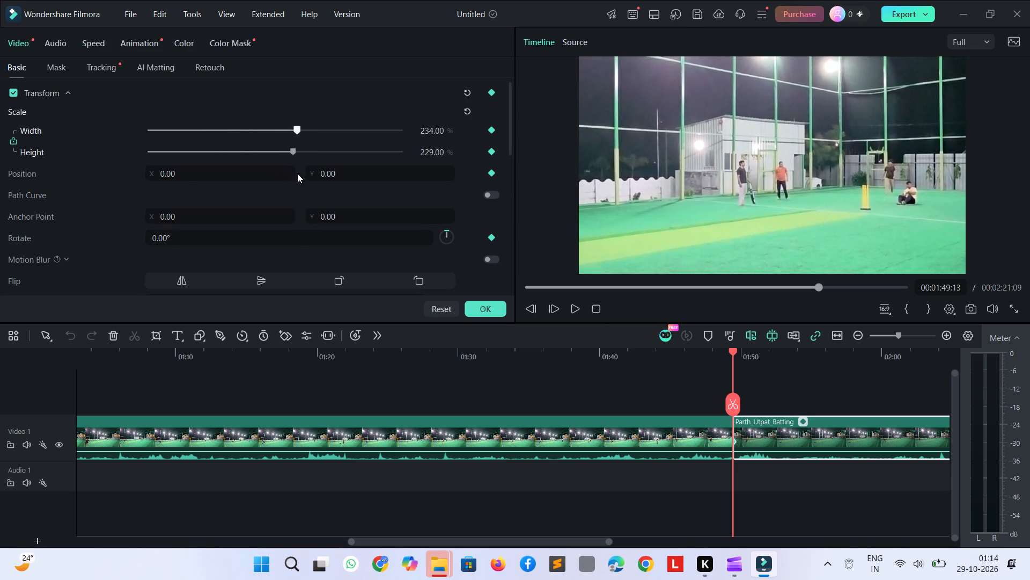
drag(297, 173, 308, 182)
At 00:01:55:10, keyframe a closer zoom on the stumps and players with scale 387% and position X -616, Y 0.
key(space)
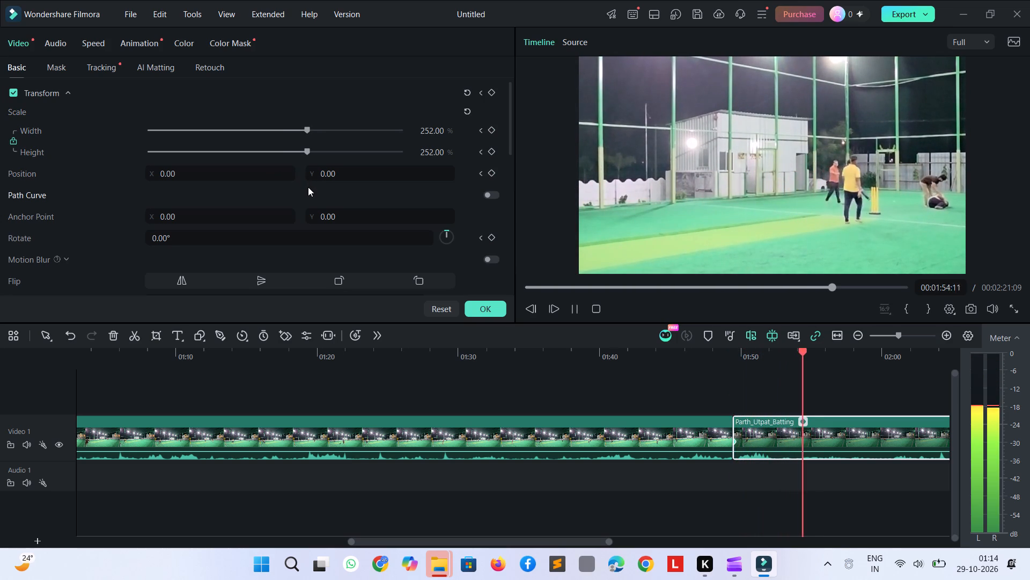
key(space)
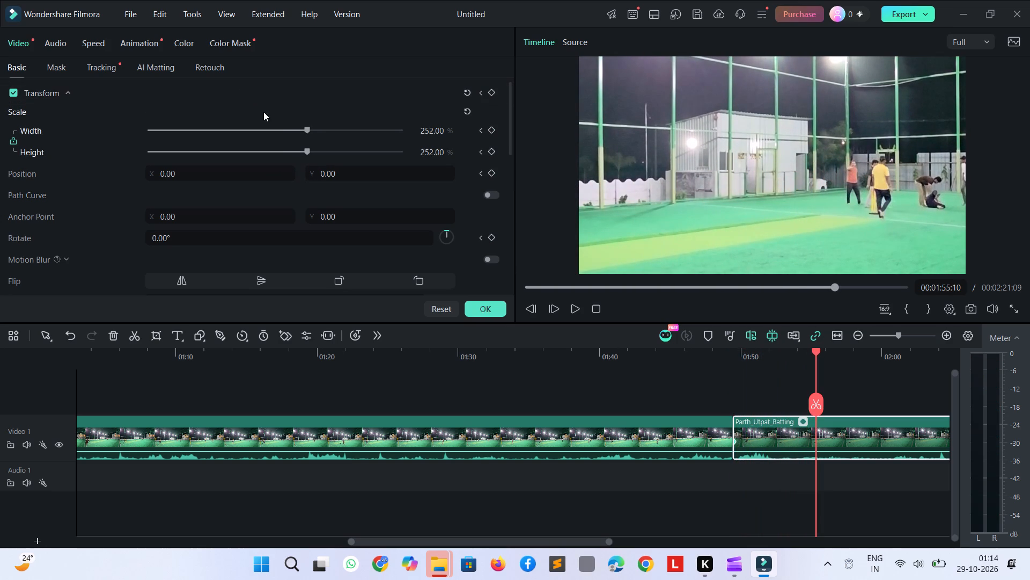
drag(308, 131, 311, 131)
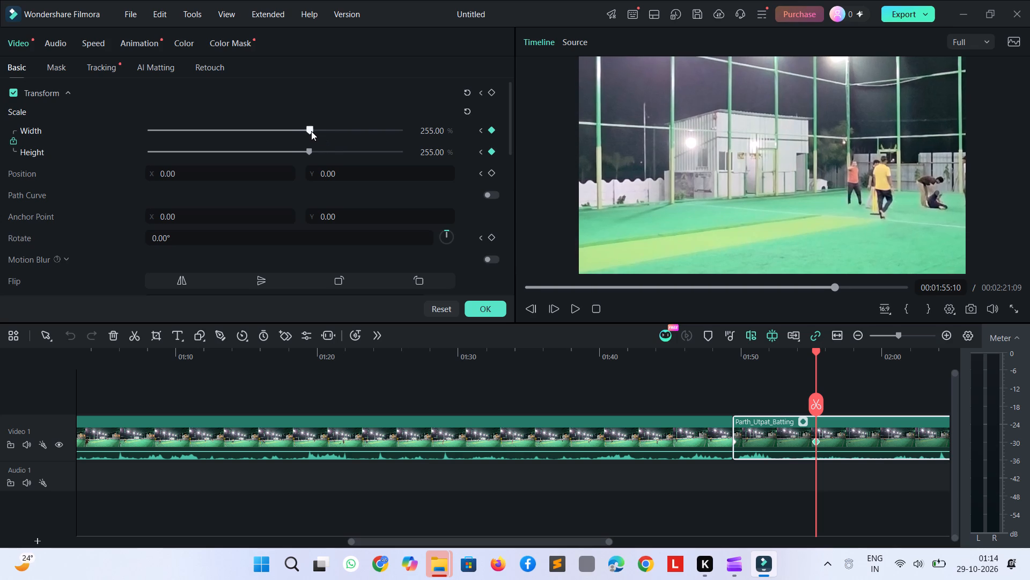
drag(311, 131, 335, 143)
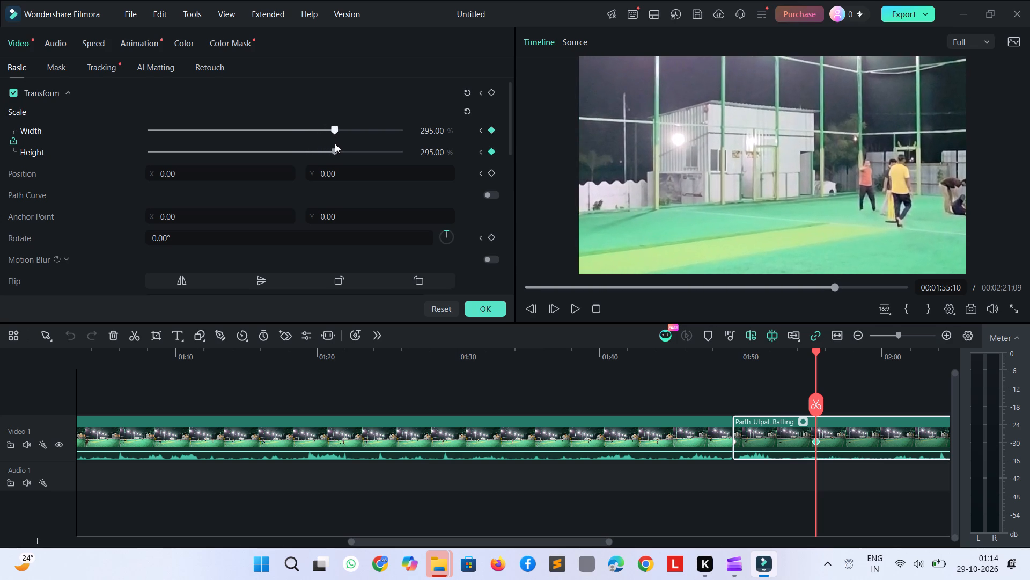
drag(335, 143, 337, 145)
drag(778, 169, 769, 170)
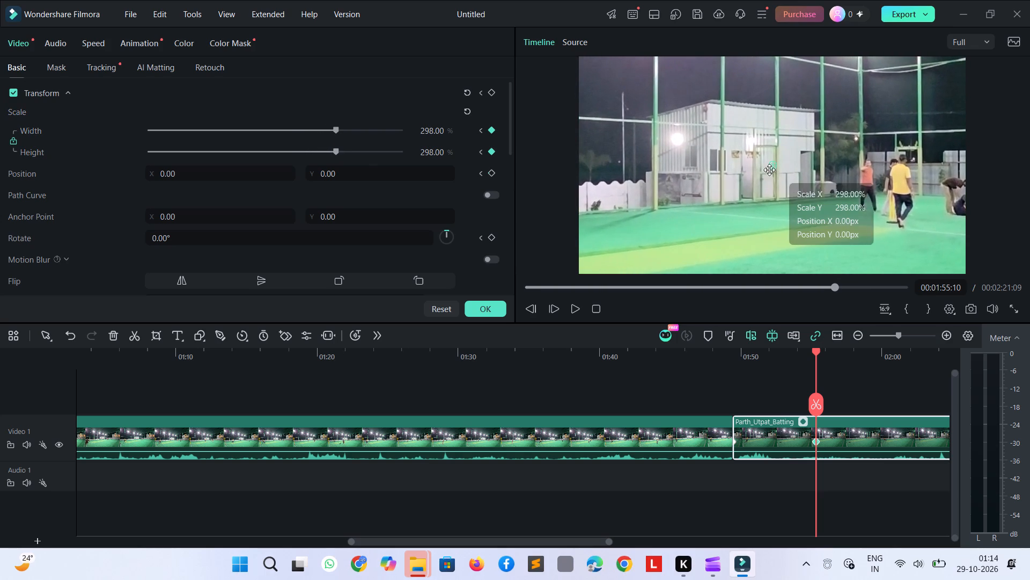
drag(769, 170, 666, 164)
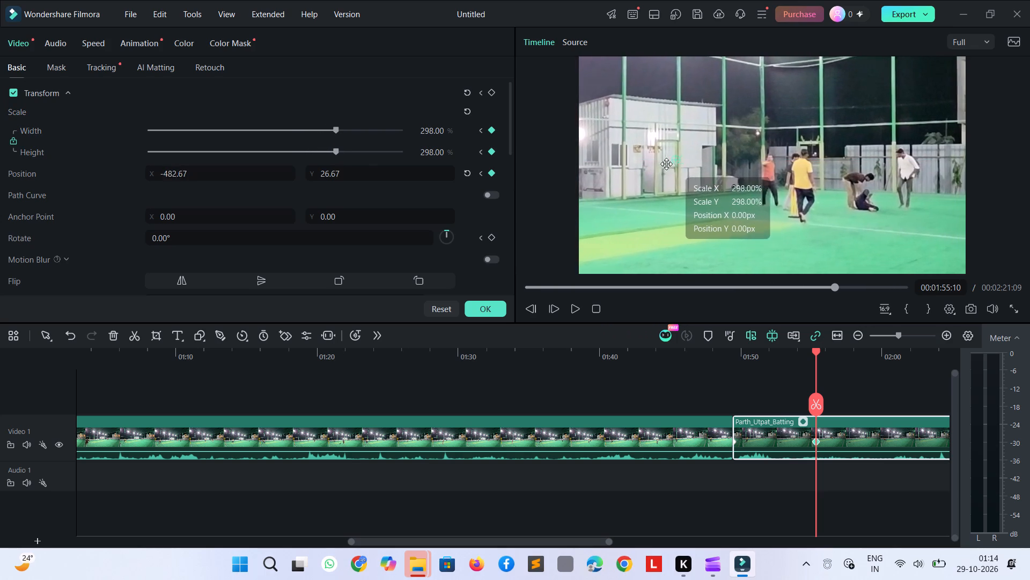
drag(666, 164, 654, 164)
drag(339, 128, 389, 169)
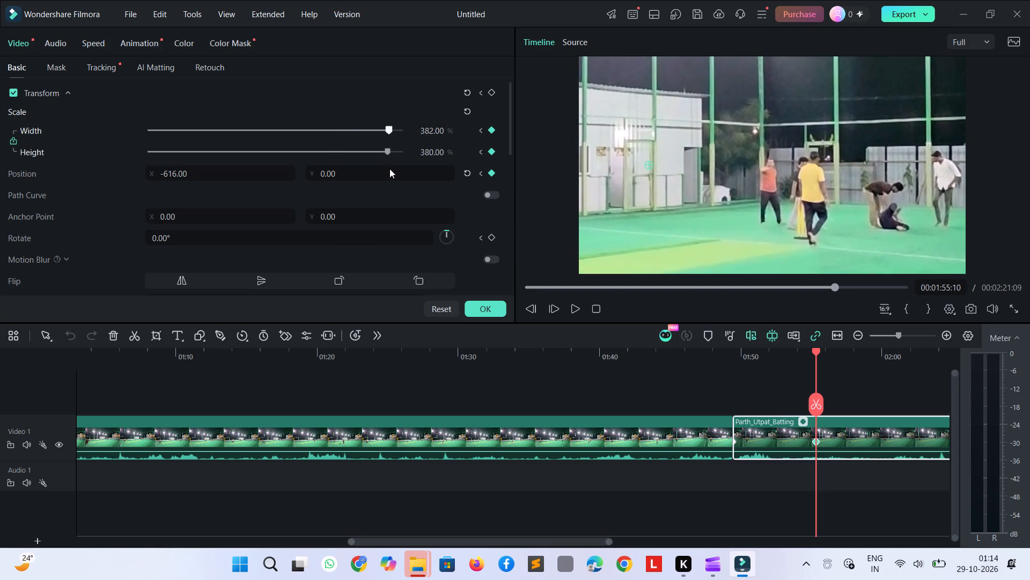
drag(389, 169, 392, 171)
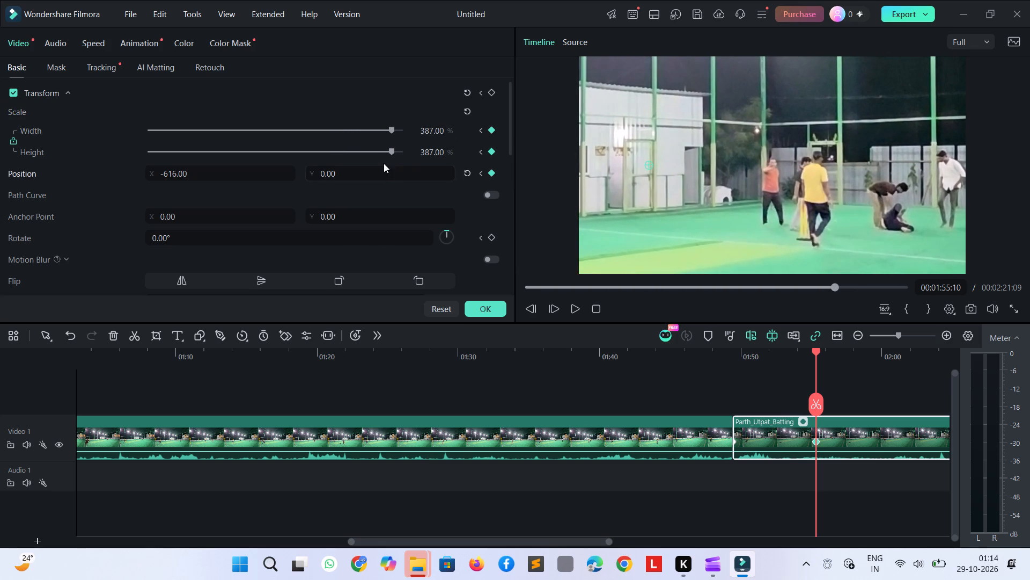
Split the zoomed segment at 00:01:55:10 and select the part before the new cut.
key(ctrl+b)
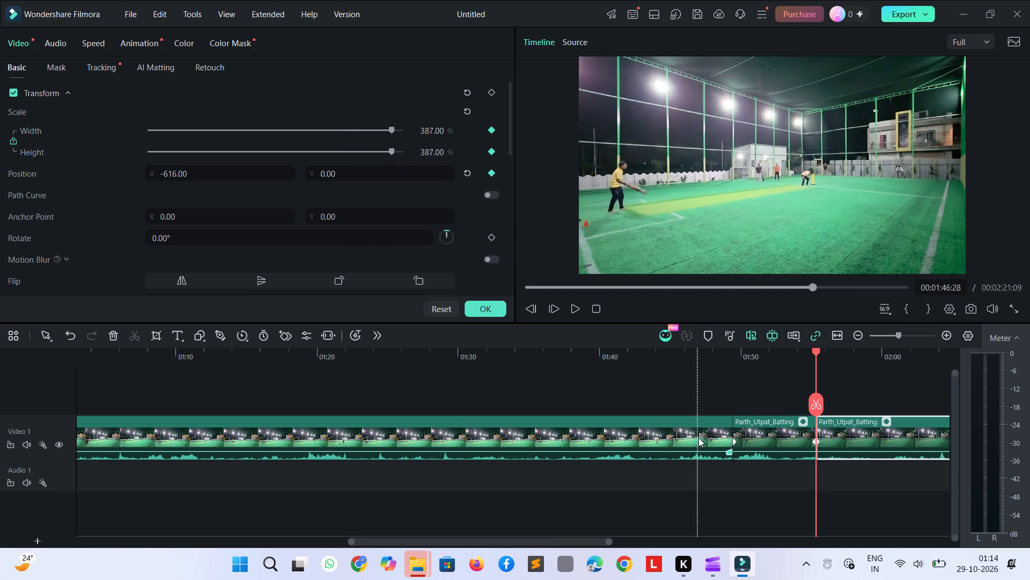
click(762, 432)
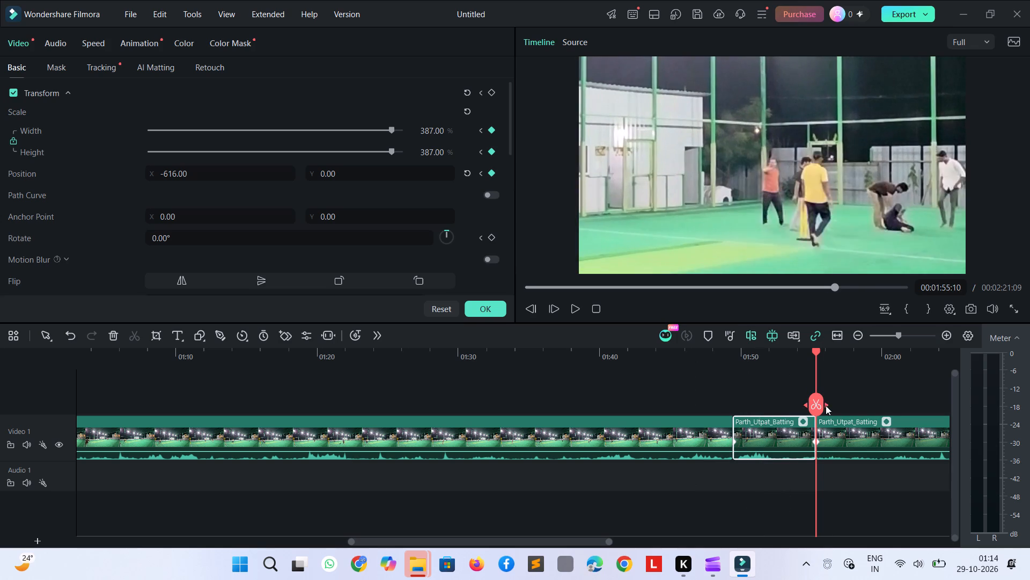
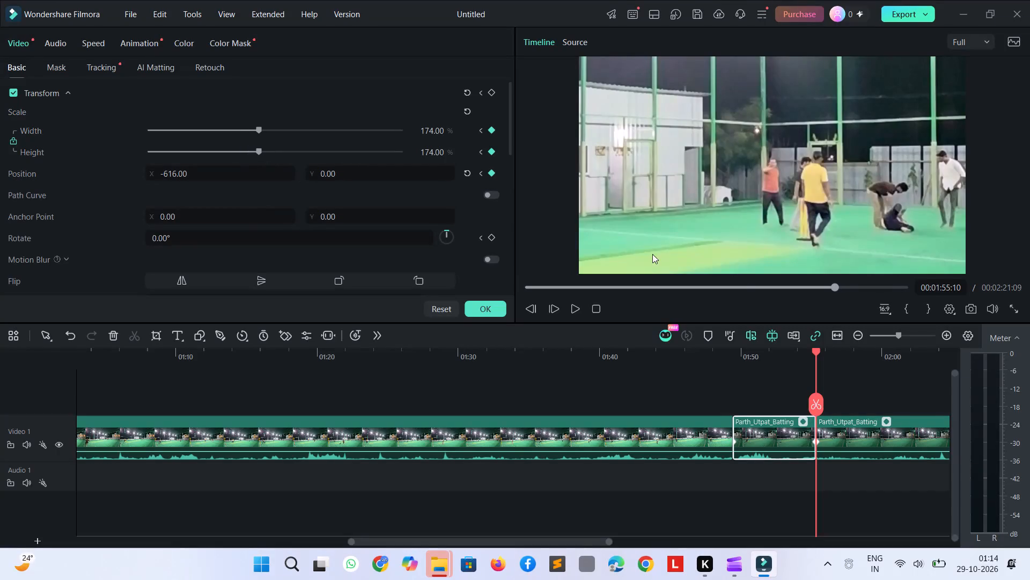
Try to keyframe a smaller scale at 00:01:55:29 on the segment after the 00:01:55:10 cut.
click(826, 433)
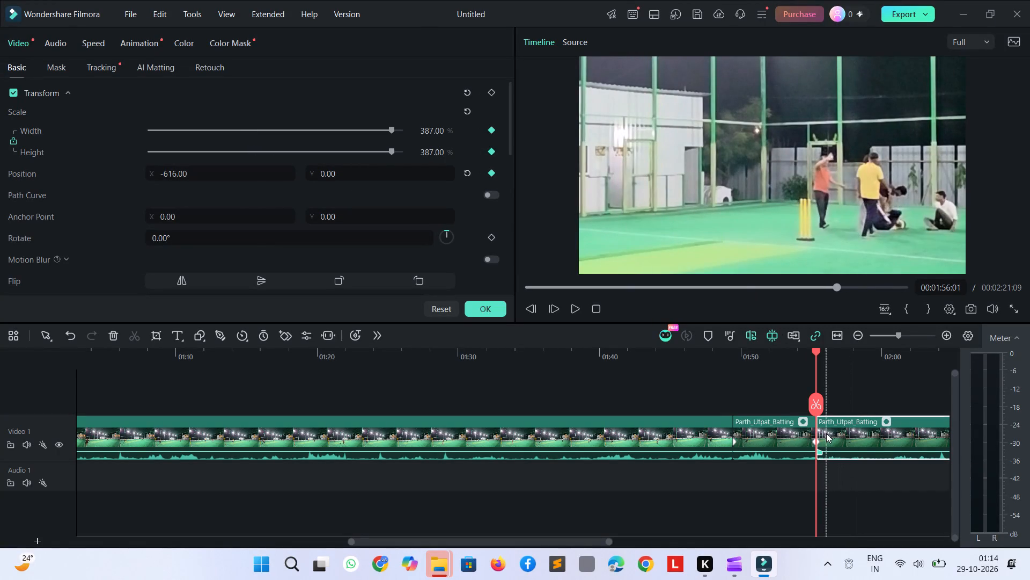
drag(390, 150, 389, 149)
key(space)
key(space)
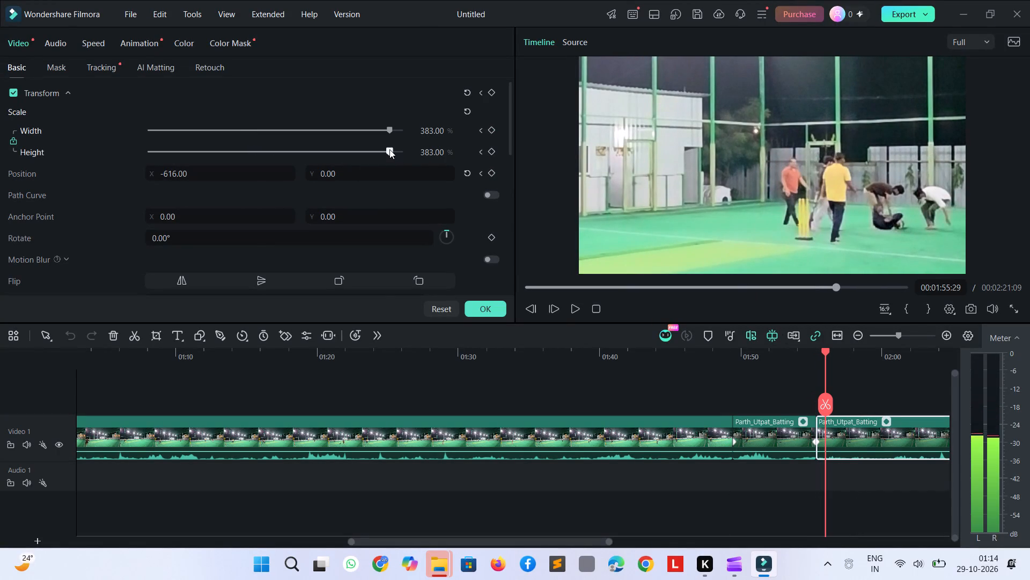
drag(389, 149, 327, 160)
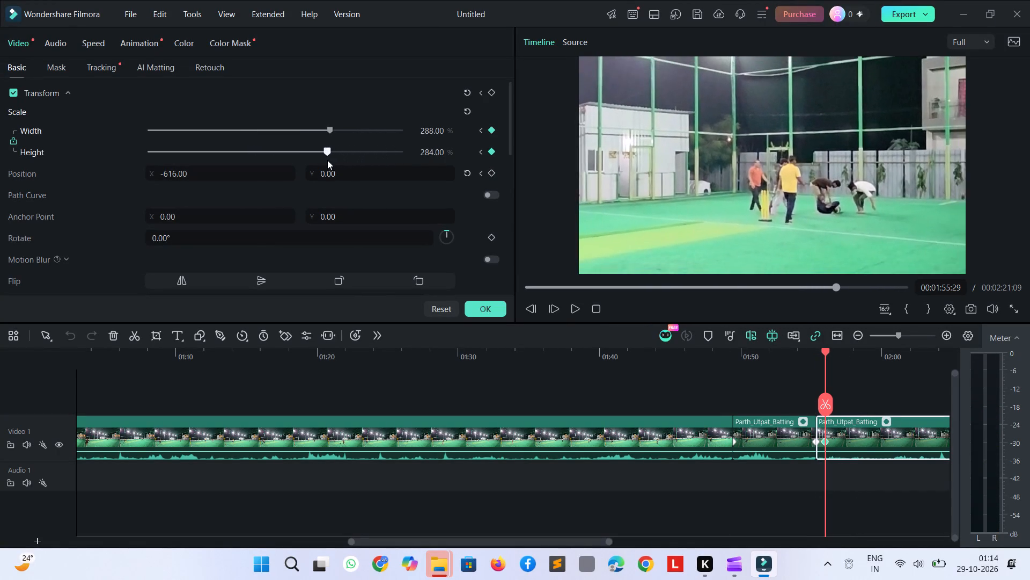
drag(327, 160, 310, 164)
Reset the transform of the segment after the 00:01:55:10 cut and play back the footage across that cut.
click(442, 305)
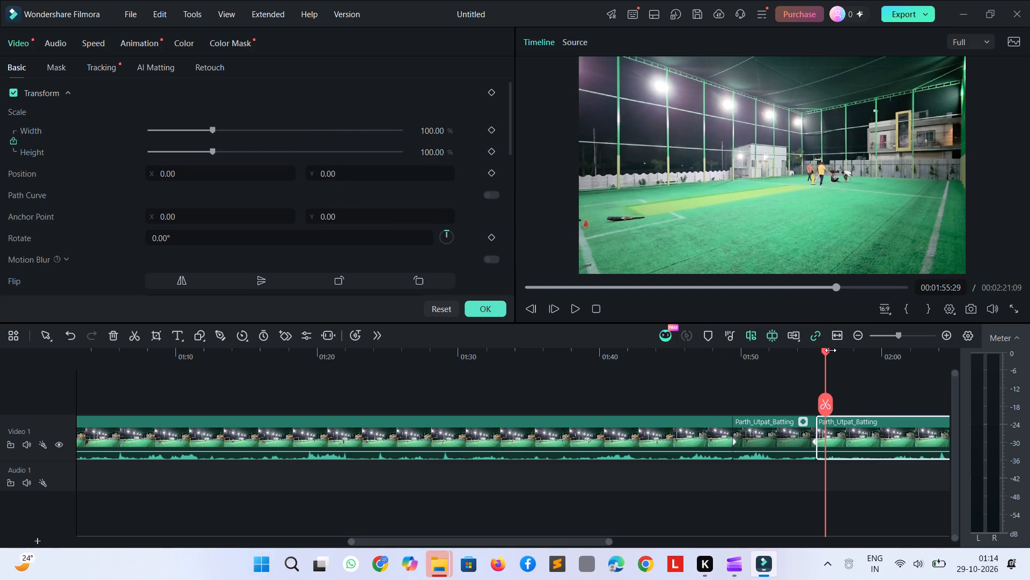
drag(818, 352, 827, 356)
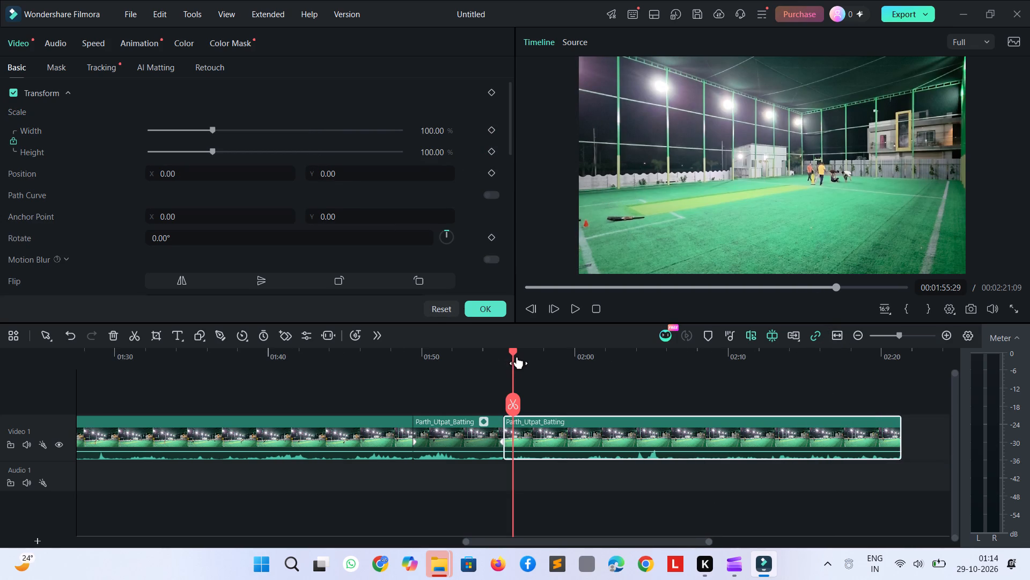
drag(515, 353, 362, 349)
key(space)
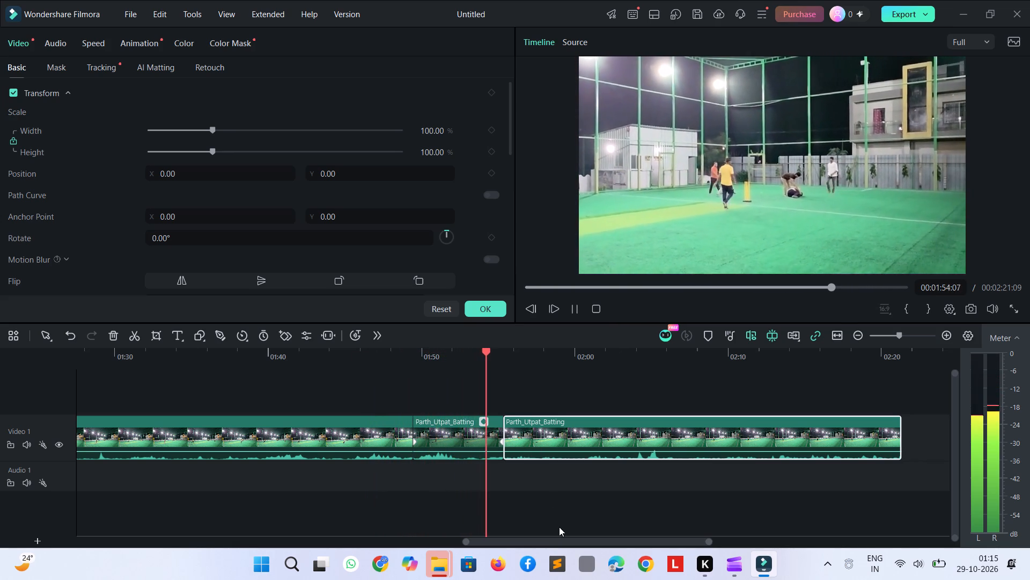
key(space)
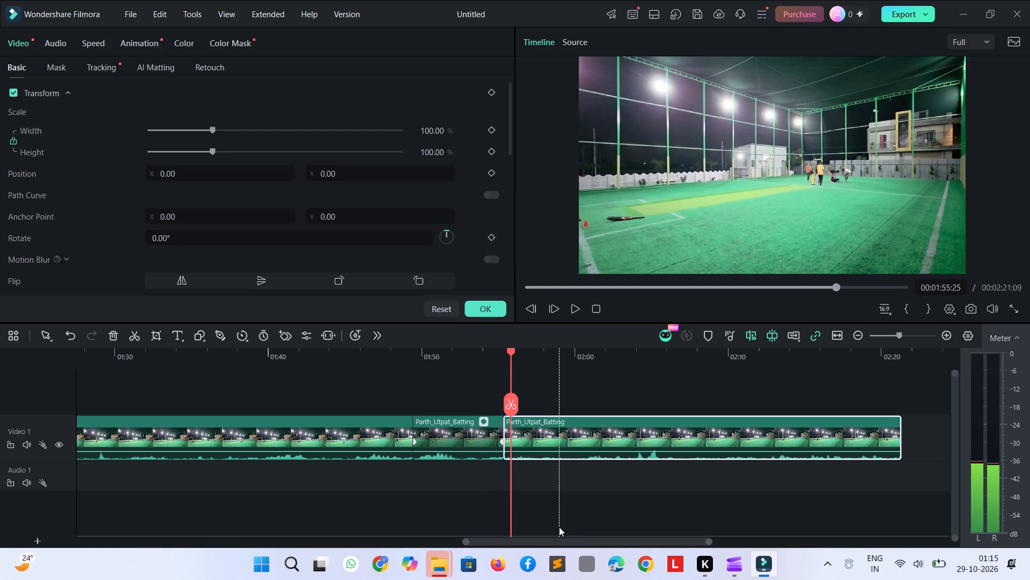
Undo the transform reset, the zoom keyframes and both splits, back to before the cut at 00:01:49:13.
key(ctrl+z)
key(ctrl+z)
key(ctrl+z)
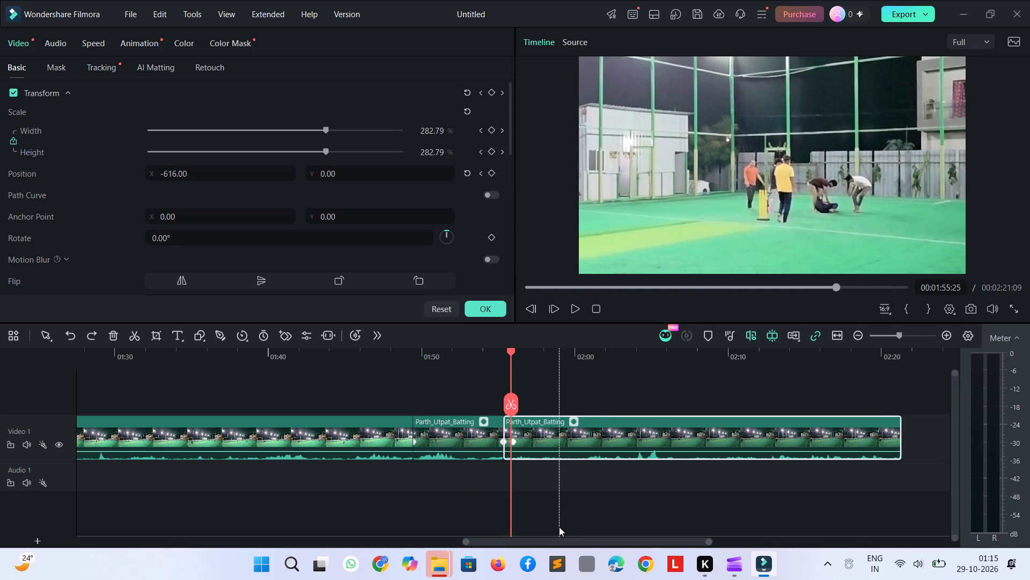
key(ctrl+z)
key(ctrl+z)
key(ctrl+z)
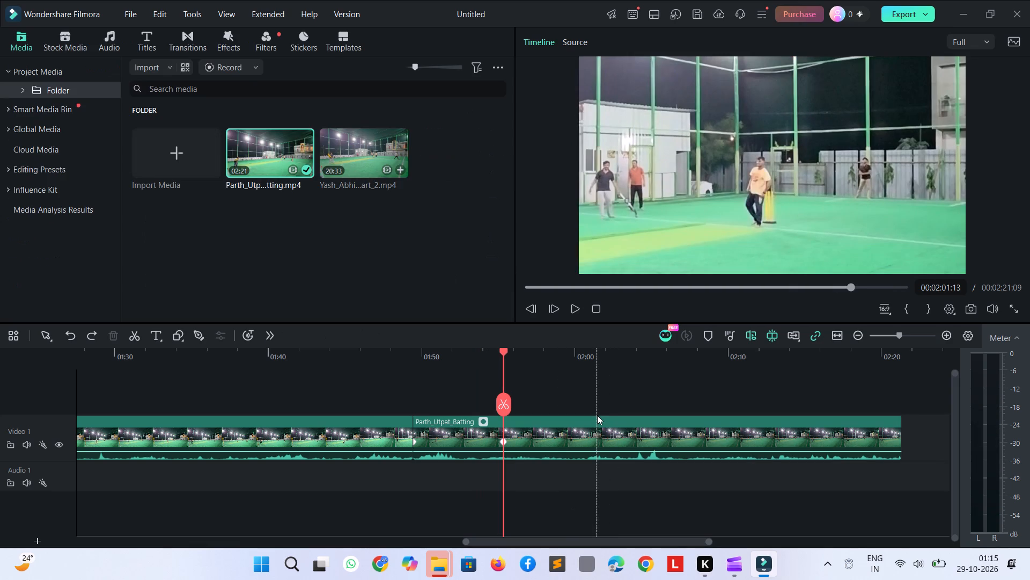
key(ctrl+z)
key(ctrl+z)
key(ctrl+z)
key(ctrl+z)
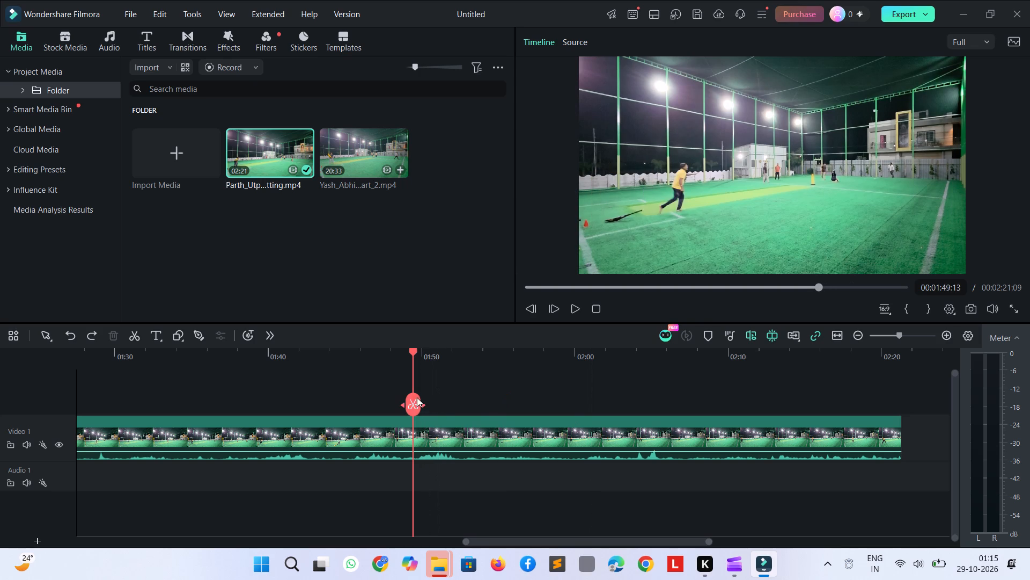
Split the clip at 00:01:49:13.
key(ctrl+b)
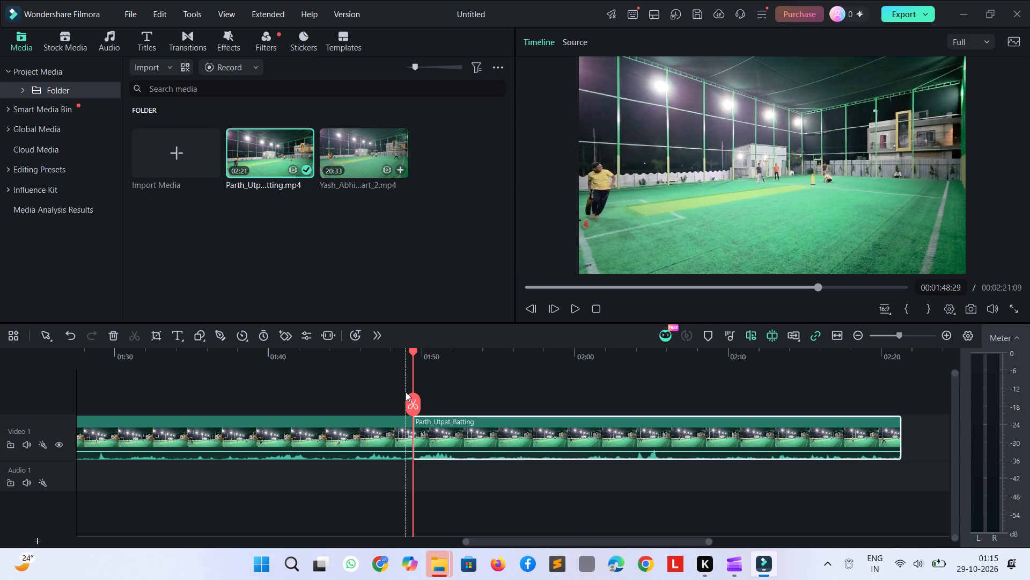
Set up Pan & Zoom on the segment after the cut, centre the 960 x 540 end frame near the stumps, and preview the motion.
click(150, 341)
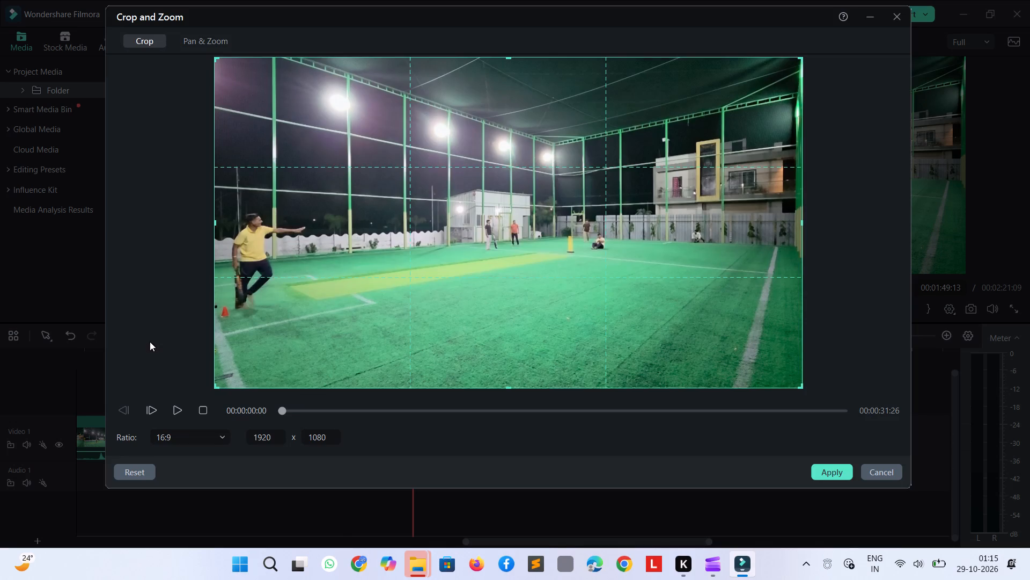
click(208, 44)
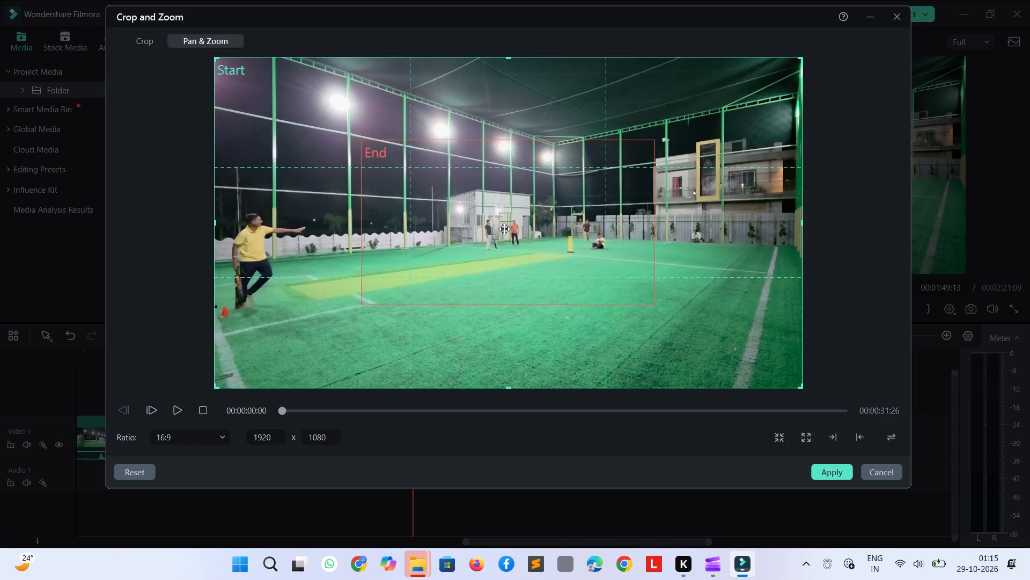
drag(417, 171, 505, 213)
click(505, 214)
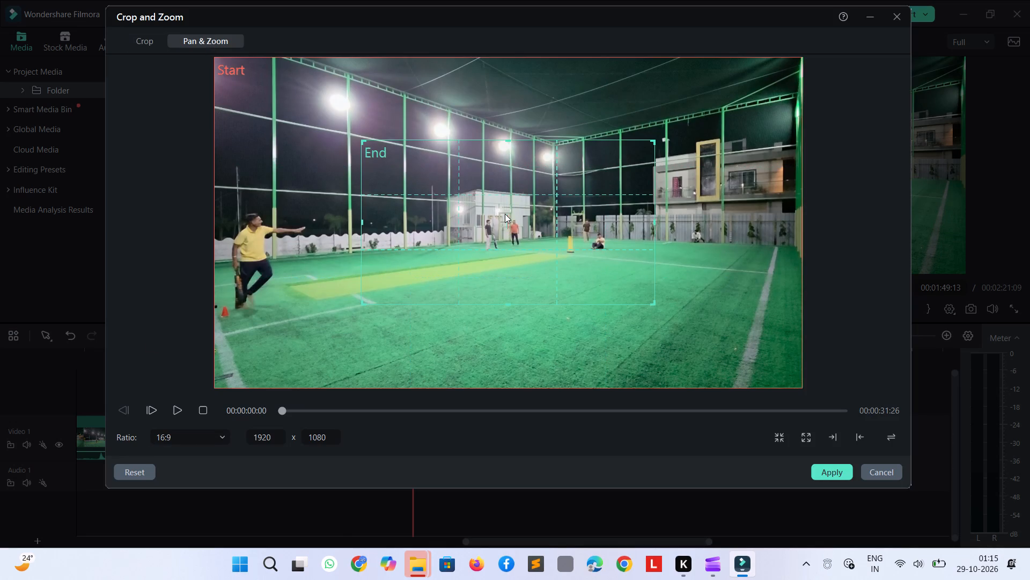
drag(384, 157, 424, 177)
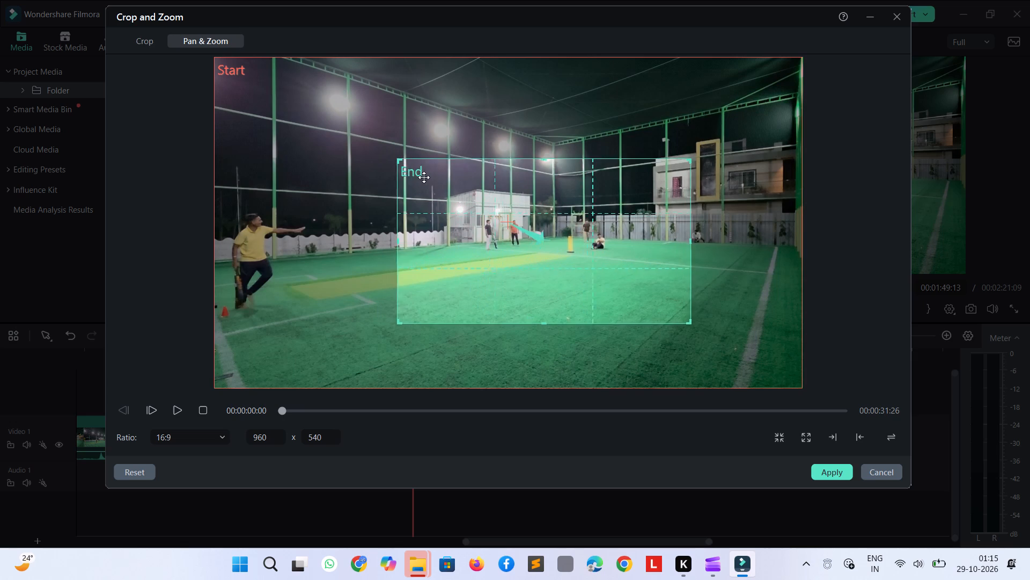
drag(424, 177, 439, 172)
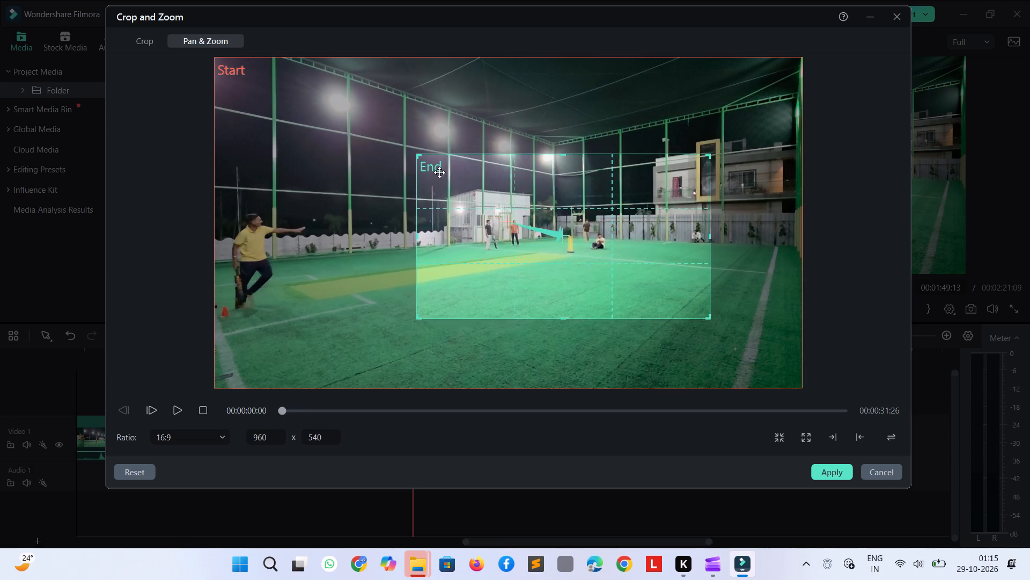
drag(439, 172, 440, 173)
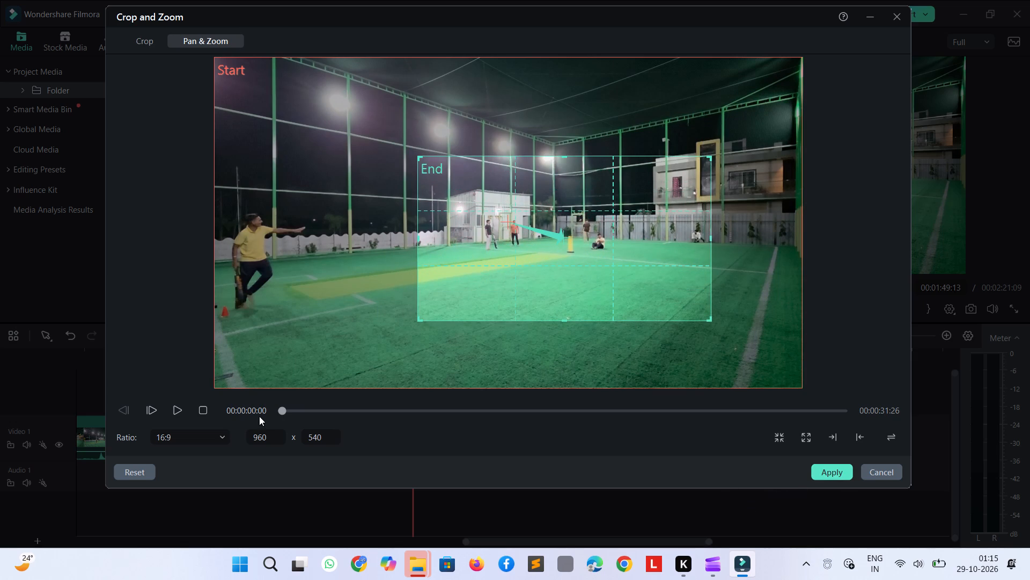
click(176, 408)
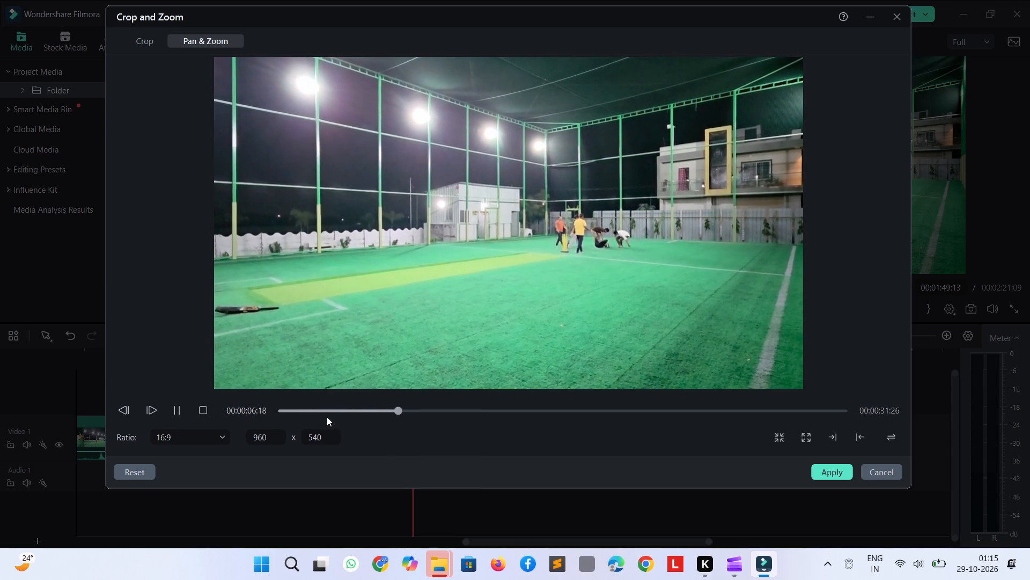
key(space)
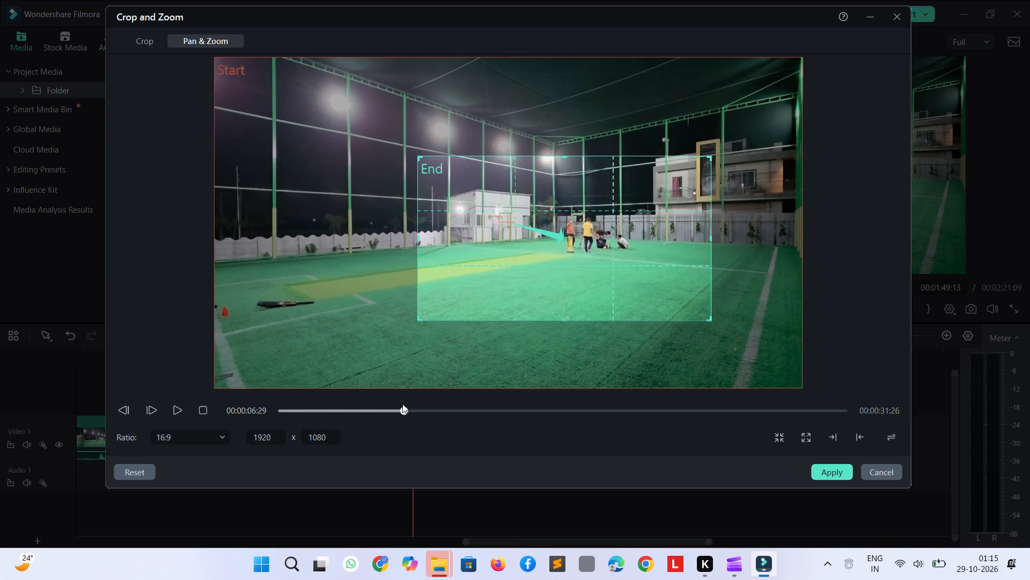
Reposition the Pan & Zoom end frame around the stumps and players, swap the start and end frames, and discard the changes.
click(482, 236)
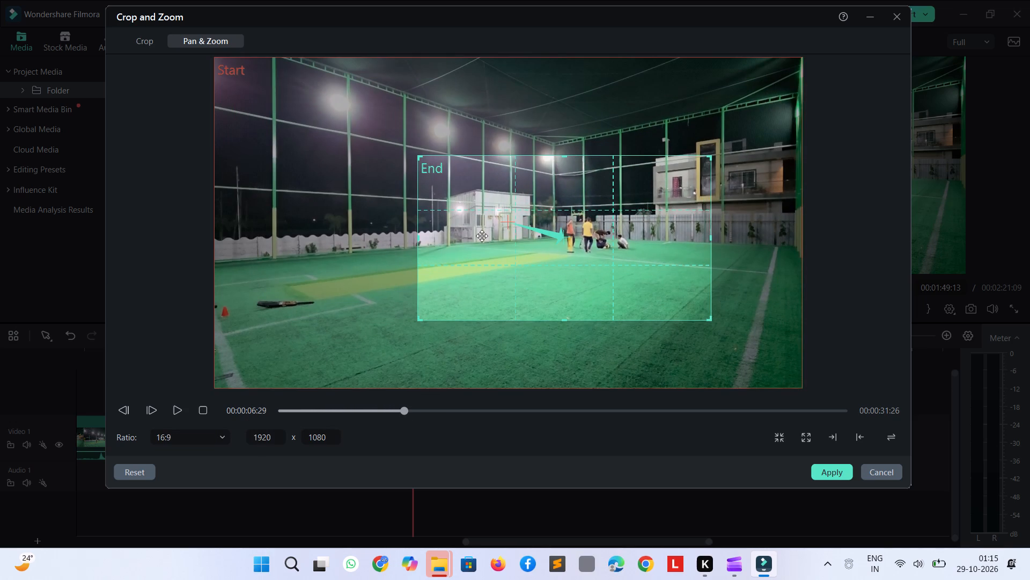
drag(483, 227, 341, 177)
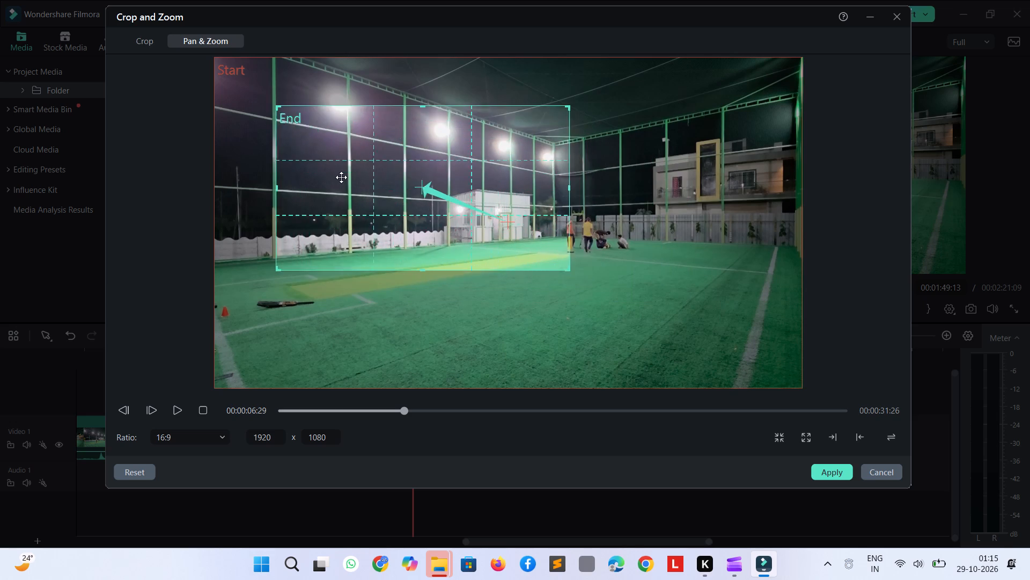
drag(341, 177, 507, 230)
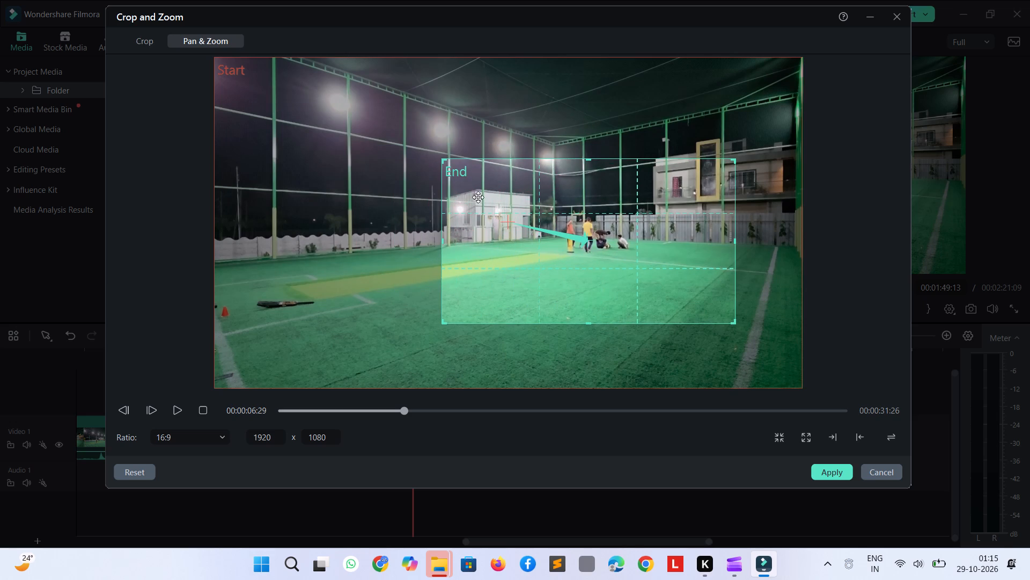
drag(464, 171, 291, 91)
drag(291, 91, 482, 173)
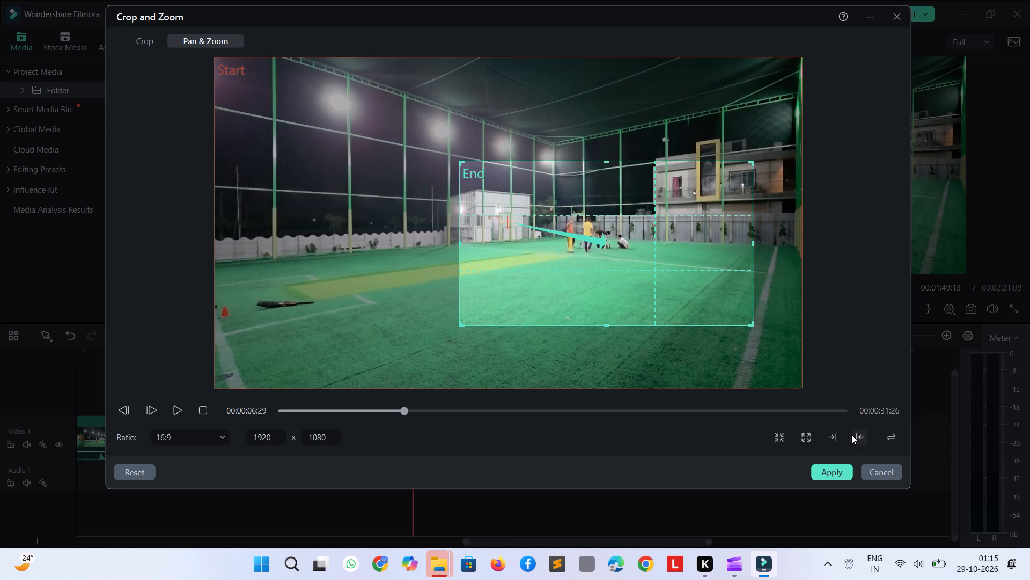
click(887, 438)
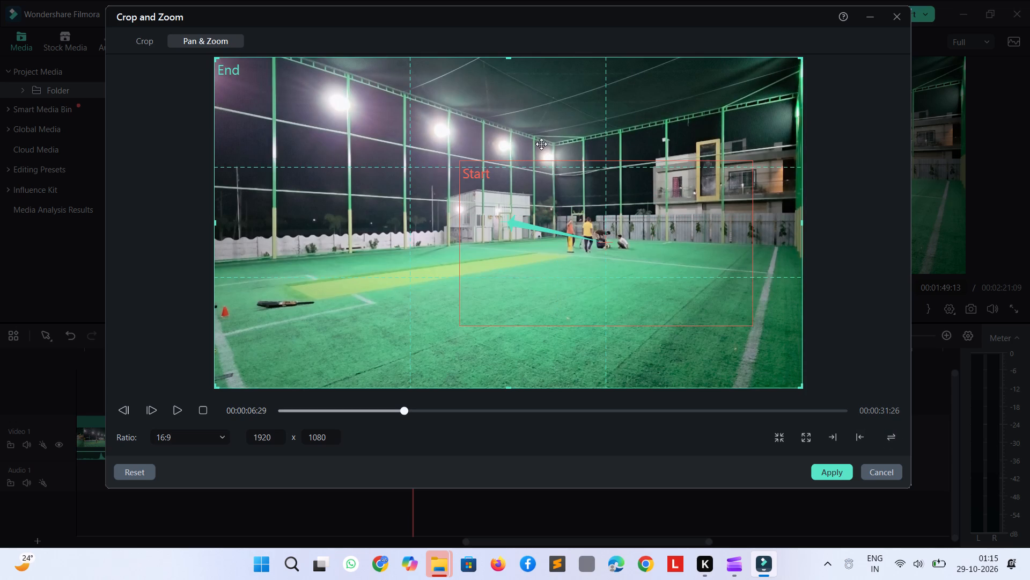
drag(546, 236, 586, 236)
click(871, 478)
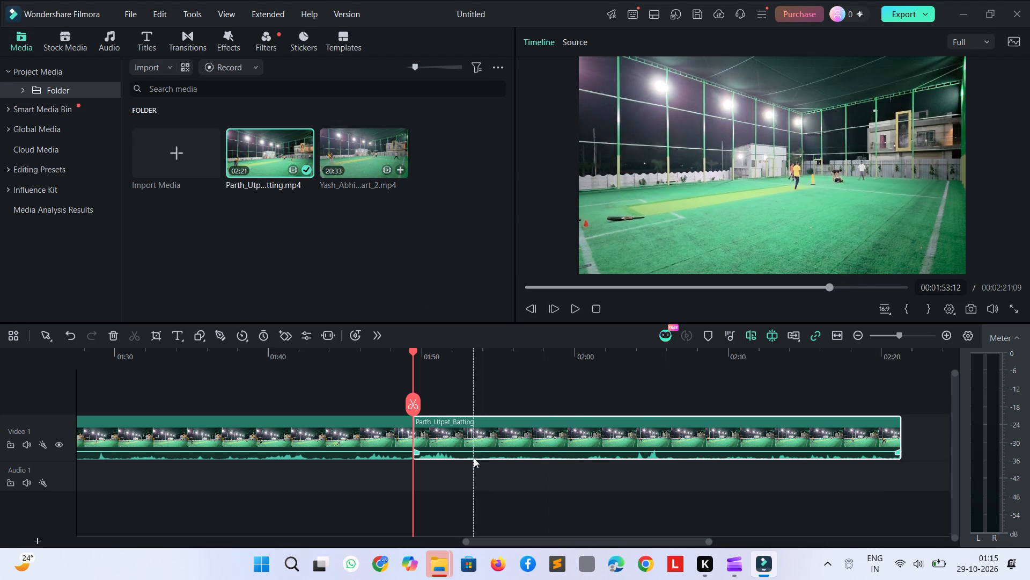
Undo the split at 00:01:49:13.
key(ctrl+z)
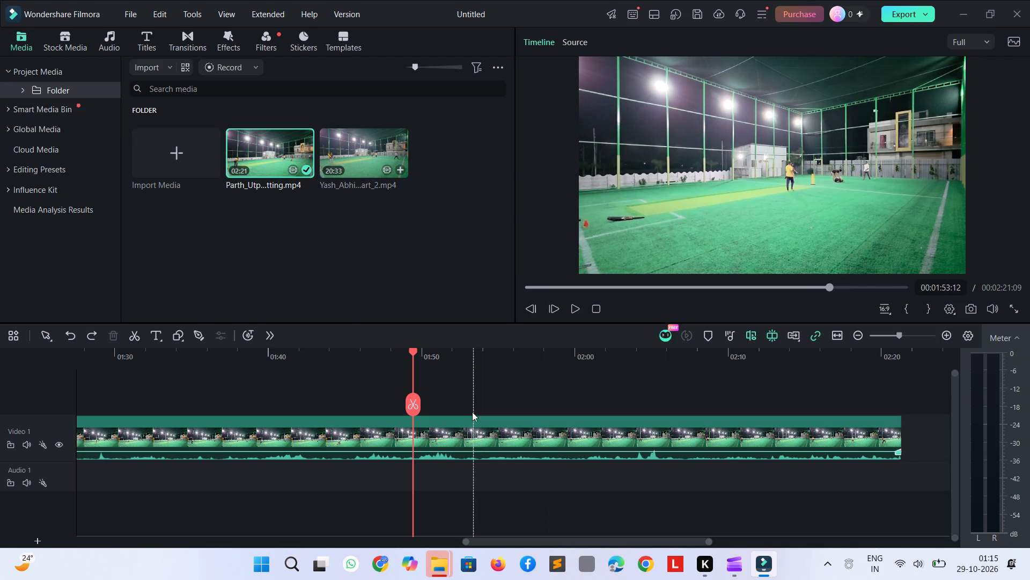
Play the footage on to 00:01:55:02 and split the clip there.
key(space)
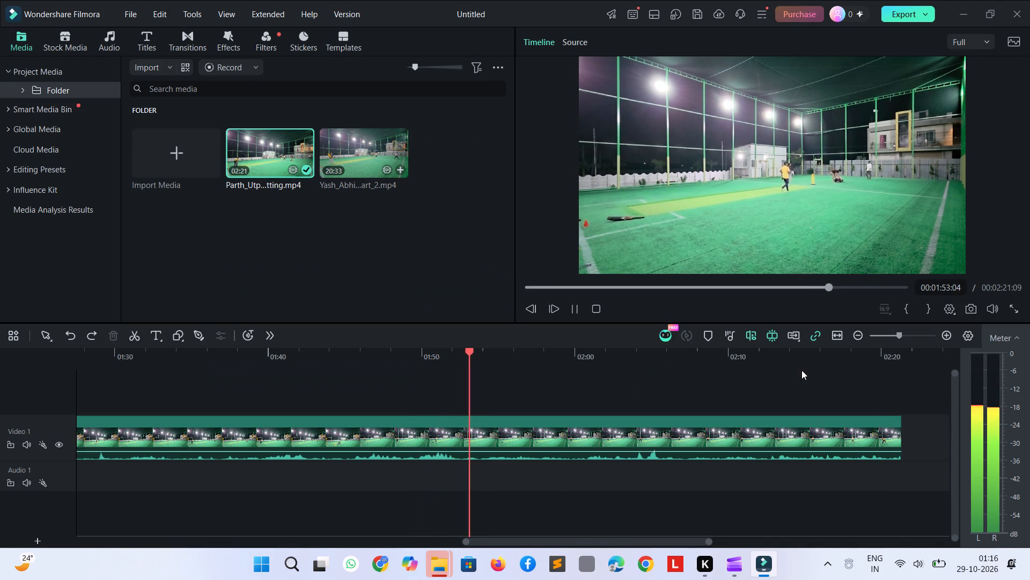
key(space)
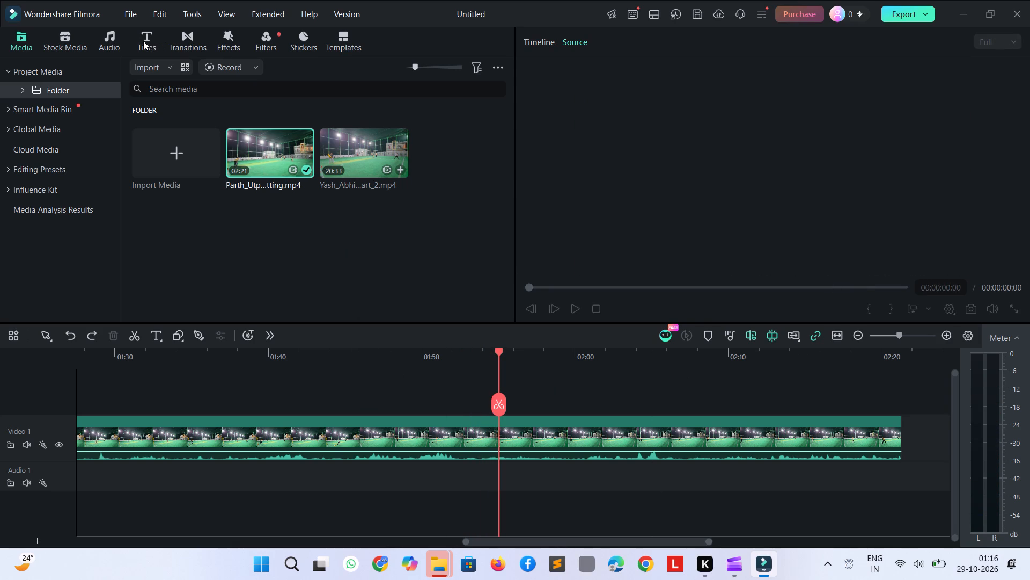
key(ctrl+b)
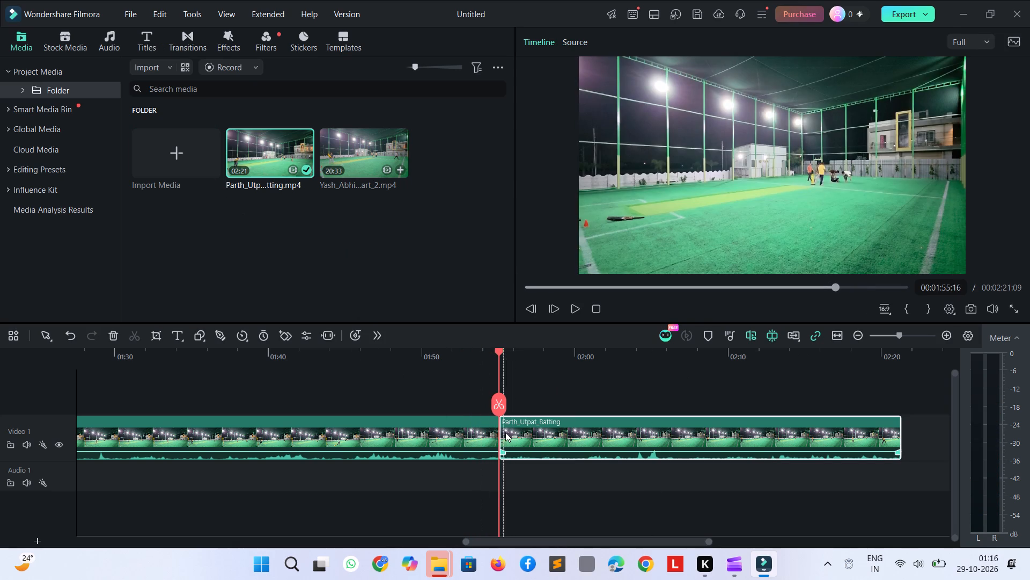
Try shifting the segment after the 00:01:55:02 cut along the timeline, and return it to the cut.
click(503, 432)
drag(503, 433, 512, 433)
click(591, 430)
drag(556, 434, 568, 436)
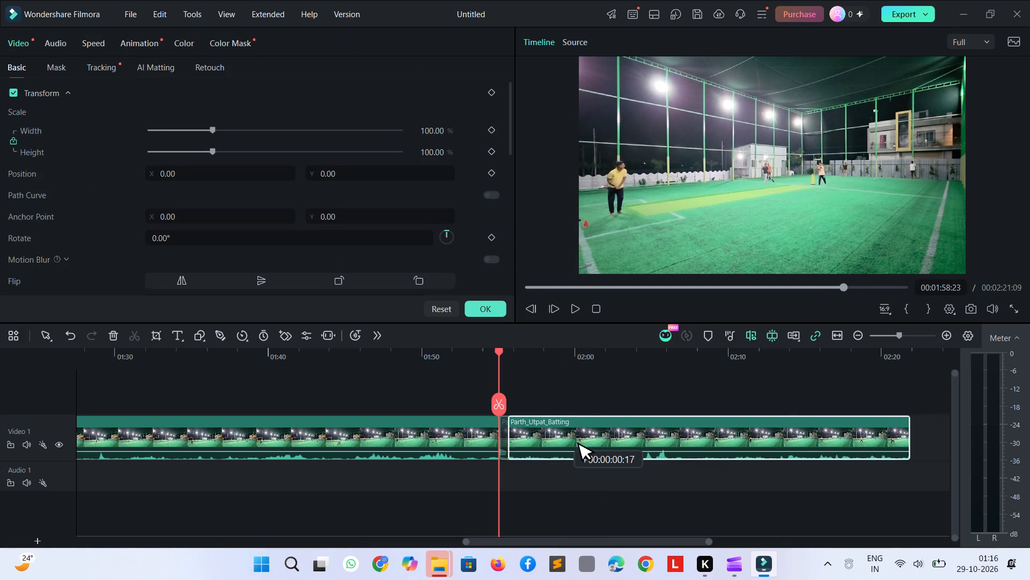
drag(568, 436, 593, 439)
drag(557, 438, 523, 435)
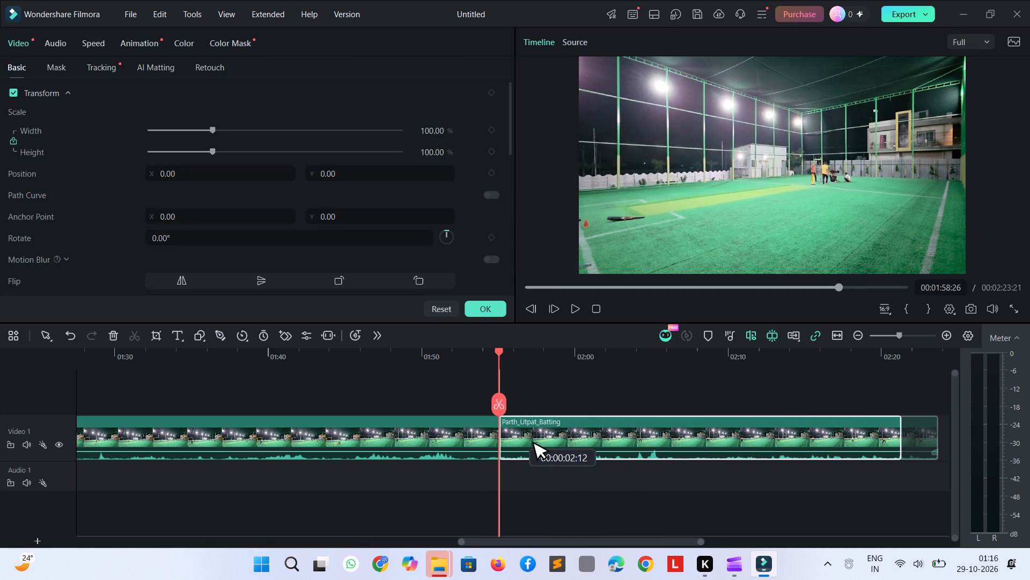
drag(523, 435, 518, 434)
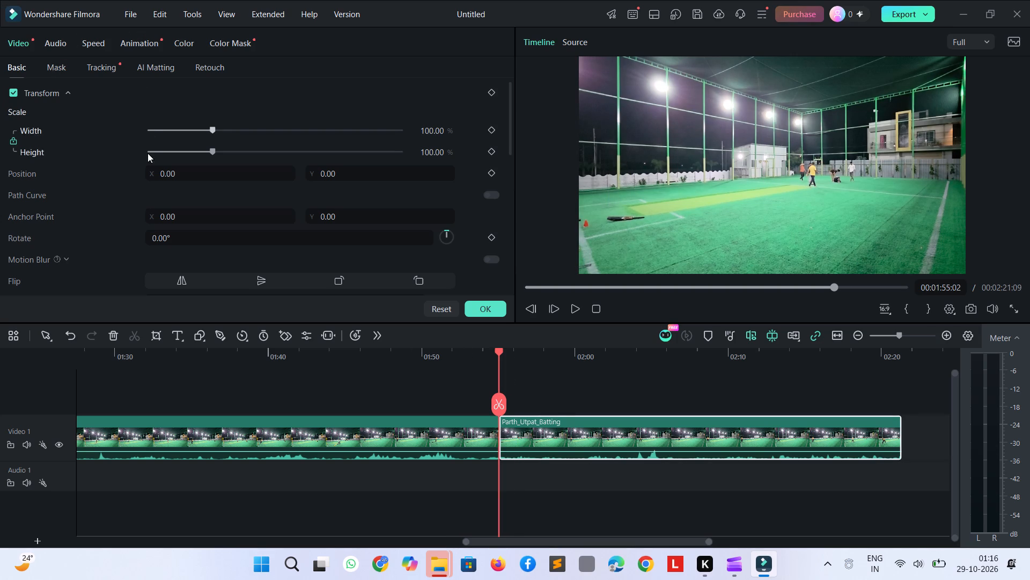
Add a Quick 3D Text title on a track above the video, starting at the 00:01:55:02 cut.
click(183, 336)
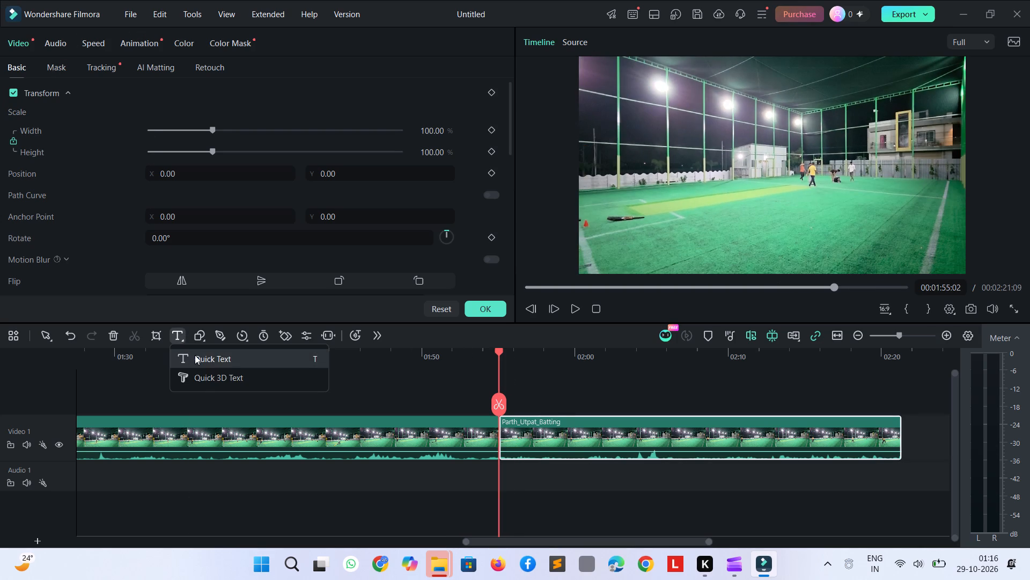
click(201, 378)
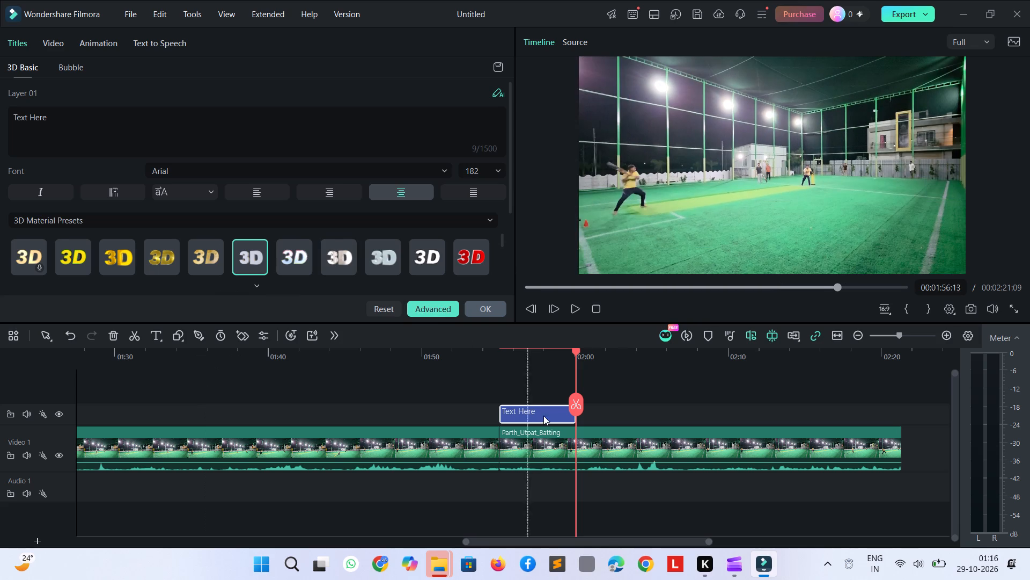
Replace the 3D title's placeholder text with "Varad bhai On ANGRY MODE 😈".
double_click(516, 409)
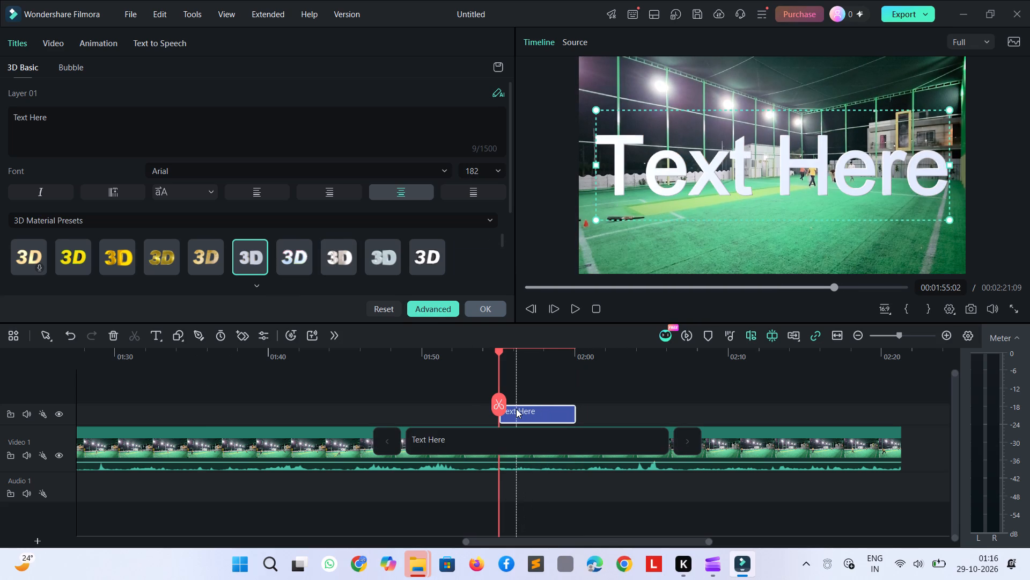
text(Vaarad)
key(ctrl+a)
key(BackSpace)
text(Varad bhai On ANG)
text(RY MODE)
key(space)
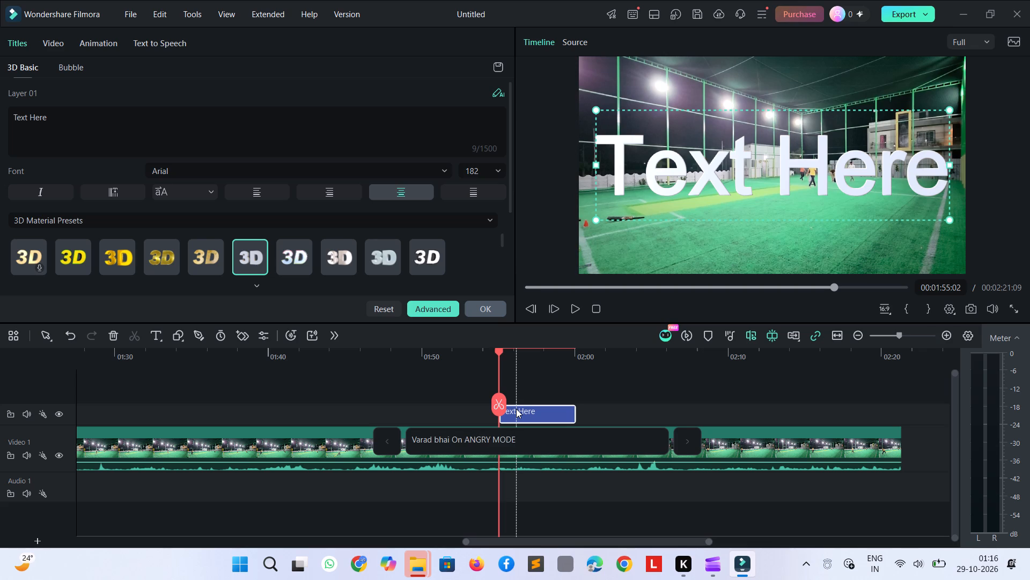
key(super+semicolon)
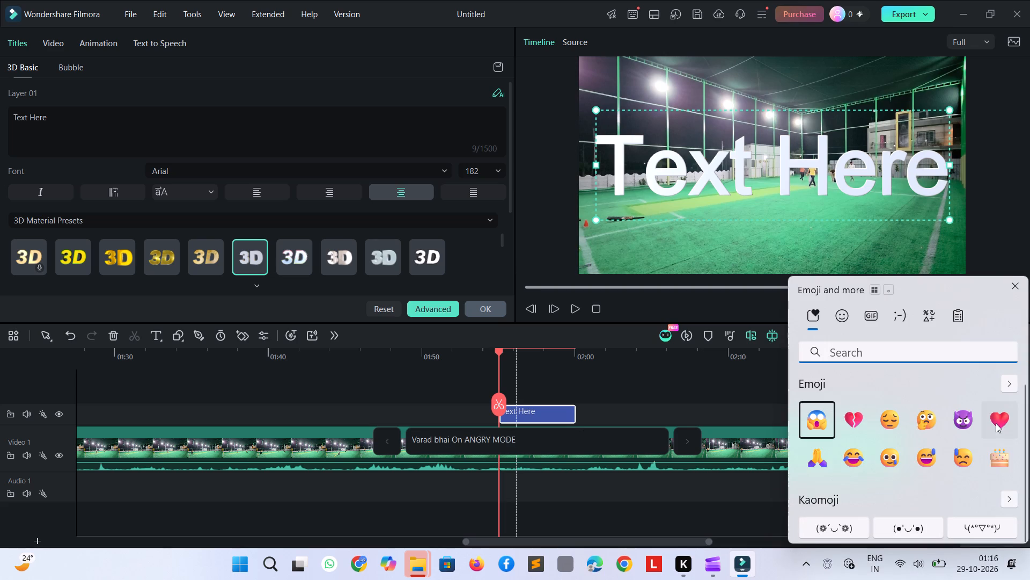
scroll(952, 419, down, 1)
scroll(886, 453, down, 6)
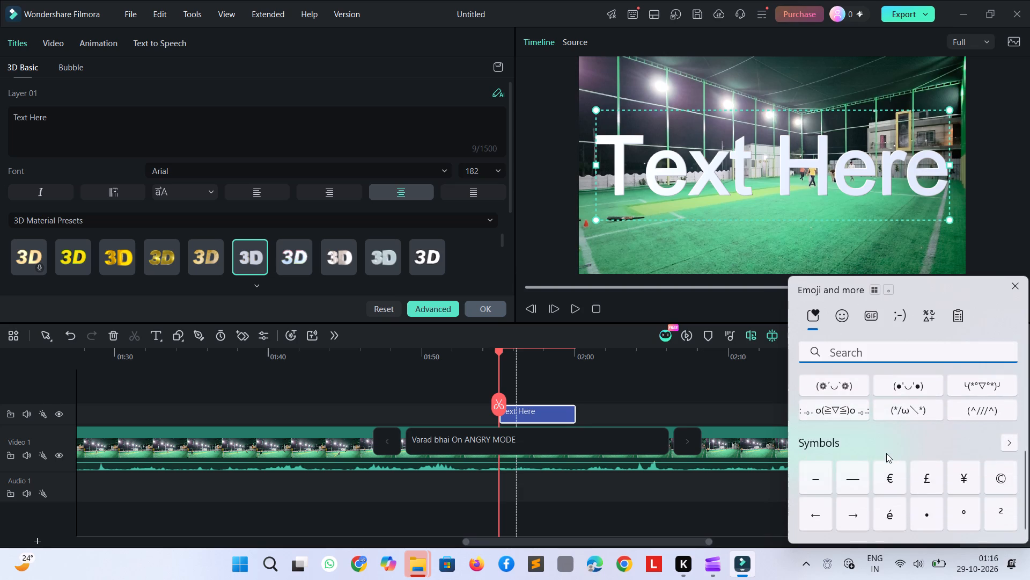
scroll(886, 453, up, 6)
click(972, 406)
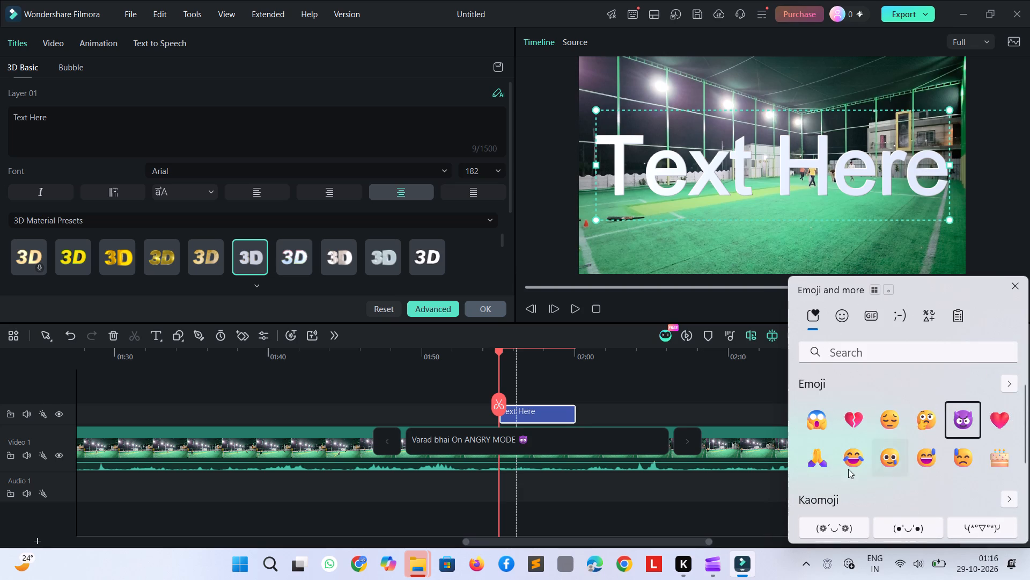
click(626, 431)
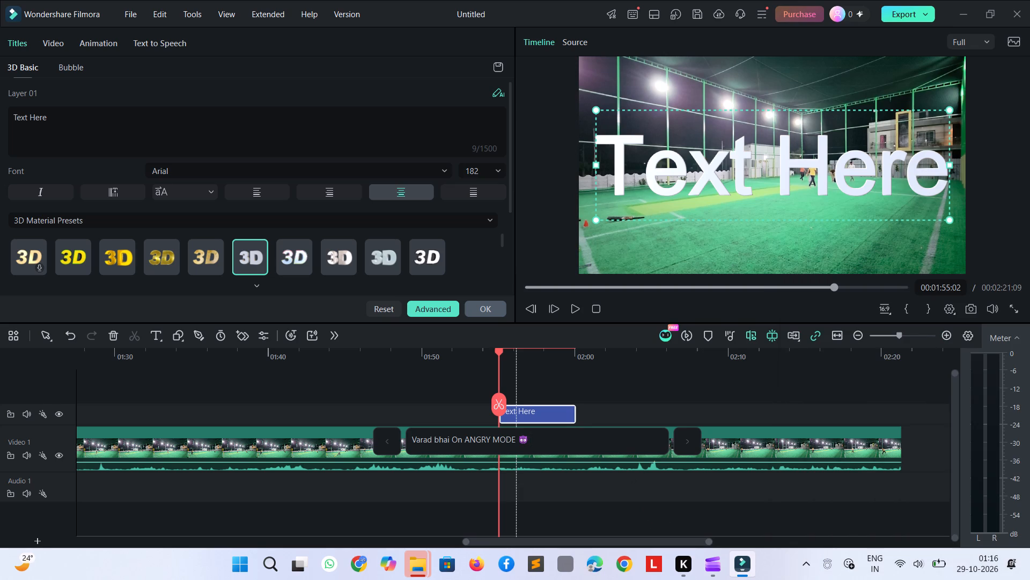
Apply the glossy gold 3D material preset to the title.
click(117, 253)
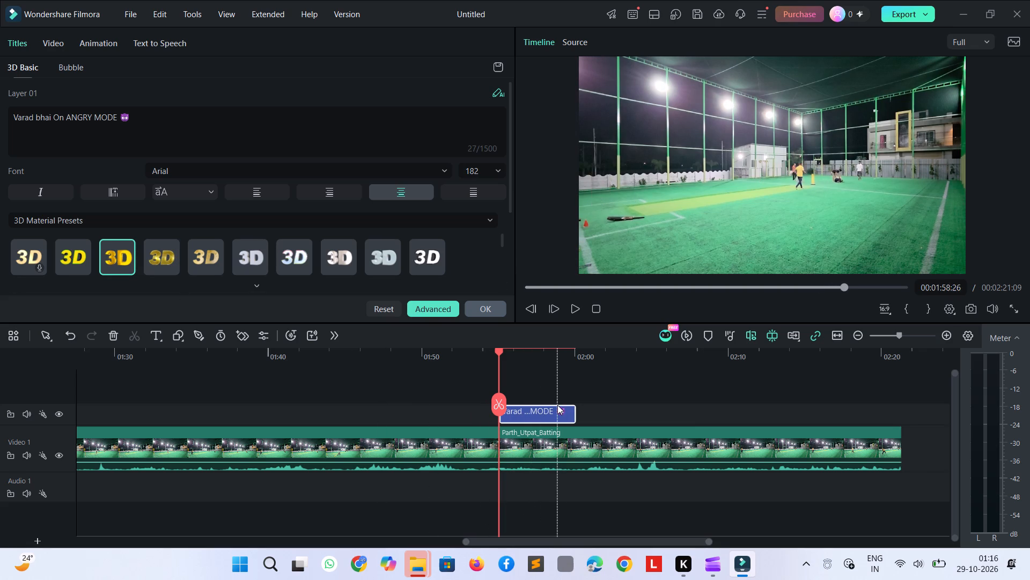
Reduce the title's scale to about 94.38 so the whole line fits within the video frame.
click(536, 410)
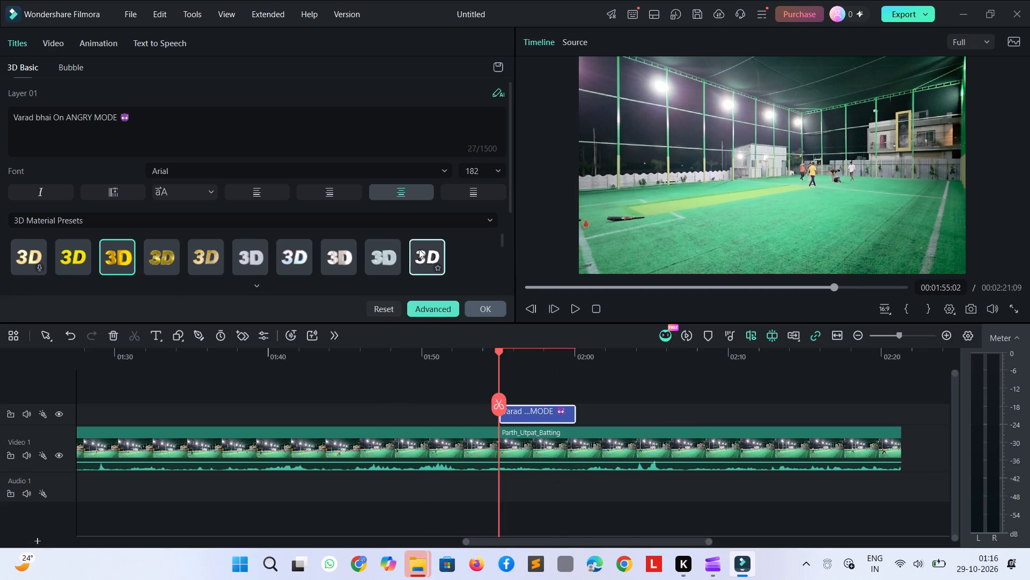
click(555, 407)
click(554, 408)
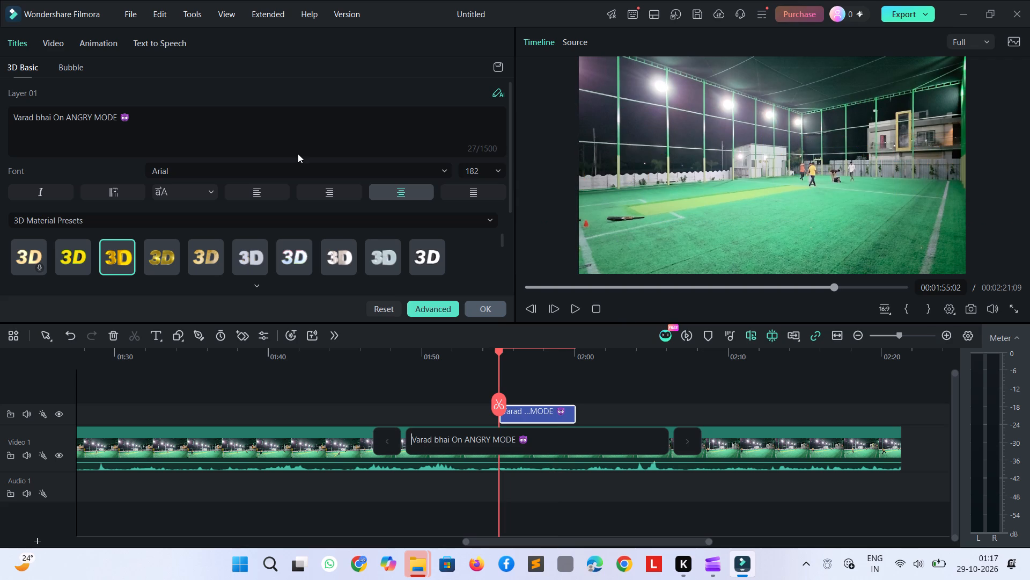
scroll(249, 125, down, 5)
scroll(252, 147, up, 5)
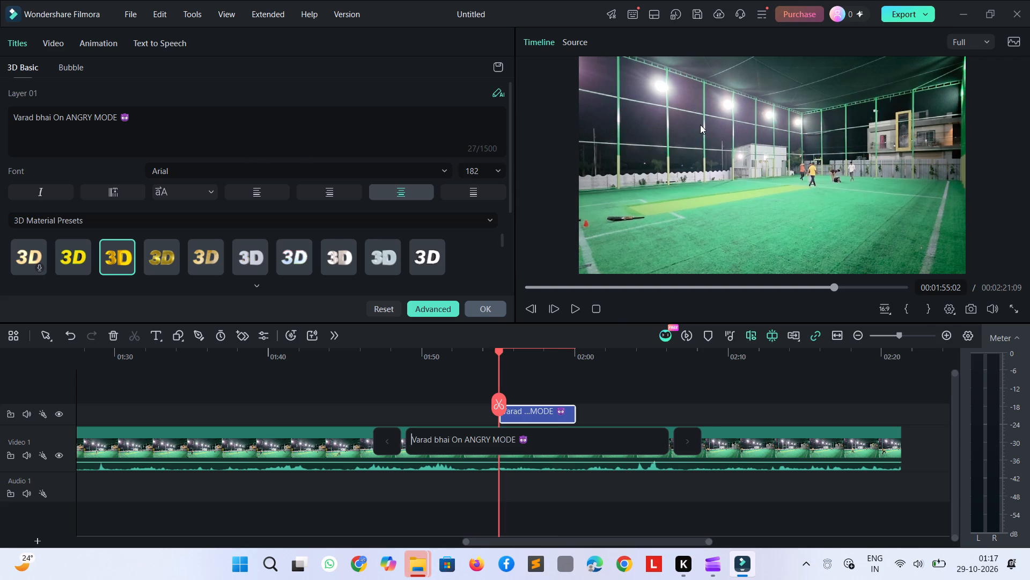
click(700, 125)
click(698, 148)
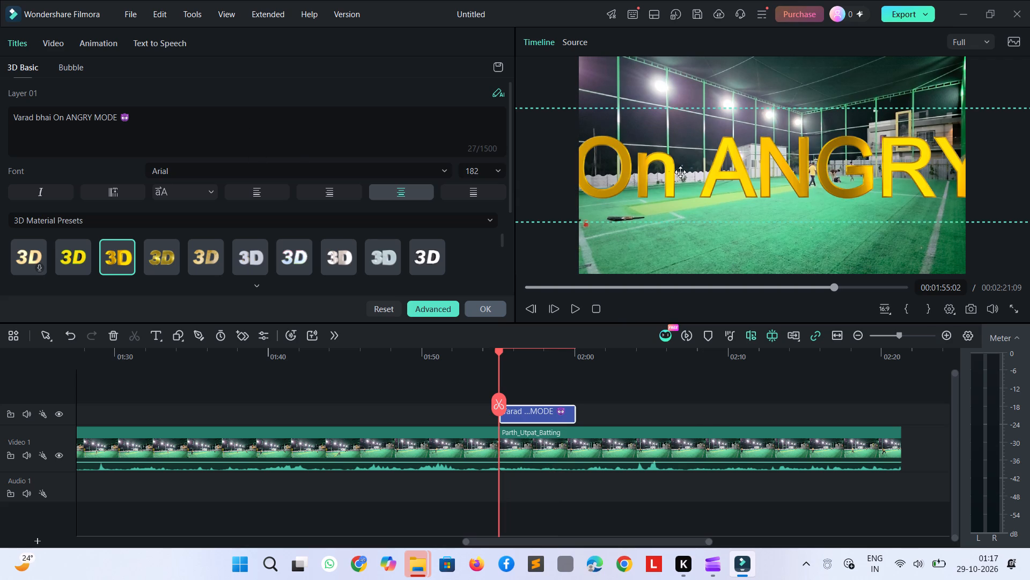
scroll(139, 156, down, 2)
scroll(139, 157, up, 1)
scroll(139, 157, down, 2)
drag(335, 227, 280, 235)
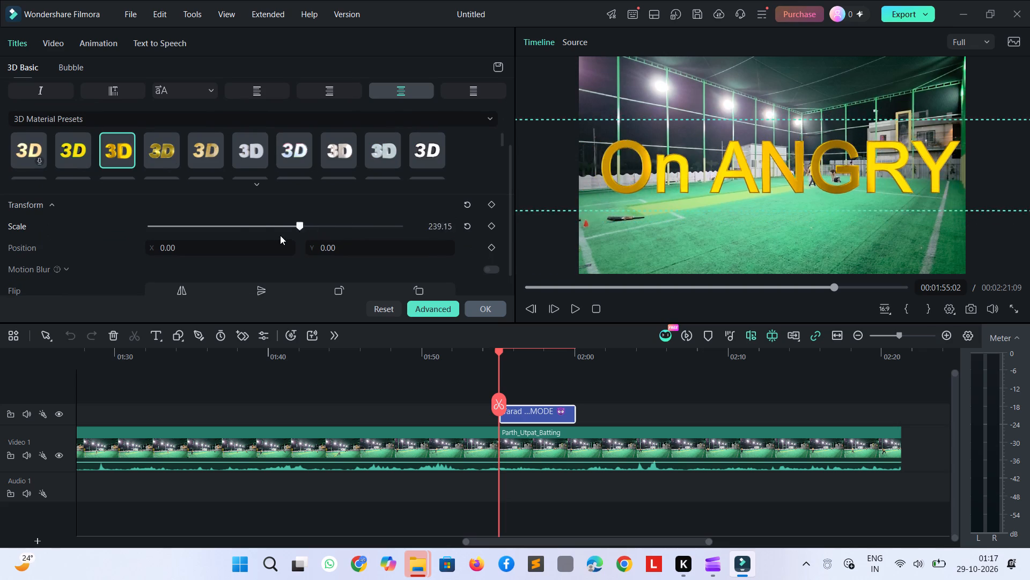
drag(280, 235, 209, 247)
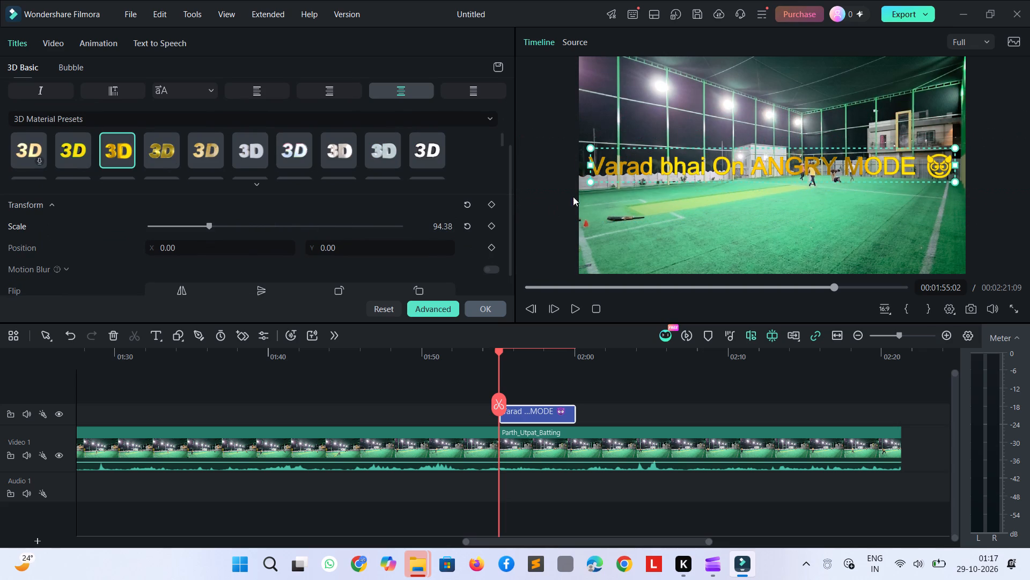
Move the title down to X 0.00, Y -184.00, and fine-tune its scale to 92.23.
drag(672, 168, 668, 211)
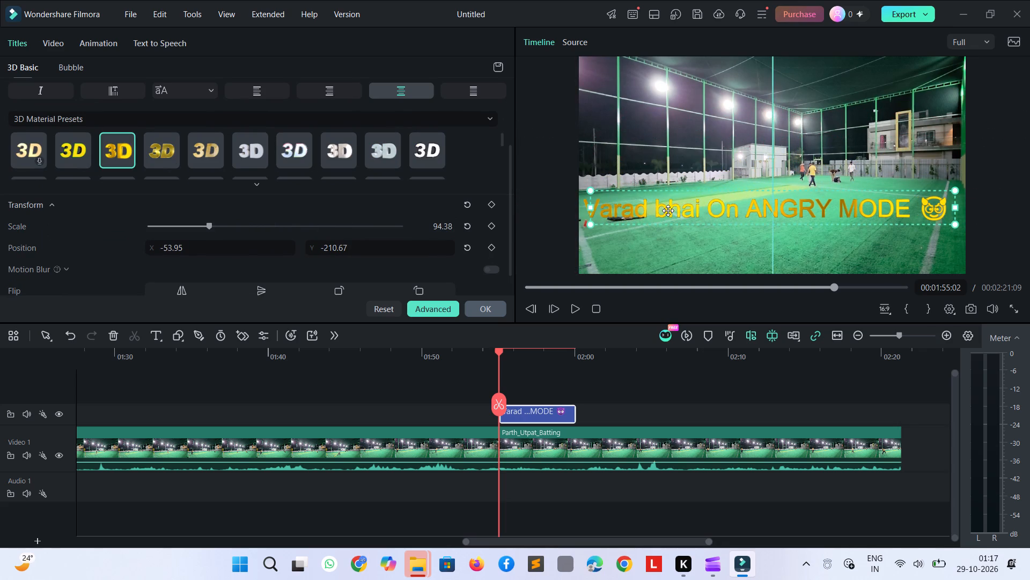
drag(668, 211, 669, 245)
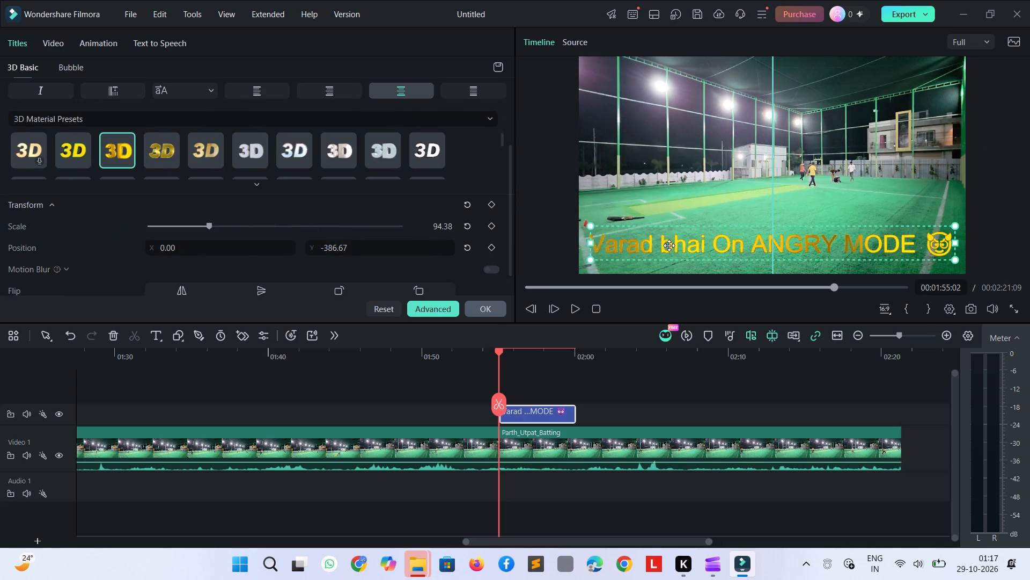
drag(669, 245, 675, 205)
click(211, 225)
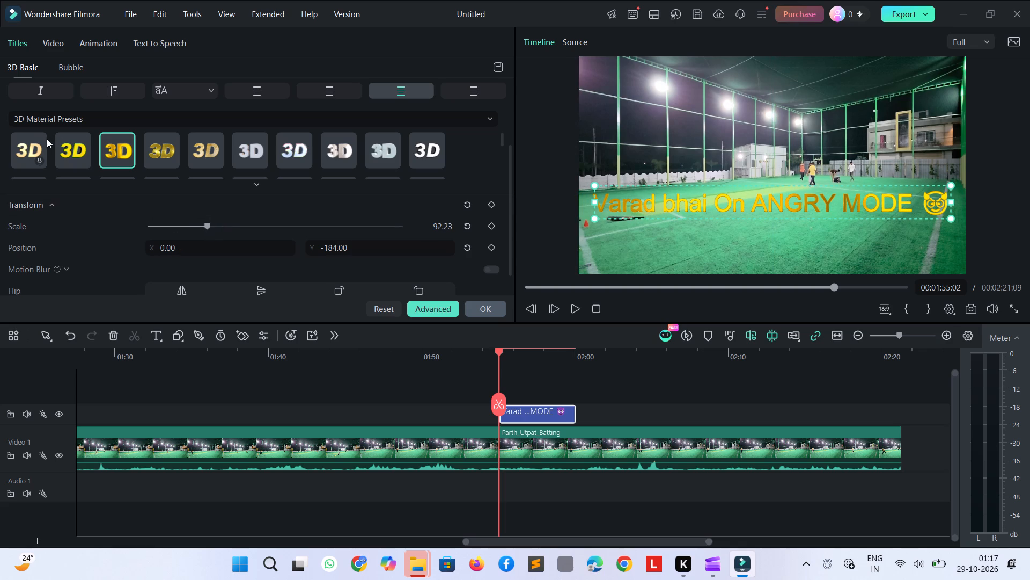
Try several 3D material presets on the title, including red and blue ones, and settle on red with yellow-orange edges.
click(32, 145)
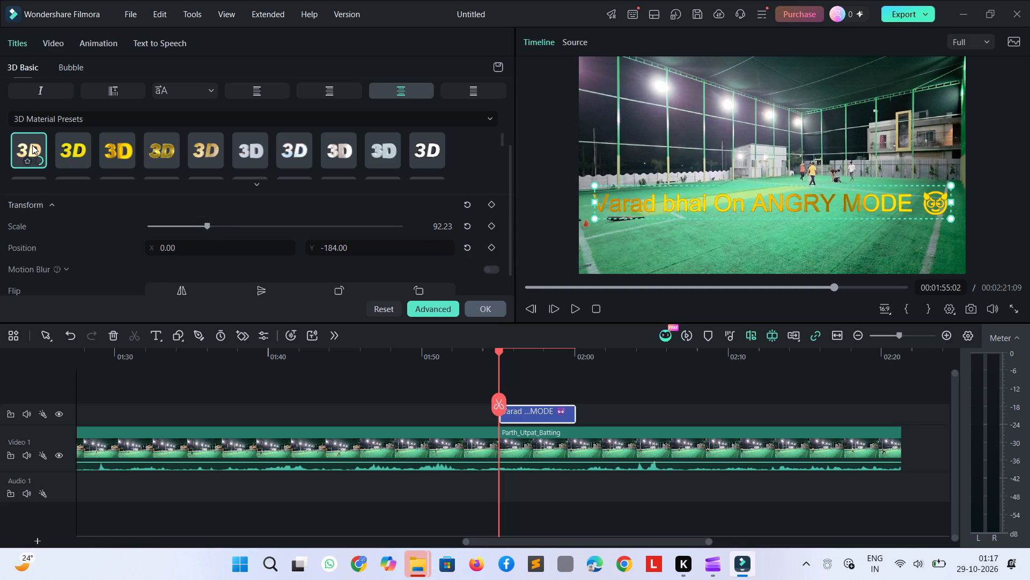
scroll(32, 145, down, 1)
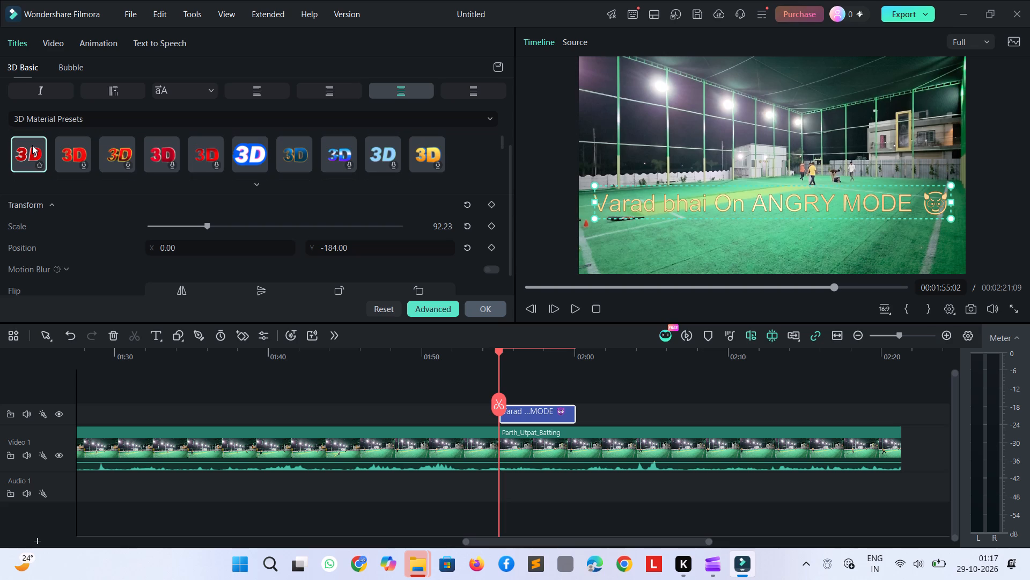
click(32, 145)
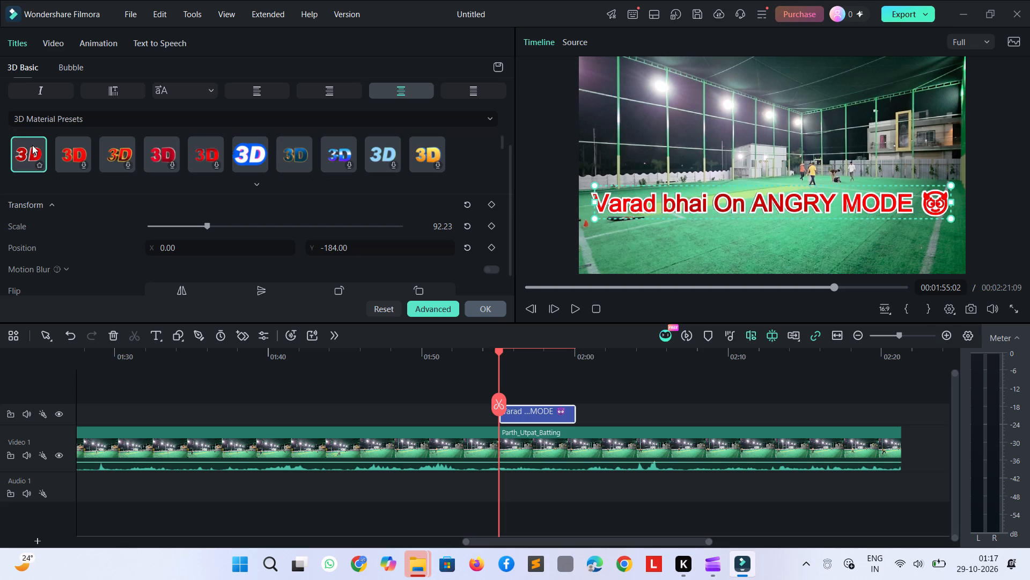
click(46, 149)
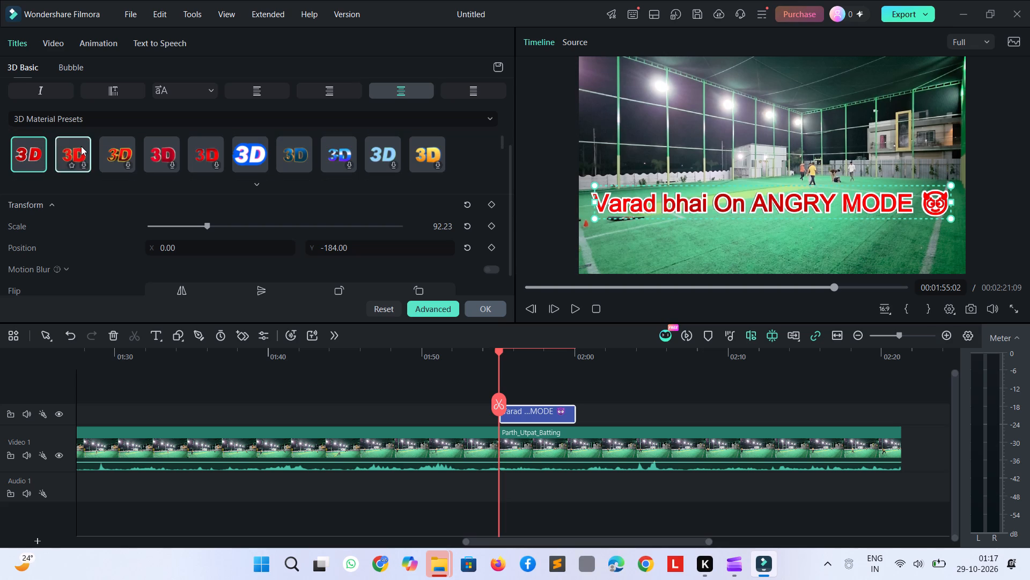
click(81, 146)
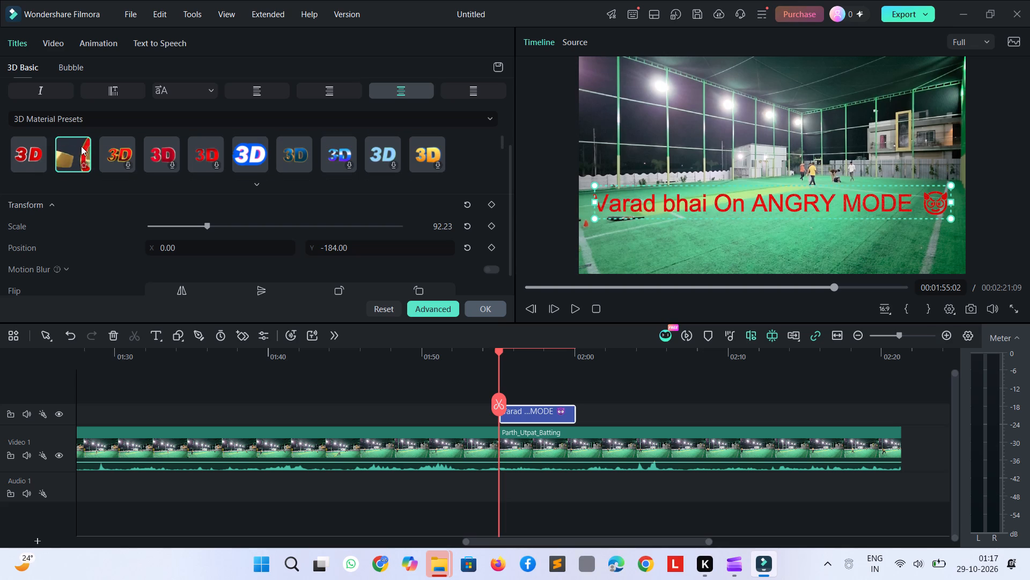
click(106, 146)
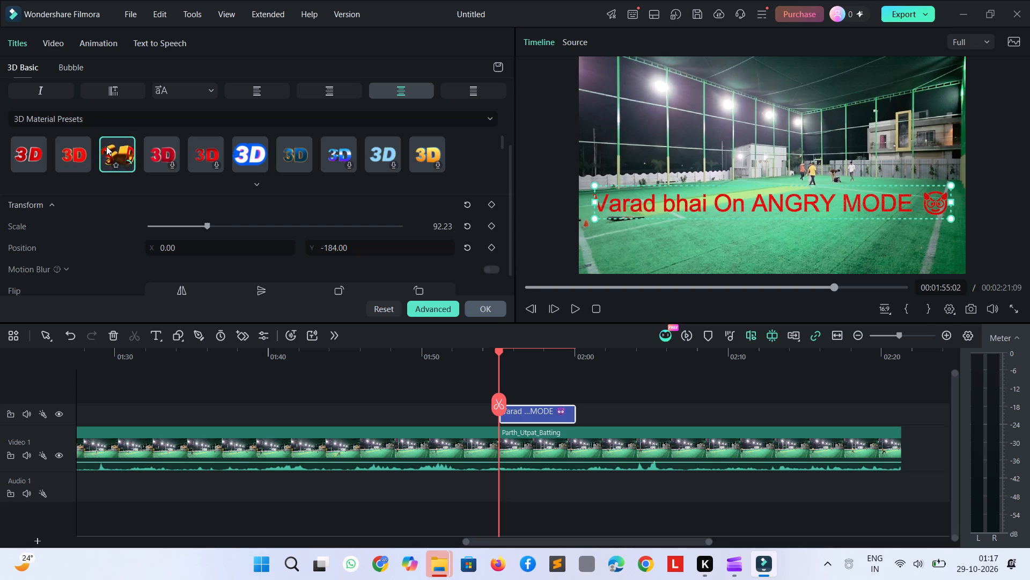
click(106, 146)
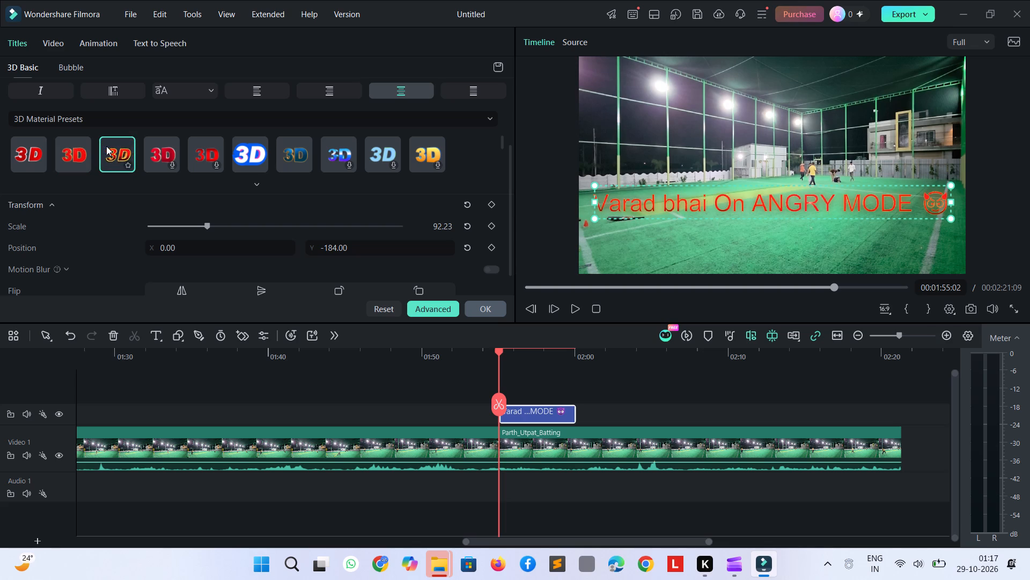
double_click(106, 146)
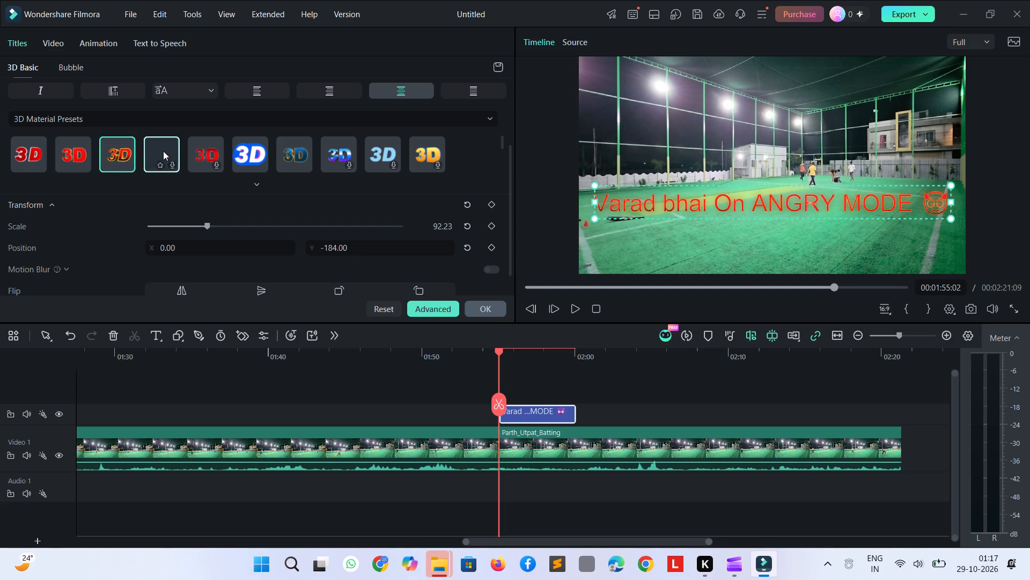
click(163, 151)
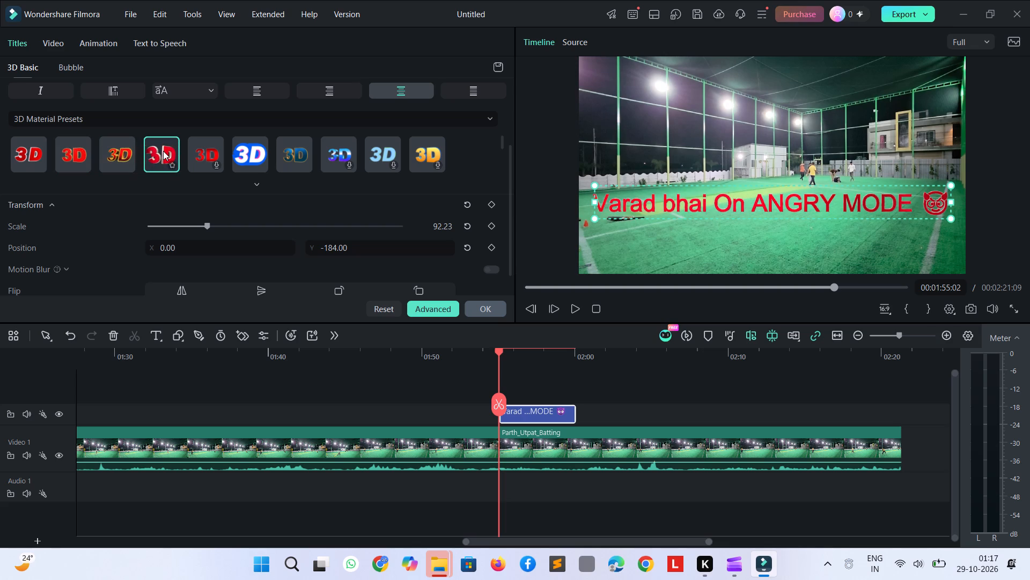
click(208, 154)
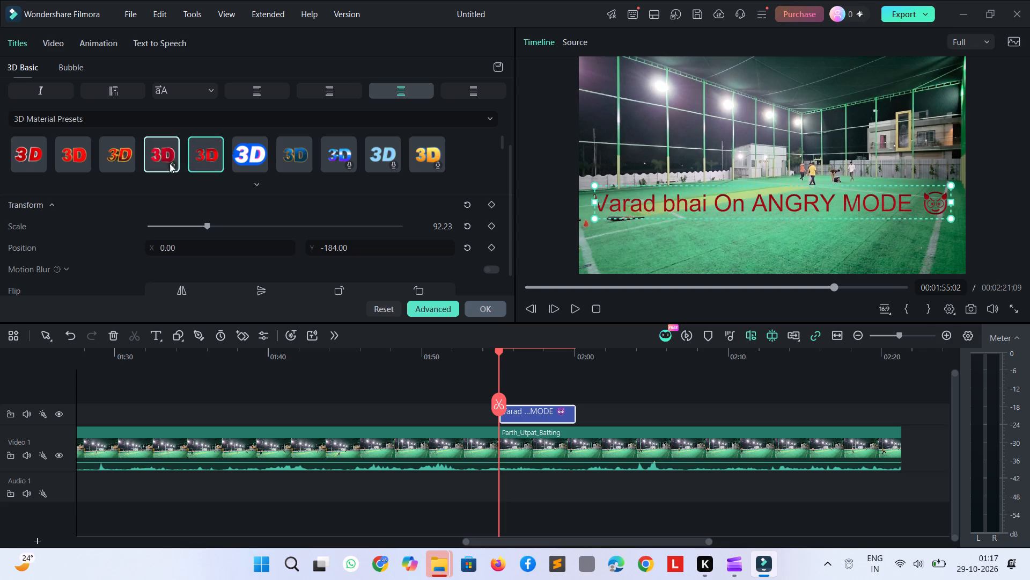
click(244, 150)
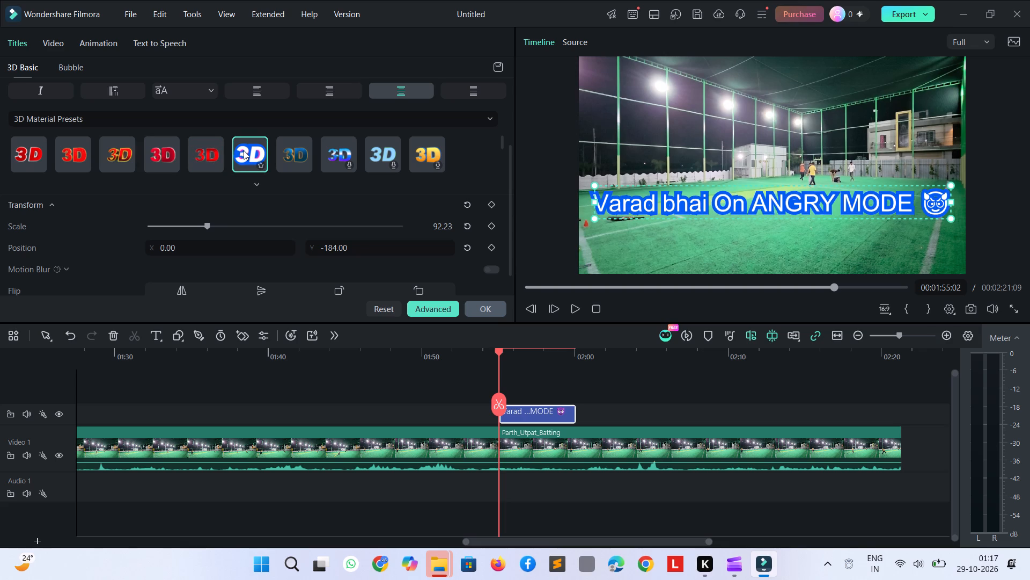
click(128, 158)
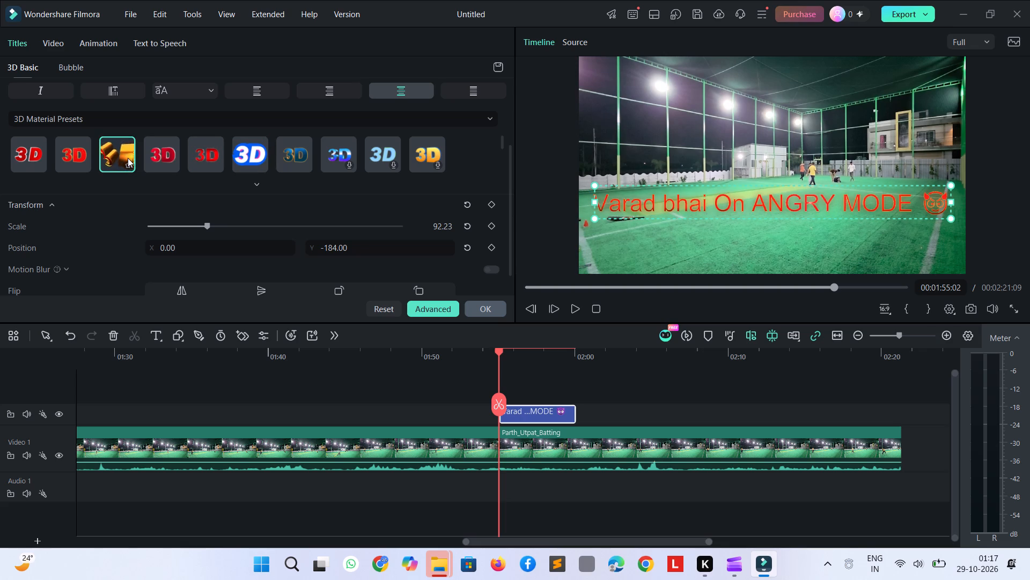
Lower the title in the frame to X 0.00, Y -298.67.
drag(724, 199, 724, 199)
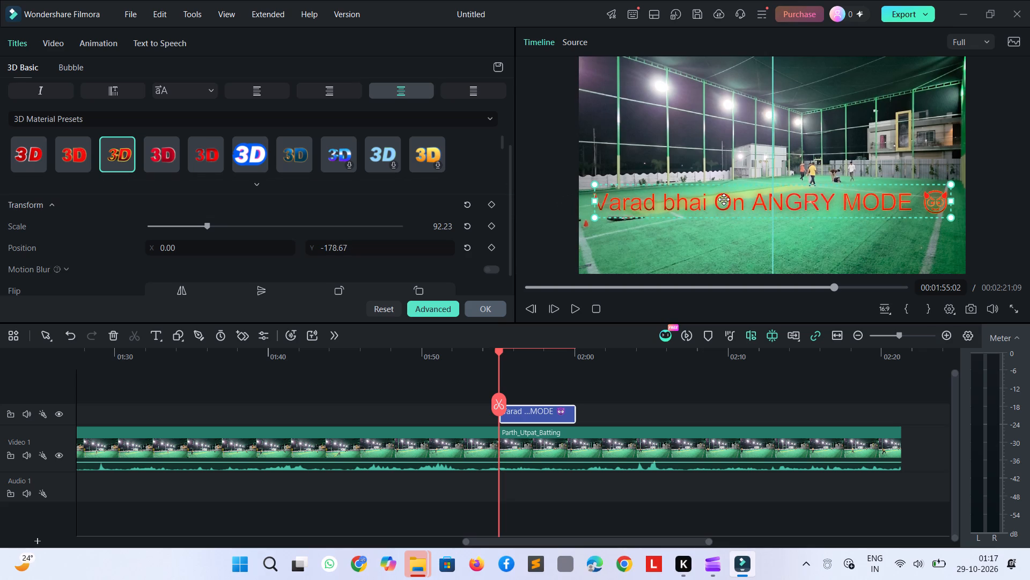
drag(724, 199, 729, 222)
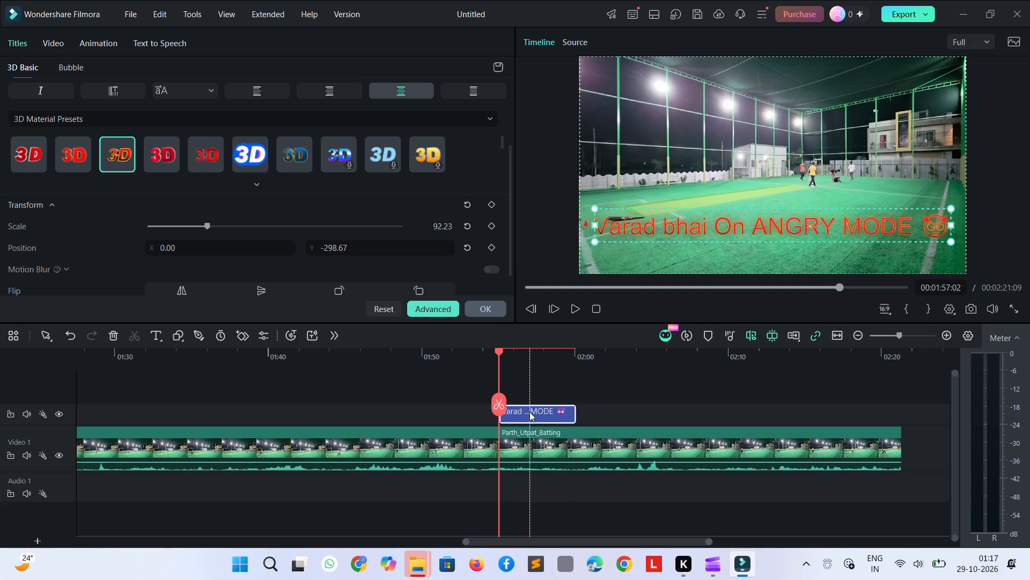
Play the titled section to 00:01:58:13 and trim the title clip's end to that point.
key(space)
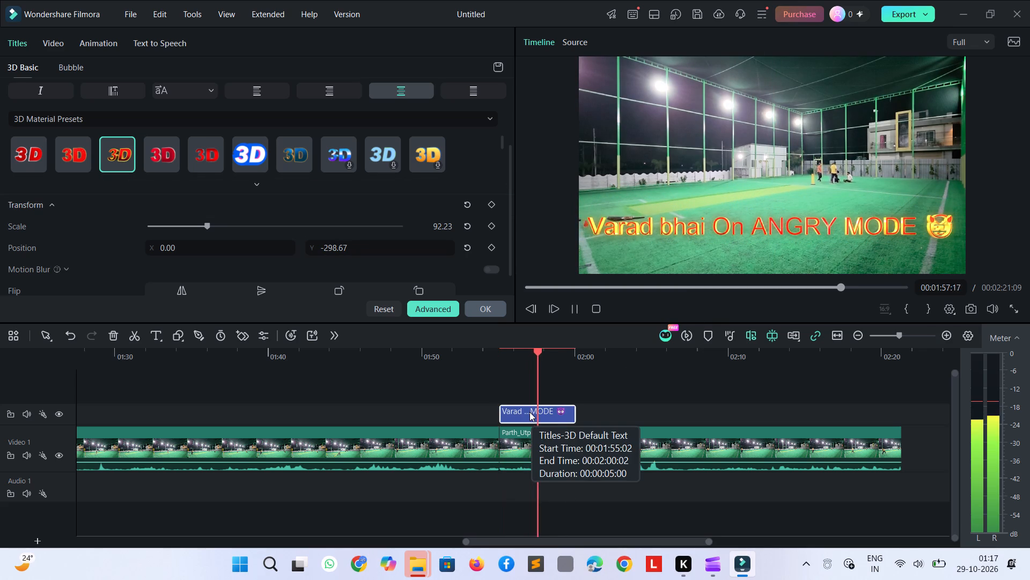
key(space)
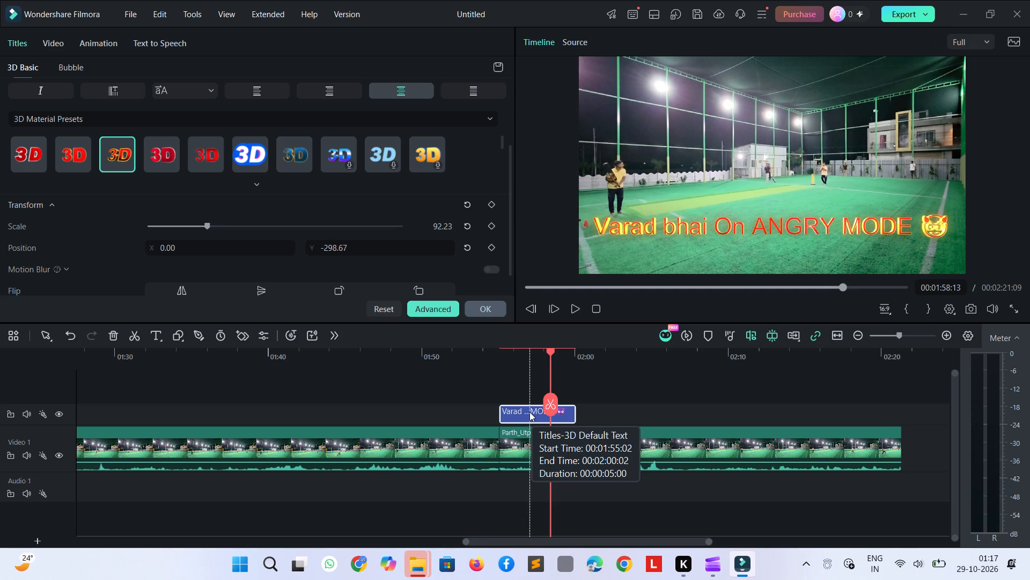
drag(571, 415, 542, 416)
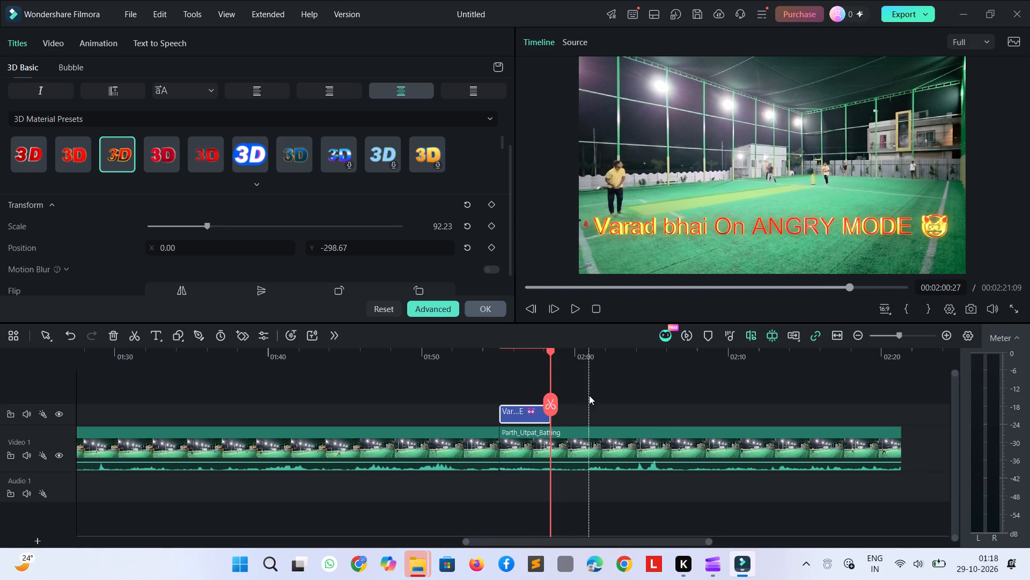
Replay the titled section and extend the title clip's start to about half a second before the video split.
drag(551, 351, 485, 351)
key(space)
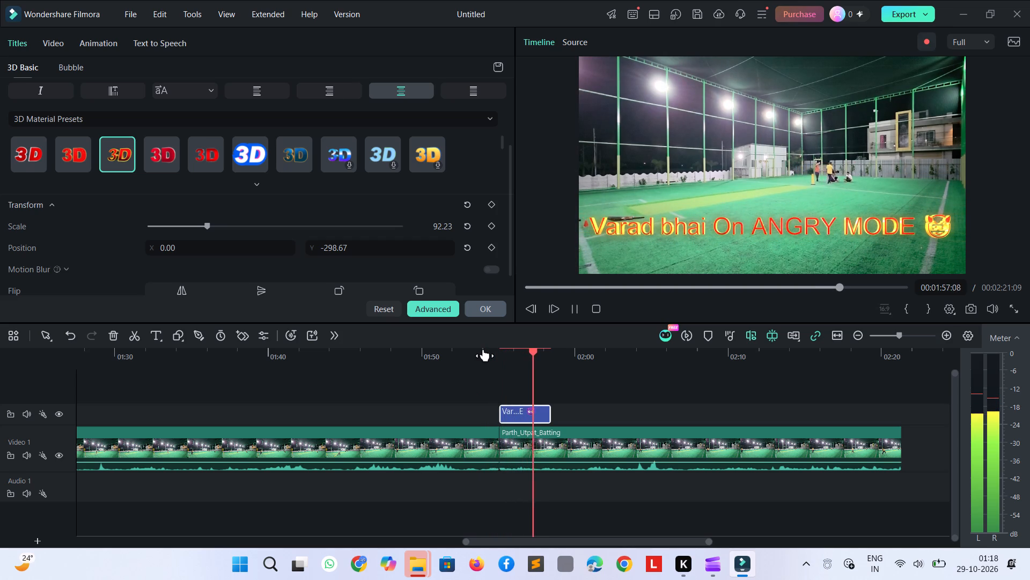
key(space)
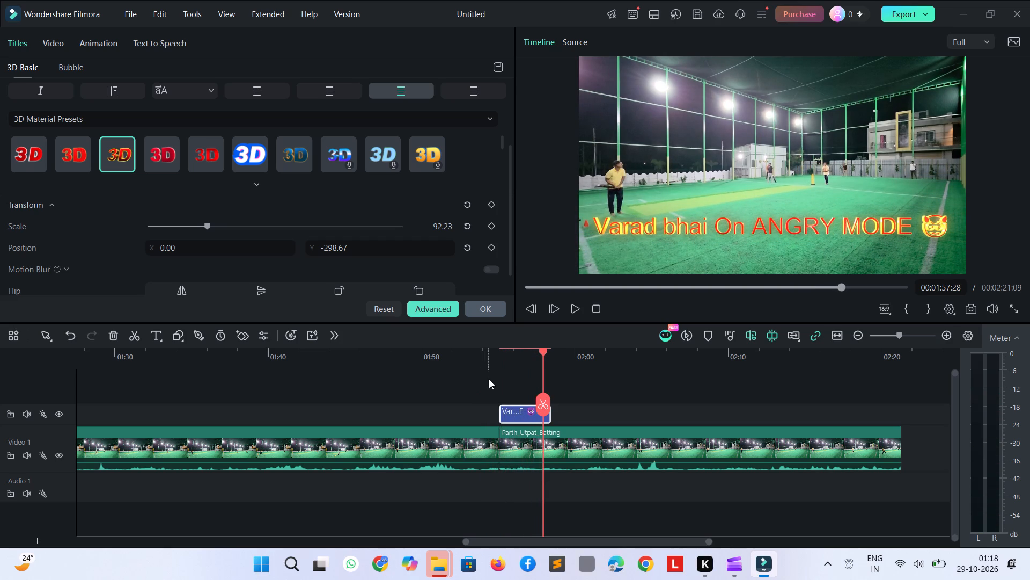
drag(500, 410, 498, 410)
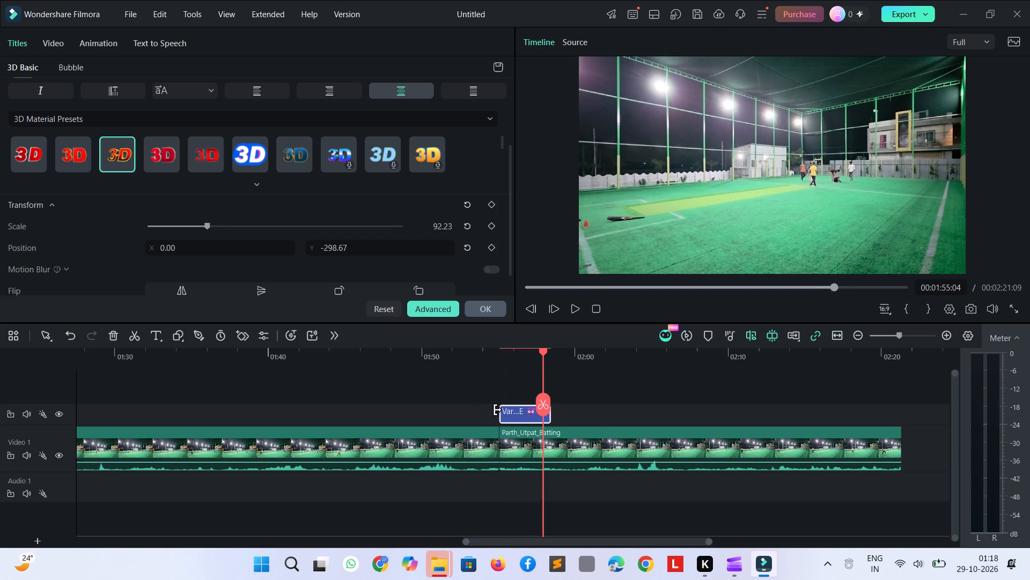
drag(498, 410, 492, 410)
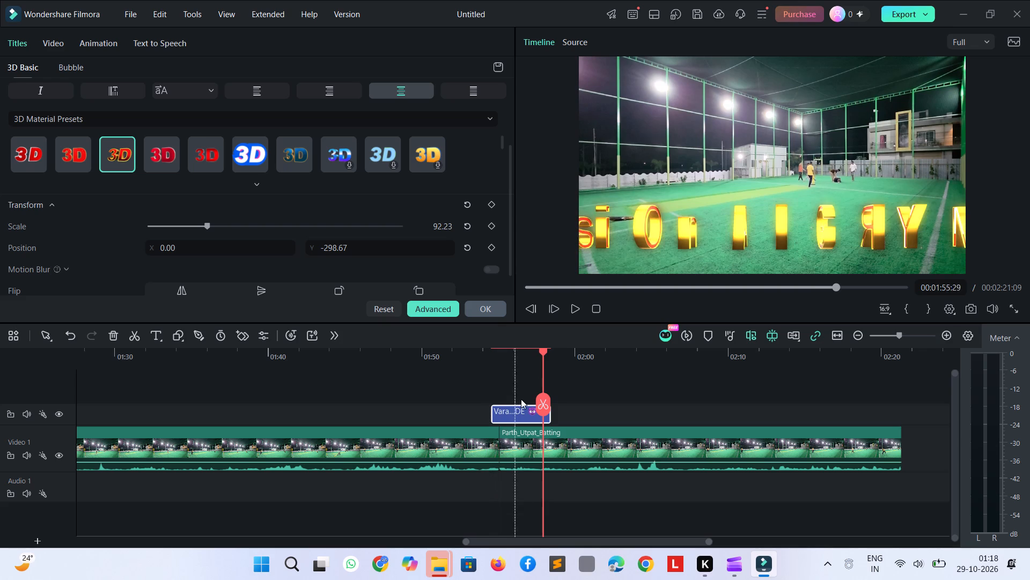
drag(546, 352, 488, 355)
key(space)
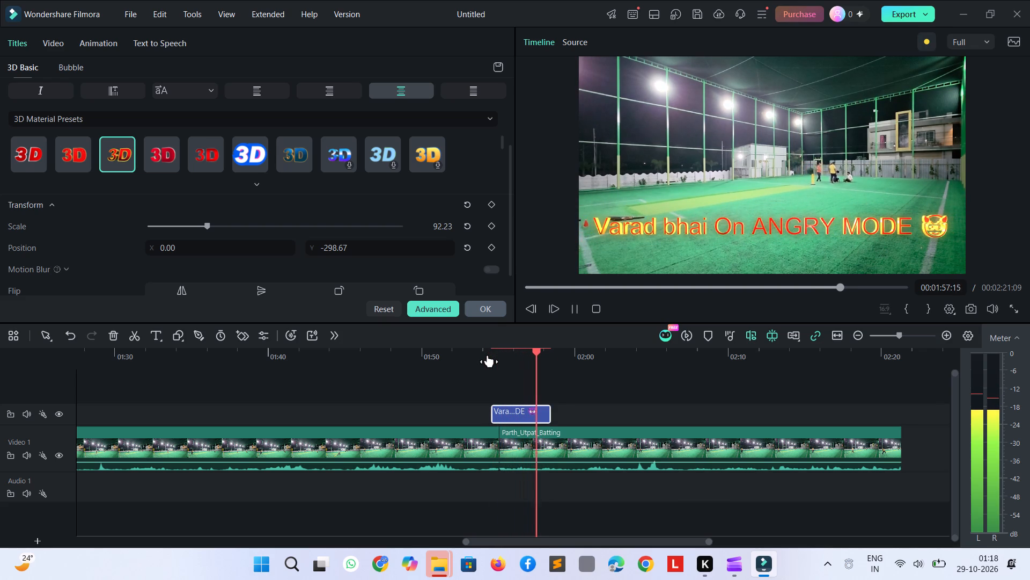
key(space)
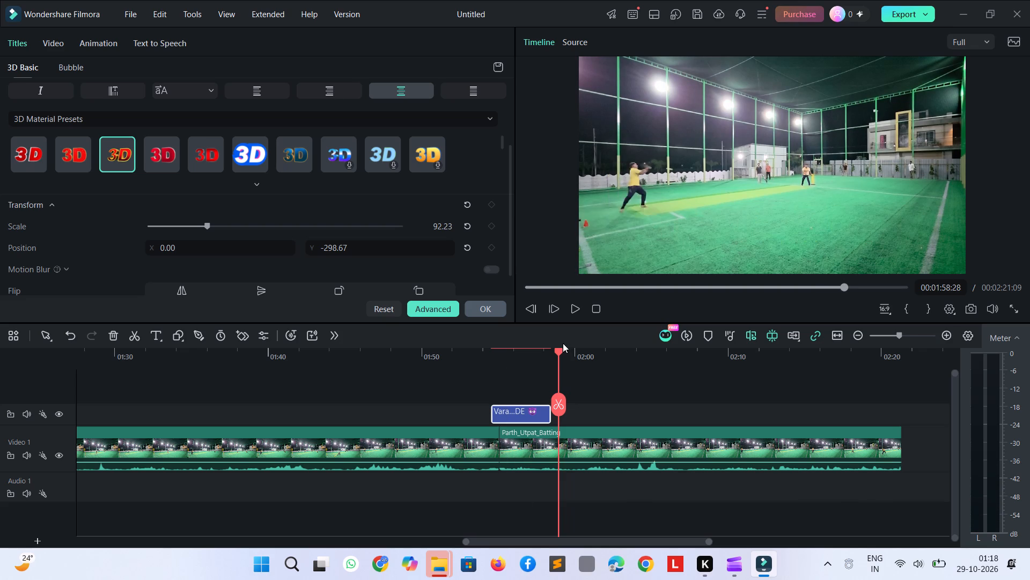
Review the footage before the existing title and add a Quick 3D Text title at 00:01:48:22.
drag(560, 354, 451, 359)
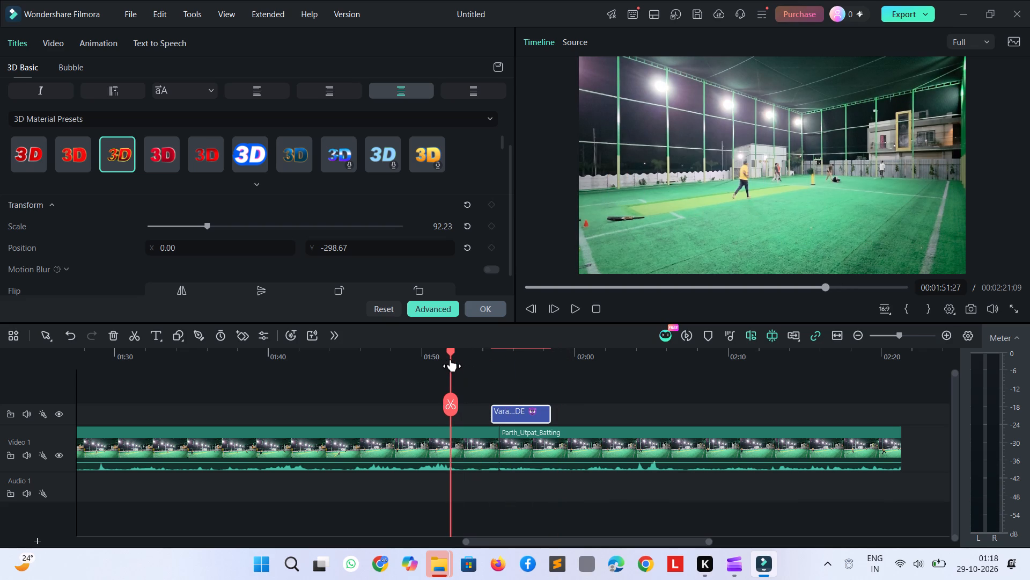
drag(451, 359, 401, 369)
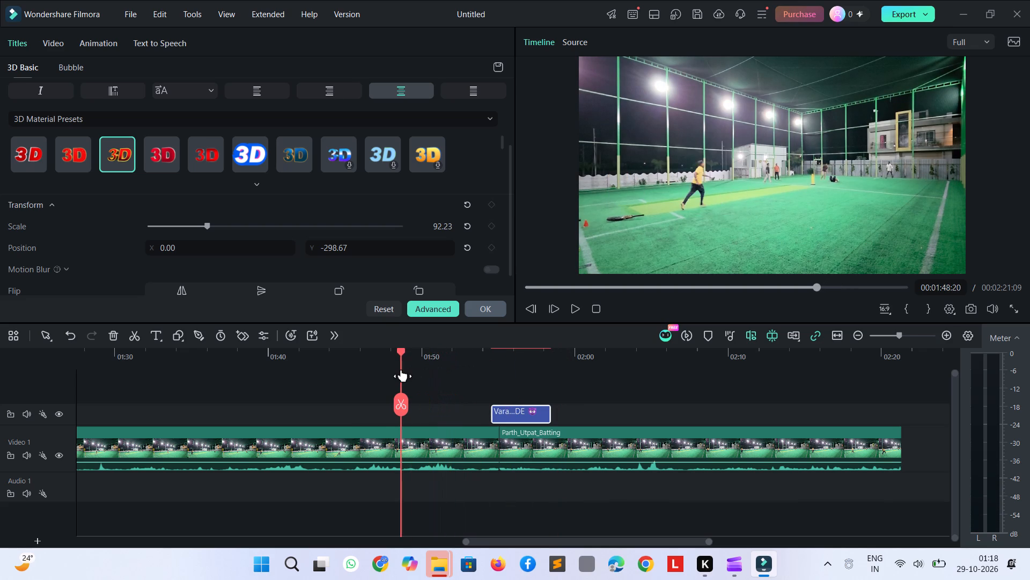
drag(401, 369, 394, 370)
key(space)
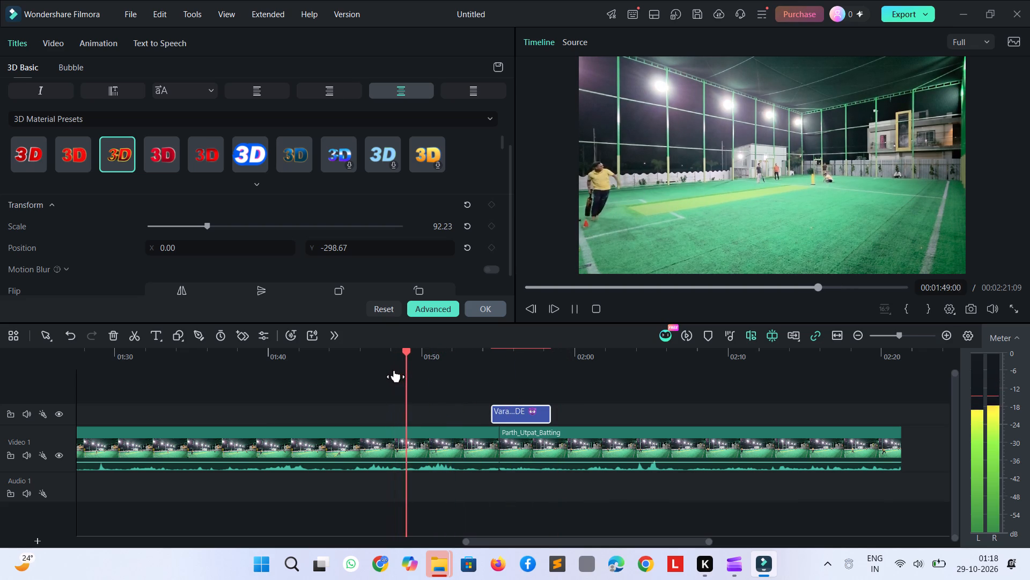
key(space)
drag(411, 351, 347, 349)
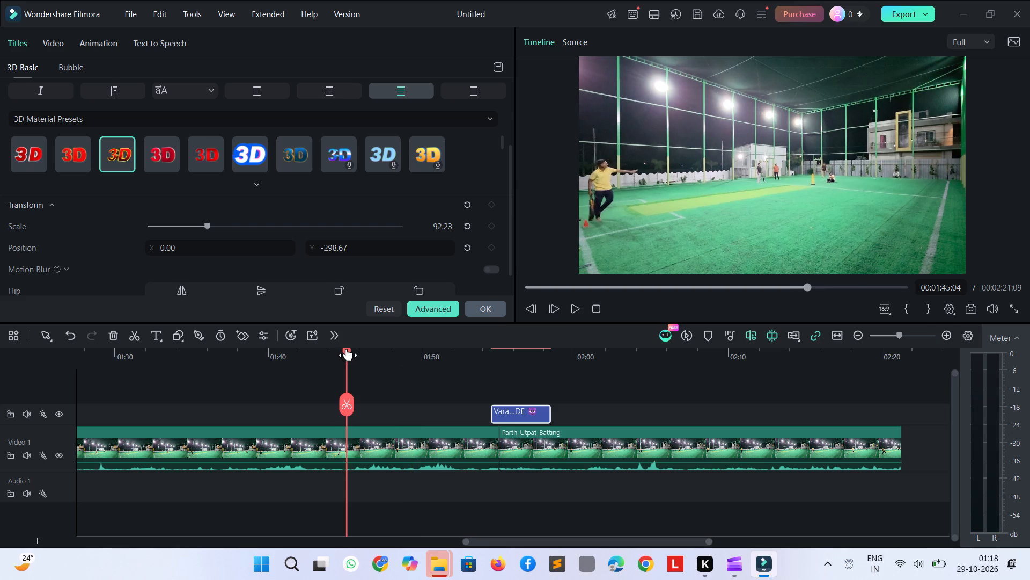
drag(347, 349, 356, 353)
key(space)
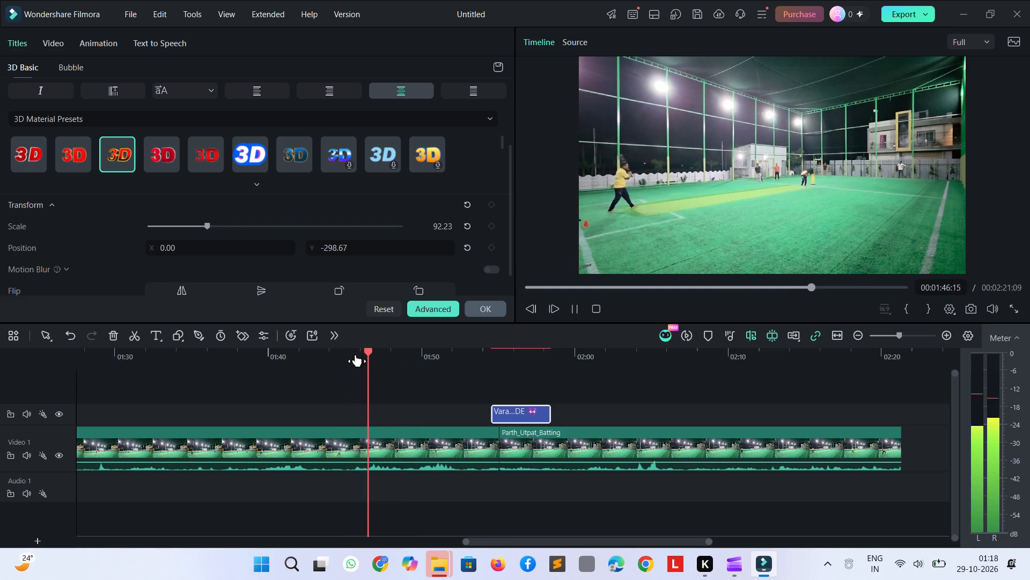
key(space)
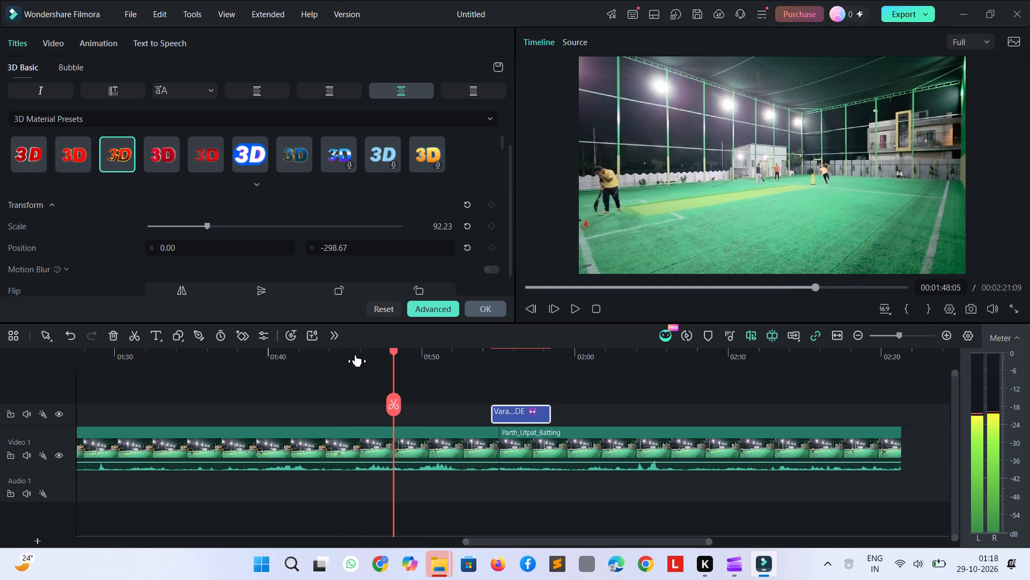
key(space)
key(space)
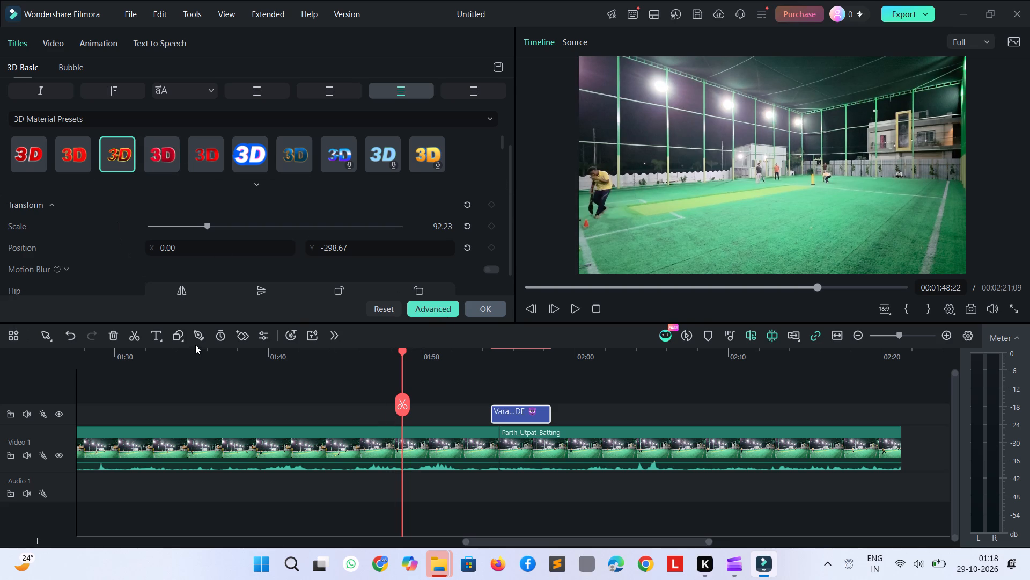
click(155, 333)
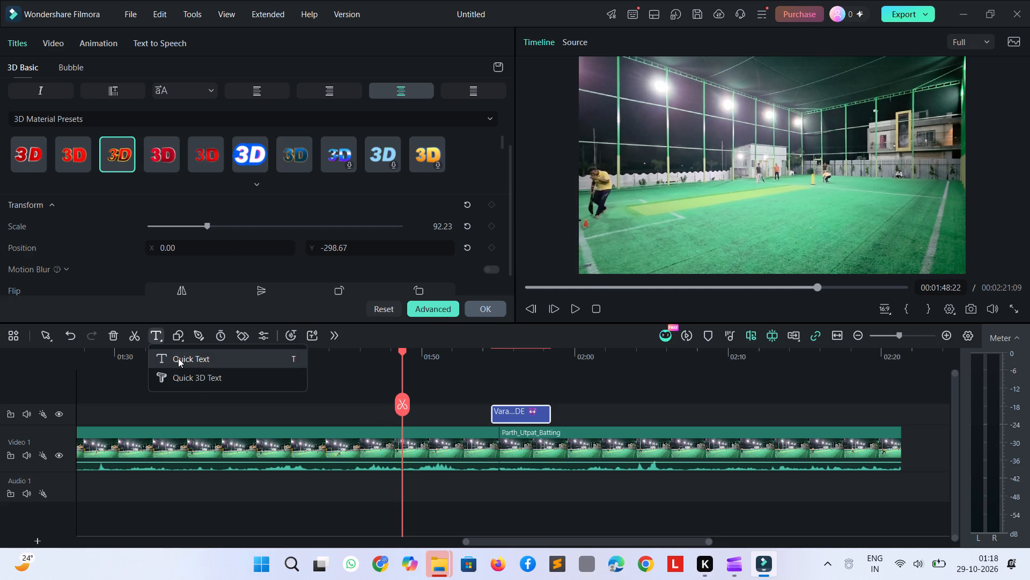
click(189, 374)
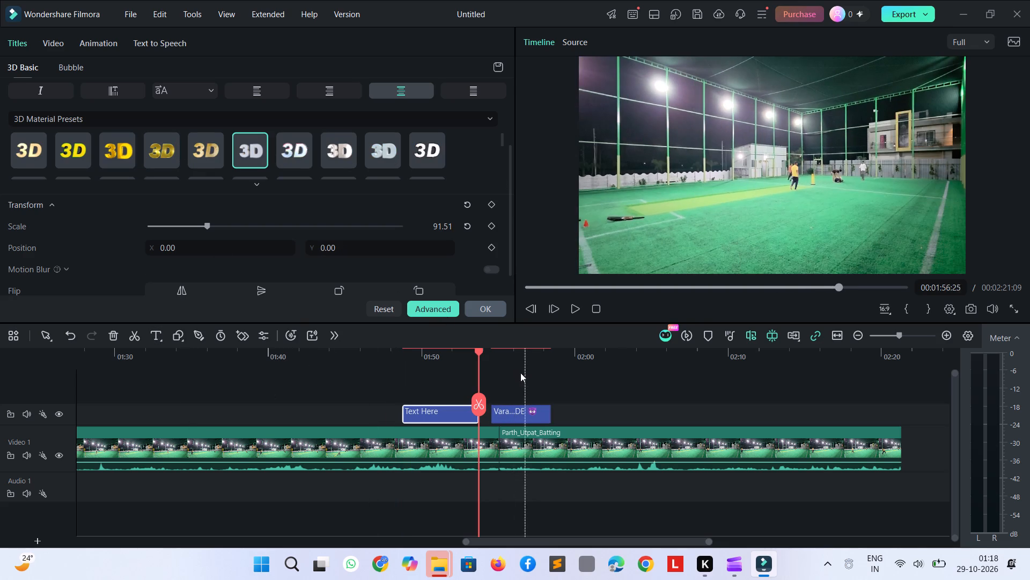
Replace the new 3D title's placeholder text with "Ball Stopped But Injured !!!!!".
double_click(409, 408)
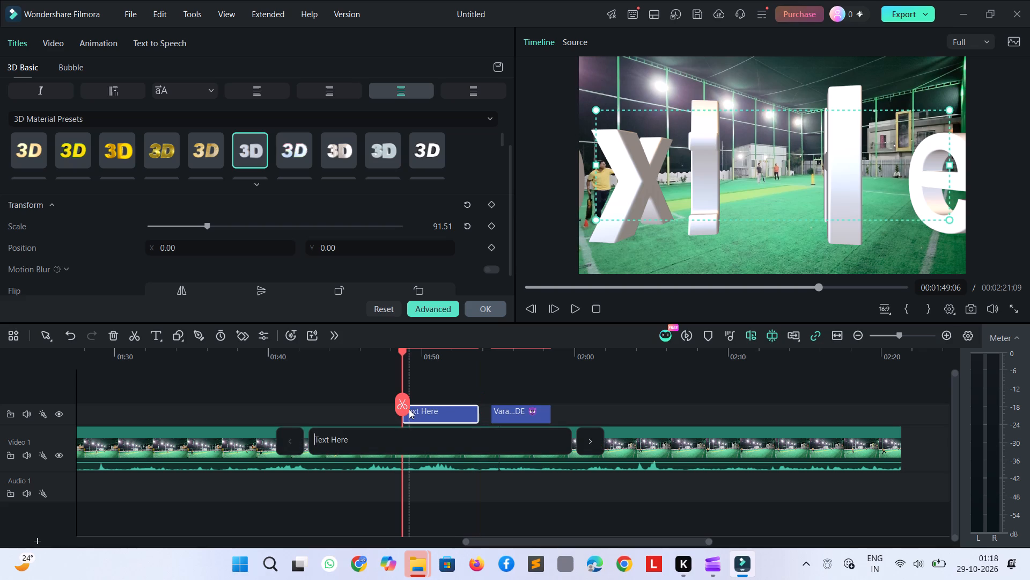
key(ctrl+a)
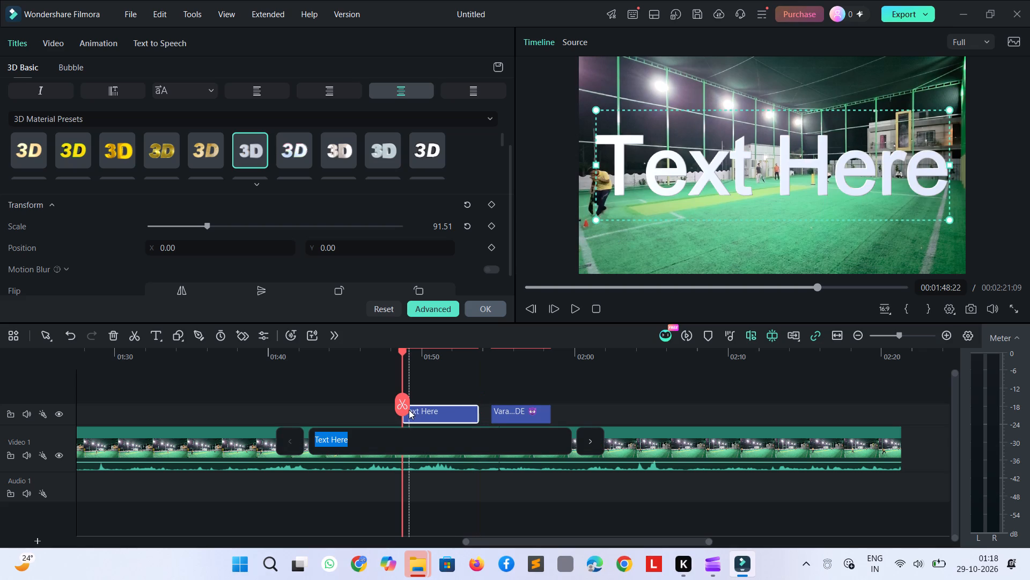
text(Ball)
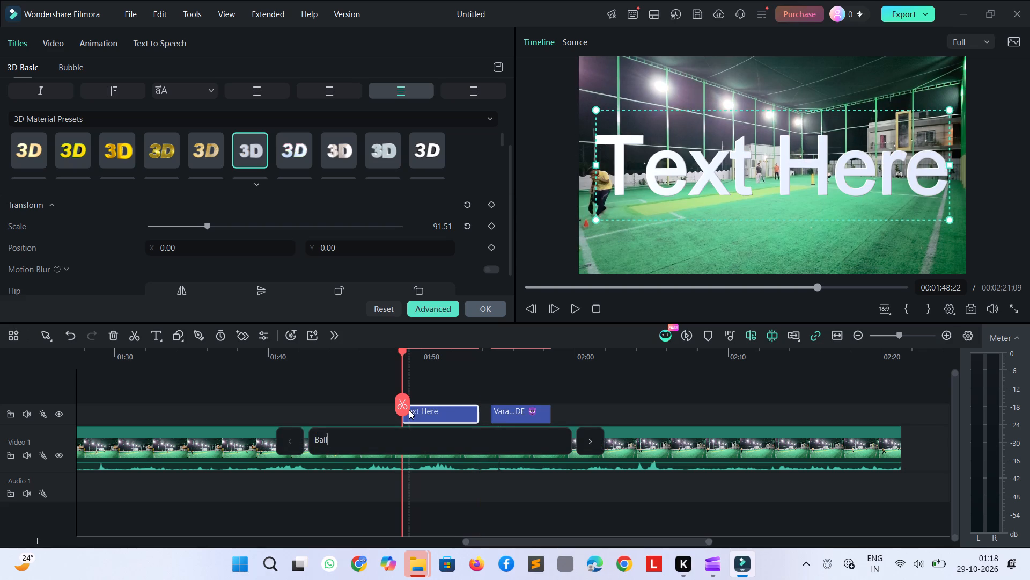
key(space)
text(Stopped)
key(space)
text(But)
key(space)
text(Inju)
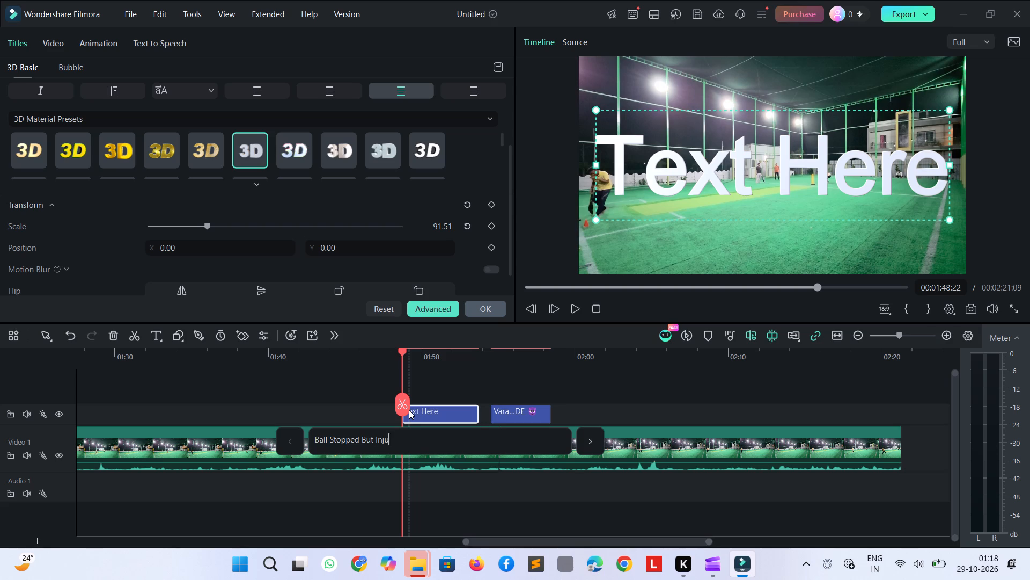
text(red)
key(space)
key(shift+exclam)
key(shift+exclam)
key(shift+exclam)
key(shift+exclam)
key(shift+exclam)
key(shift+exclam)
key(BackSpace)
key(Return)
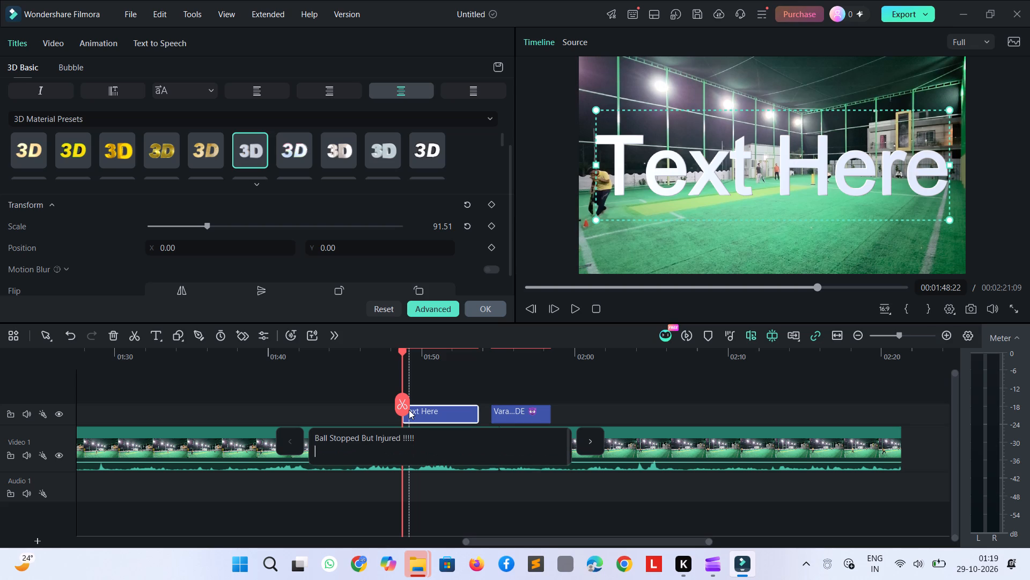
click(651, 154)
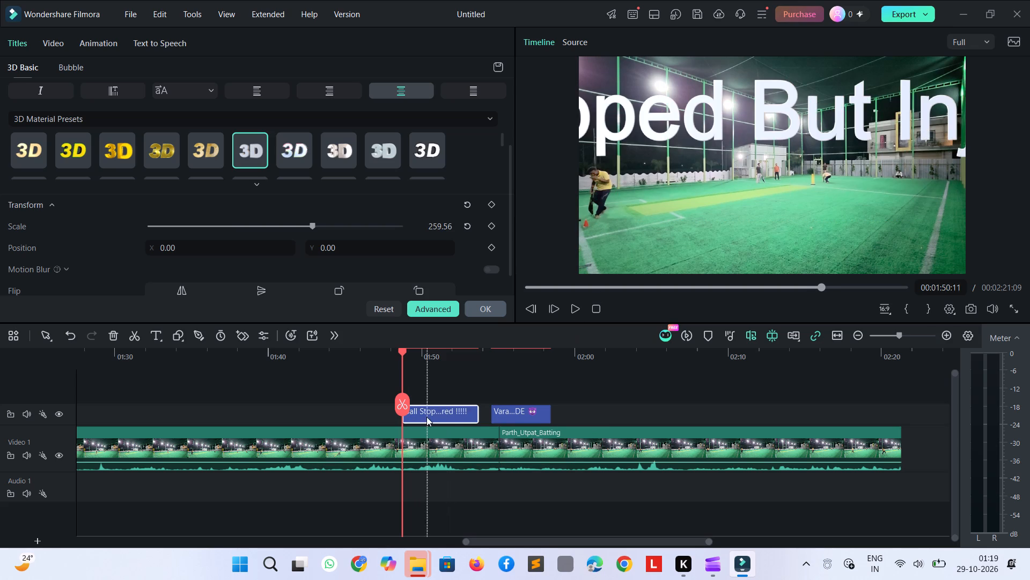
Scale the new title down to 68.64 and move it to the top of the video frame at X 0.00, Y 395.61.
click(426, 416)
click(642, 130)
drag(311, 223, 271, 225)
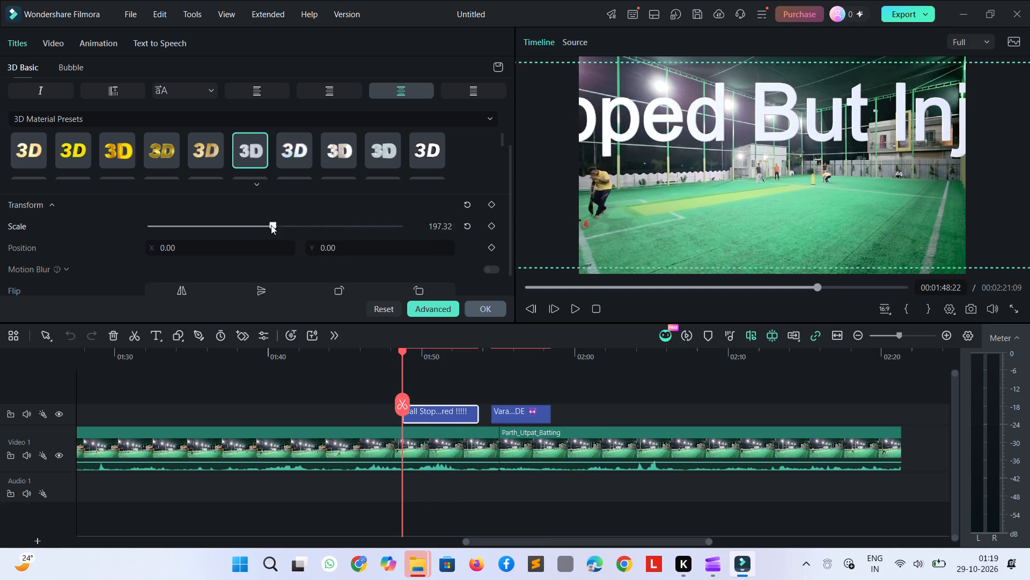
drag(271, 225, 207, 228)
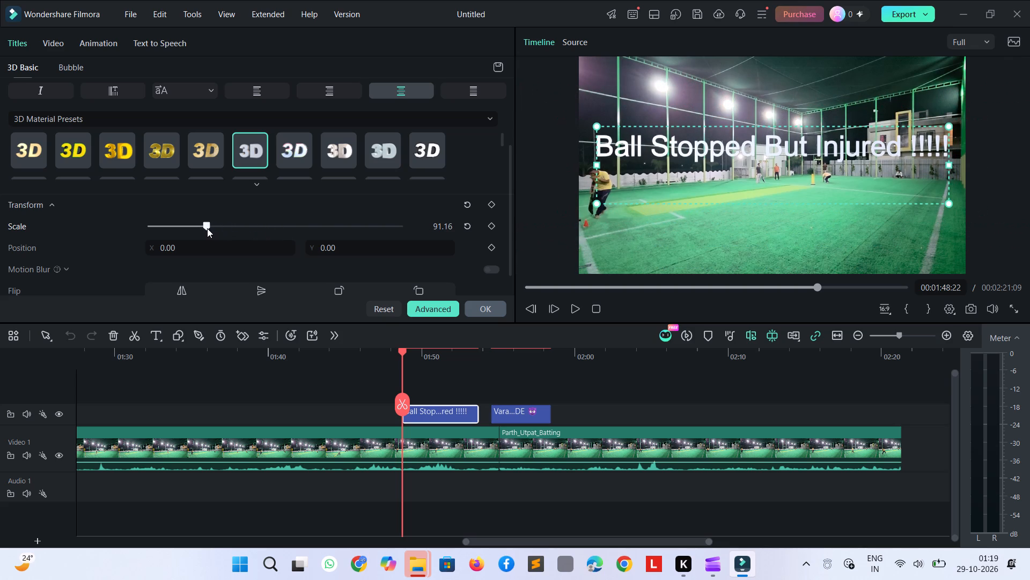
drag(207, 228, 193, 229)
drag(678, 157, 678, 77)
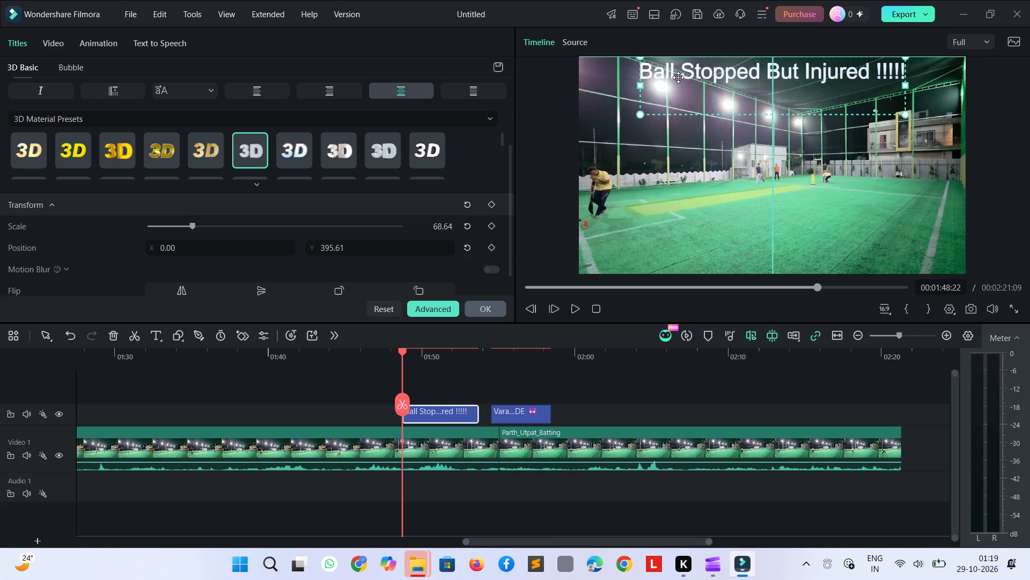
drag(678, 77, 681, 81)
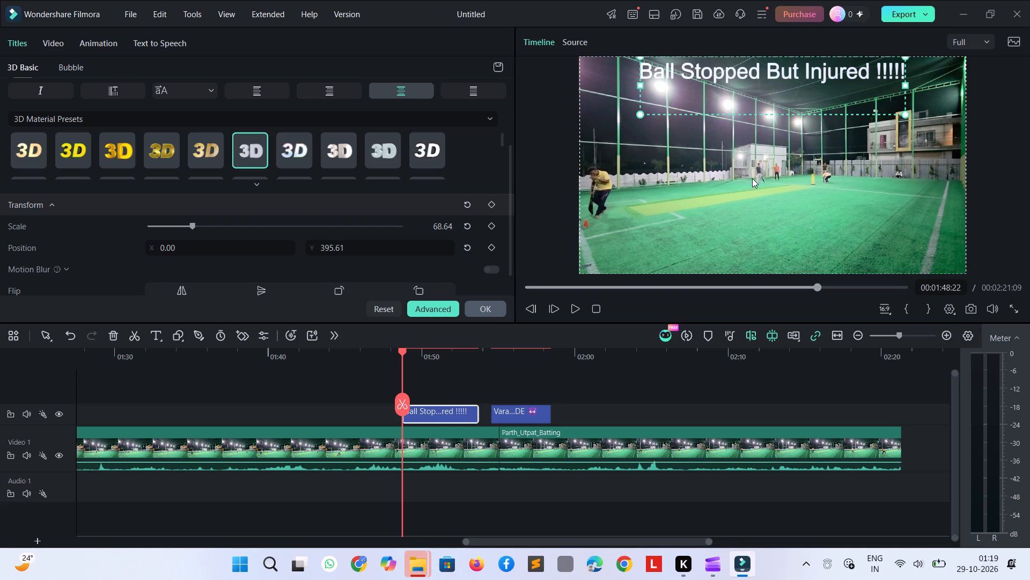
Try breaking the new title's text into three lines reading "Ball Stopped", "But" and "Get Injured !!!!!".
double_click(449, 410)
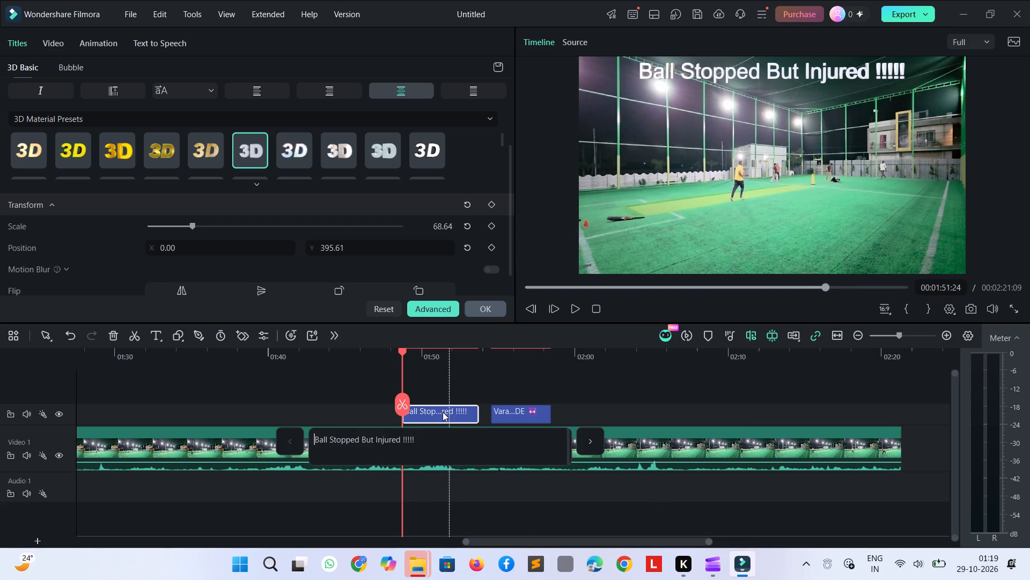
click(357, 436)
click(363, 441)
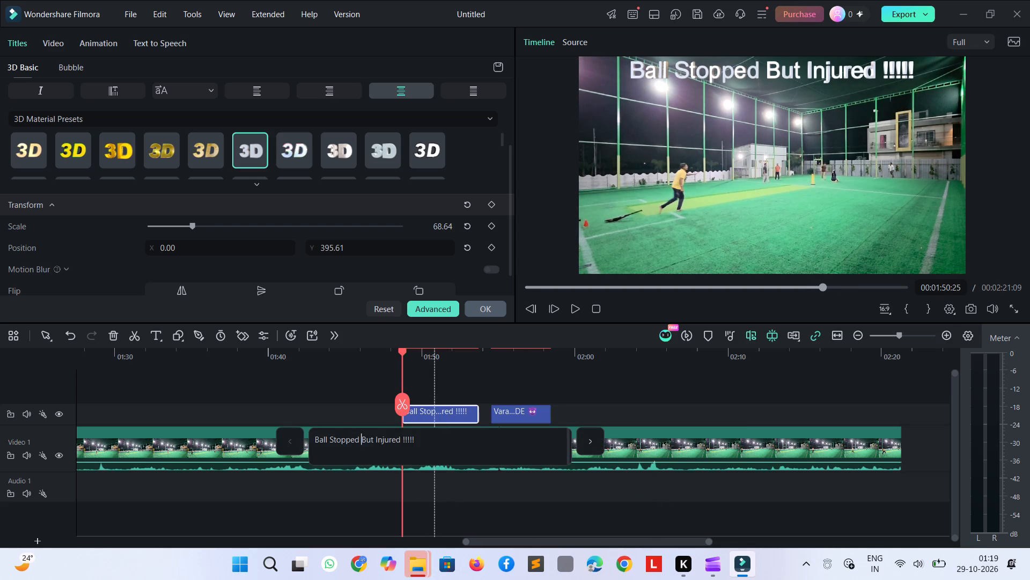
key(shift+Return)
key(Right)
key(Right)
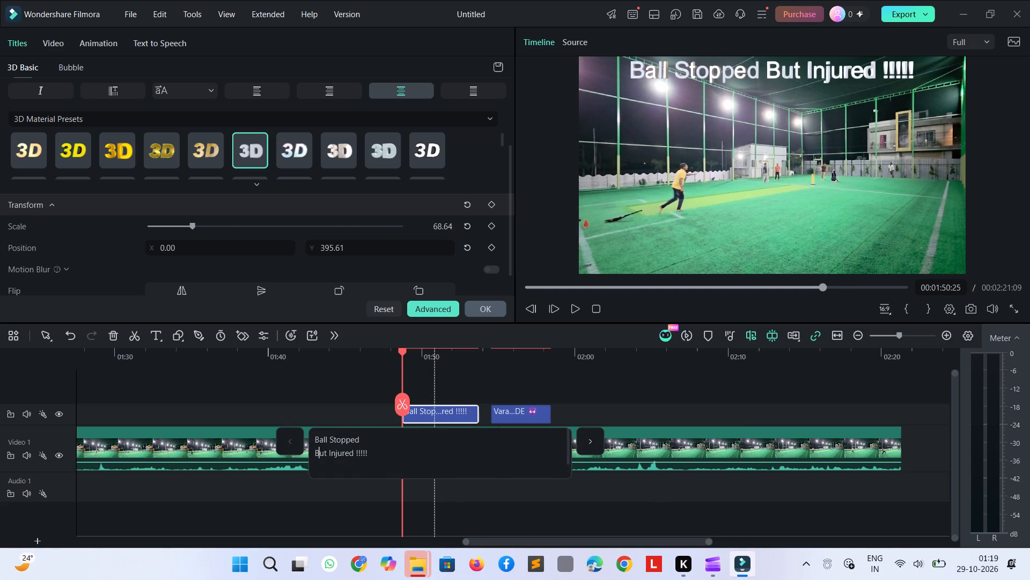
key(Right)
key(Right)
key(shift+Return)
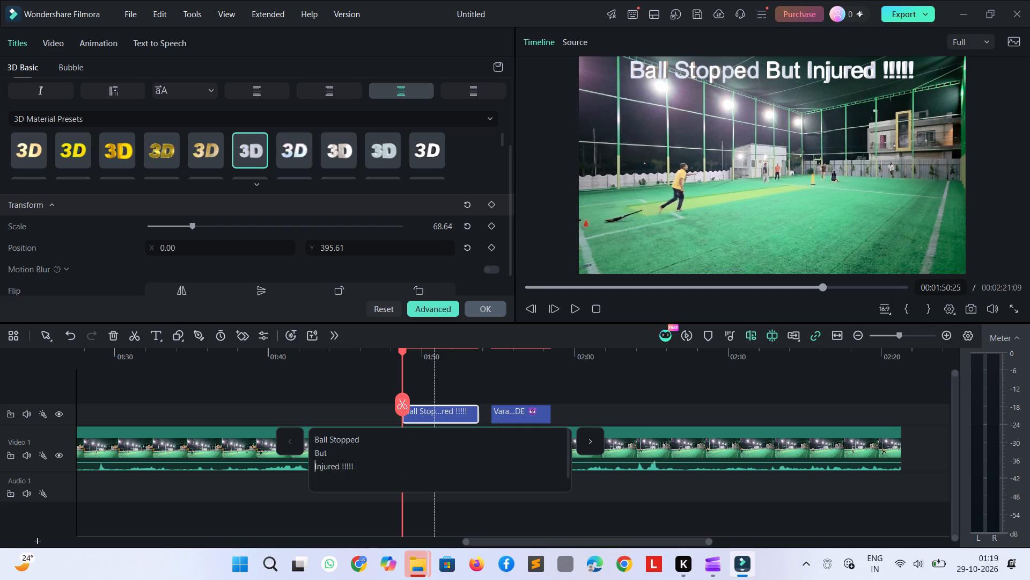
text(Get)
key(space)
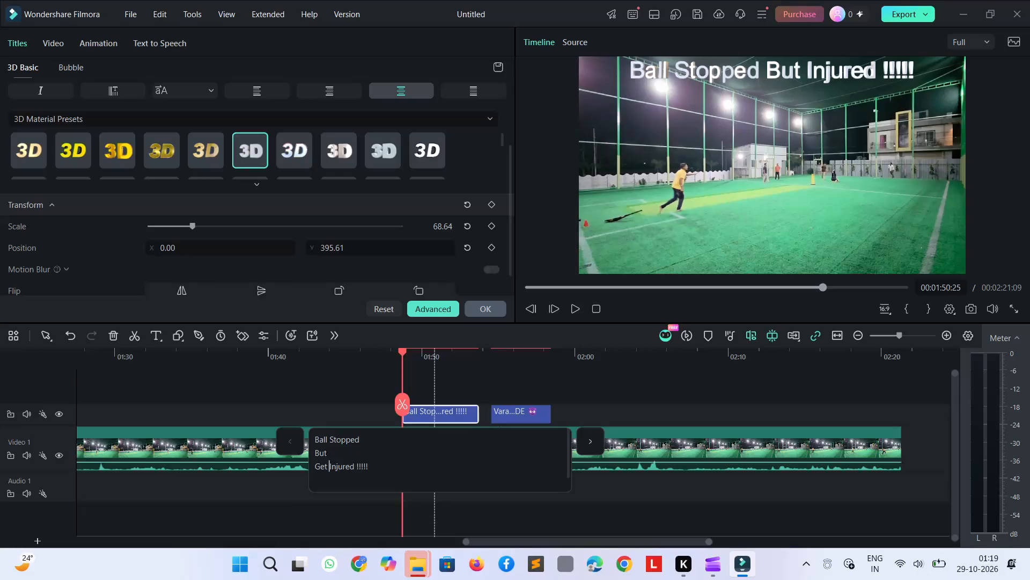
Replace the new title's entire text with "Yash is Injured" followed by the smiling-face-with-tear emoji 🥲.
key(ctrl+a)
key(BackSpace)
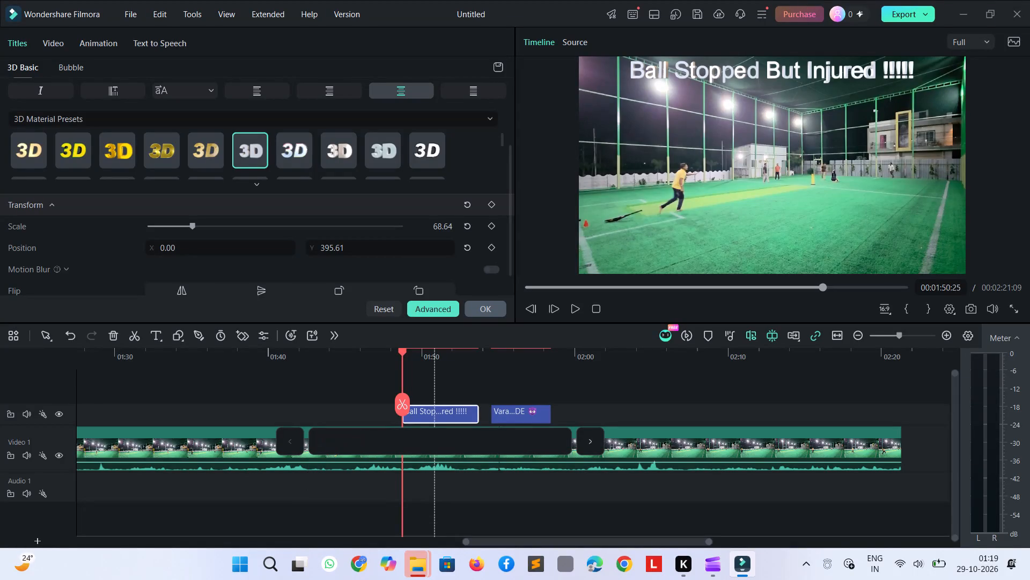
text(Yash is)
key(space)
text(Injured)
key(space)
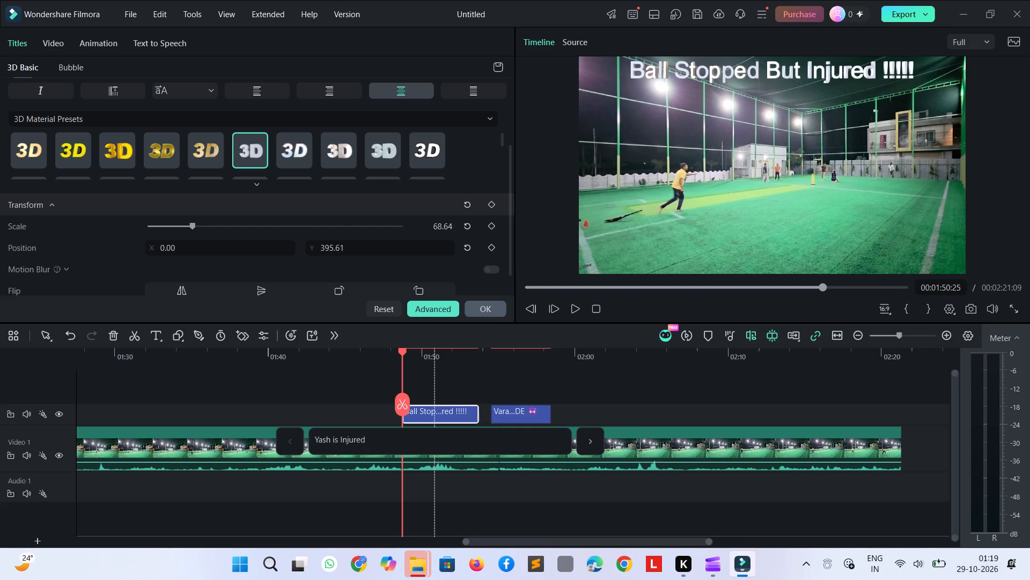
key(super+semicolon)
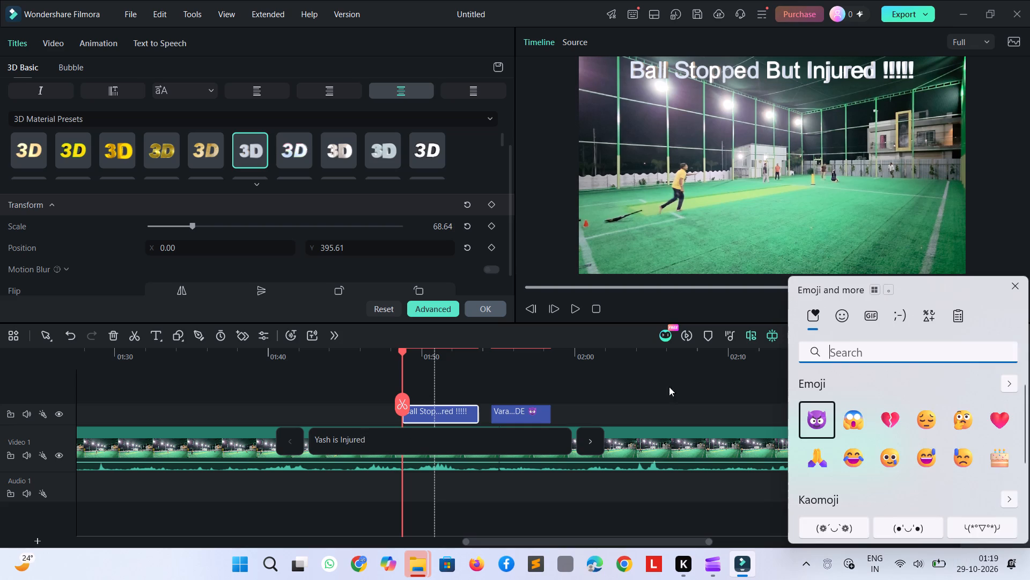
click(888, 459)
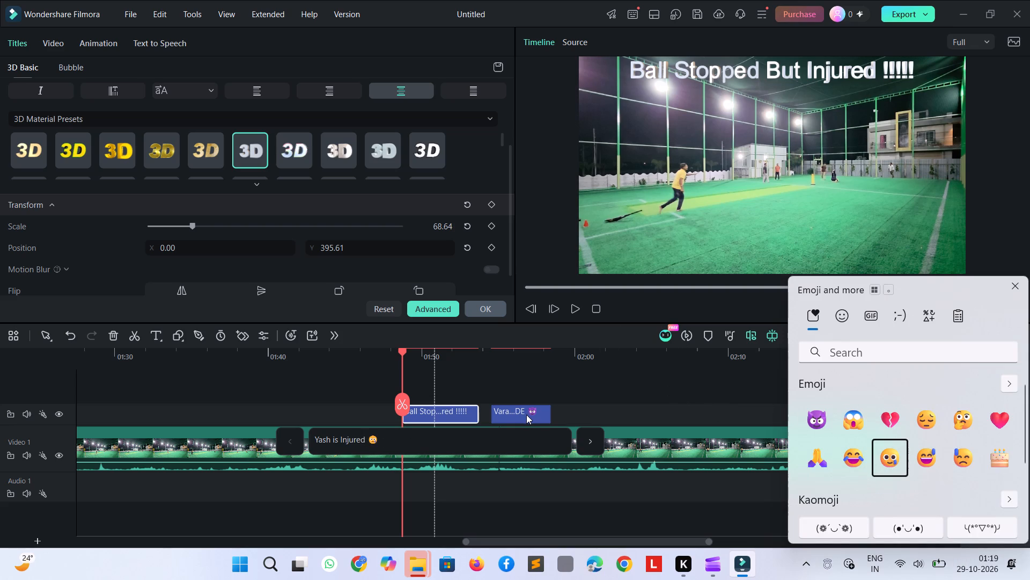
click(541, 387)
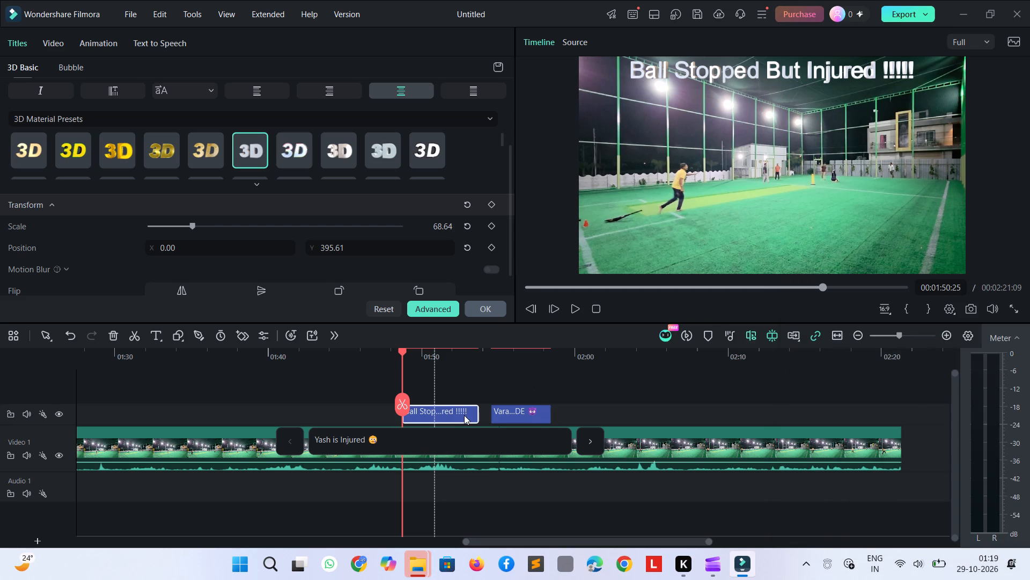
click(452, 440)
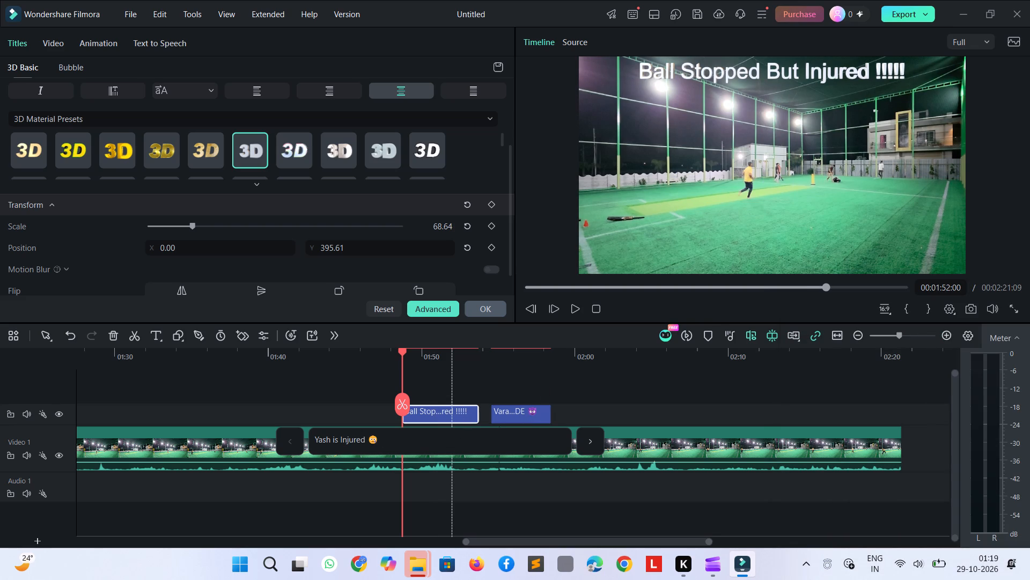
key(Return)
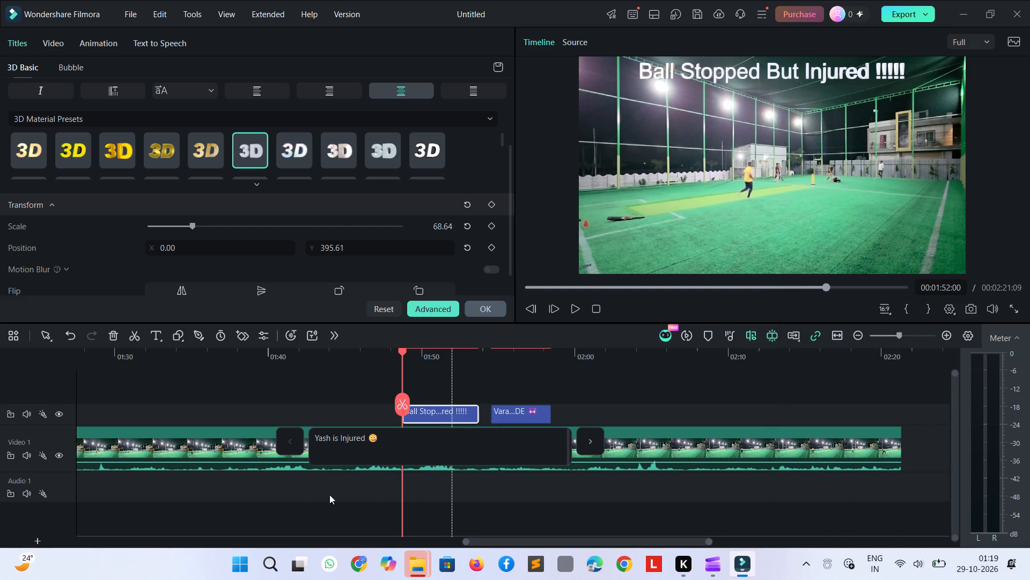
click(303, 516)
Replay the titled section and extend the start of the "Varad bhai On ANGRY MODE" title clip back to 00:01:54:02.
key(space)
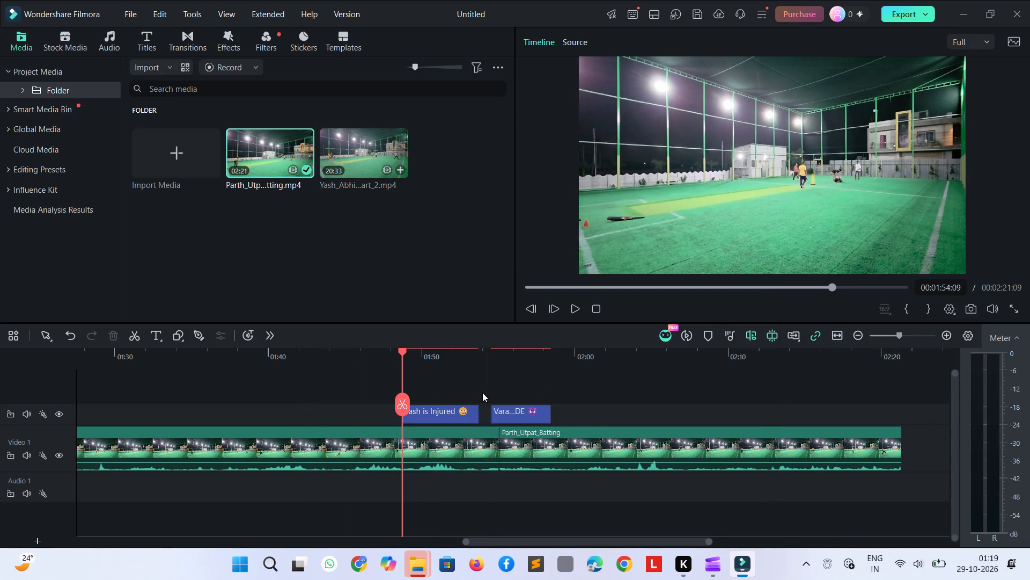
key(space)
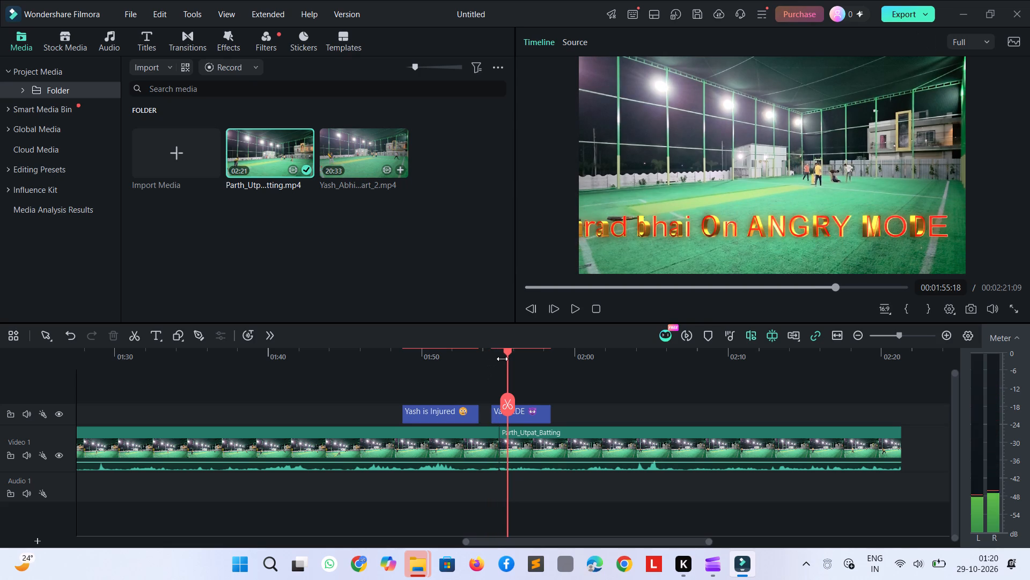
drag(509, 349, 380, 361)
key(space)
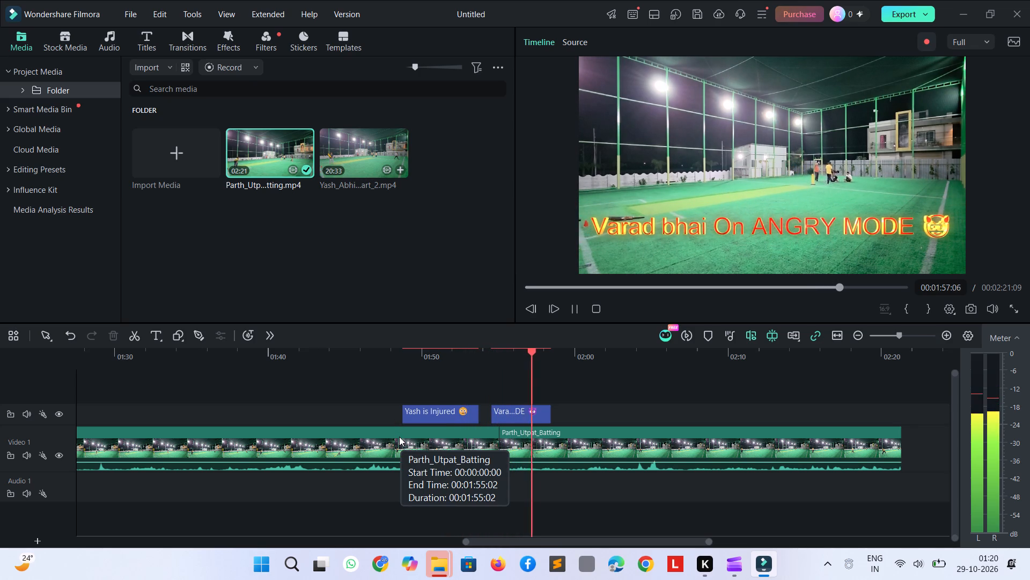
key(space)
click(508, 412)
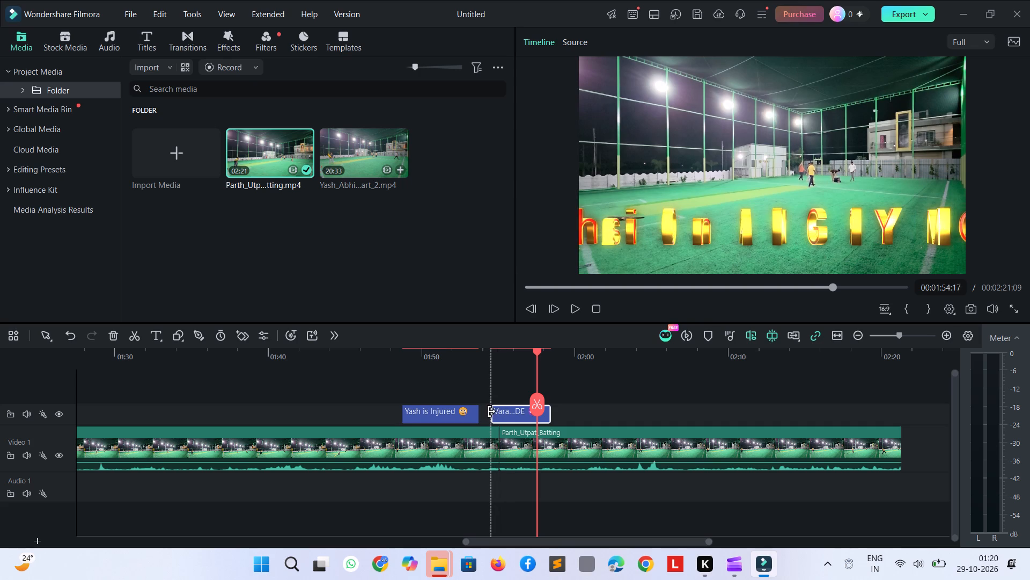
drag(495, 411, 489, 416)
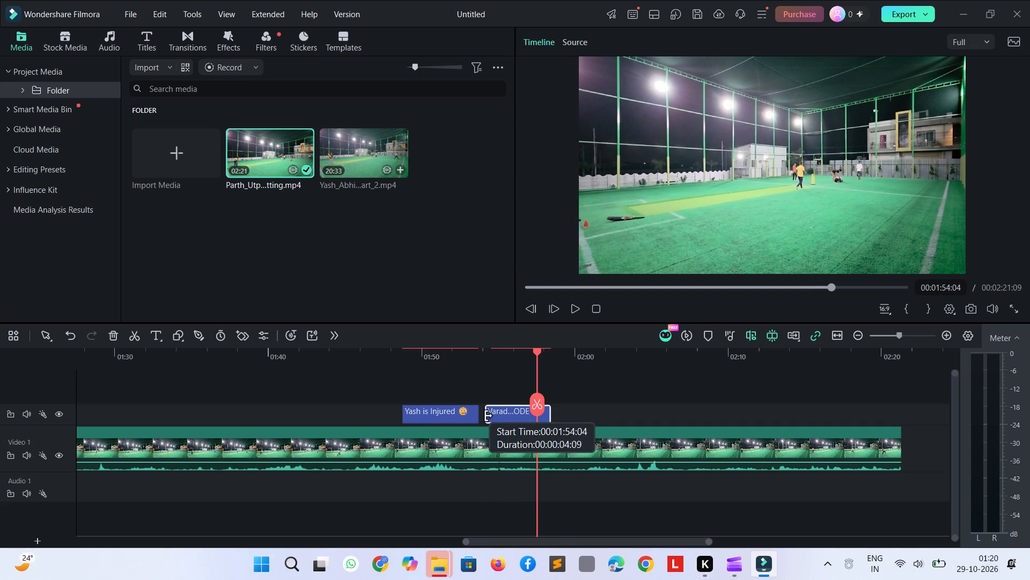
drag(489, 416, 488, 417)
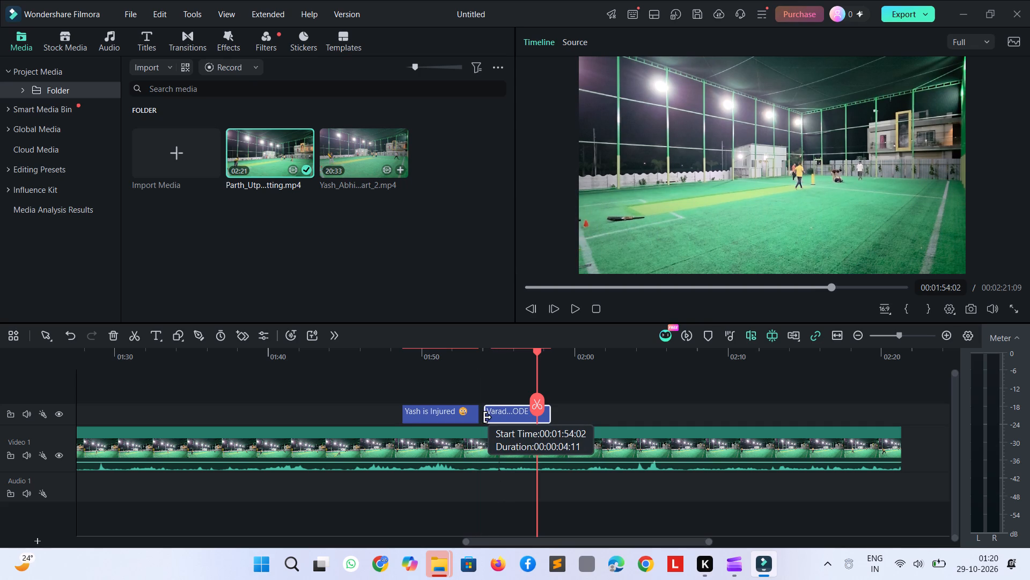
drag(488, 417, 488, 418)
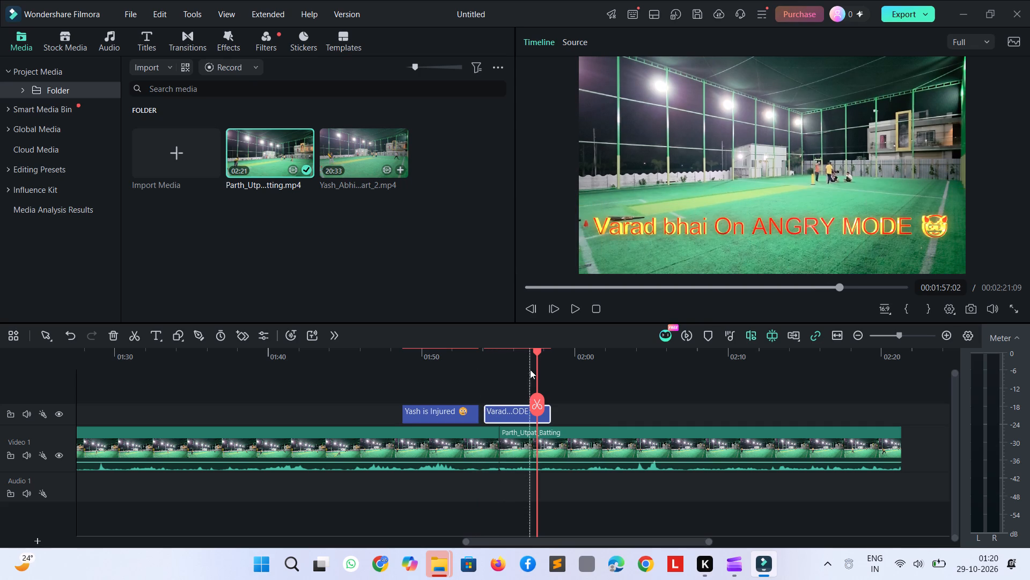
Replay the "Yash is Injured" title from just before its start and open its title settings.
drag(537, 350, 523, 352)
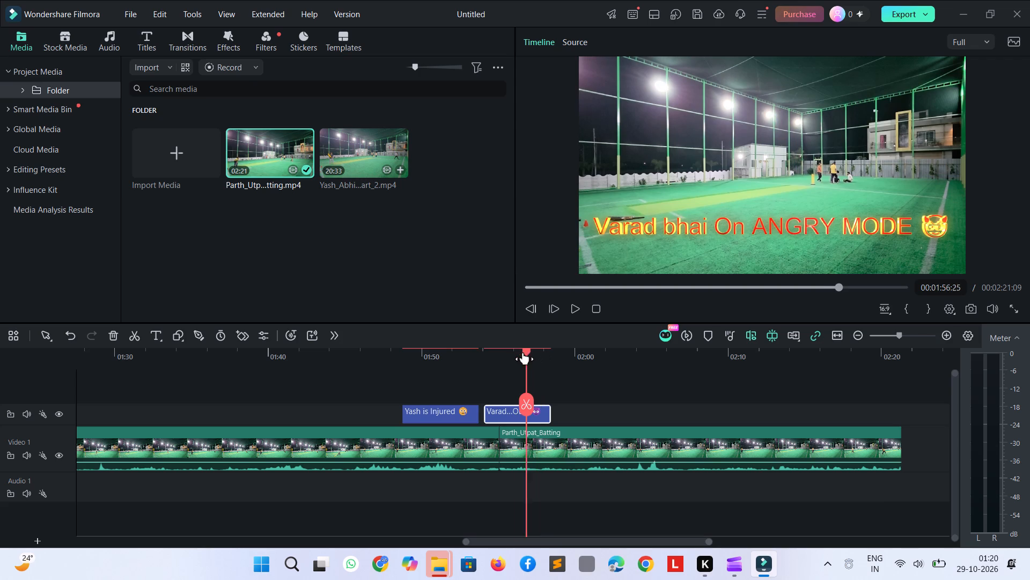
drag(523, 352, 393, 371)
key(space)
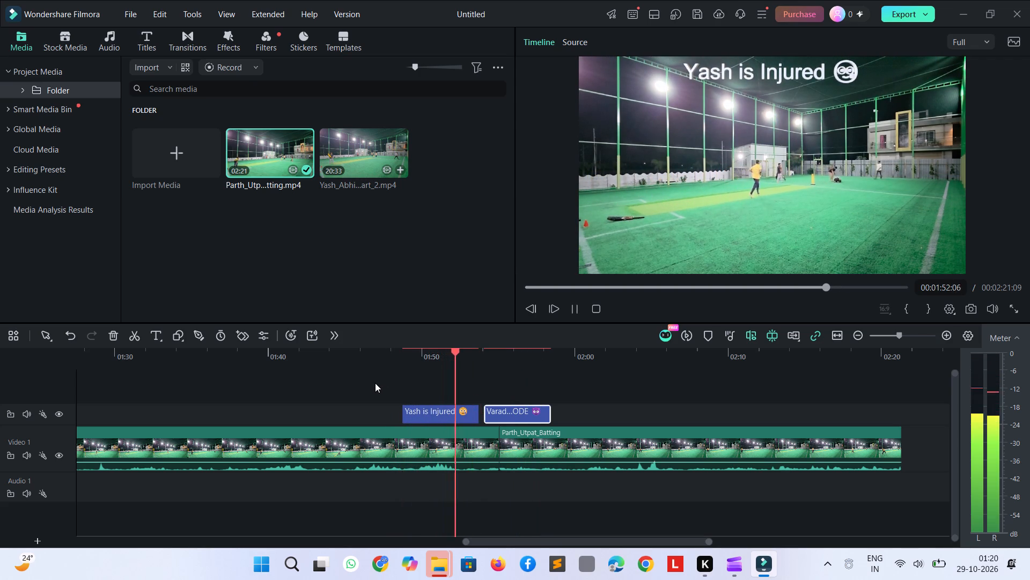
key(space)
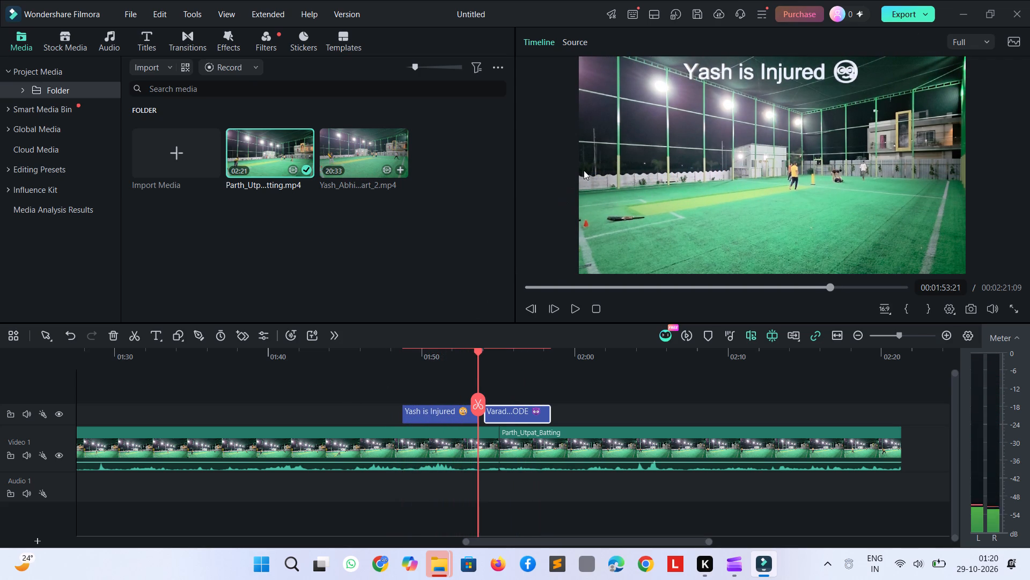
click(738, 64)
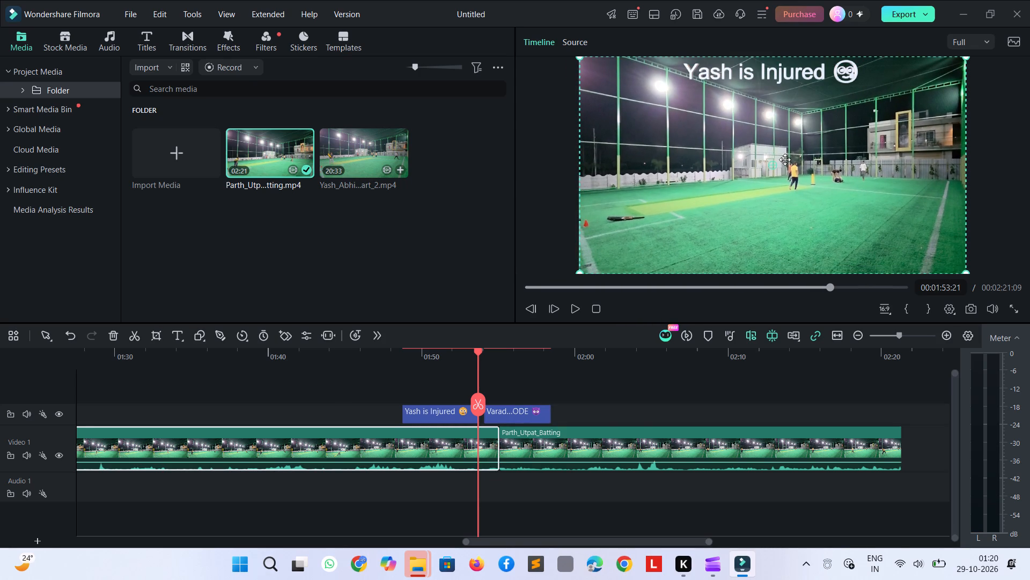
click(758, 81)
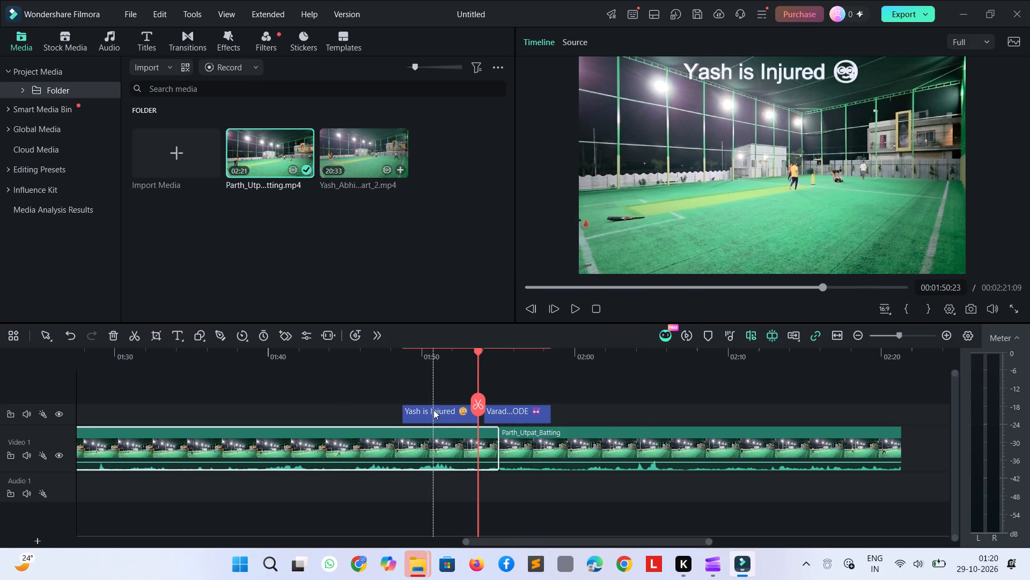
click(433, 417)
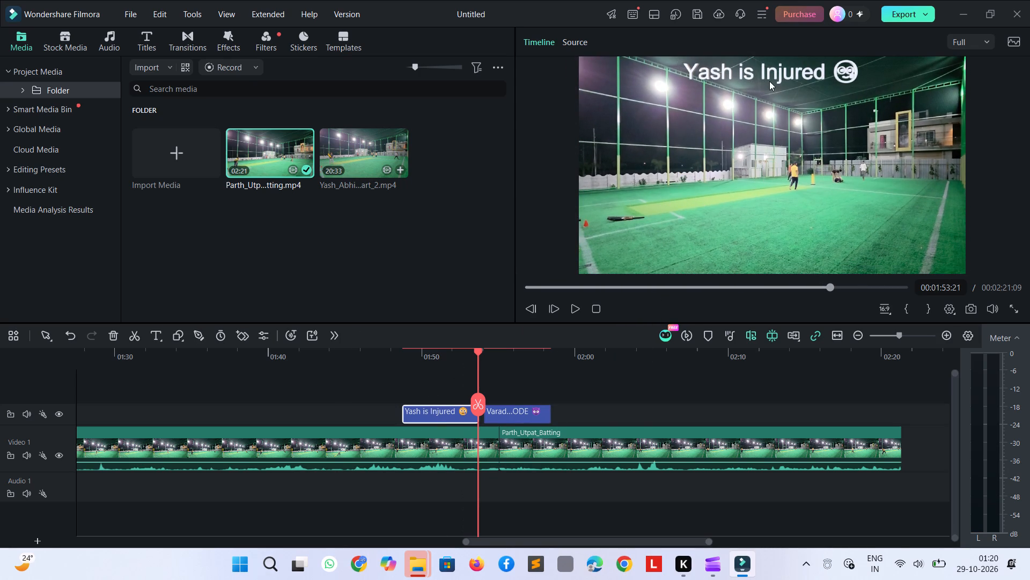
click(769, 81)
double_click(435, 415)
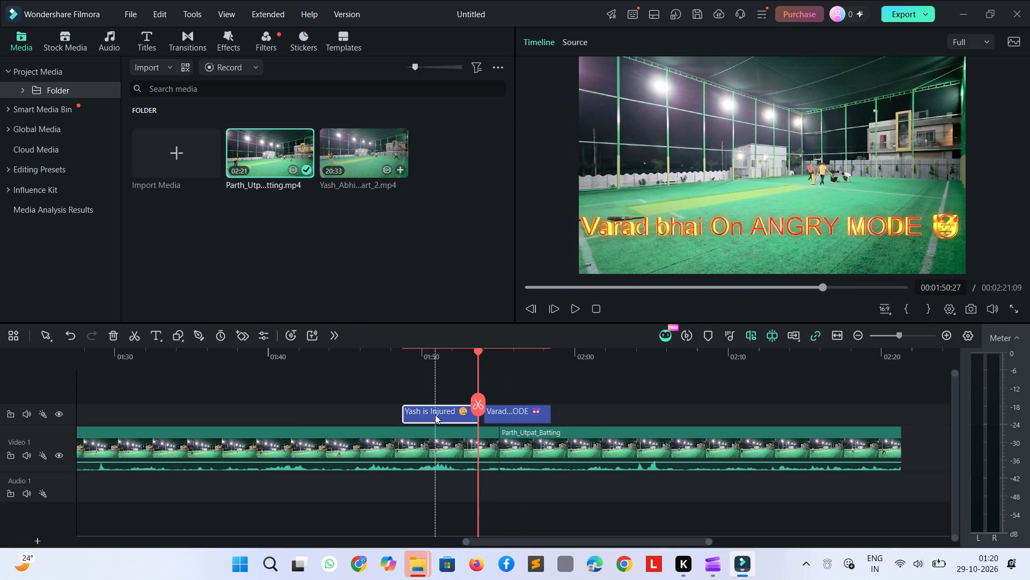
click(435, 415)
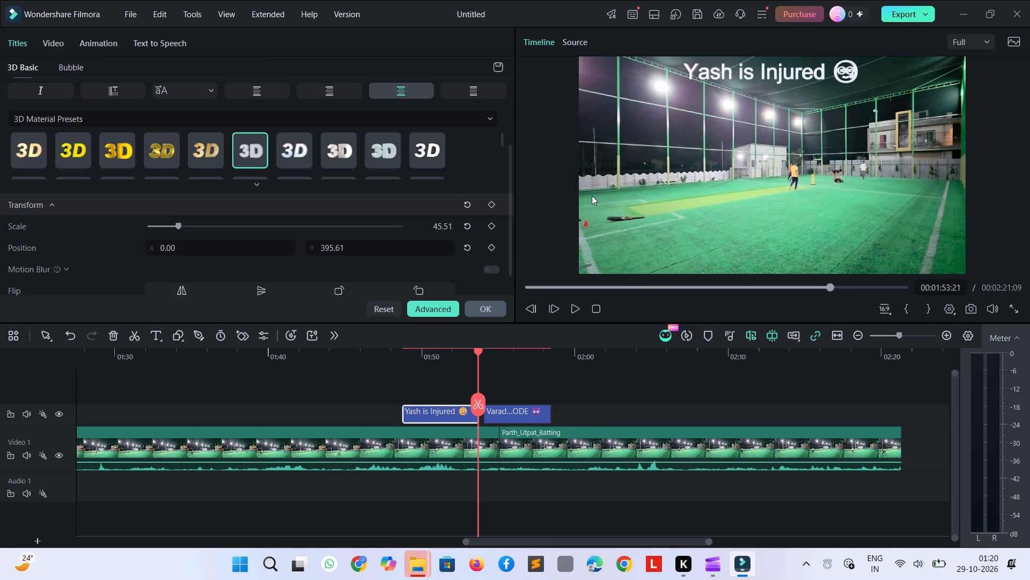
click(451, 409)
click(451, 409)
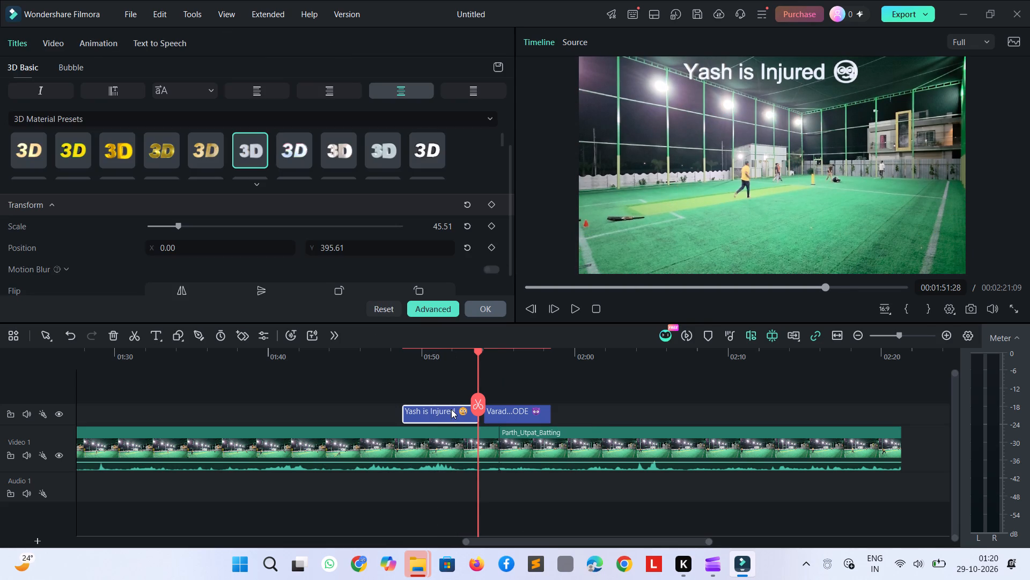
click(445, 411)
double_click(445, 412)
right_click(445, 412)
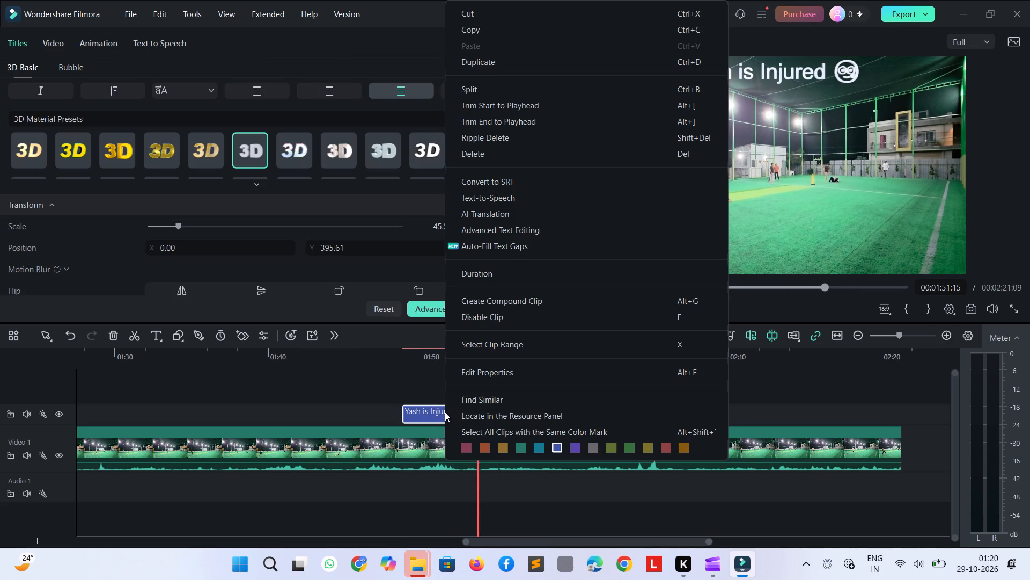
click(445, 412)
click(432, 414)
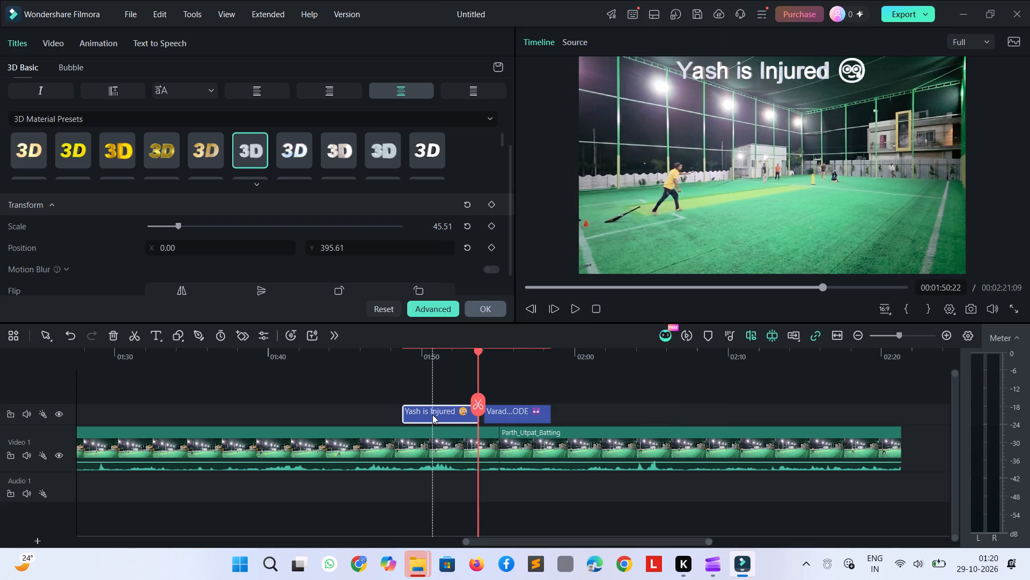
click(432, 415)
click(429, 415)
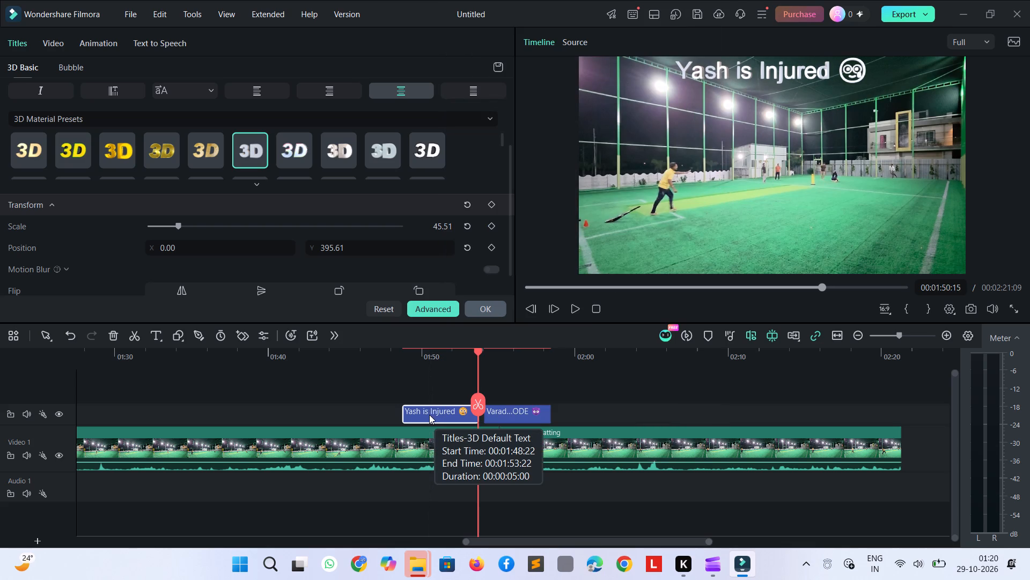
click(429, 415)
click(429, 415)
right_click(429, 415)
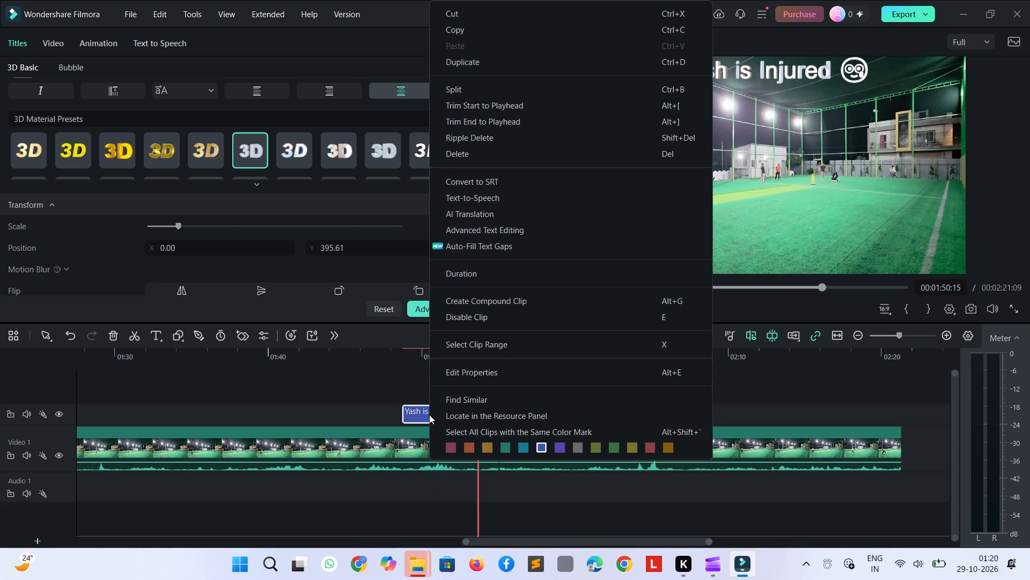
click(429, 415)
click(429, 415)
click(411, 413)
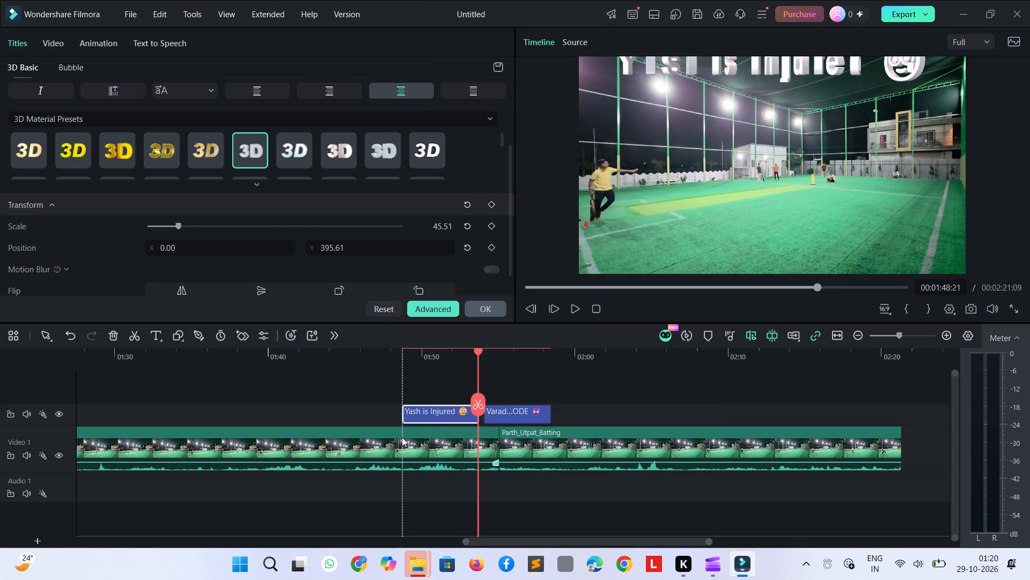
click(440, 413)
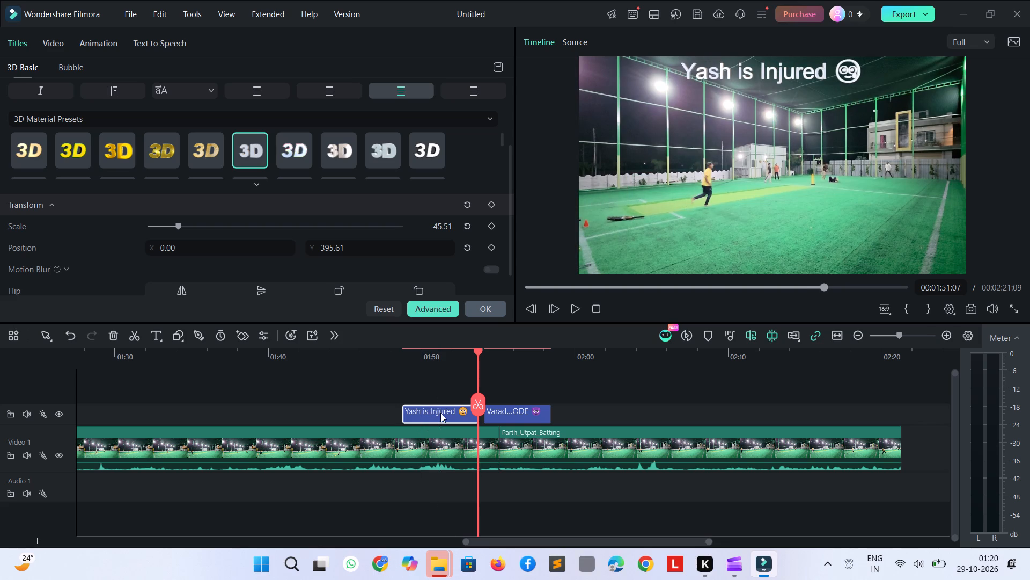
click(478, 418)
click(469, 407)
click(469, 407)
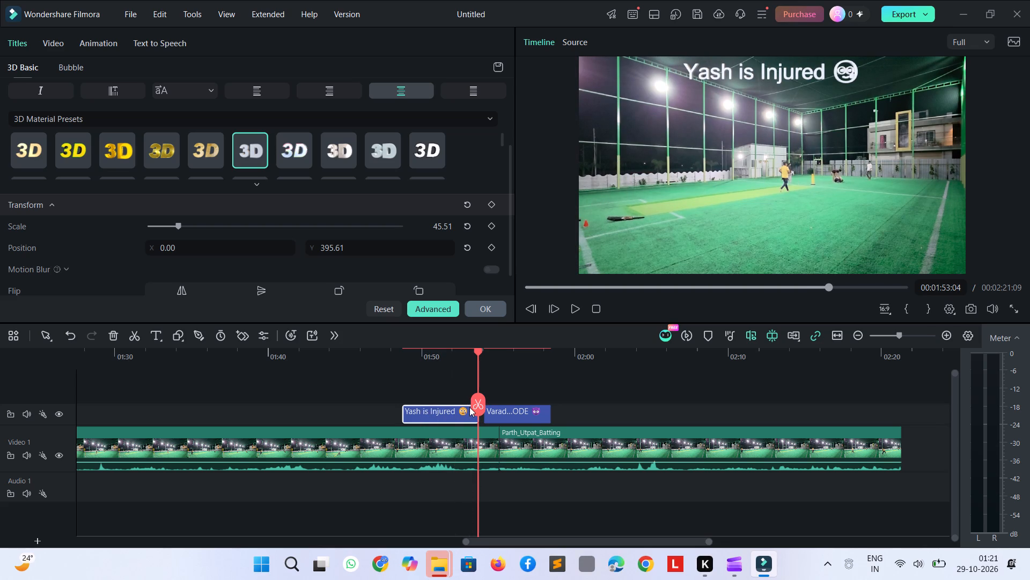
Move the "Yash is Injured" title to the bottom centre of the video frame, at a Y position of about -439.
drag(469, 408, 466, 412)
click(465, 415)
click(465, 415)
click(465, 415)
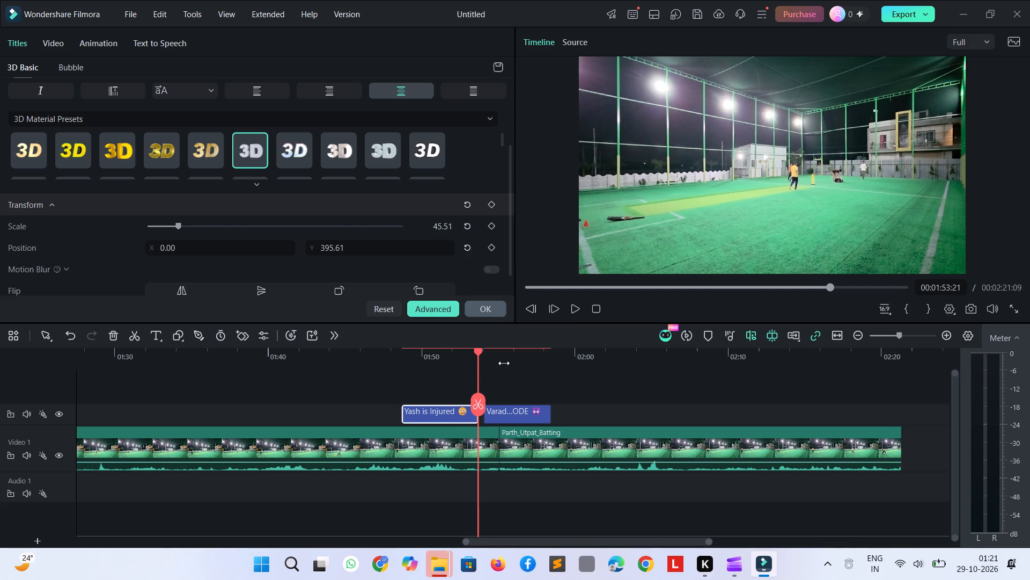
drag(477, 365, 454, 363)
drag(472, 405, 472, 411)
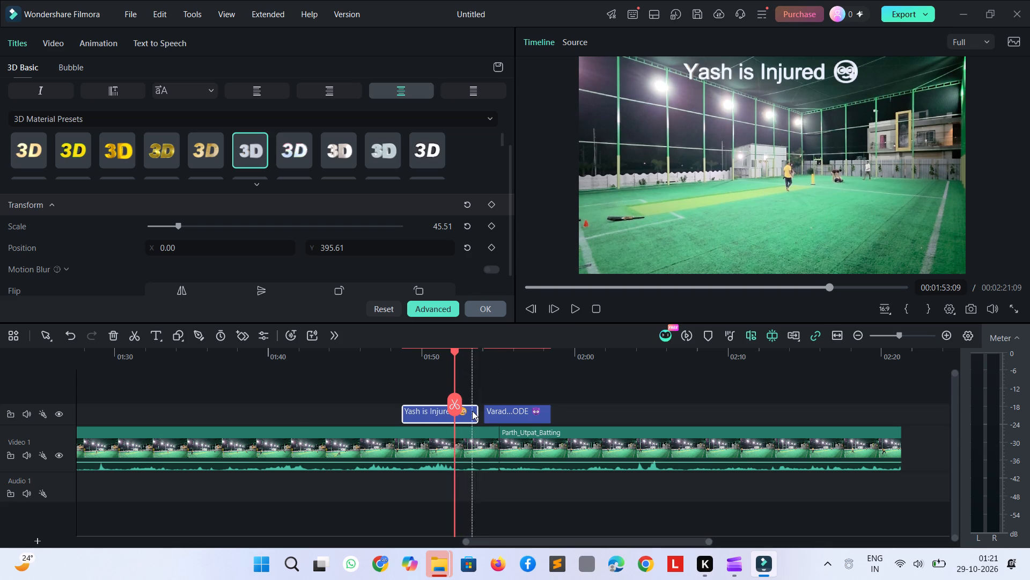
double_click(472, 411)
click(472, 411)
click(467, 411)
double_click(466, 412)
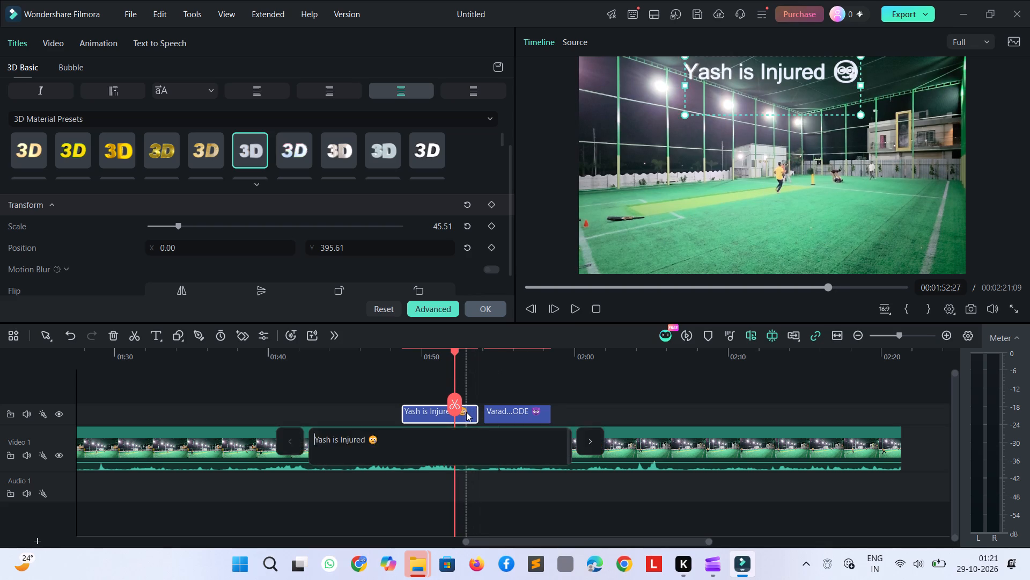
click(466, 412)
double_click(466, 412)
click(466, 412)
drag(704, 62, 703, 84)
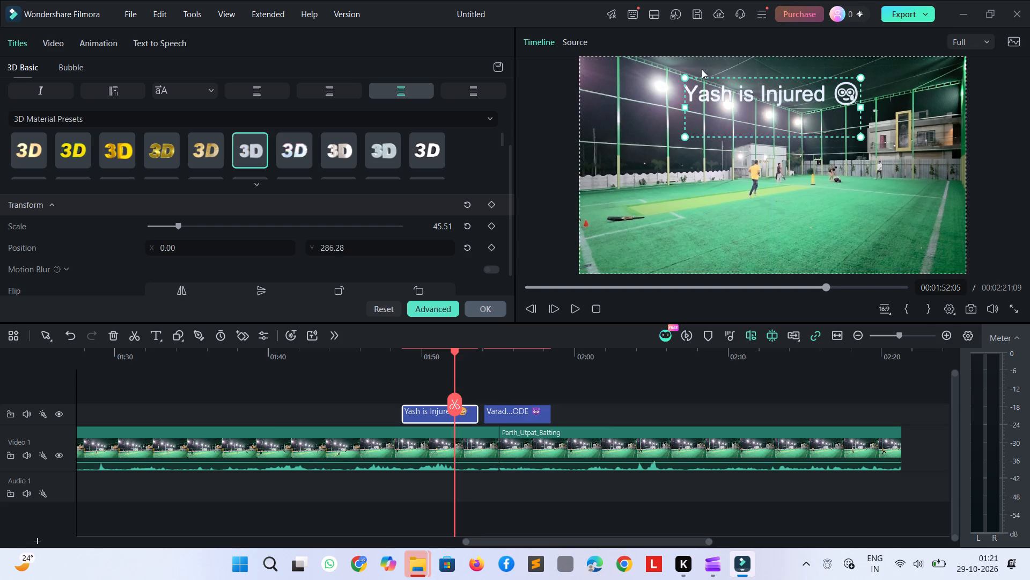
drag(702, 100, 704, 247)
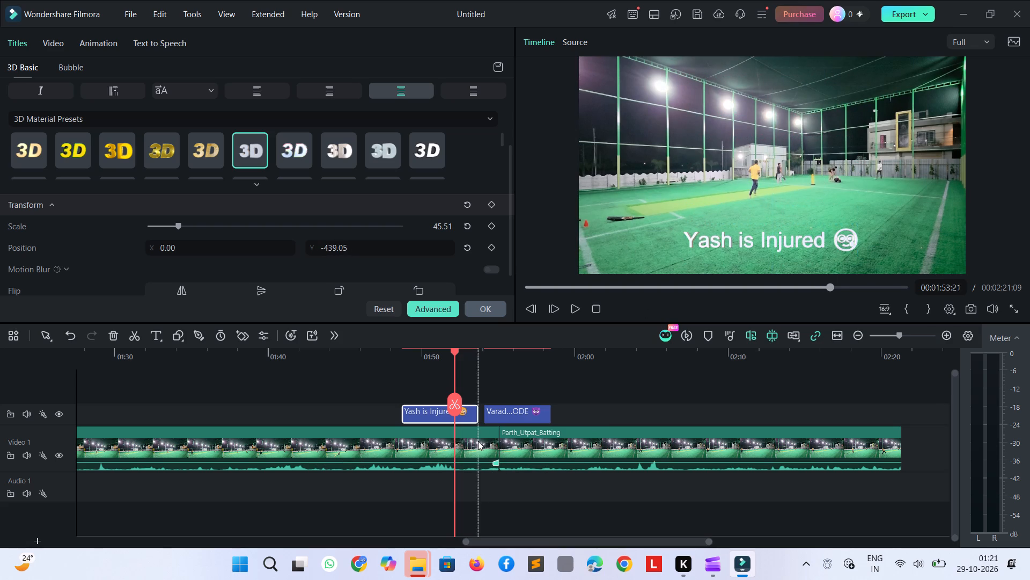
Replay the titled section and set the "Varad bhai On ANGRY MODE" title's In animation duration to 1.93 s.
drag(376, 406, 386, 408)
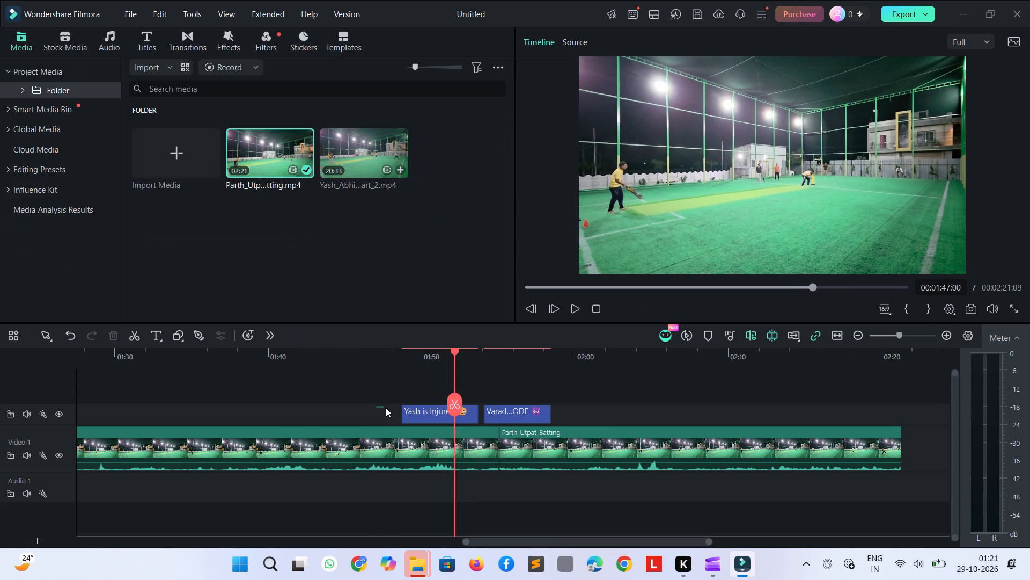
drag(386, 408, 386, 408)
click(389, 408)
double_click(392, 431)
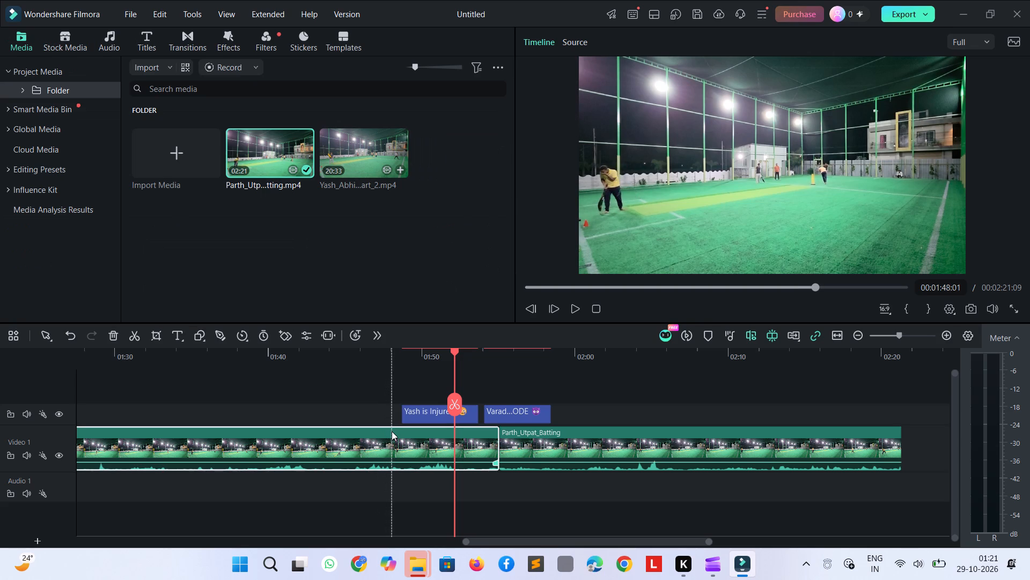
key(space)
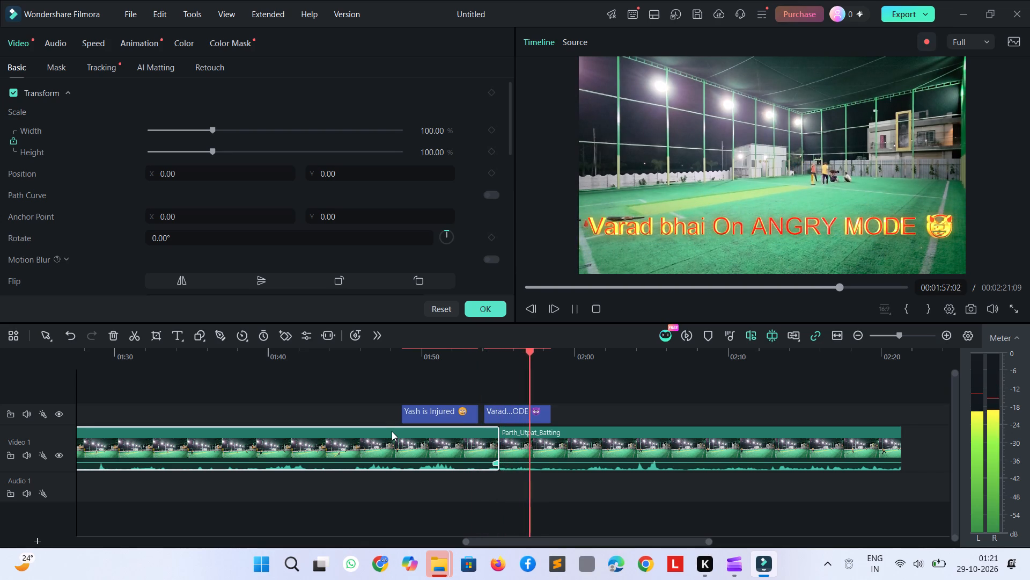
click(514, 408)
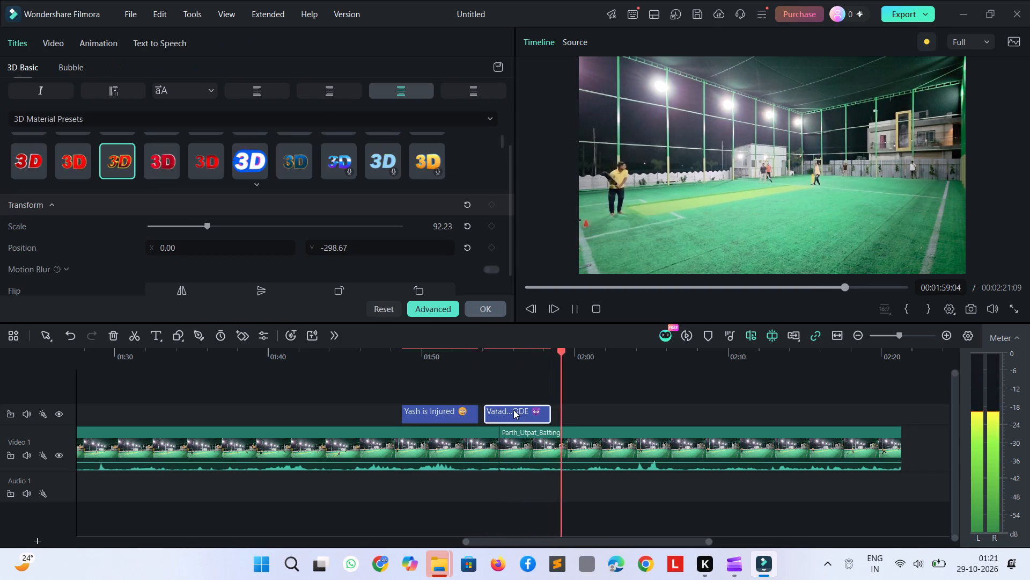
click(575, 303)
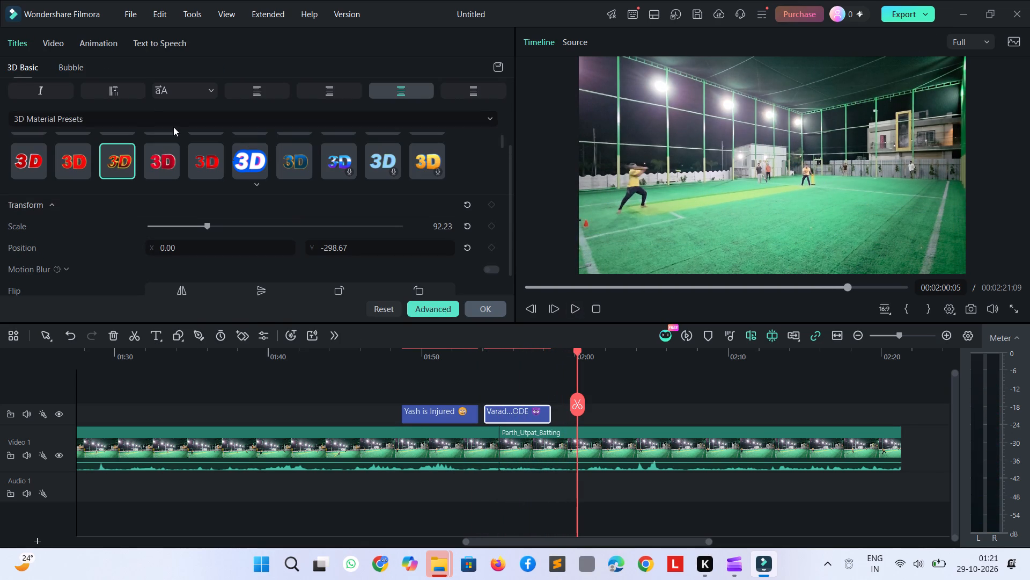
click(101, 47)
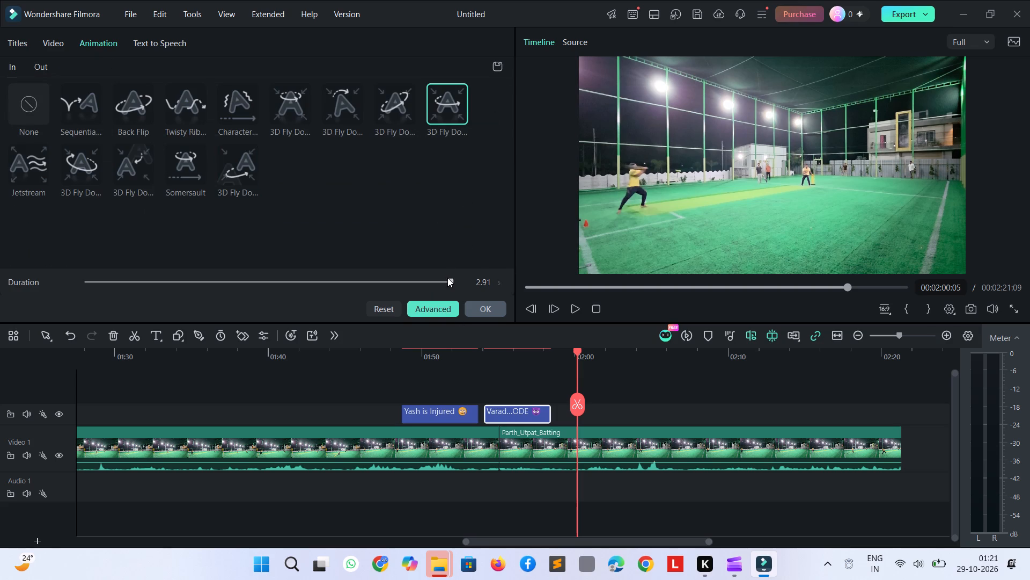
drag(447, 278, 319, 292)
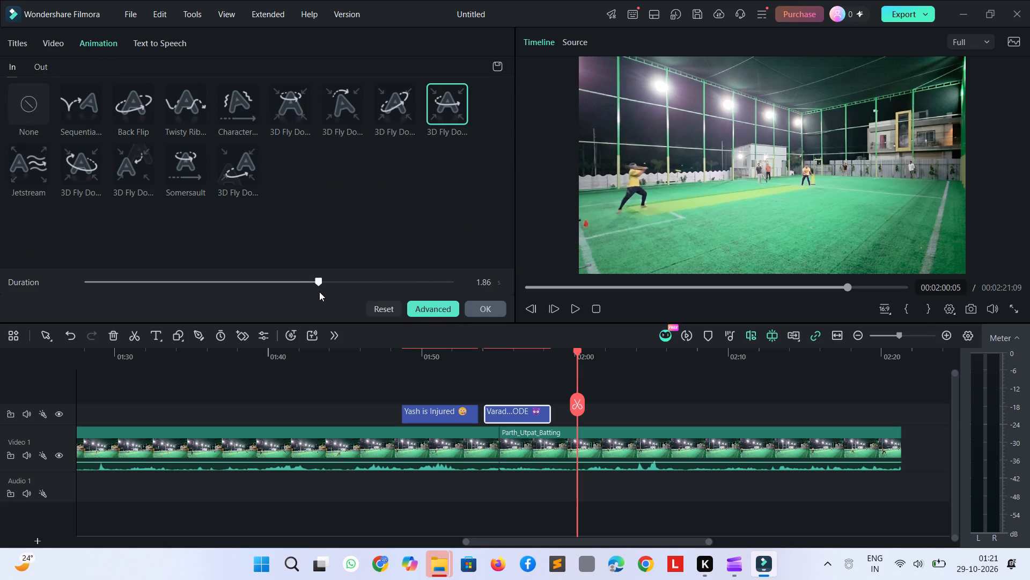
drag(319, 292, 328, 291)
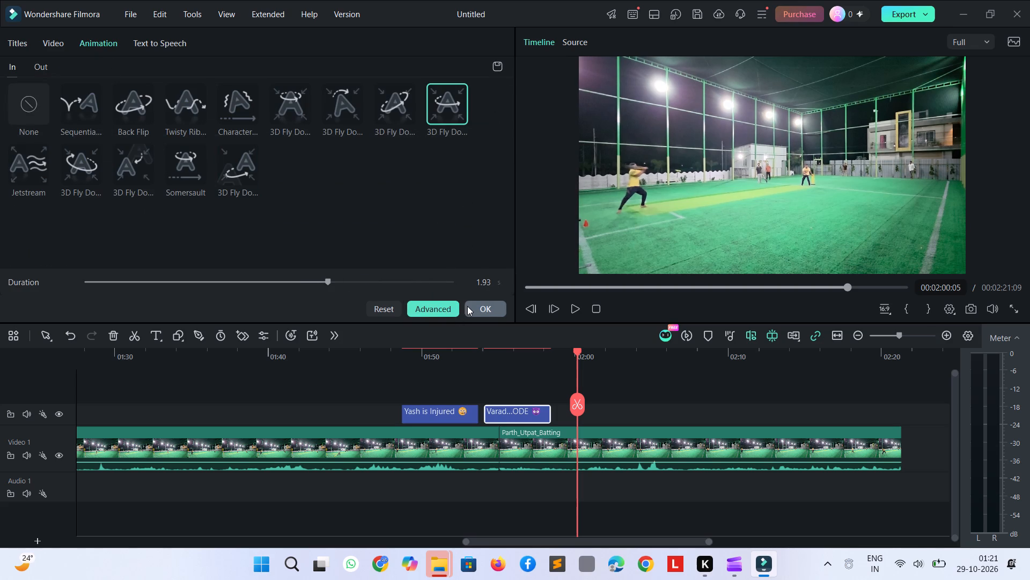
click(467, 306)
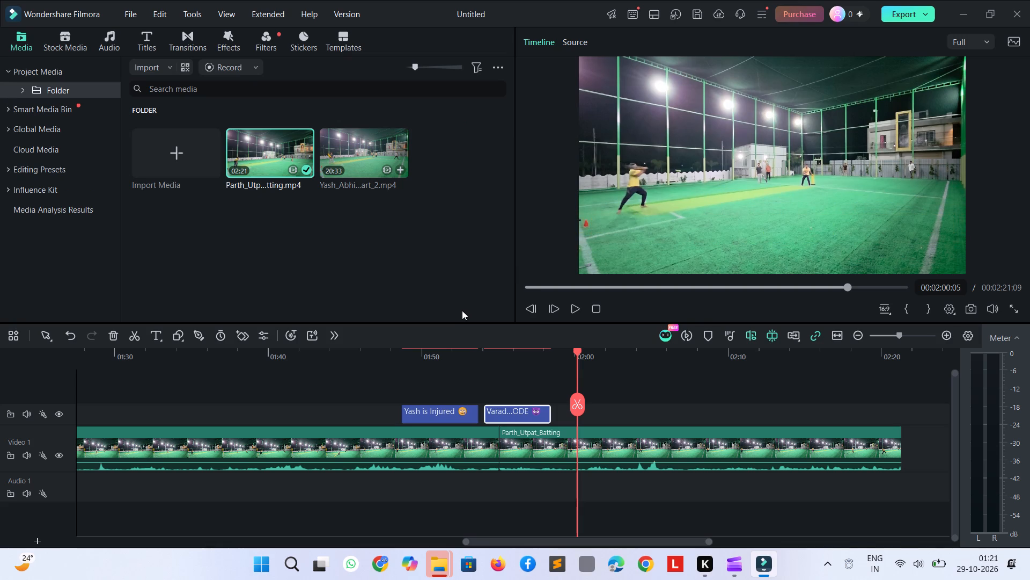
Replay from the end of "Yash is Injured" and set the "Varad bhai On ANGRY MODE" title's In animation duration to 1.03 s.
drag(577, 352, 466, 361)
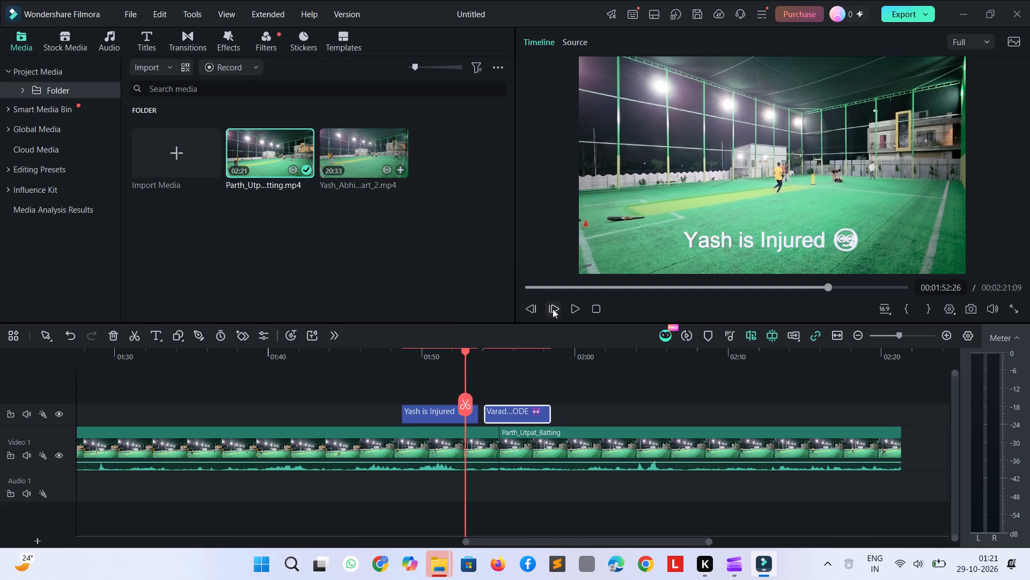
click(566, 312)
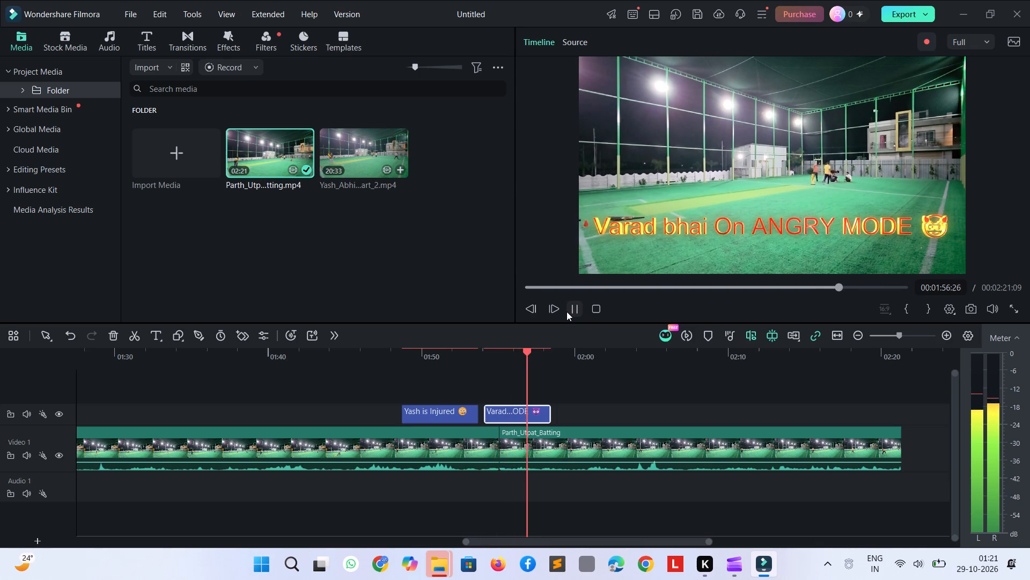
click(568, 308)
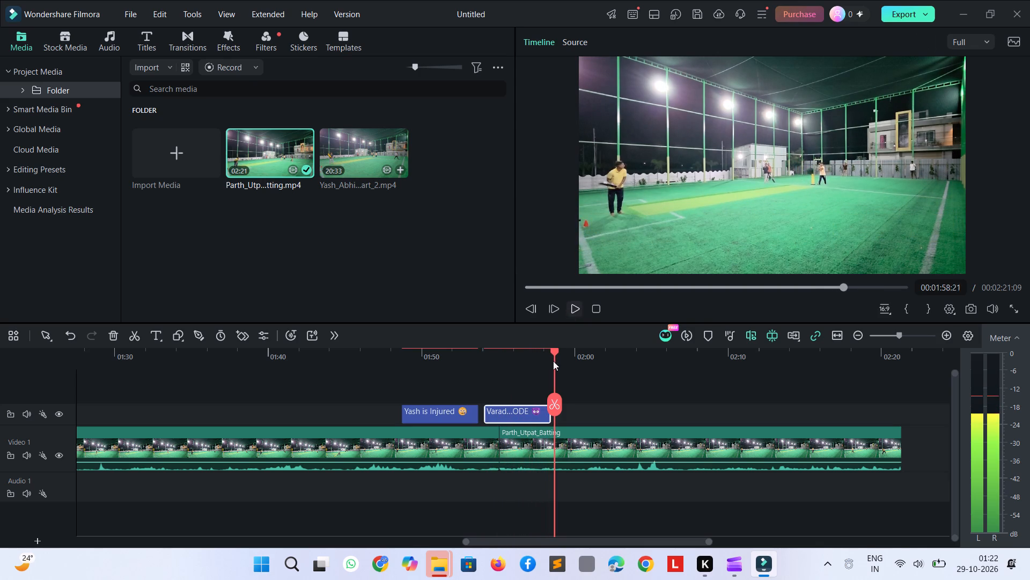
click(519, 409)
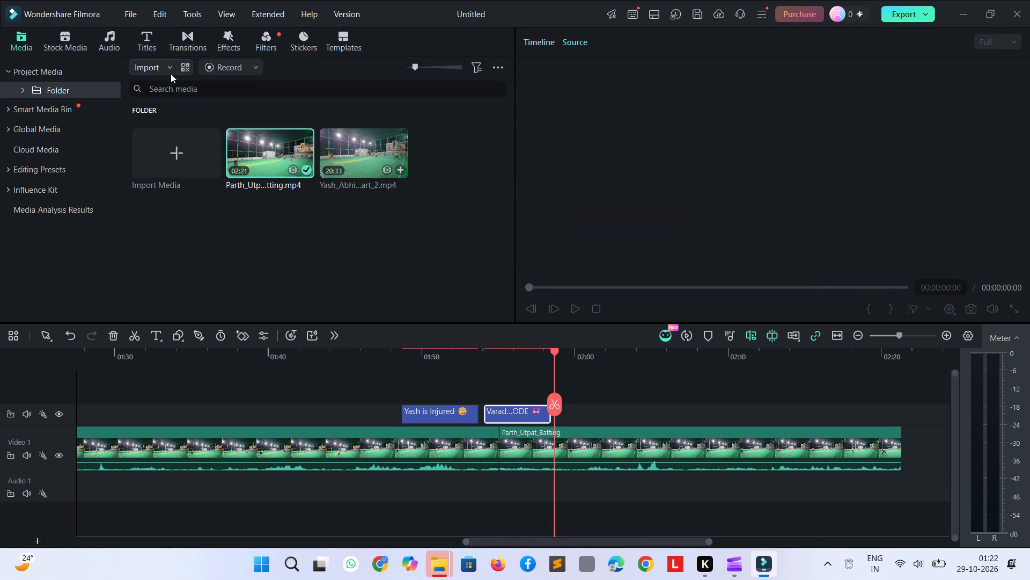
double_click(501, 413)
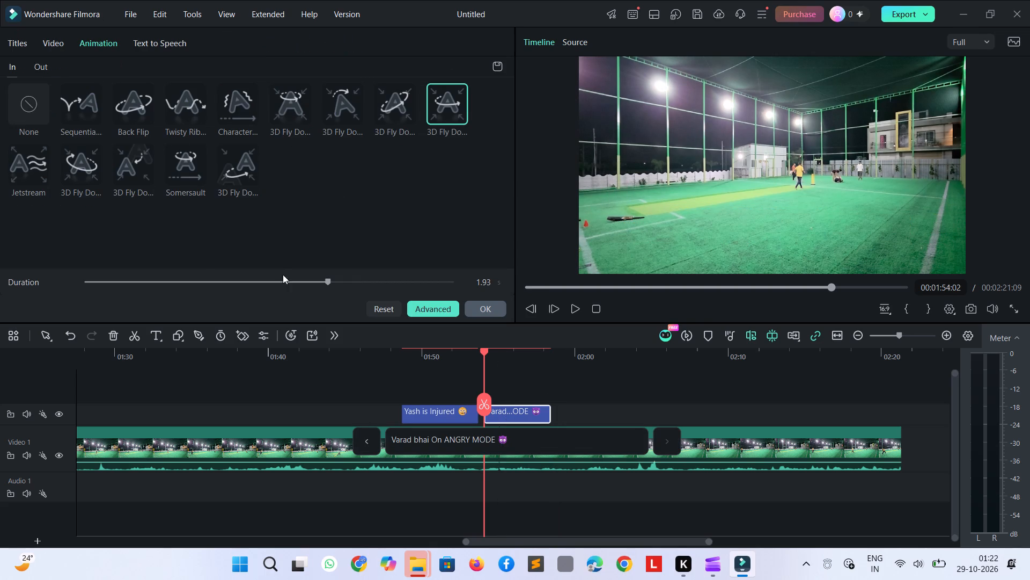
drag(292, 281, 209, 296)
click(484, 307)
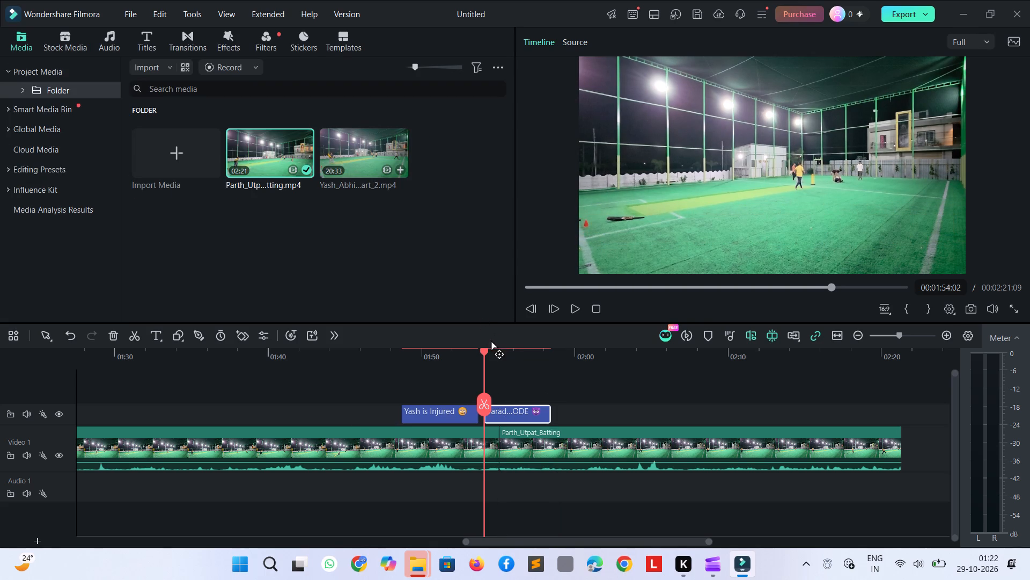
Replay both titles and set the "Varad bhai On ANGRY MODE" title's In animation duration to 0.52 s.
drag(483, 350, 435, 356)
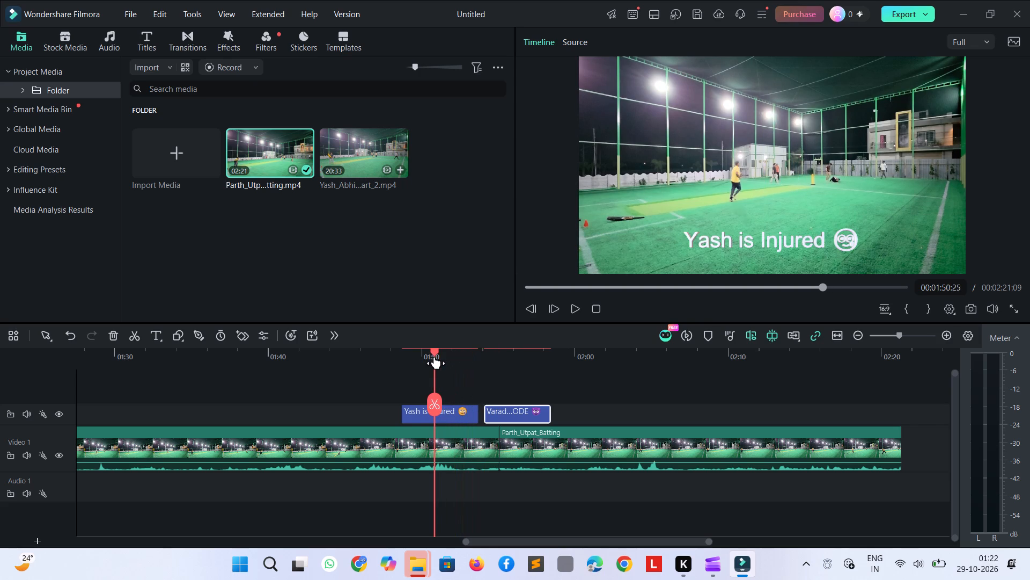
click(577, 312)
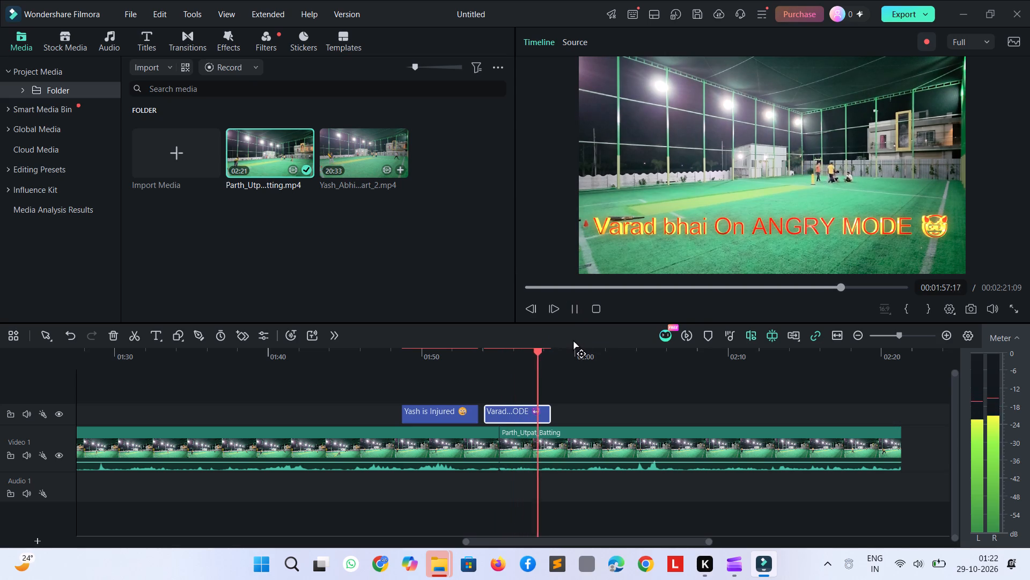
click(572, 308)
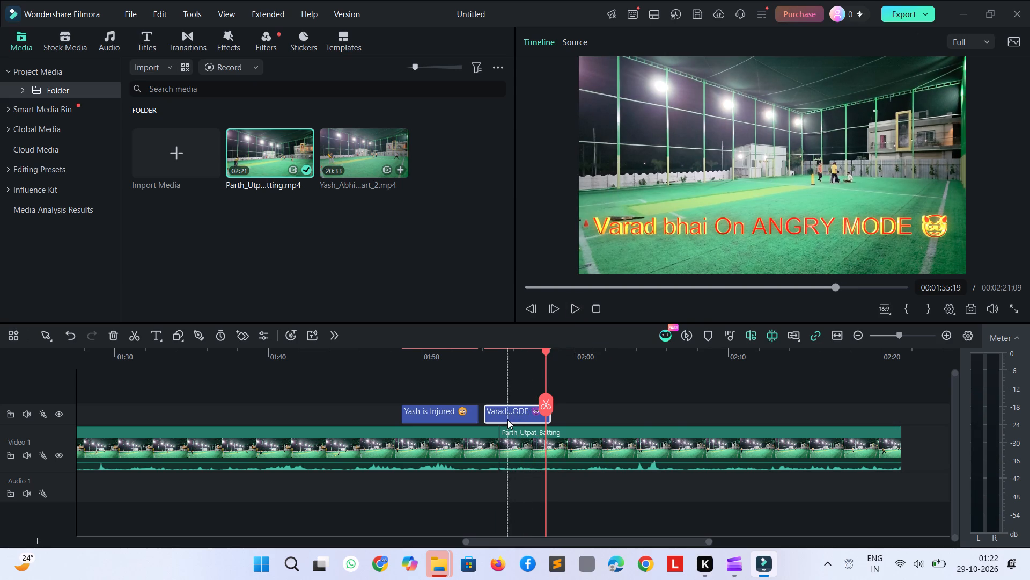
triple_click(507, 419)
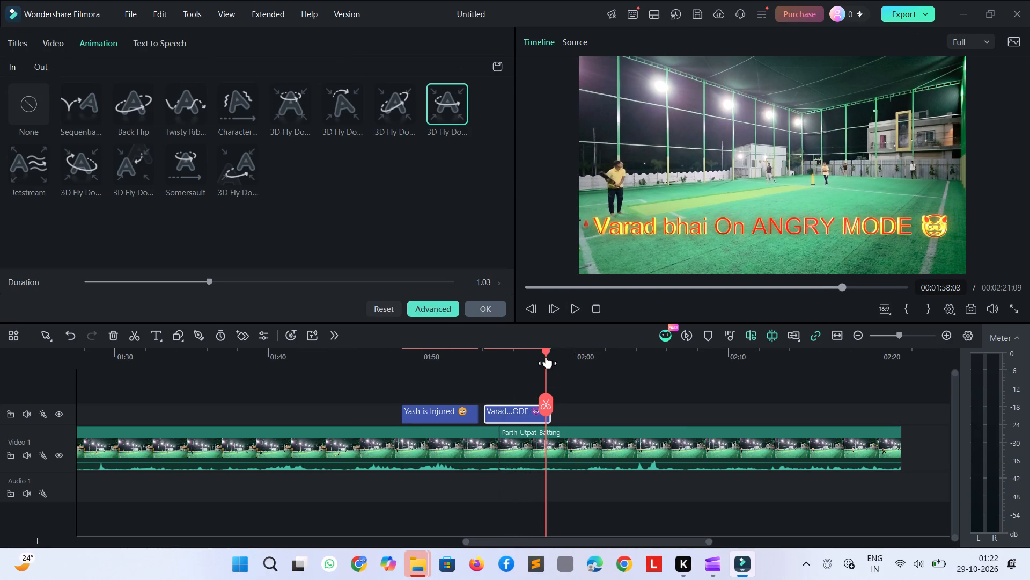
drag(546, 357, 485, 356)
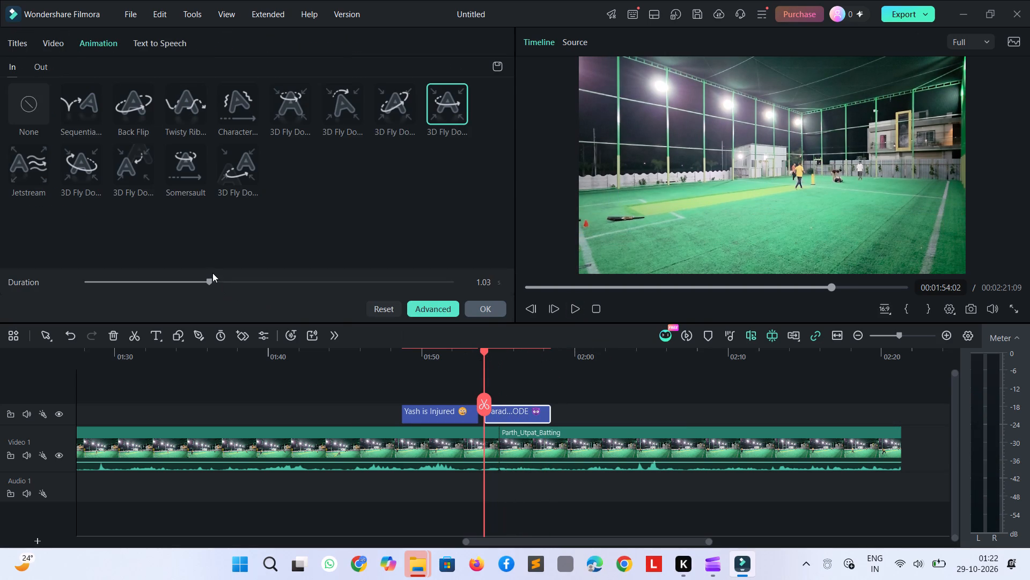
drag(210, 279, 142, 289)
click(493, 310)
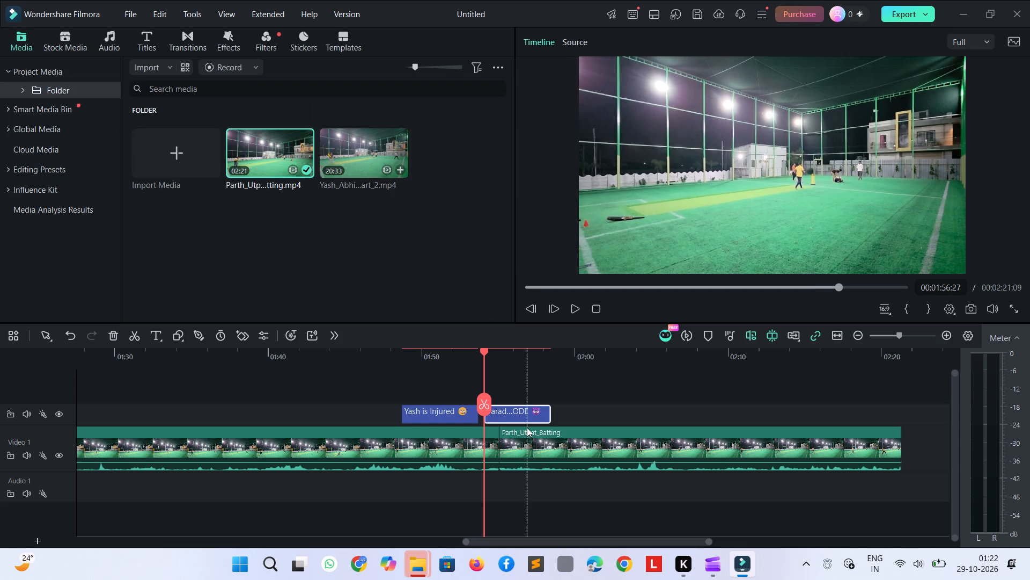
Replay the "Yash is Injured" title and move its clip about one second earlier on the timeline.
drag(488, 352, 482, 354)
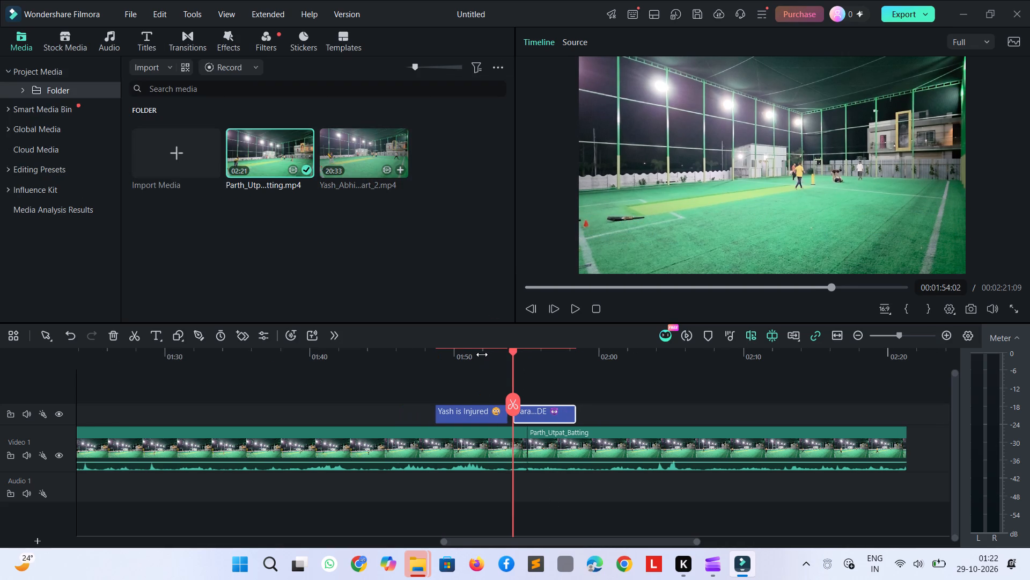
drag(514, 350, 441, 351)
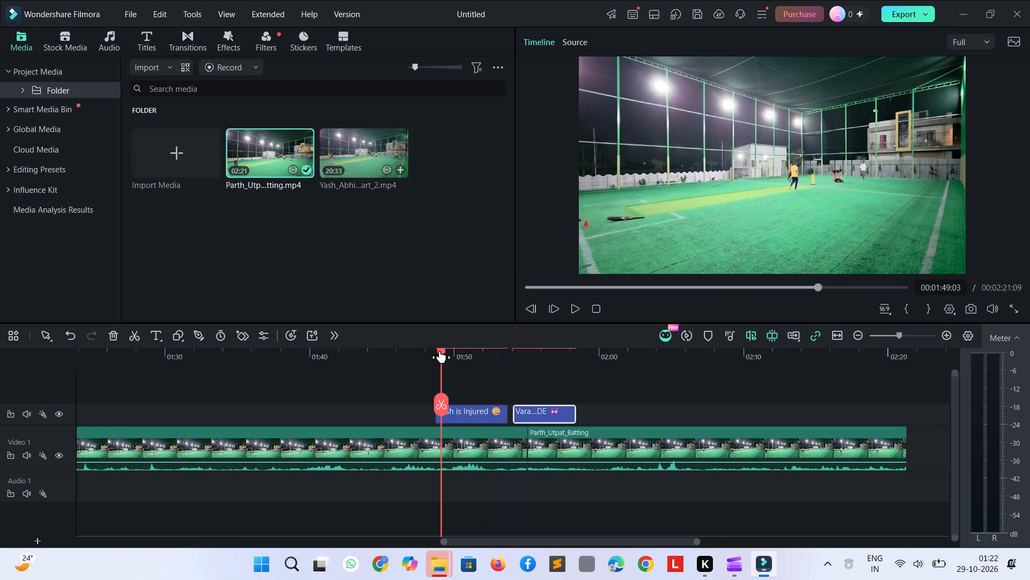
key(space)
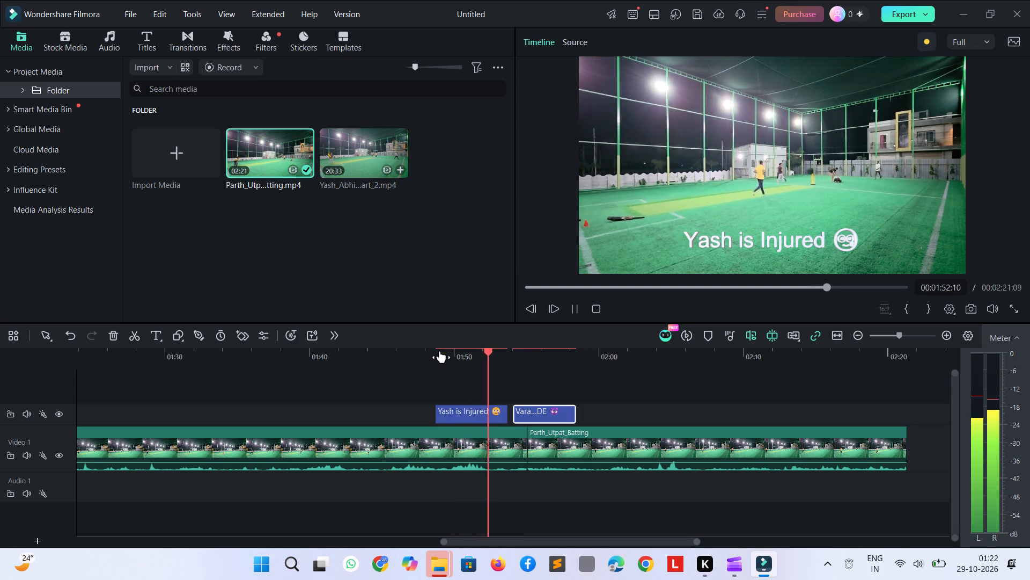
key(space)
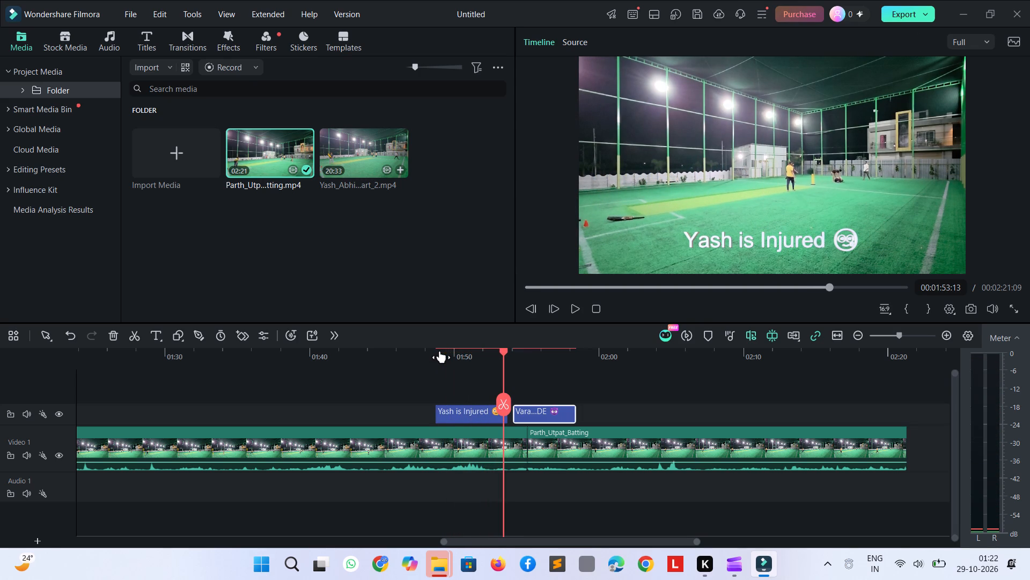
click(474, 408)
drag(474, 409, 457, 413)
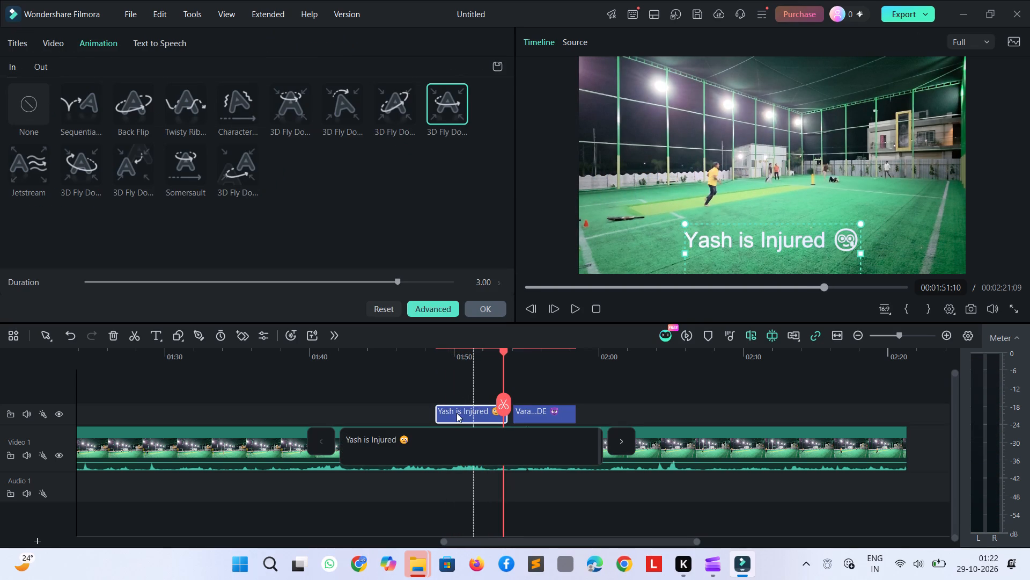
drag(457, 413, 455, 414)
drag(455, 414, 448, 412)
drag(446, 411, 433, 410)
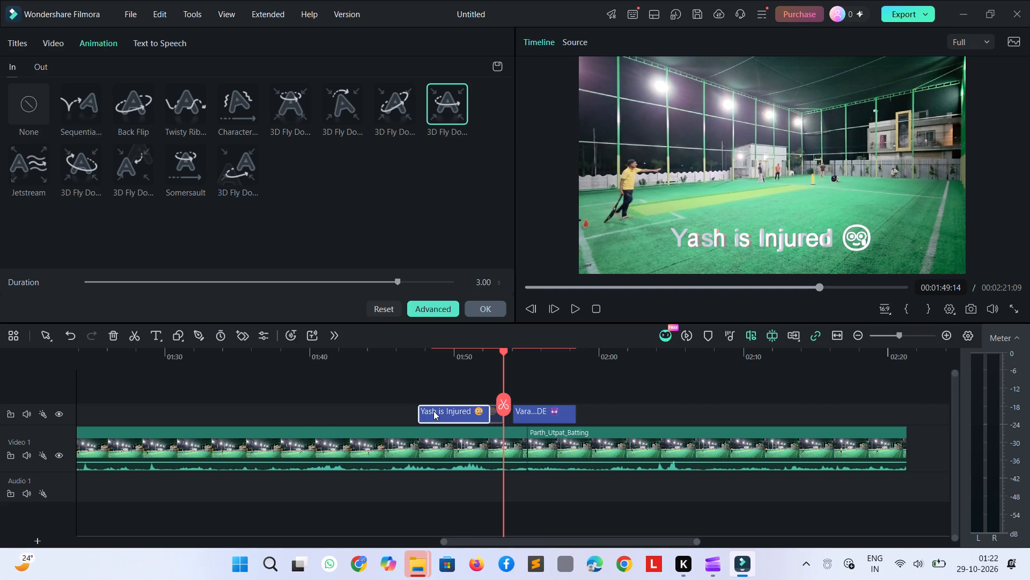
click(411, 381)
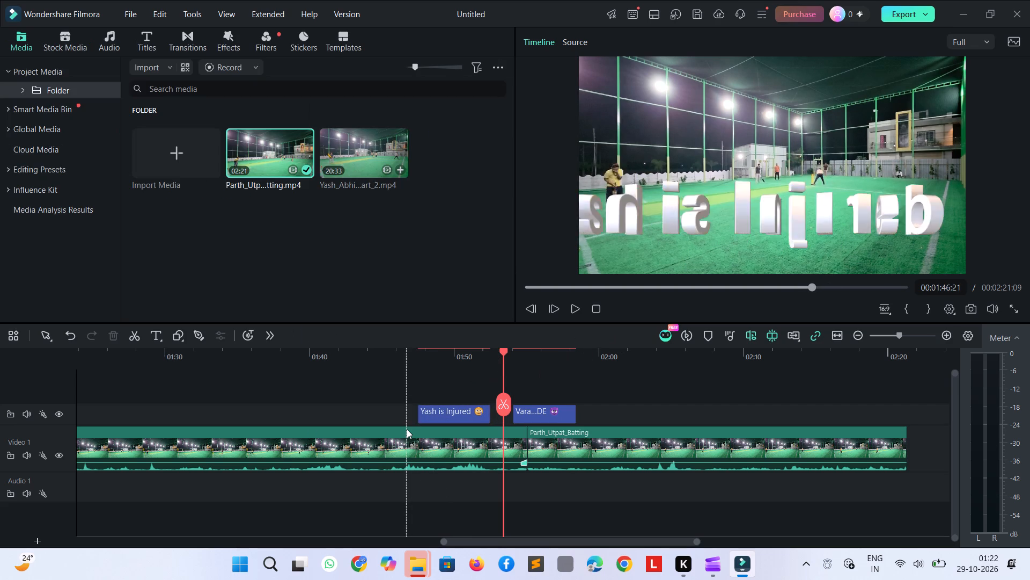
Replay both titles and move the "Varad bhai On ANGRY MODE" clip earlier so it starts directly after the "Yash is Injured" clip.
triple_click(407, 429)
click(407, 429)
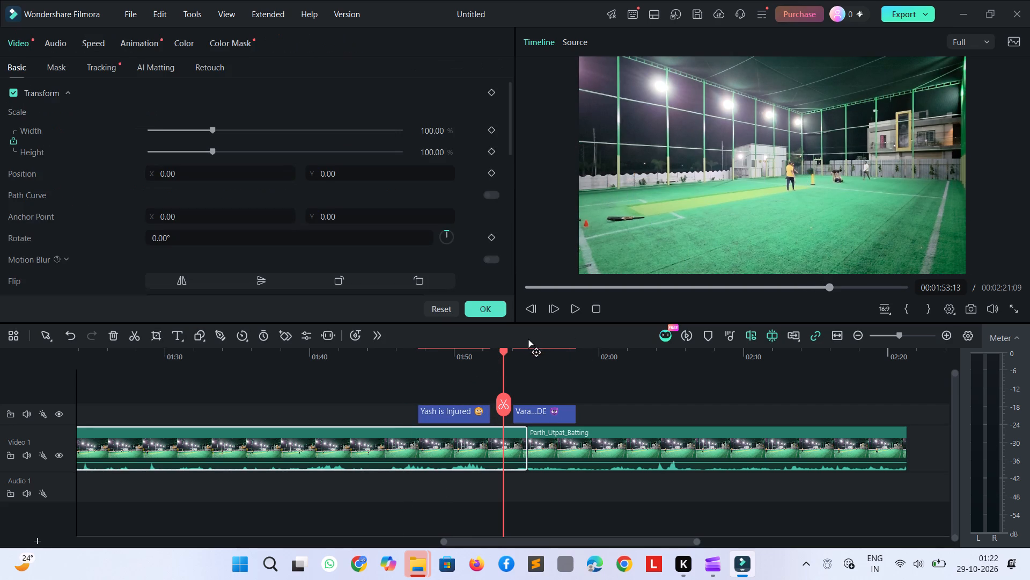
drag(504, 351, 365, 365)
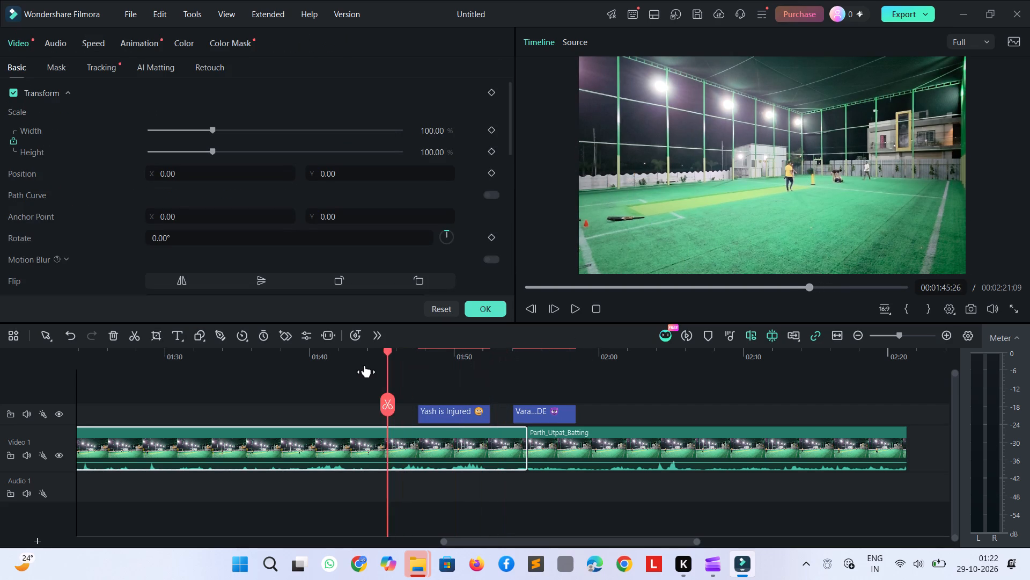
drag(365, 365, 374, 371)
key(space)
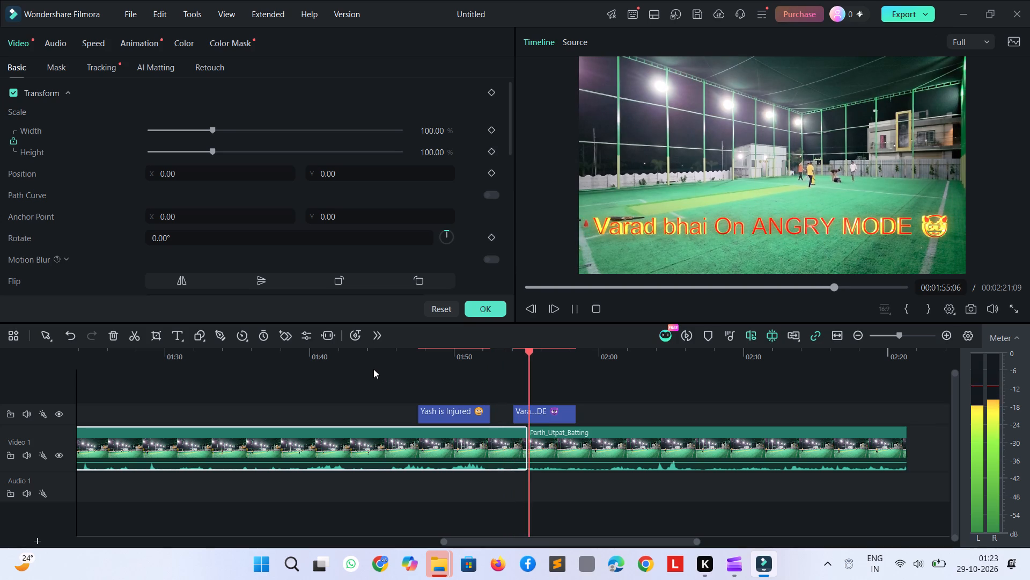
click(577, 306)
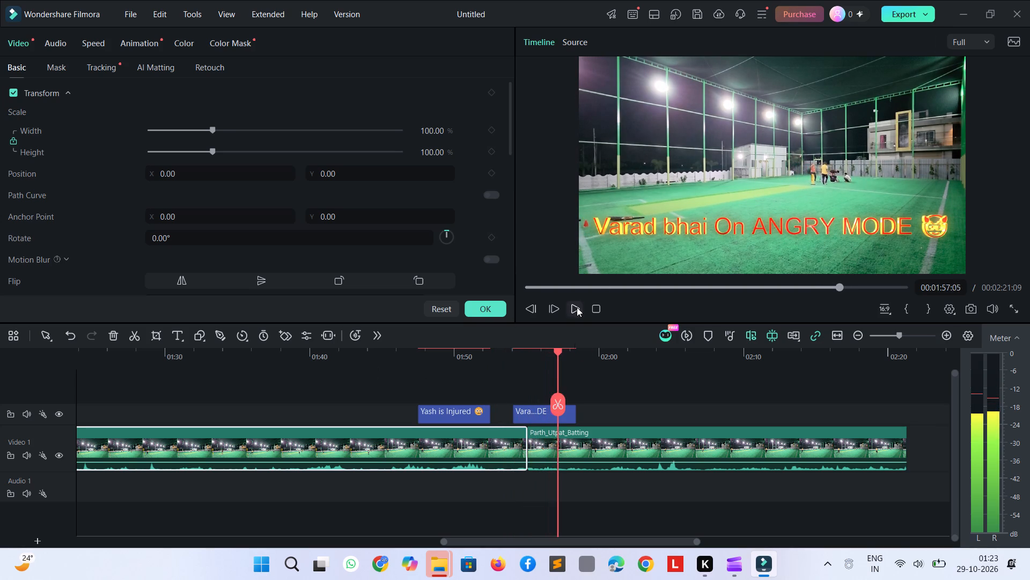
click(529, 415)
drag(530, 413, 507, 416)
drag(529, 407, 513, 410)
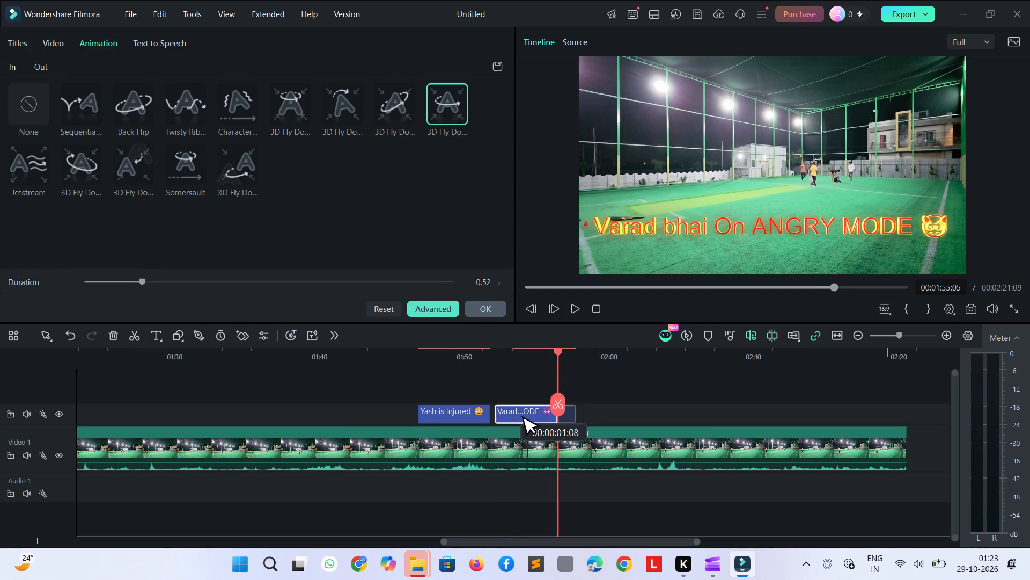
drag(513, 410, 507, 411)
Shorten the "Yash is Injured" title by trimming its end back to about 1:50 on the timeline.
click(484, 407)
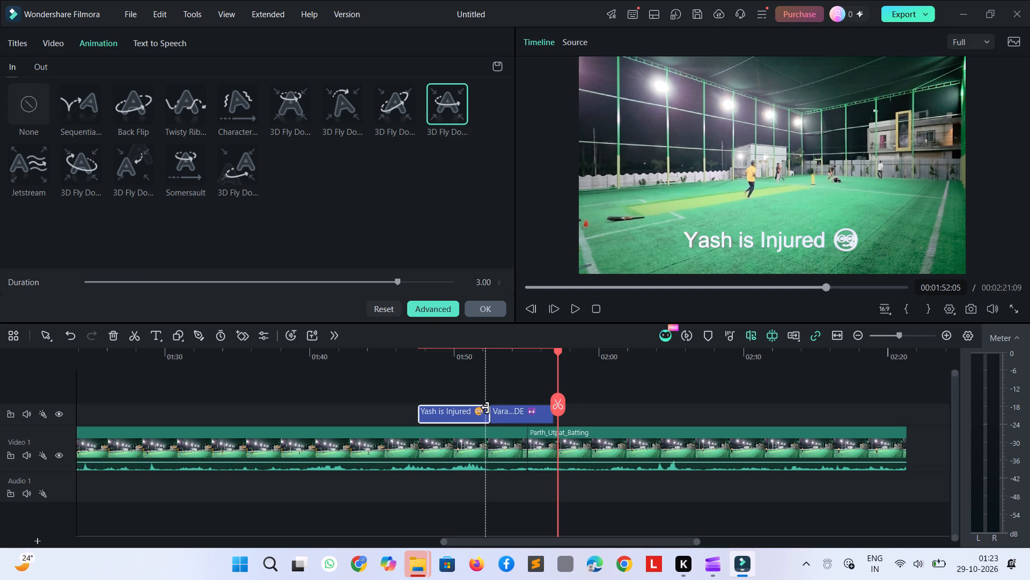
drag(486, 409, 474, 412)
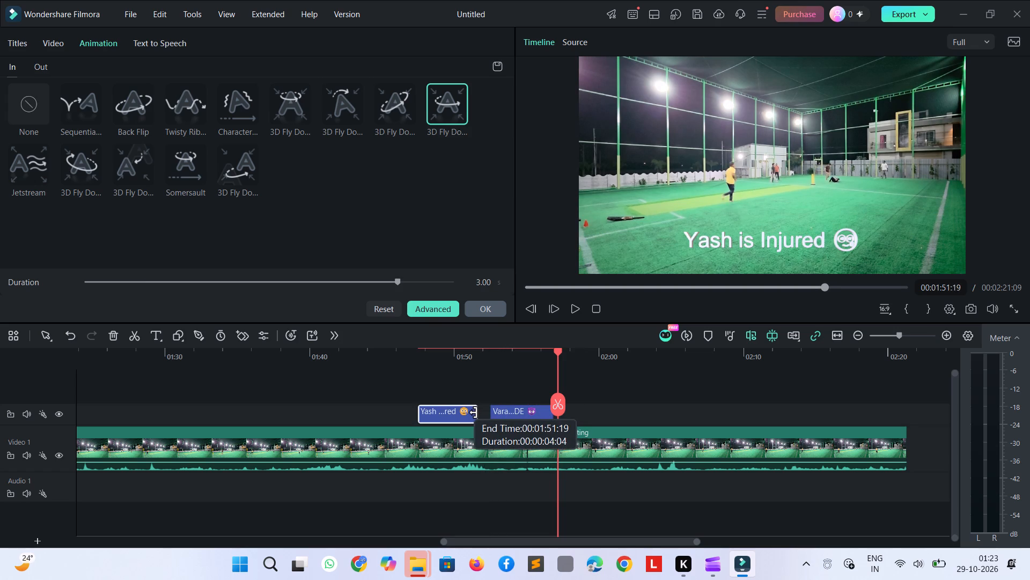
drag(474, 412, 452, 413)
click(469, 313)
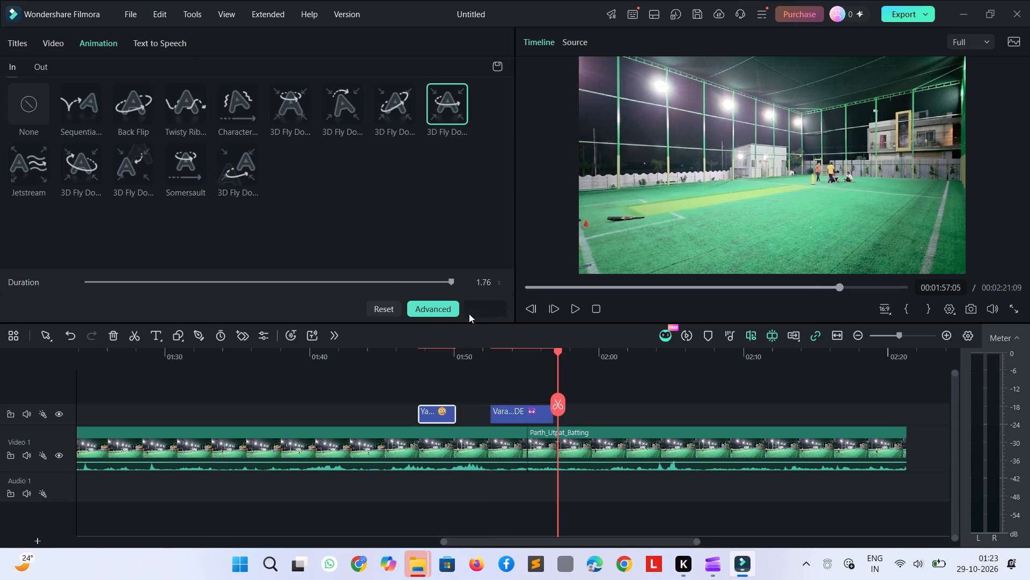
Replay the video from just before the "Yash is Injured" title to about 2:19 to check the titles and remaining footage.
drag(554, 351, 440, 343)
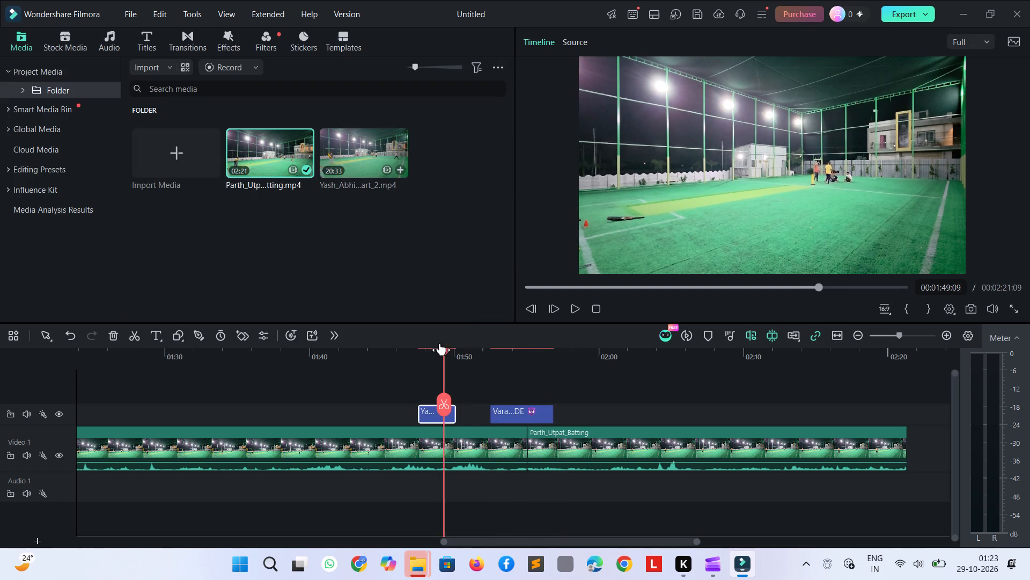
drag(440, 343, 408, 347)
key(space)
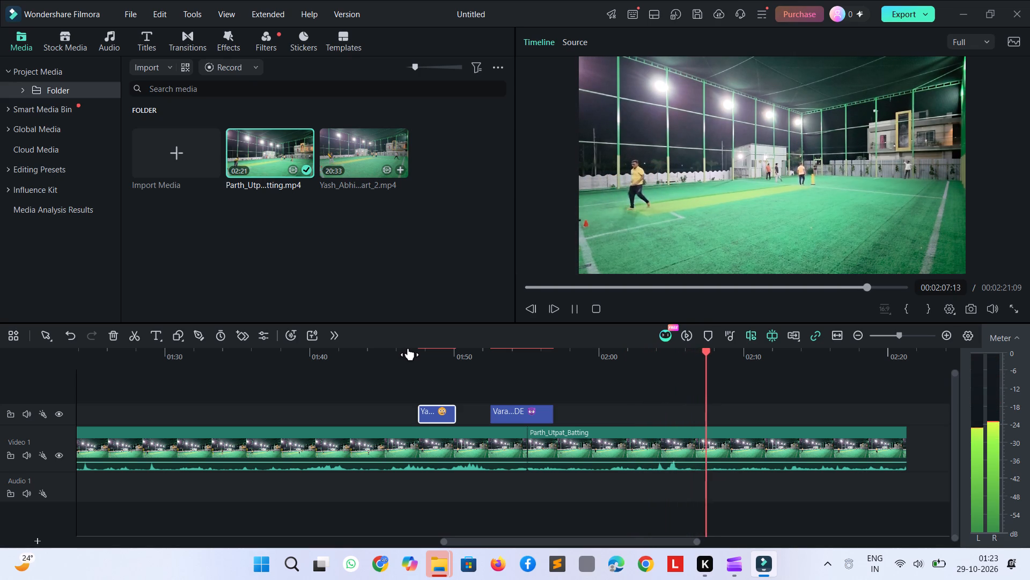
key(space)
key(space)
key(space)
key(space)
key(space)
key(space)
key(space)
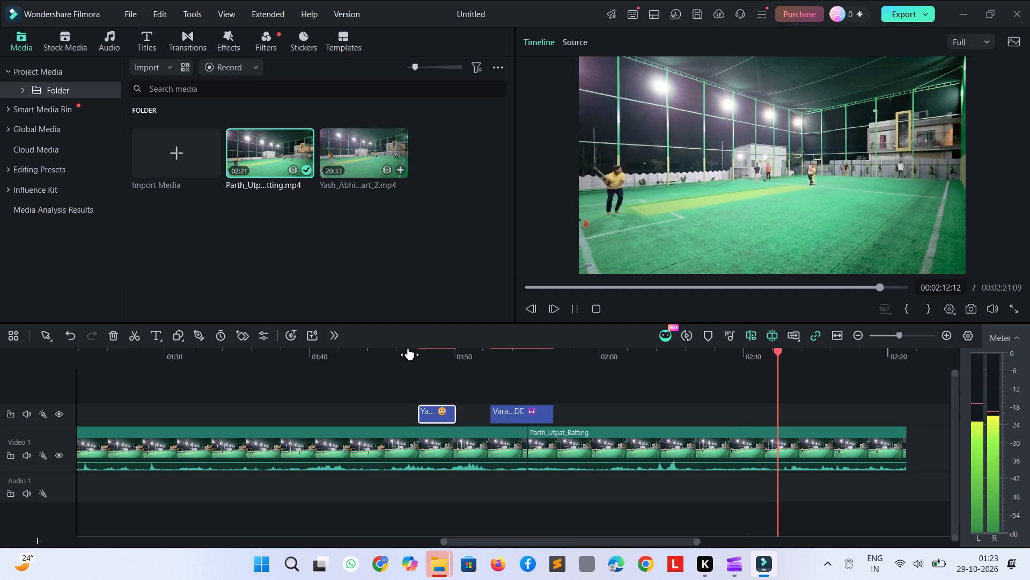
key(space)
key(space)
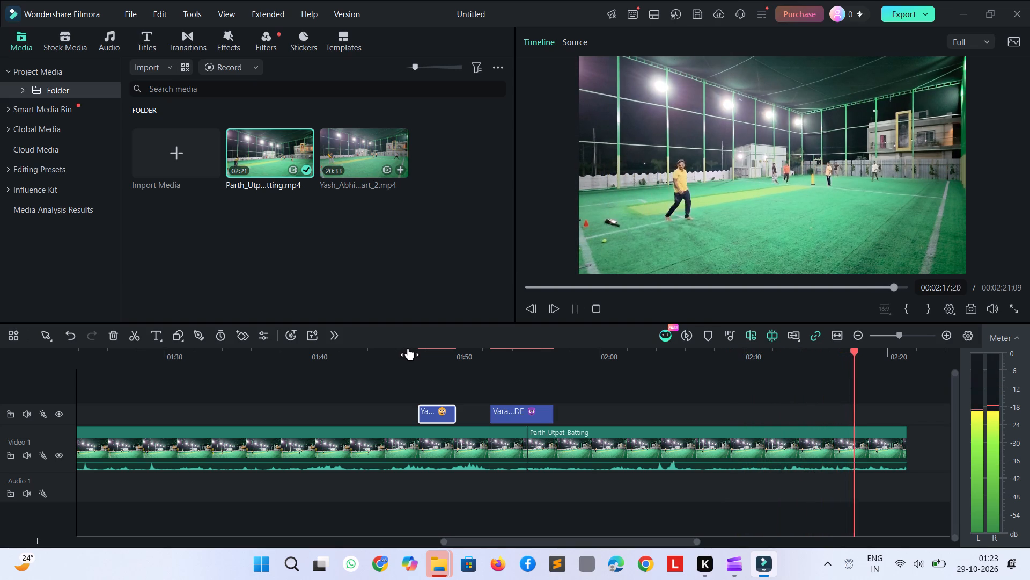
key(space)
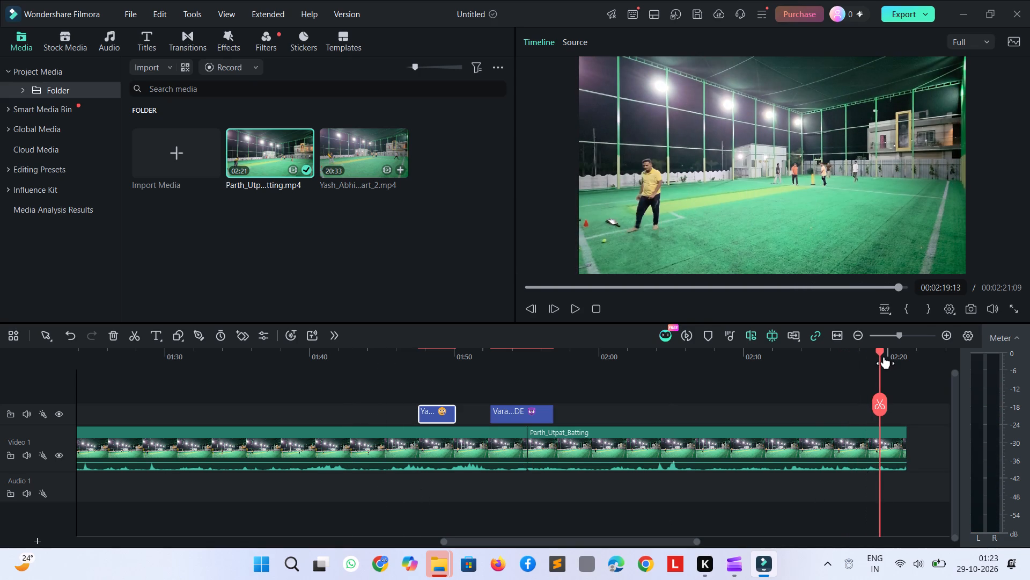
Insert a Quick Text title on the title track at 00:02:18:11.
drag(882, 354, 866, 357)
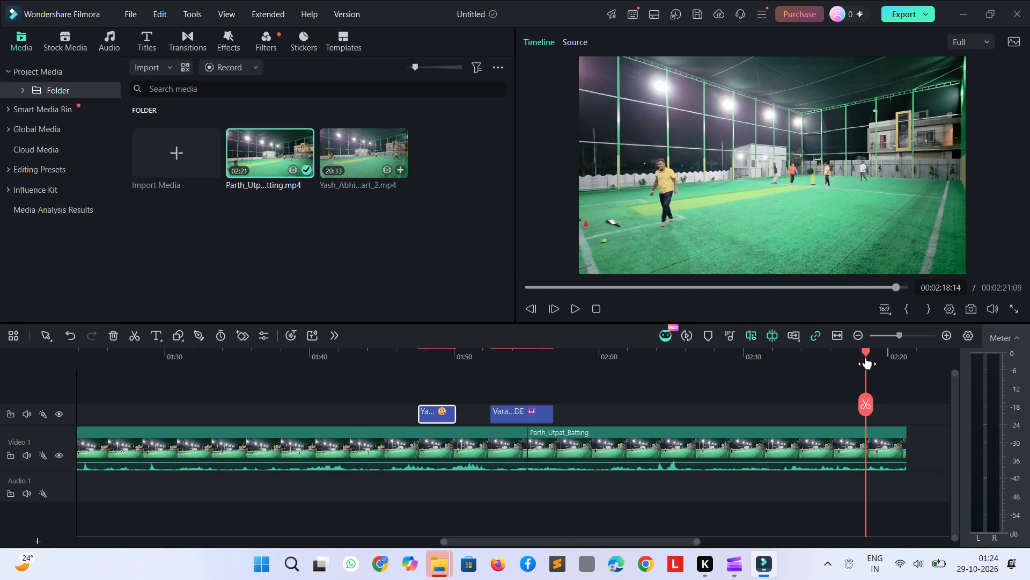
drag(866, 357, 864, 357)
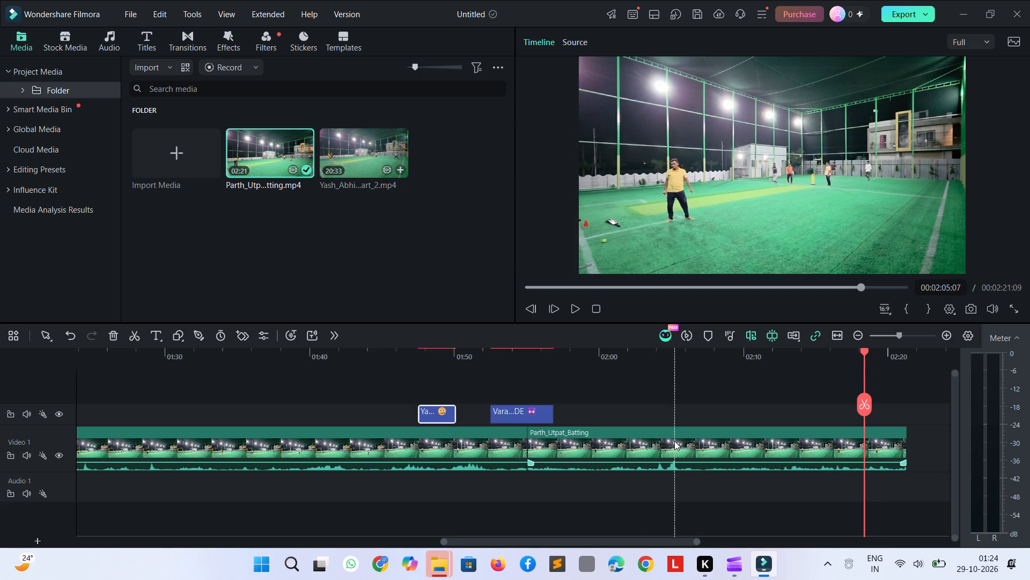
click(160, 329)
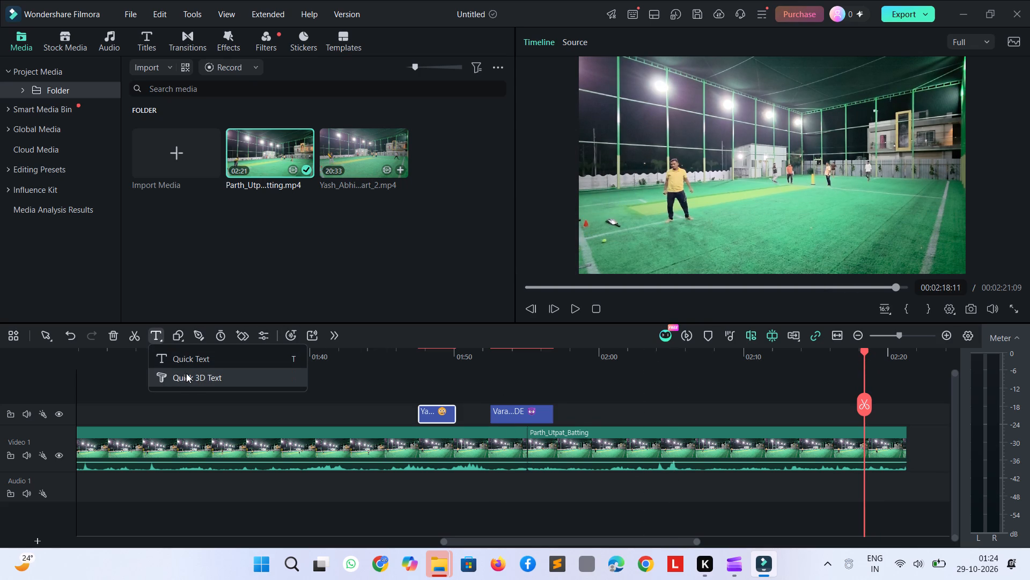
click(186, 358)
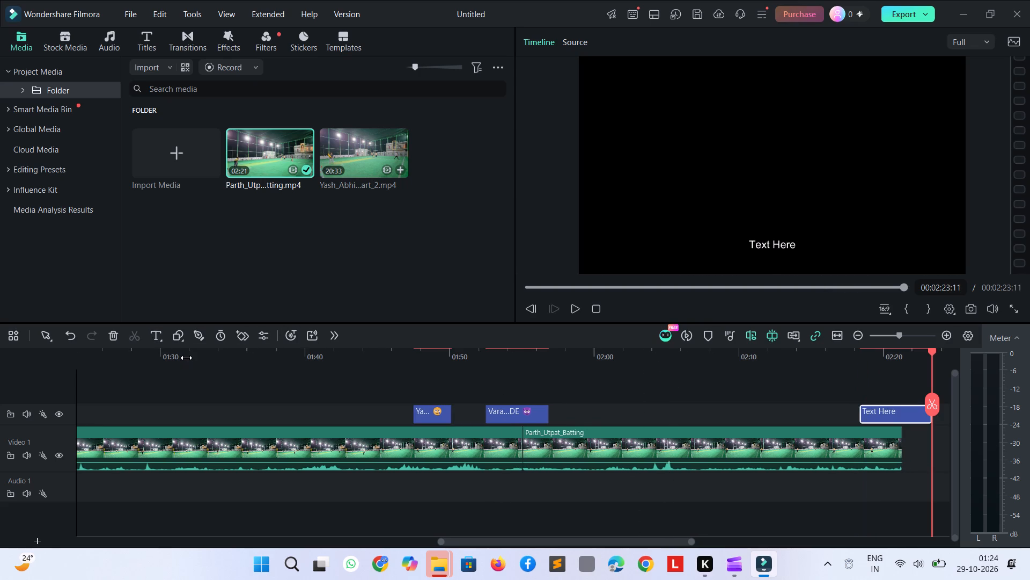
Replace the new title's placeholder text with "Tejas Bhai etna Such Kyu Bola ?".
double_click(878, 410)
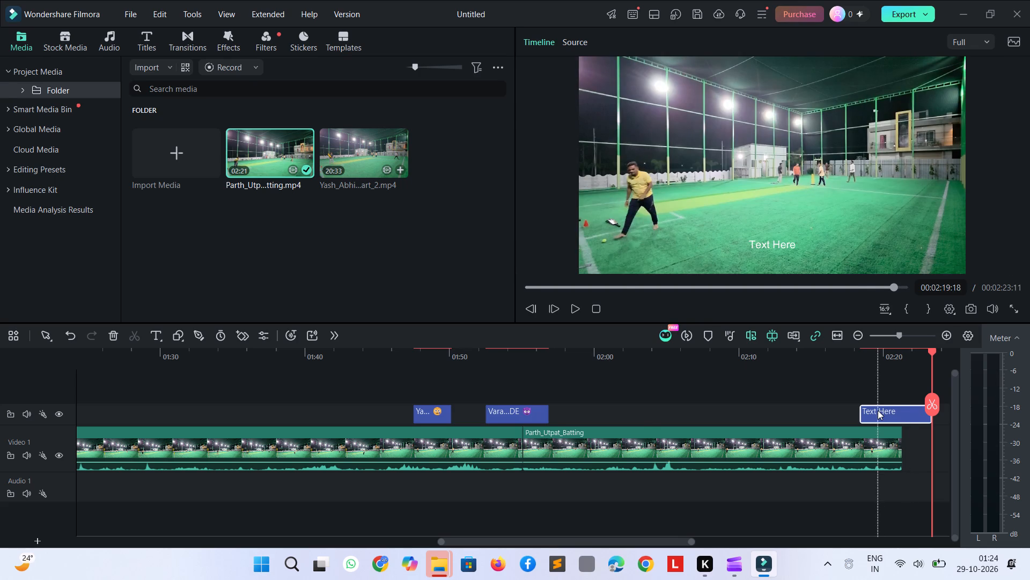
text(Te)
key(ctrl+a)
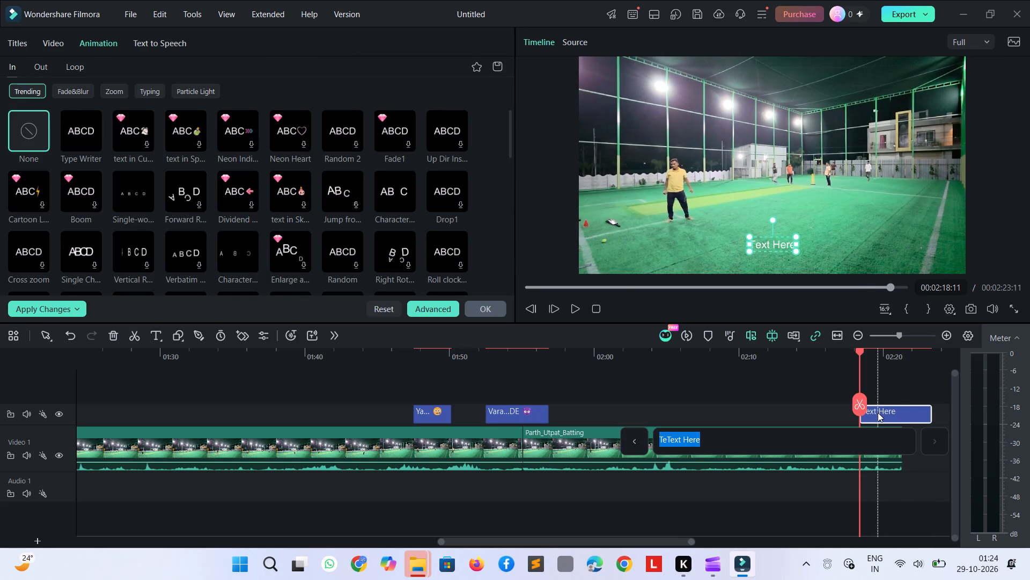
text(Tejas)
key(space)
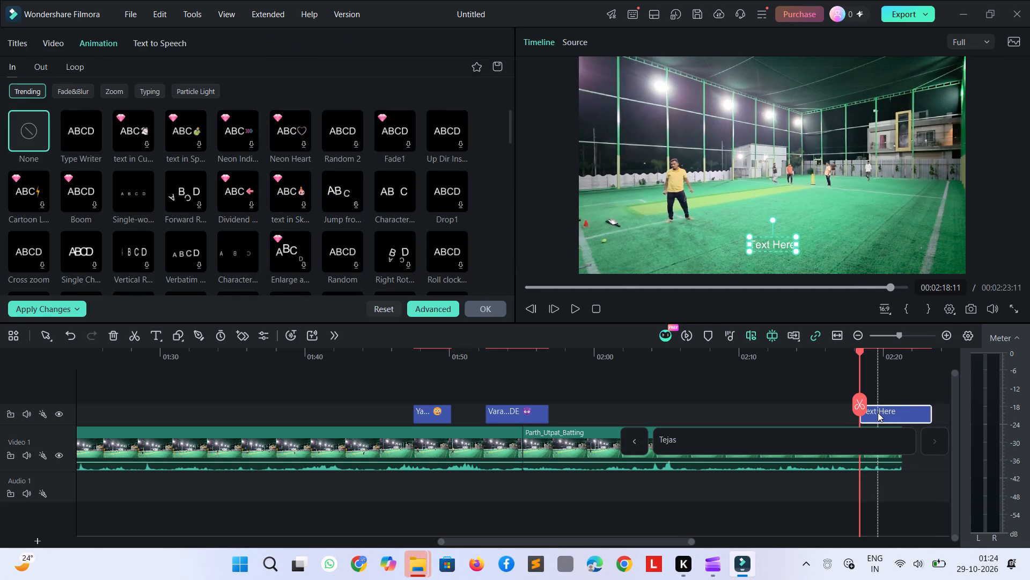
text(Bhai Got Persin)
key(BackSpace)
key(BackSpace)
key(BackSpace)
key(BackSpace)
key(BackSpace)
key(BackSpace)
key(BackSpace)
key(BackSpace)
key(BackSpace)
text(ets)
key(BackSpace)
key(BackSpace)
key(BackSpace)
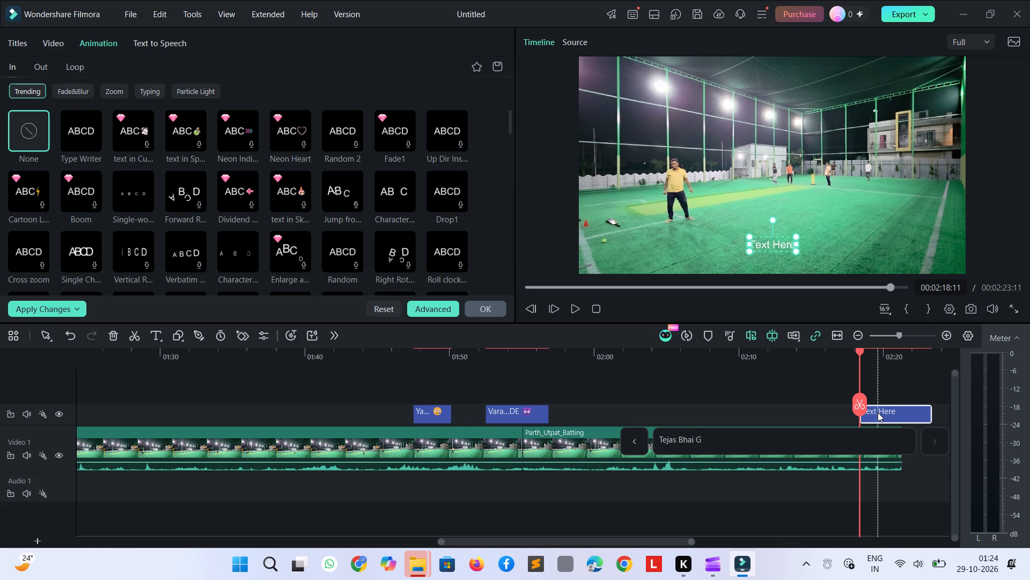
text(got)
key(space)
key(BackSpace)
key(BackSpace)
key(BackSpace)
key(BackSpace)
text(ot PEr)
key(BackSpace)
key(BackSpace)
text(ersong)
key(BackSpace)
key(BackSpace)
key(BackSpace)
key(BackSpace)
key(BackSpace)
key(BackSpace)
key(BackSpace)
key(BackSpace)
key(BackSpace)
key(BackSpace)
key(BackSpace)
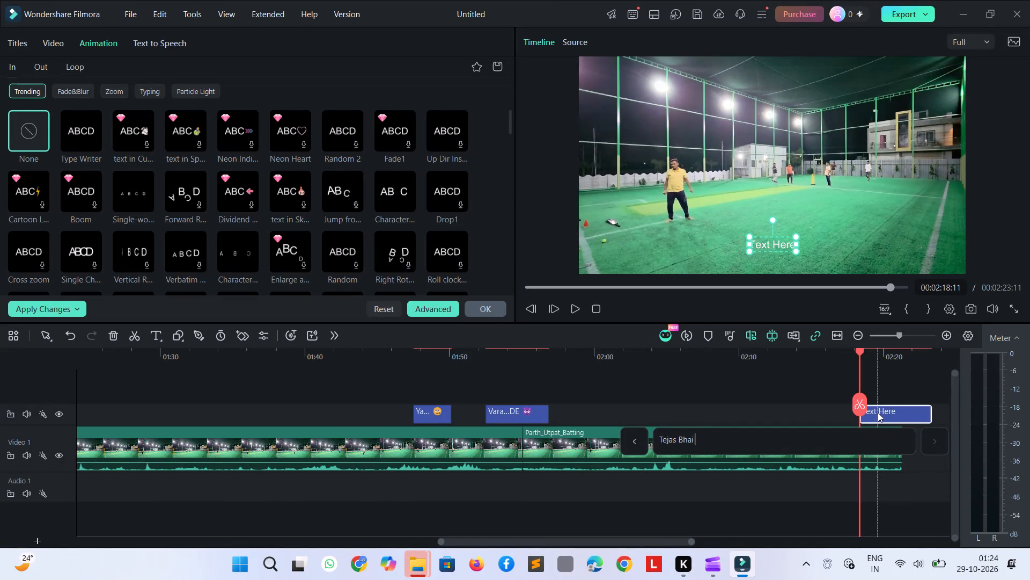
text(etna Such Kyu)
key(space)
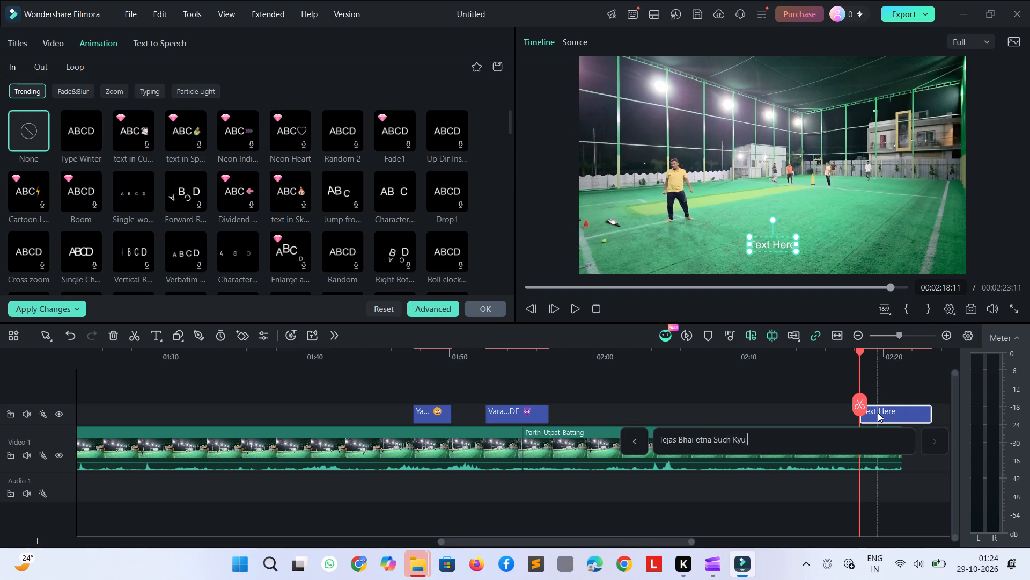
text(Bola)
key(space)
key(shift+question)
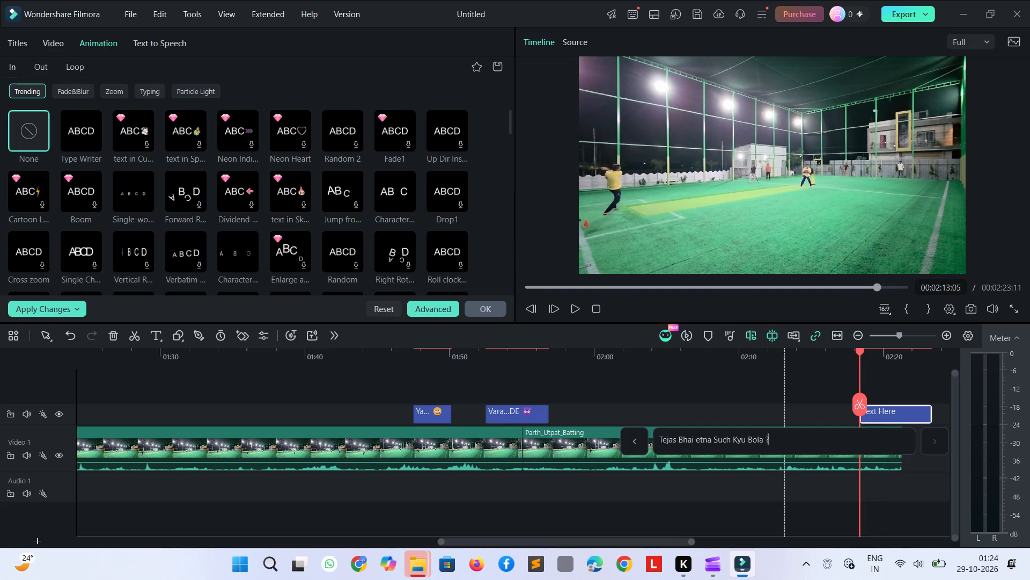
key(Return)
click(741, 503)
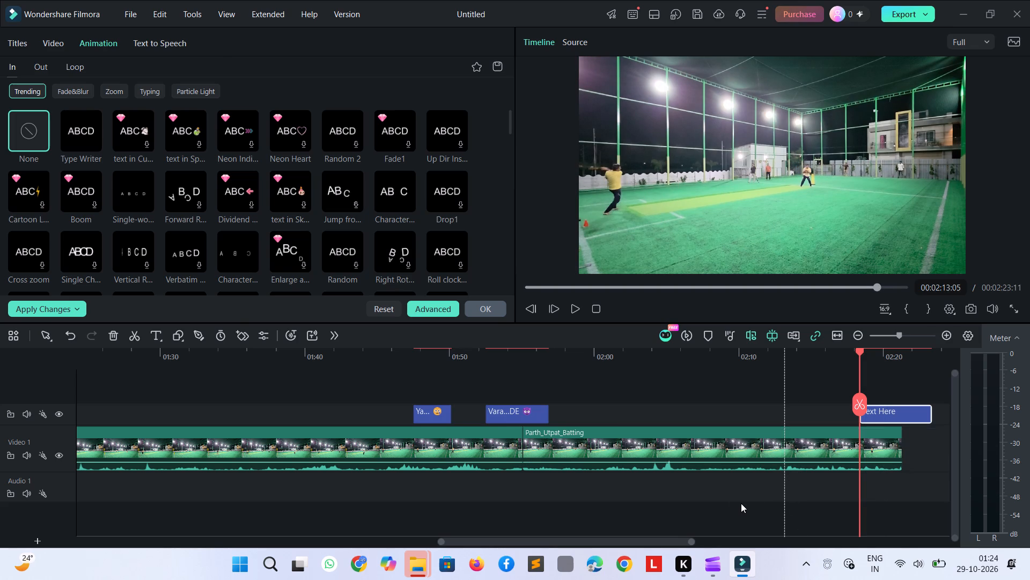
Move the "Tejas Bhai etna Such Kyu Bola ?" clip earlier on the timeline so it starts at 00:02:14:07.
click(896, 404)
drag(896, 404, 896, 404)
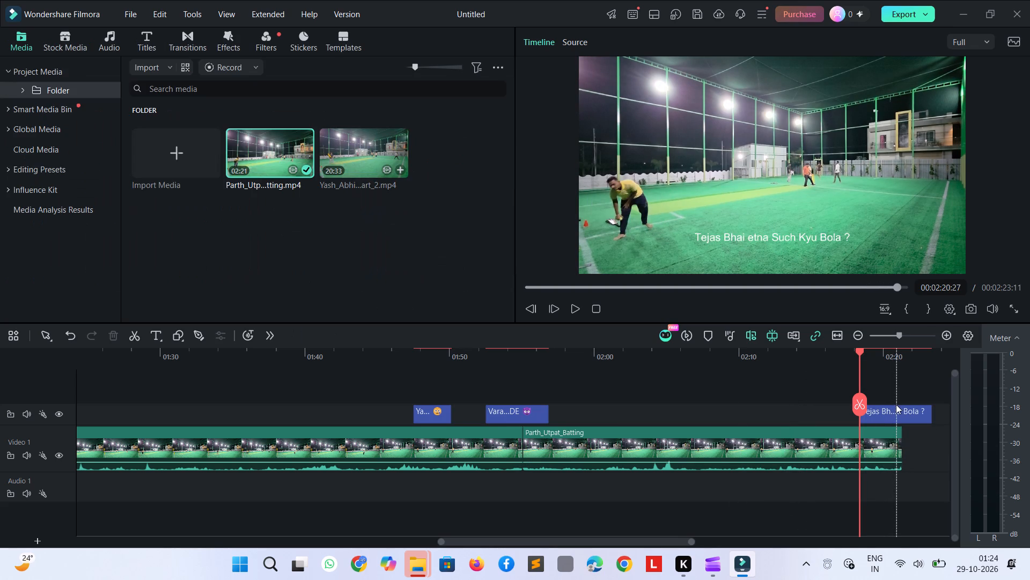
drag(896, 404, 858, 412)
drag(906, 408, 846, 414)
Play the end of the video from 00:02:18:11 to check the "Tejas Bhai etna Such Kyu Bola ?" title and closing footage.
click(799, 233)
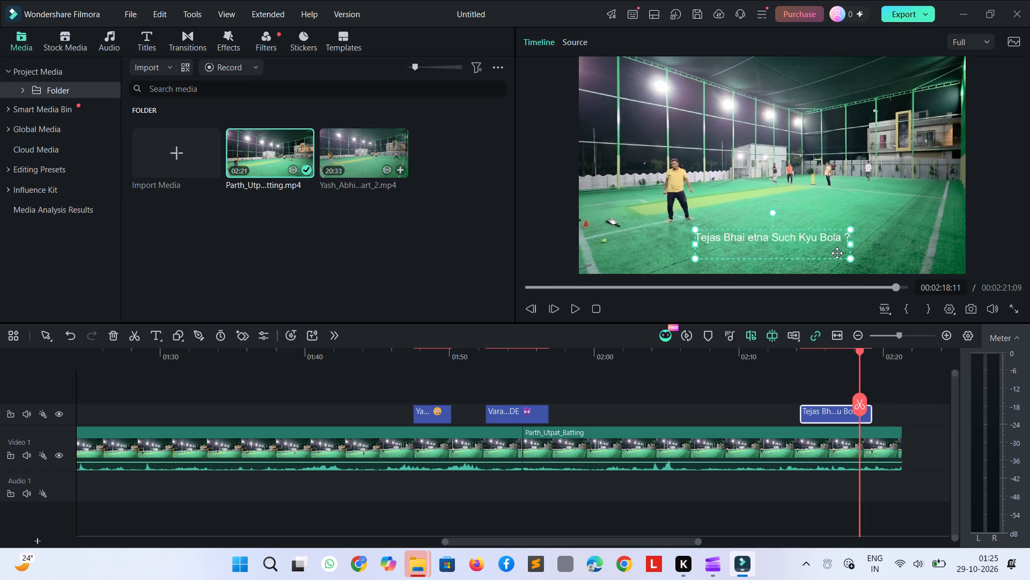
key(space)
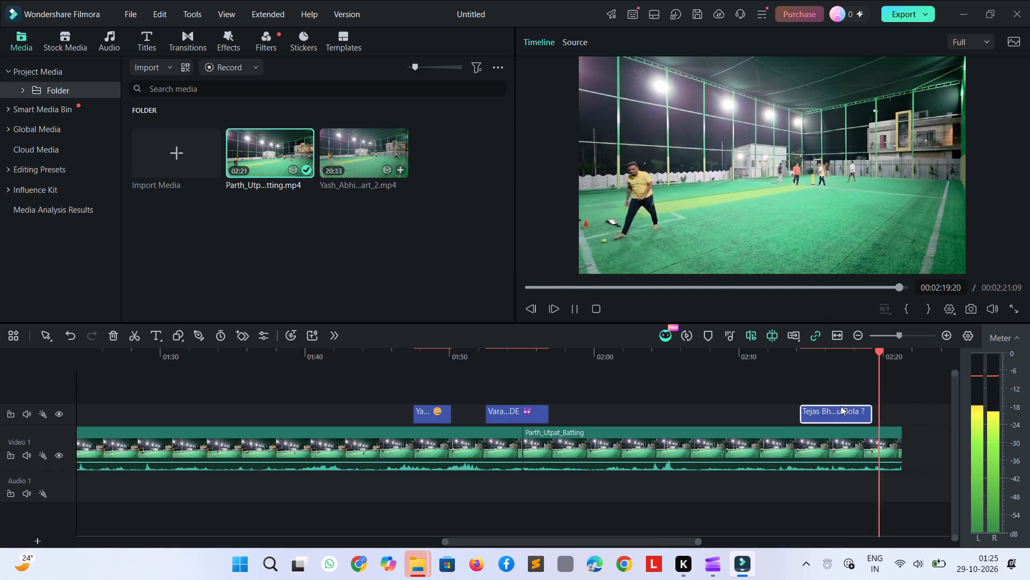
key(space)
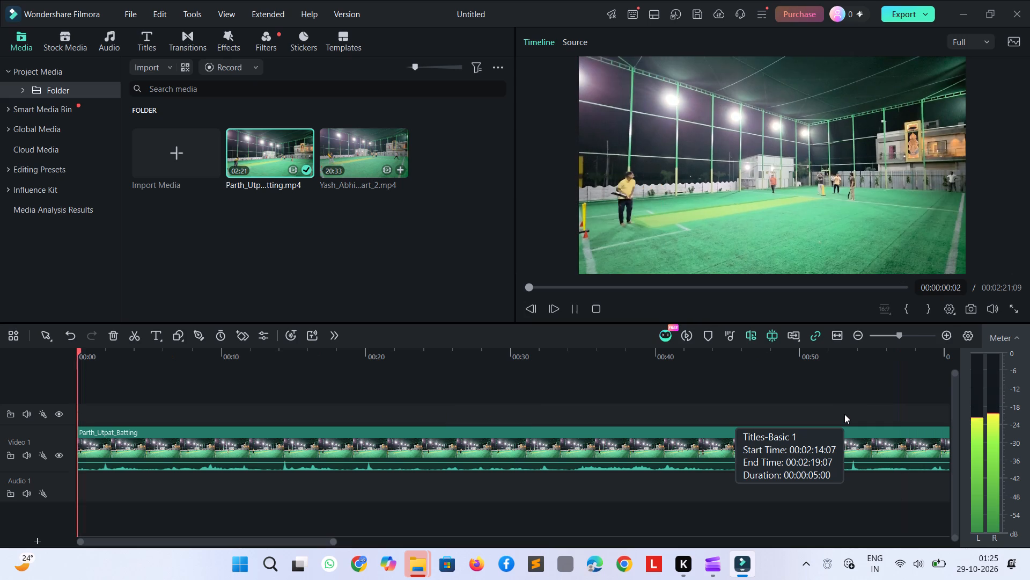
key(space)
Cut the text out of the "Tejas Bhai etna Such Kyu Bola ?" title and delete that title clip.
drag(283, 542, 772, 531)
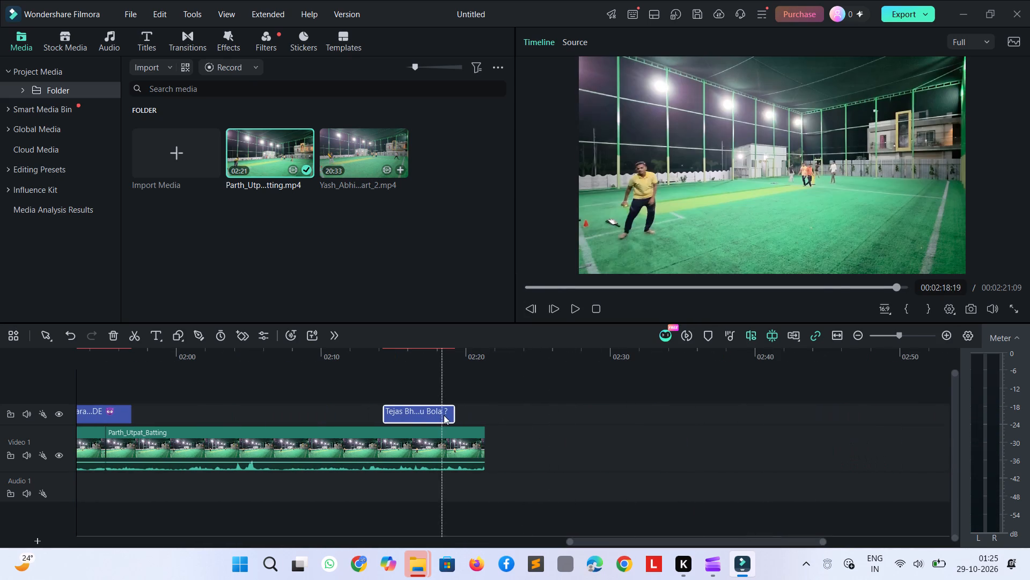
click(429, 413)
drag(429, 412, 423, 412)
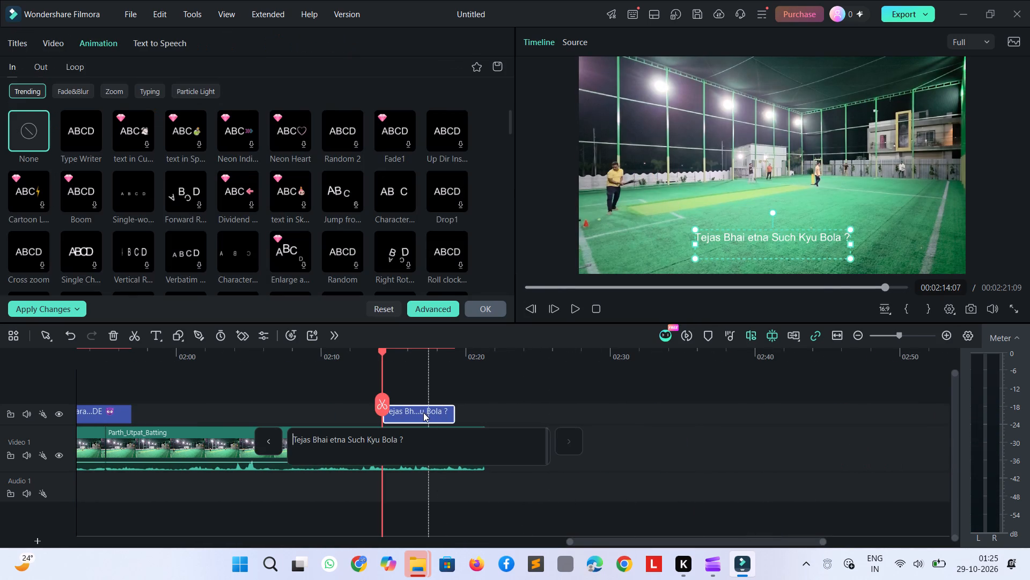
drag(423, 412, 414, 409)
click(416, 444)
key(ctrl+a)
key(ctrl+x)
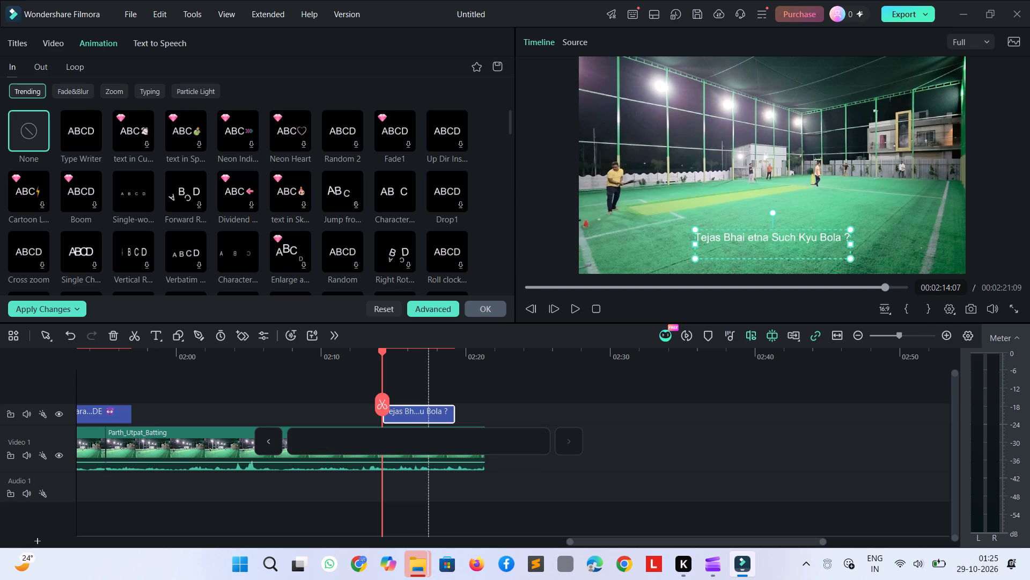
click(409, 415)
right_click(409, 414)
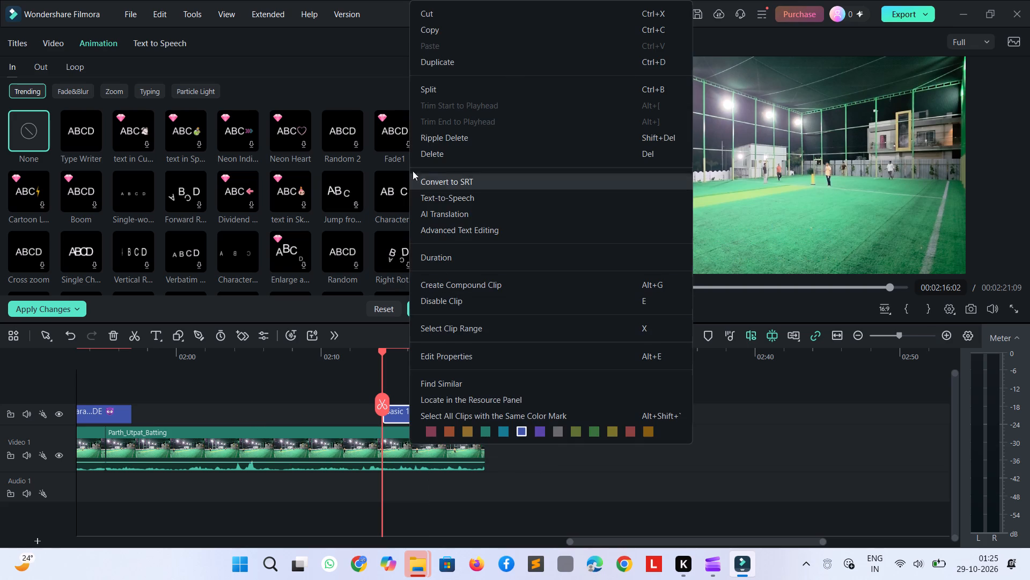
click(411, 157)
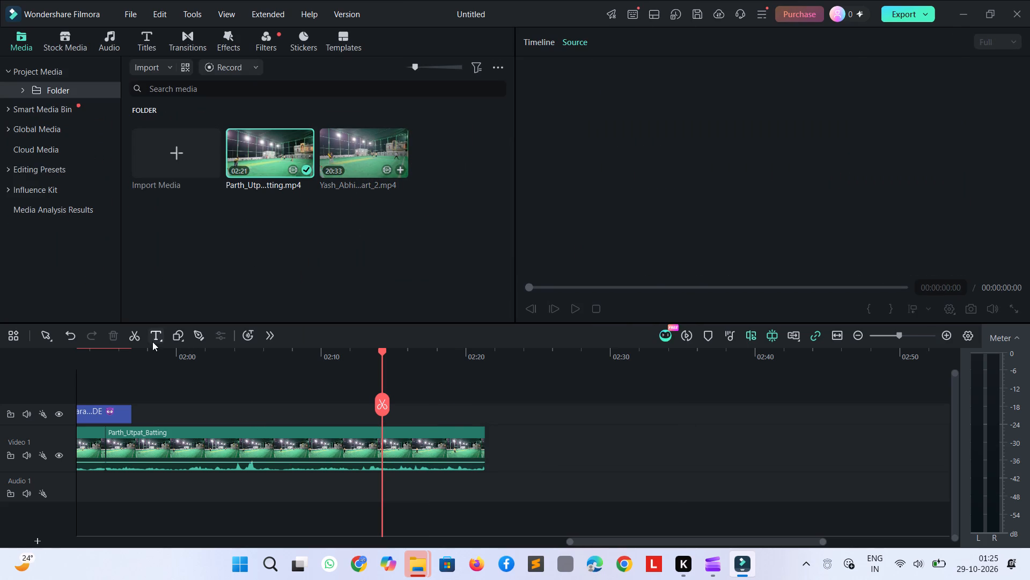
Insert a 3D title on the title track at 00:02:14:07.
click(152, 342)
click(172, 376)
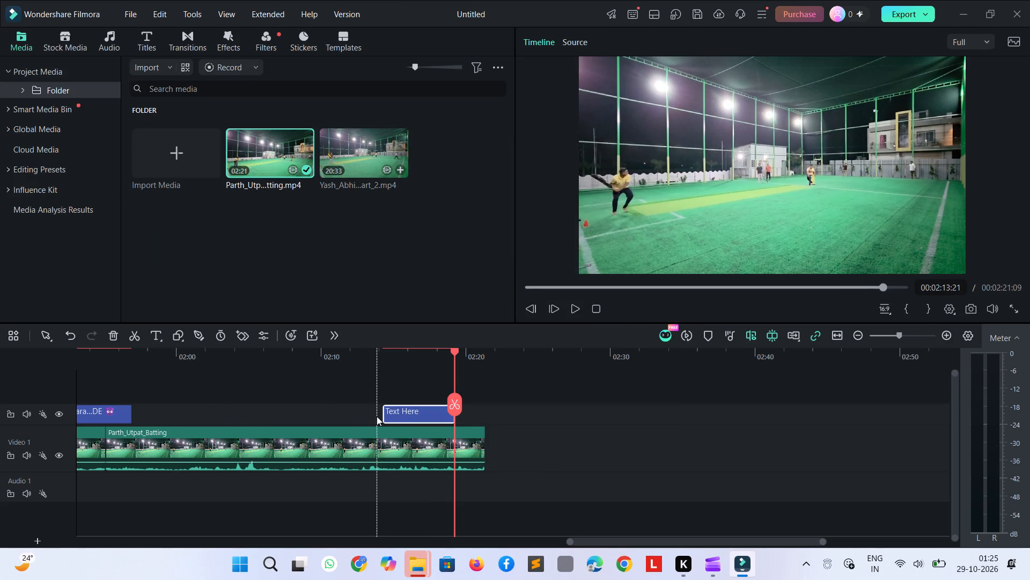
Replace the 3D title's placeholder with the cut text, split into two lines: "Tejas Bhai !" and "etna Such Kyu Bola ?".
double_click(399, 413)
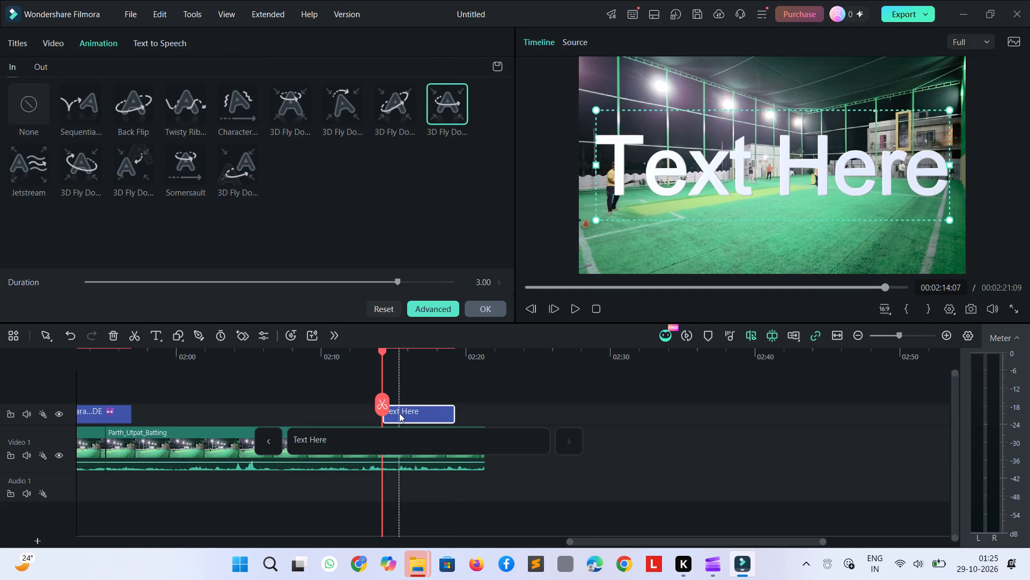
key(ctrl+v)
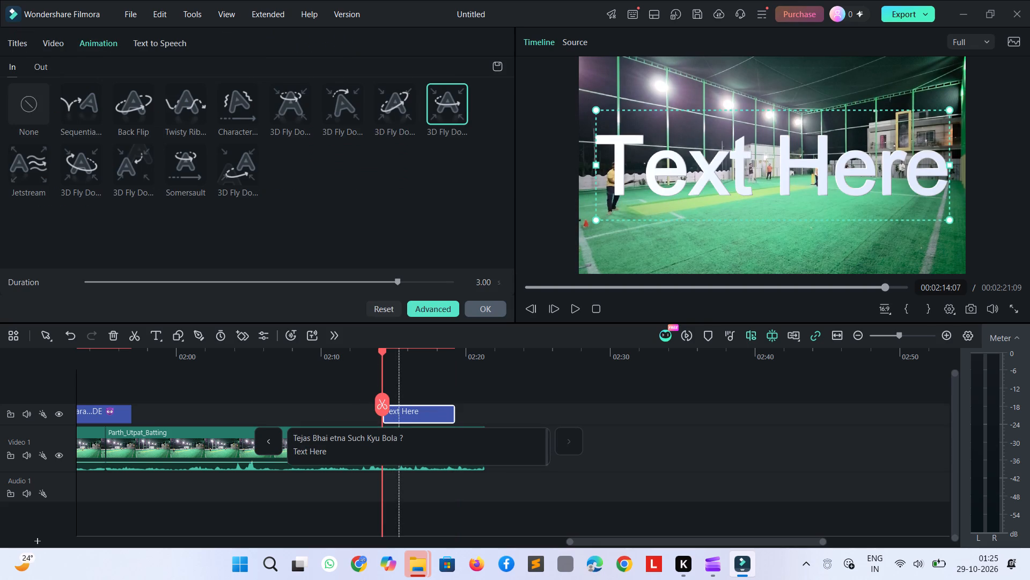
drag(341, 453, 290, 456)
key(BackSpace)
click(328, 439)
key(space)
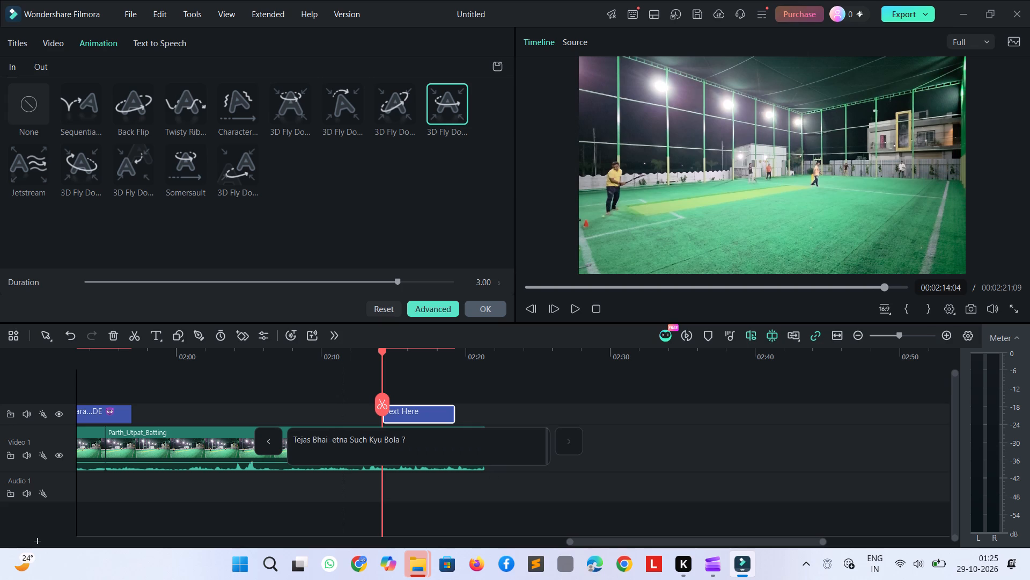
key(shift+exclam)
key(shift+Return)
key(Return)
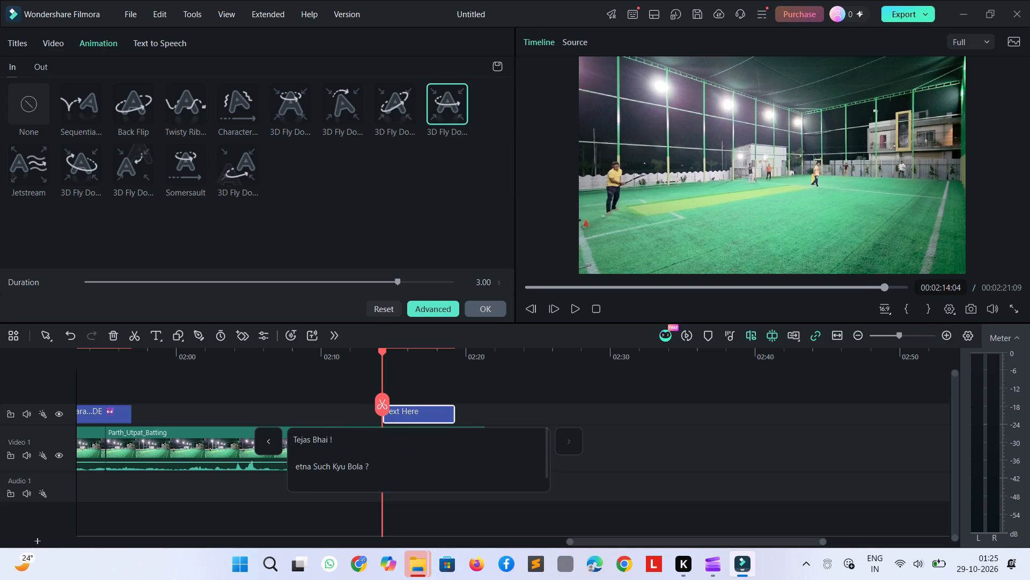
key(BackSpace)
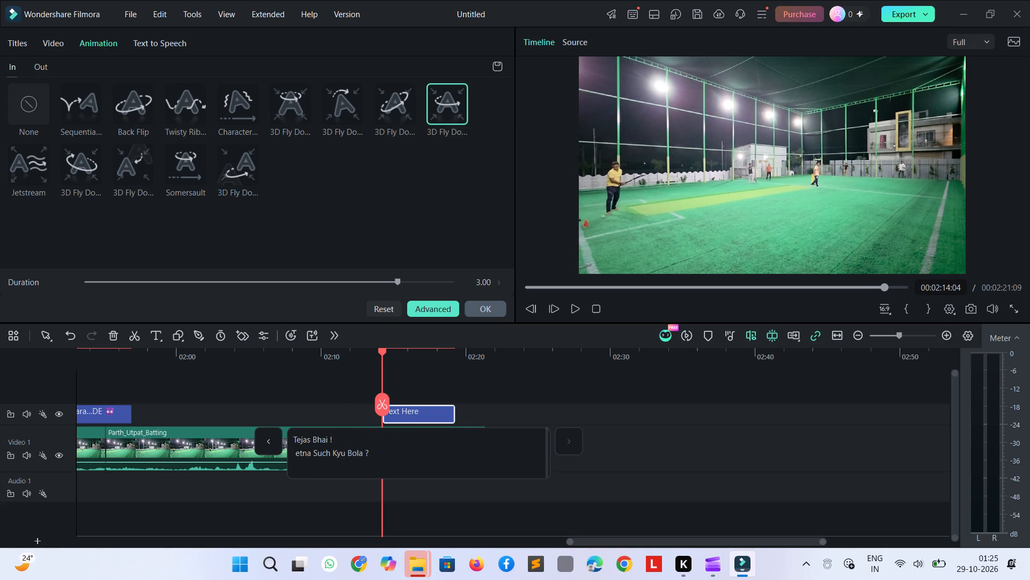
click(683, 465)
Move the "Tejas Bhai !" title clip slightly earlier on the timeline so it starts shortly before 00:02:14:07.
click(418, 406)
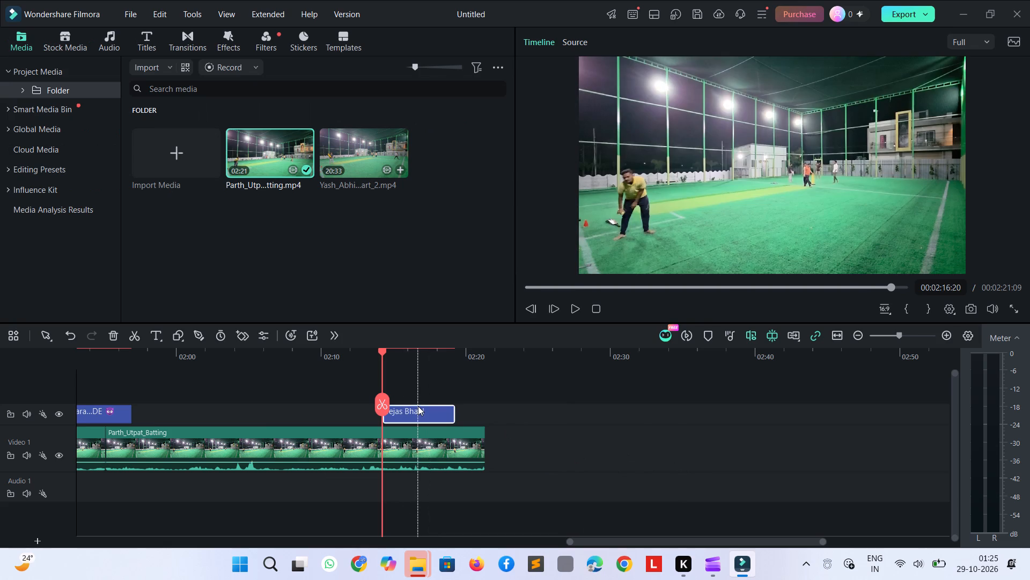
drag(418, 406, 394, 412)
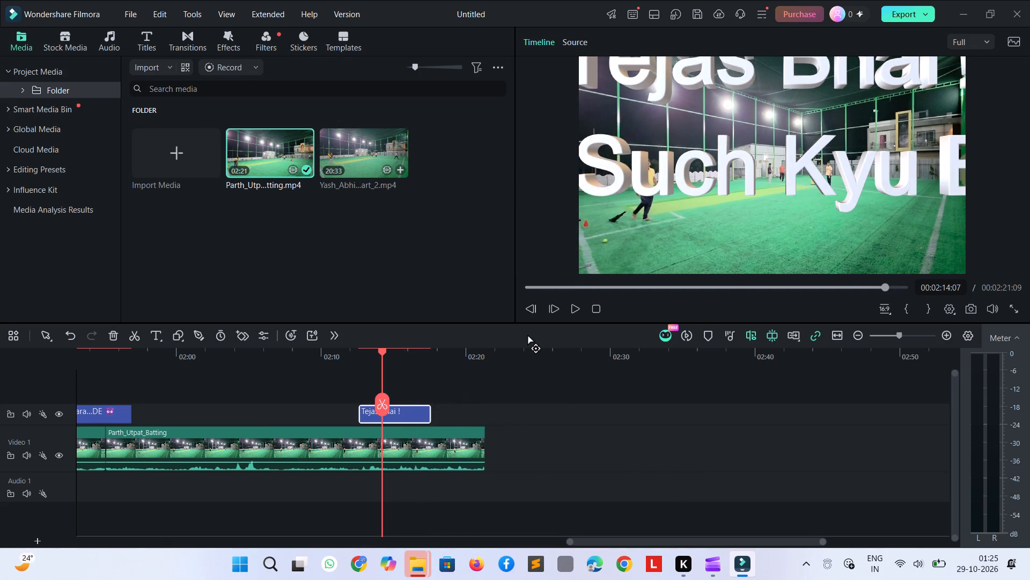
Reduce the scale of the "Tejas Bhai !" 3D title to 61.13 so both lines fit in the frame.
click(657, 179)
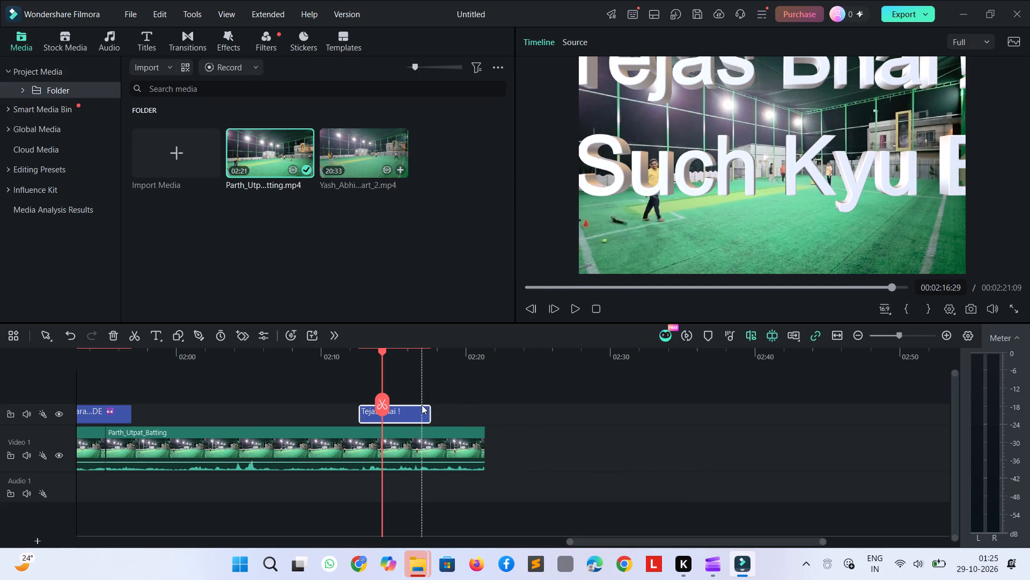
triple_click(415, 408)
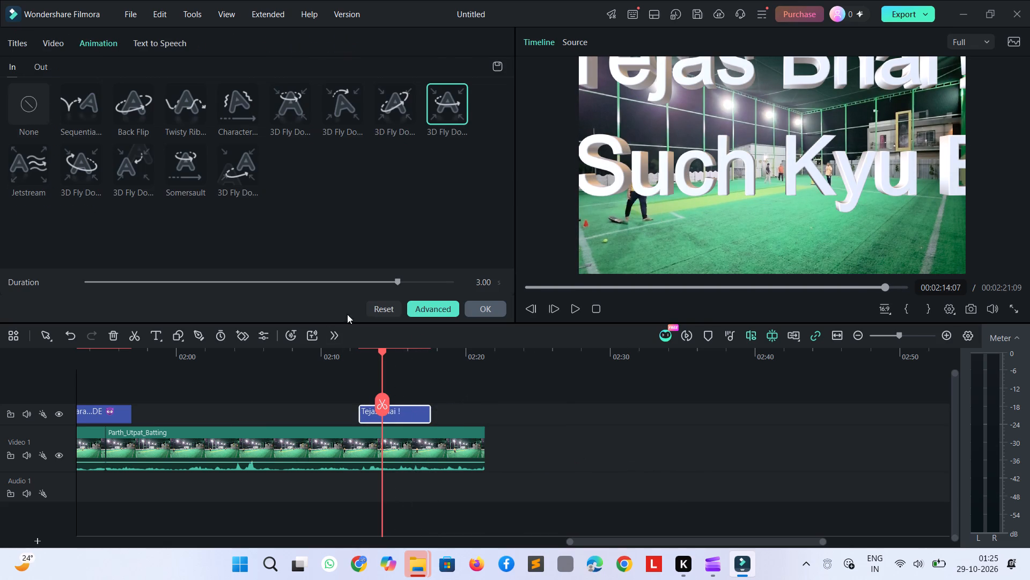
click(41, 37)
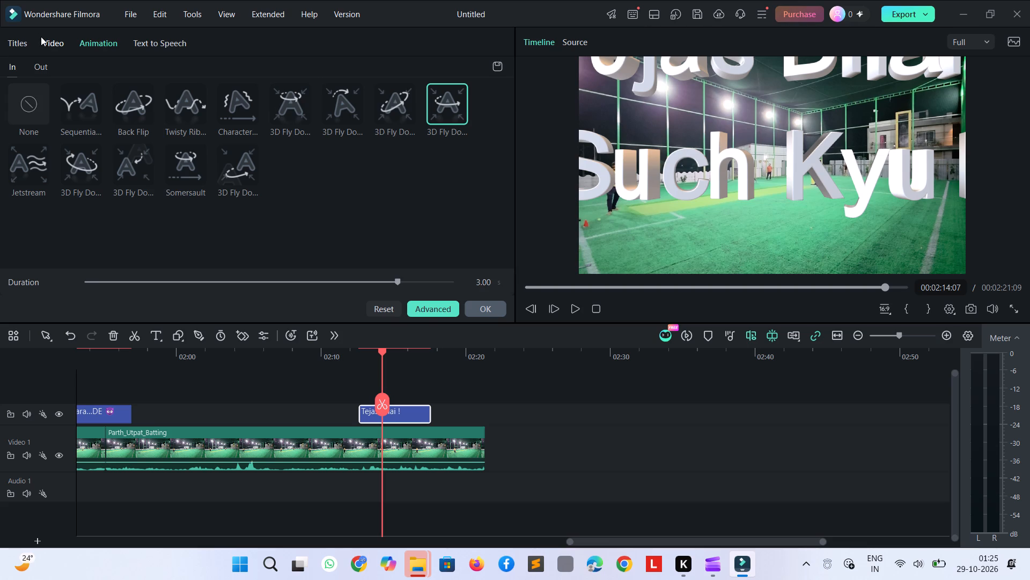
click(94, 52)
click(153, 38)
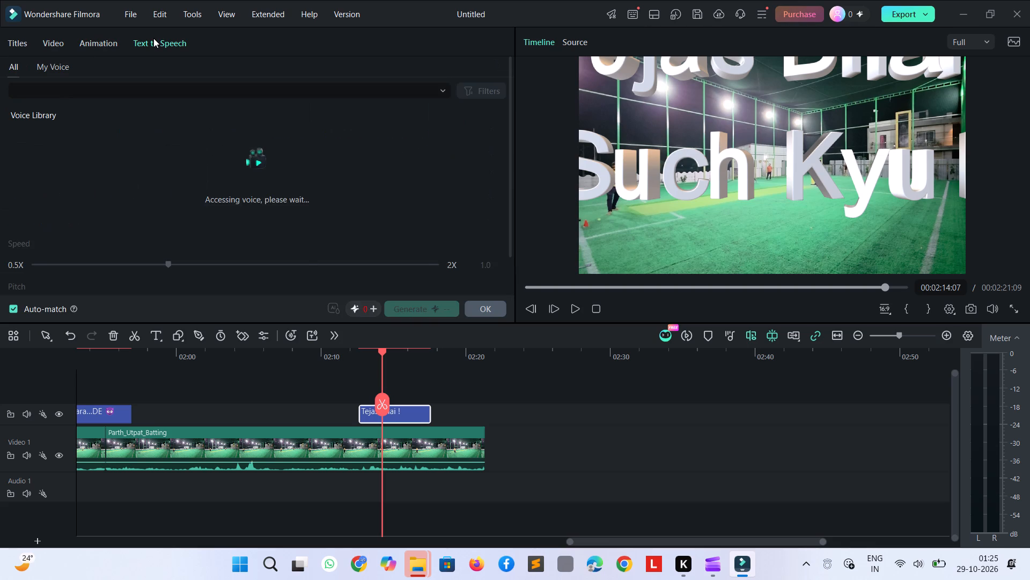
triple_click(390, 411)
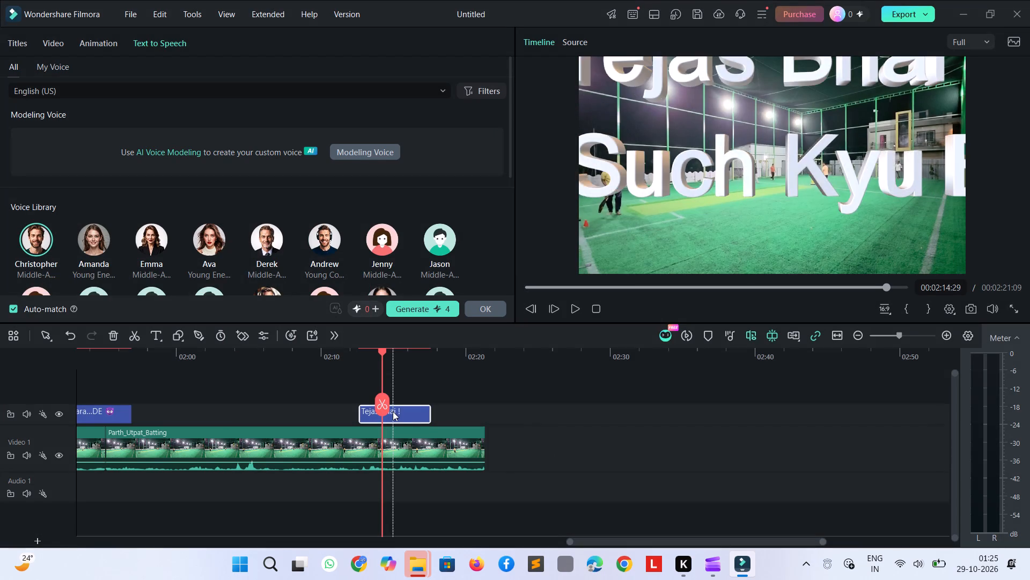
click(837, 147)
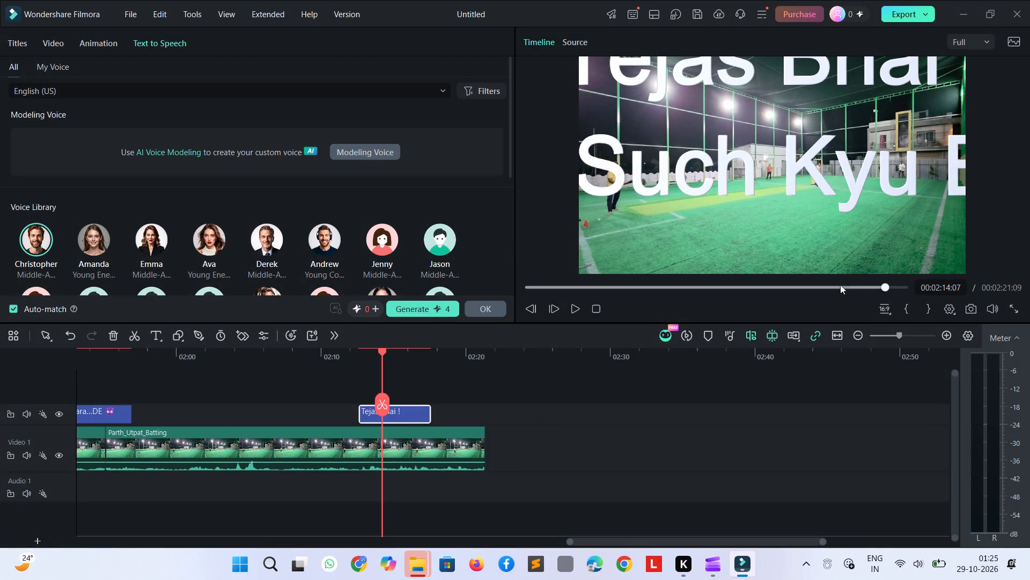
click(50, 38)
click(6, 50)
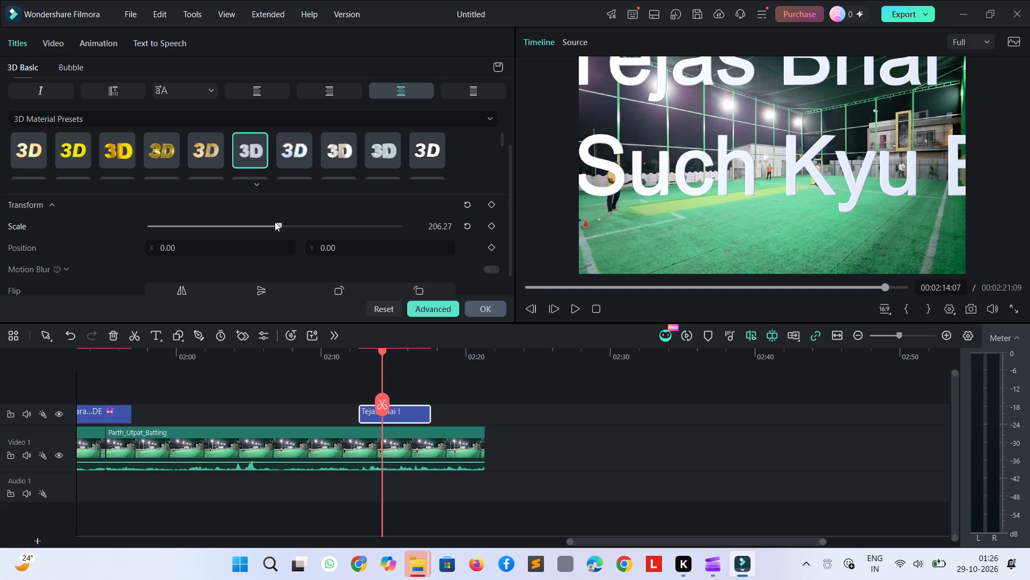
drag(275, 223, 219, 235)
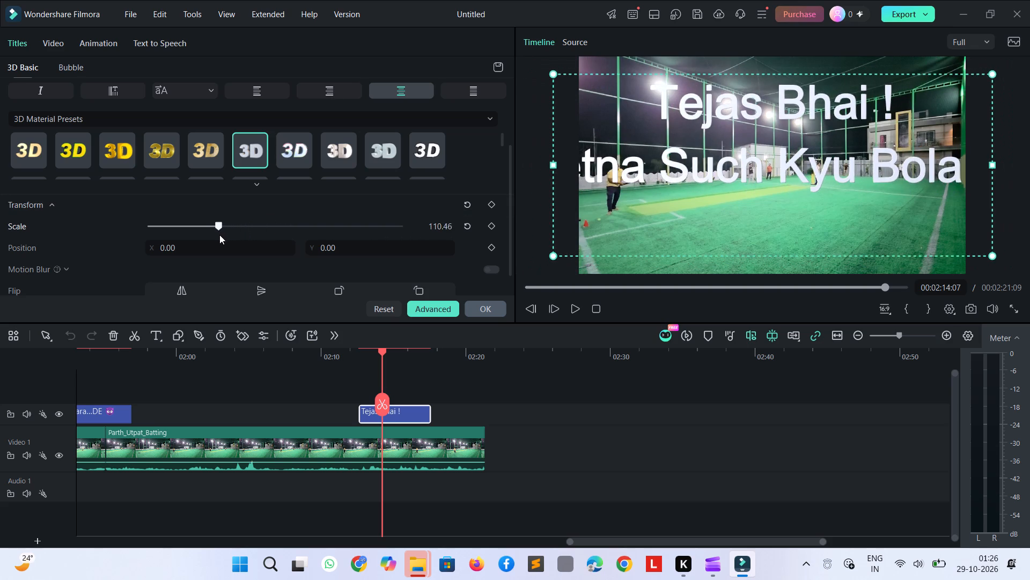
drag(219, 235, 188, 234)
Move the 3D title to the lower-right area of the video frame, at about X 373, Y -243.
drag(789, 138, 781, 193)
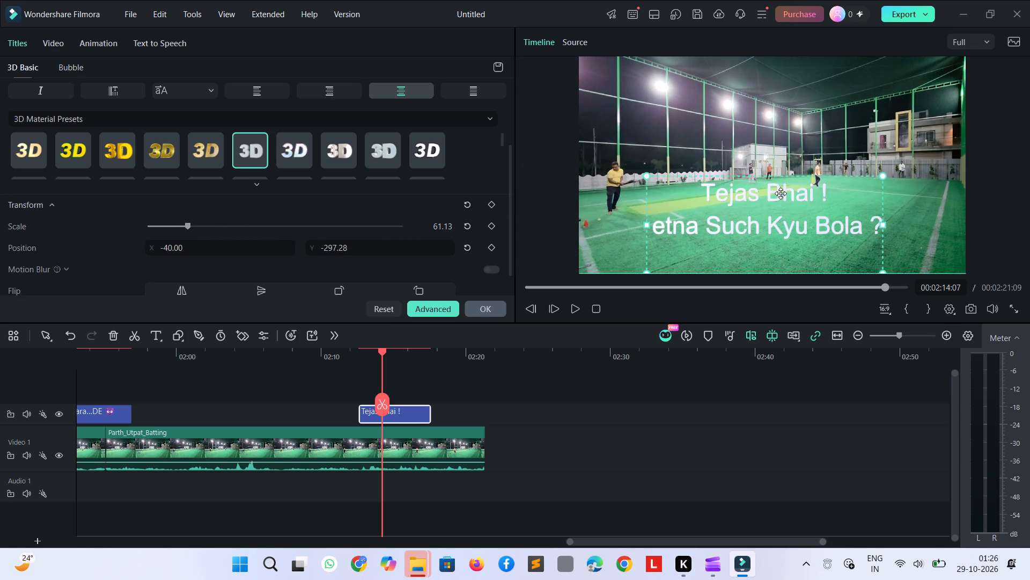
drag(781, 193, 771, 64)
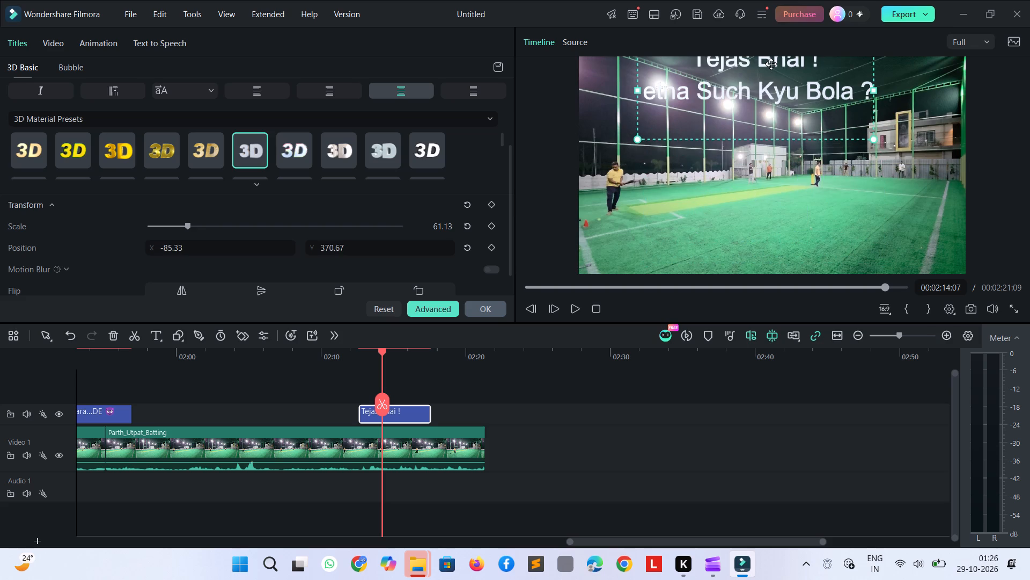
drag(771, 64, 785, 92)
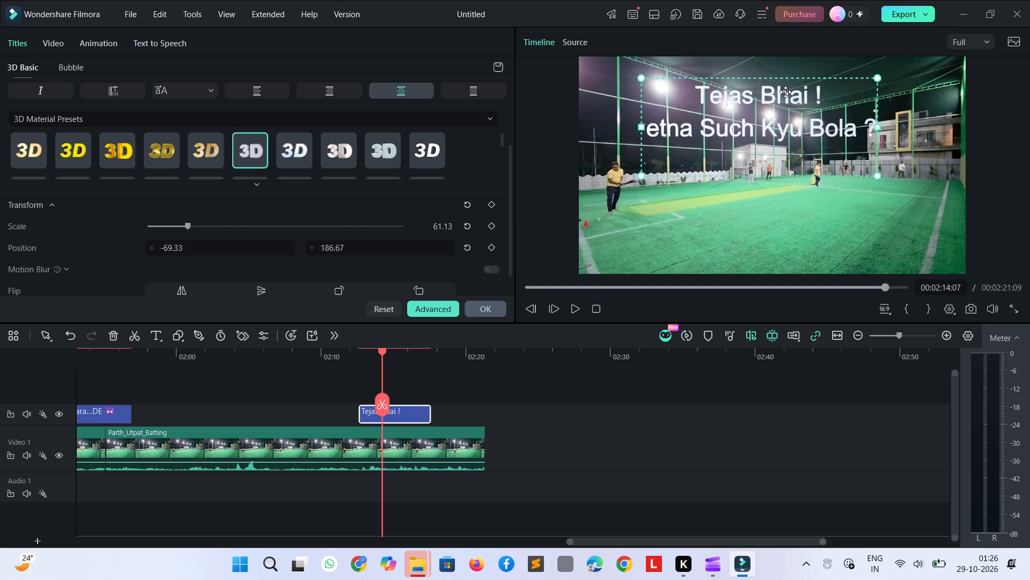
drag(785, 92, 762, 100)
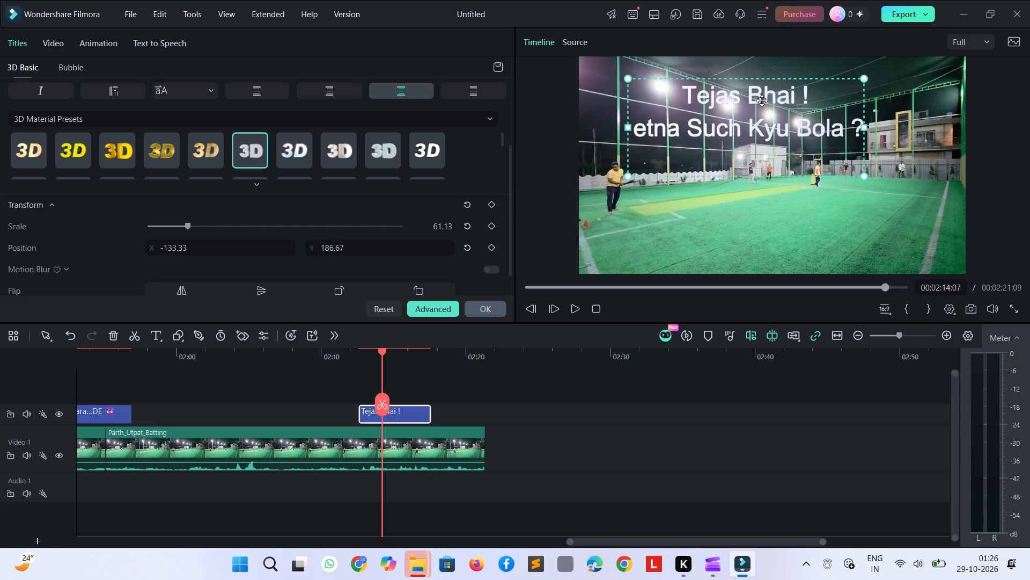
drag(762, 100, 877, 206)
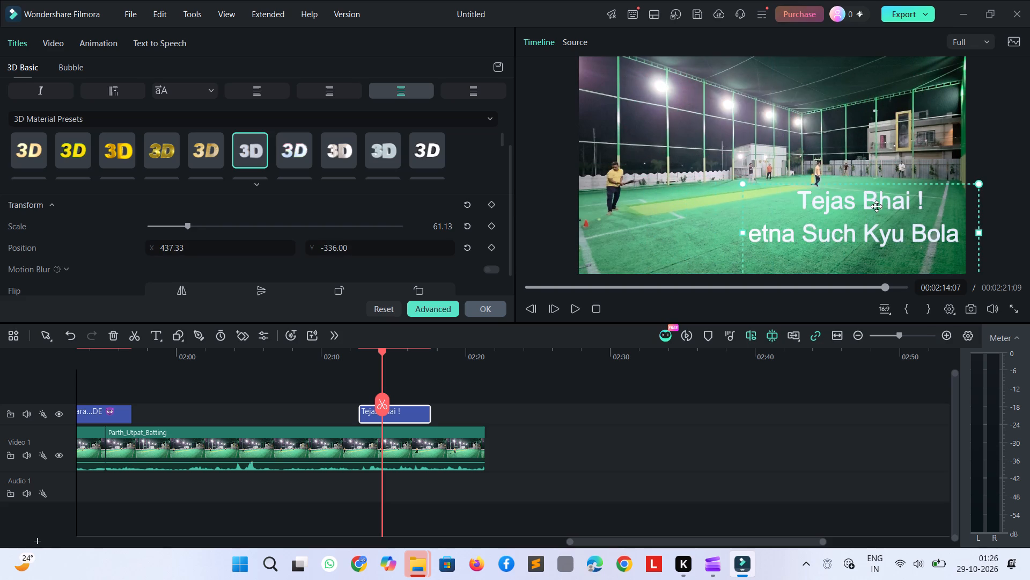
drag(877, 206, 860, 185)
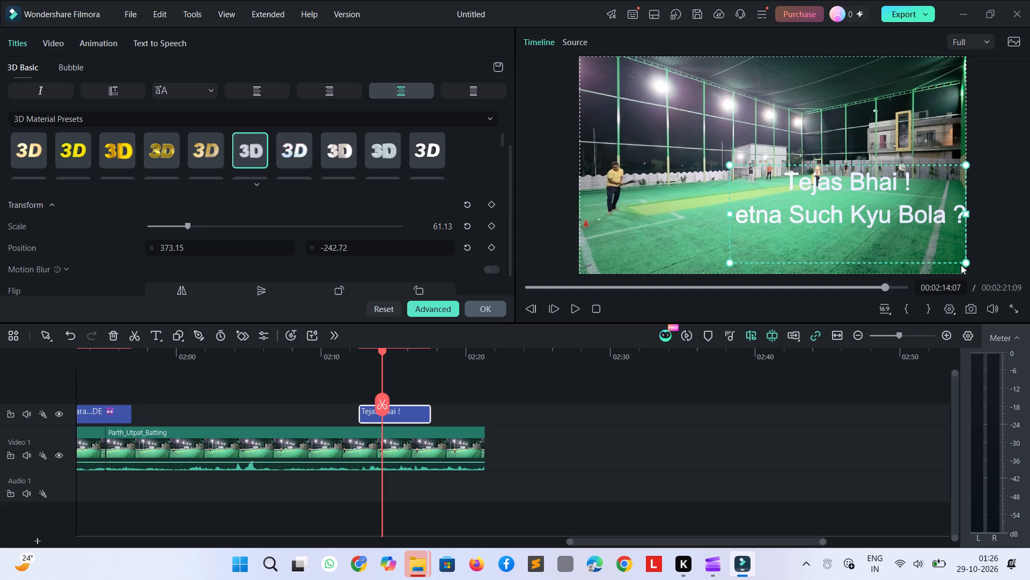
Shrink the 3D title from its lower-right corner to a scale of about 57.38.
drag(966, 261, 943, 232)
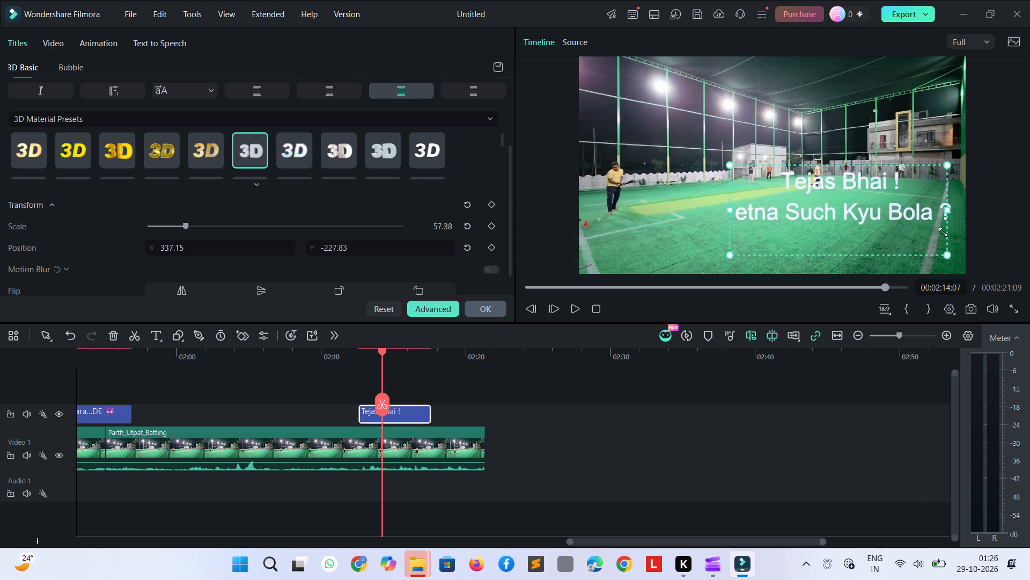
Shrink the "Tejas Bhai !" 3D title to a scale of about 43.21 and move it to about X 342, Y -318.
drag(943, 232, 897, 203)
drag(841, 203, 864, 219)
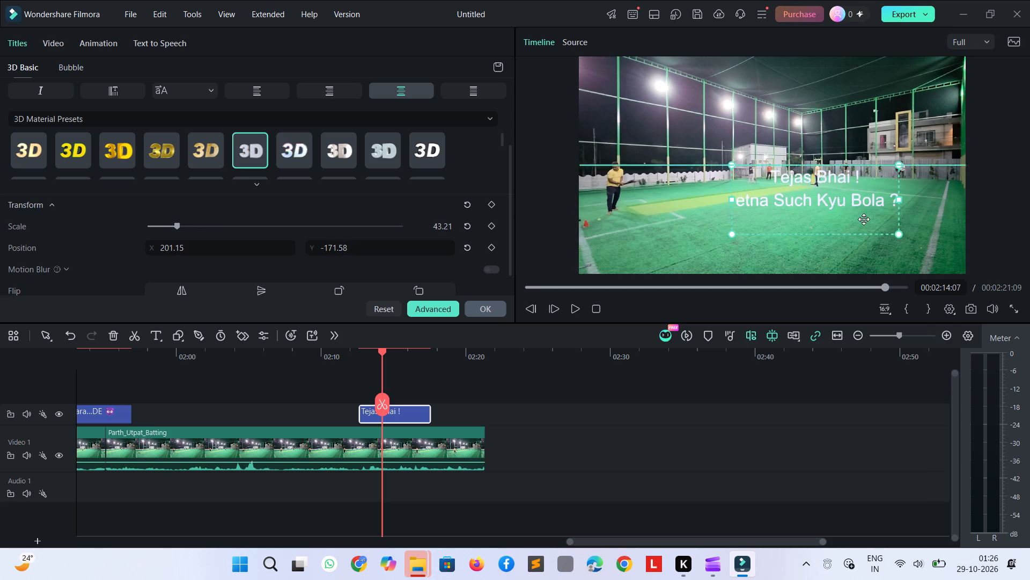
drag(864, 219, 870, 233)
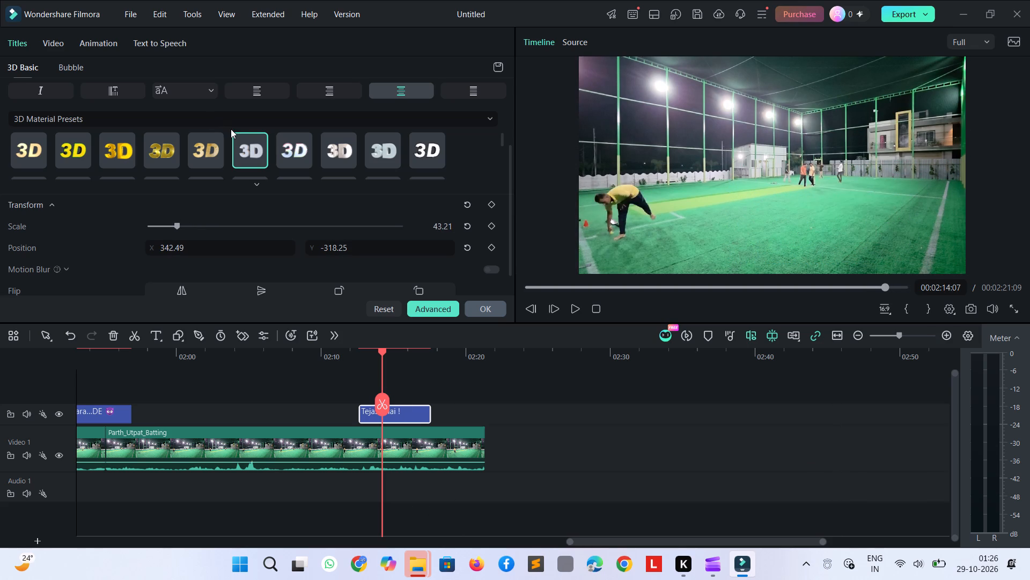
Try several metallic and gold 3D material presets on the title and apply the white, dark-edged preset at the end of the first row.
click(281, 160)
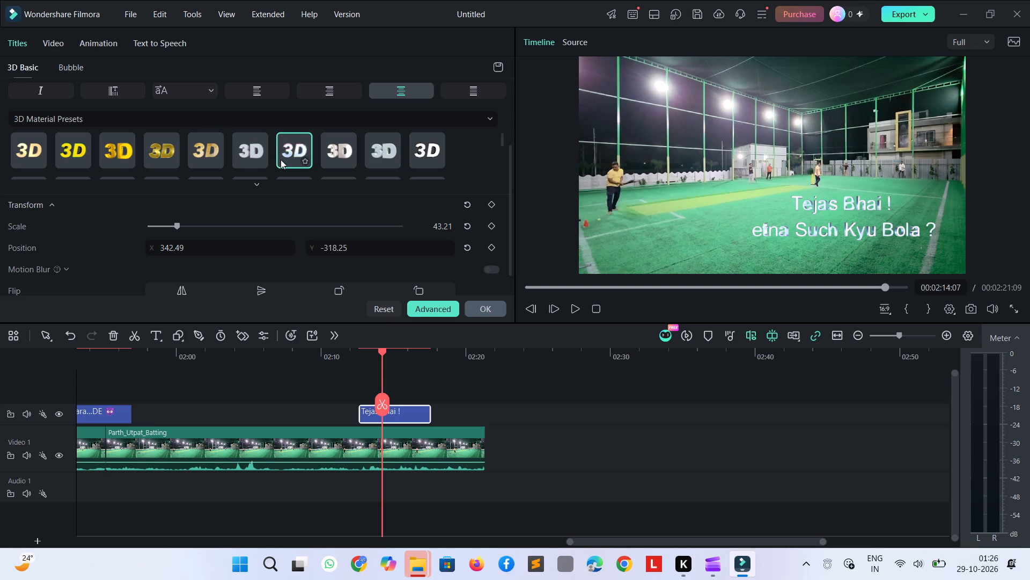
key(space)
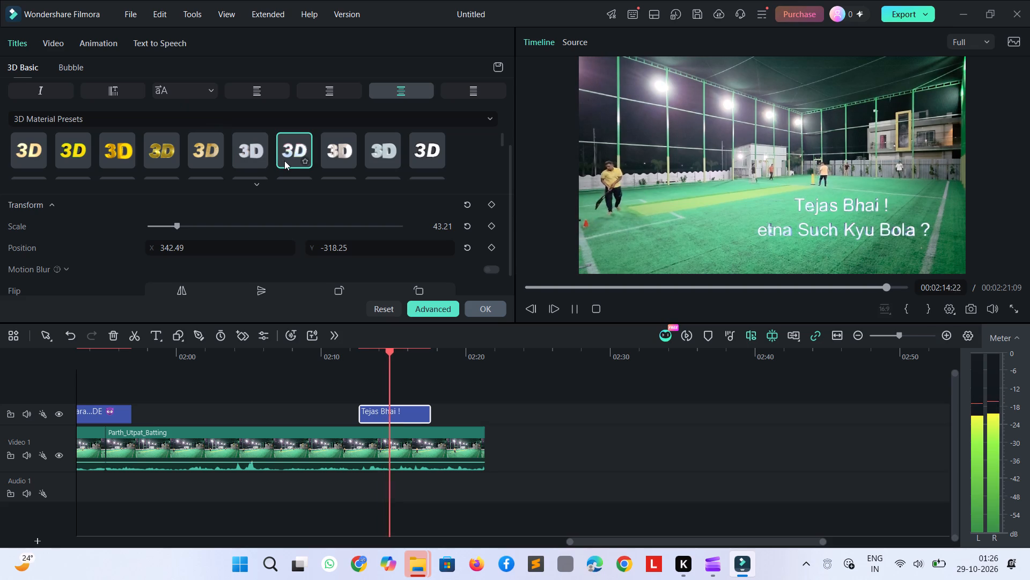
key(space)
click(339, 144)
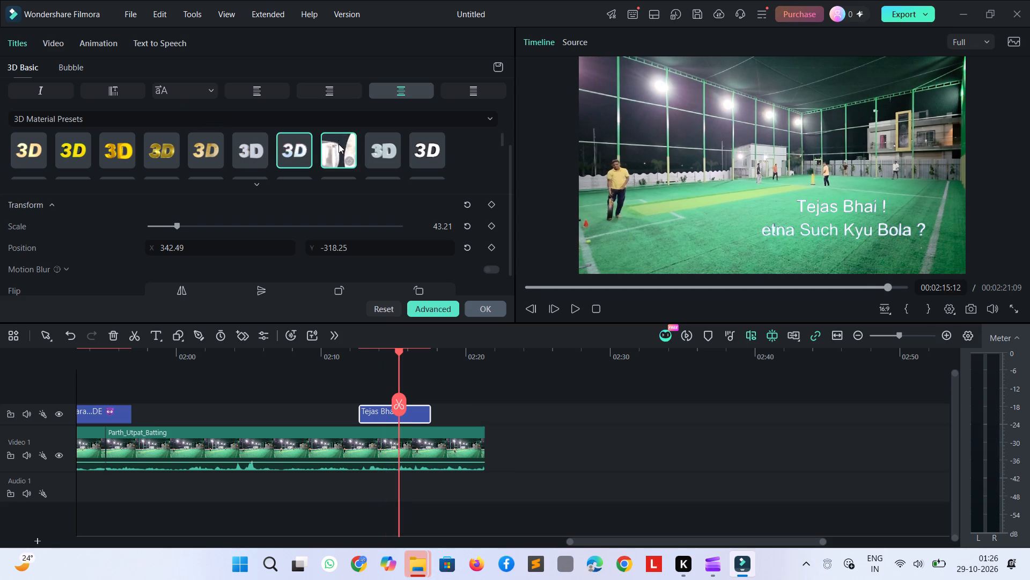
click(371, 149)
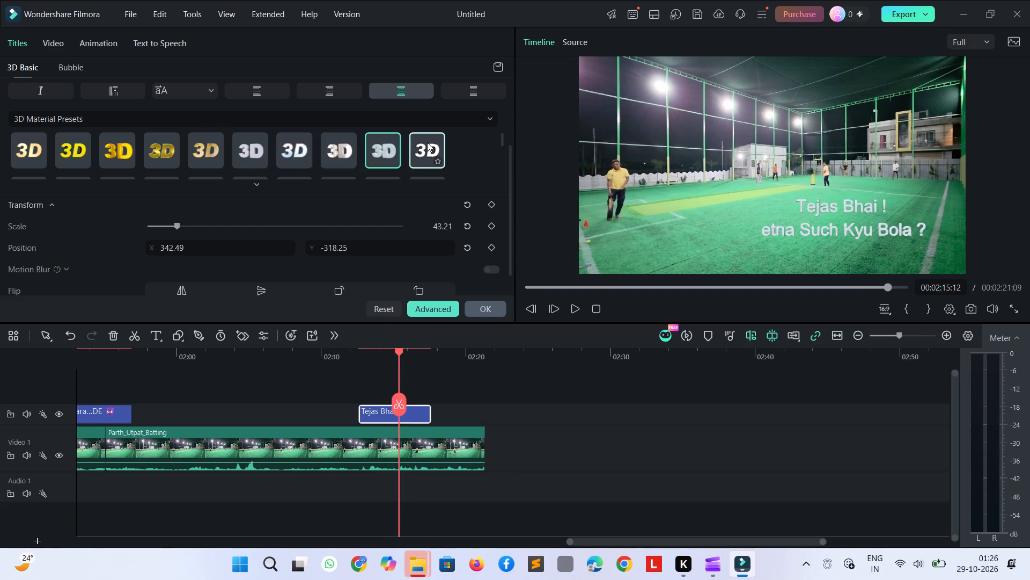
click(427, 142)
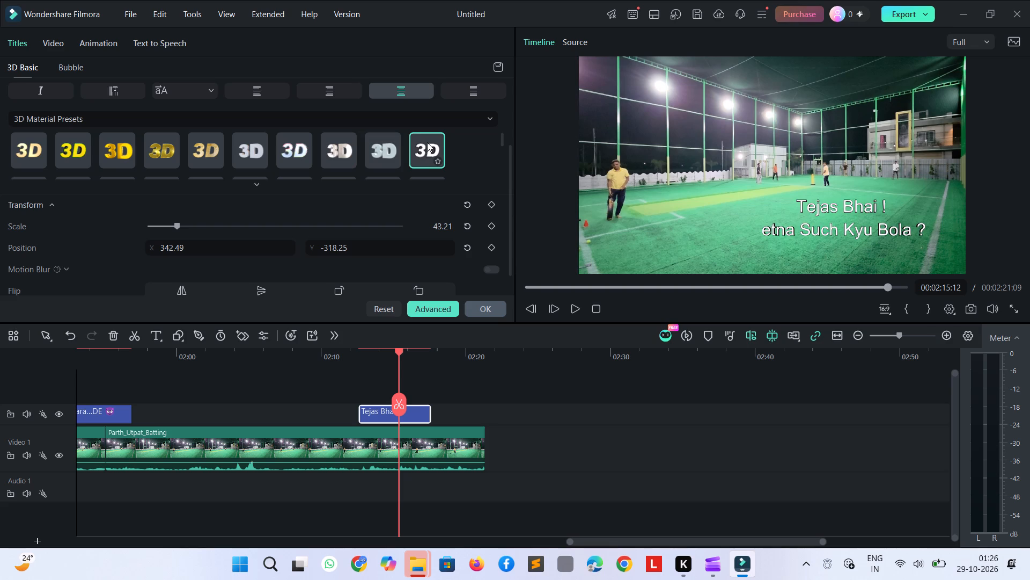
click(30, 150)
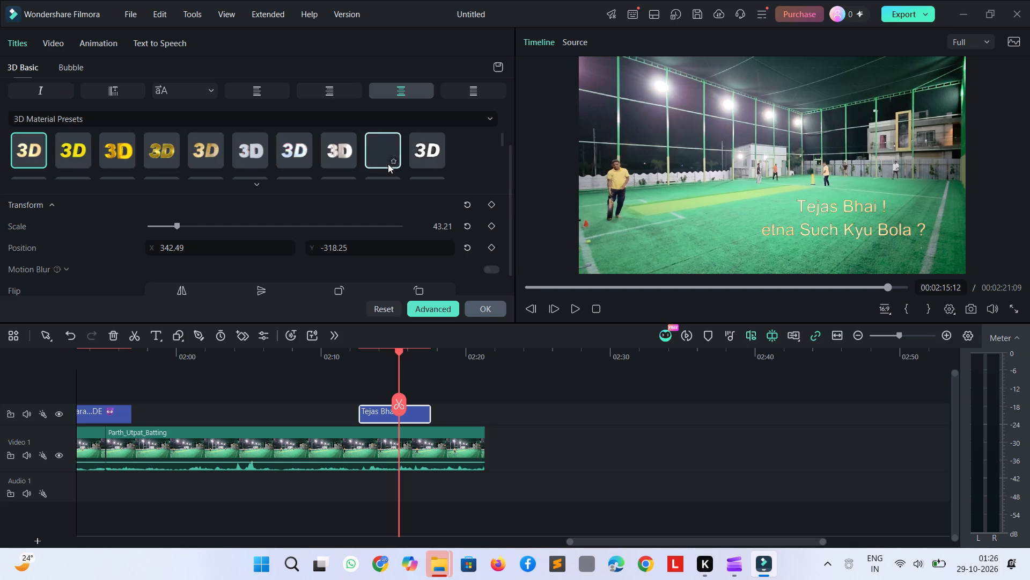
click(422, 144)
Look over the title's text settings and the further 3D material presets.
scroll(91, 146, up, 1)
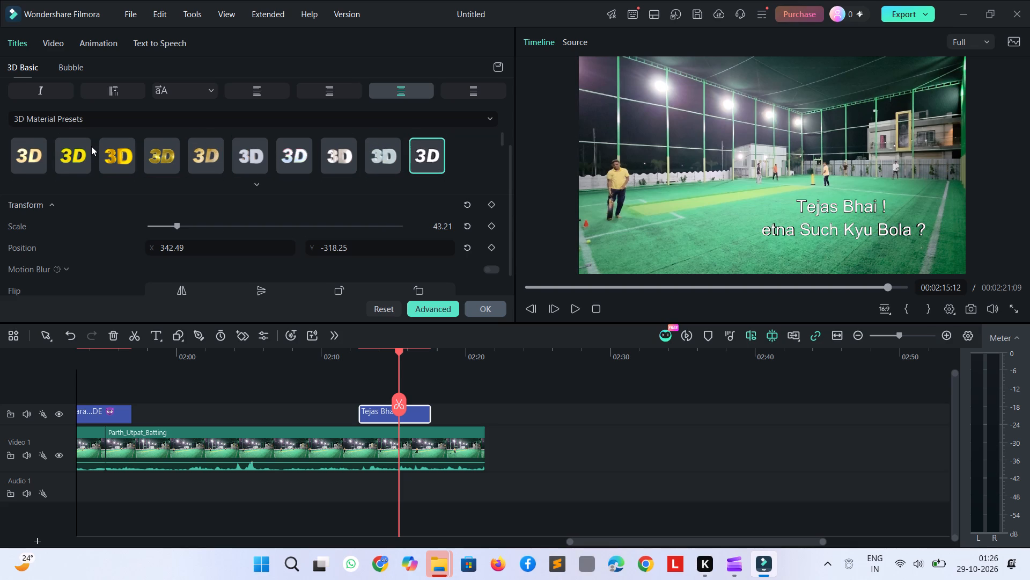
scroll(91, 146, up, 3)
scroll(144, 142, up, 2)
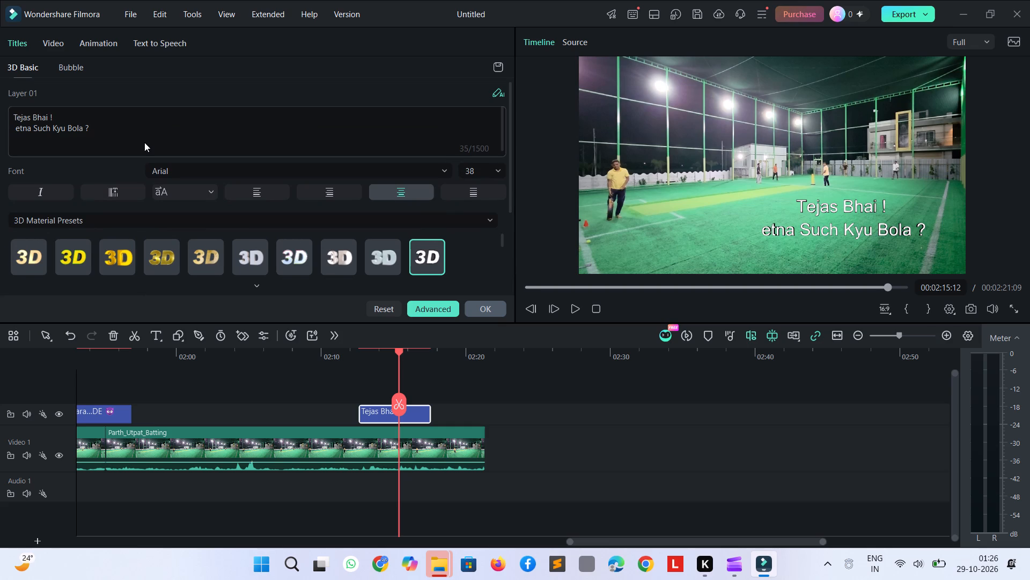
scroll(144, 142, up, 1)
scroll(144, 142, down, 5)
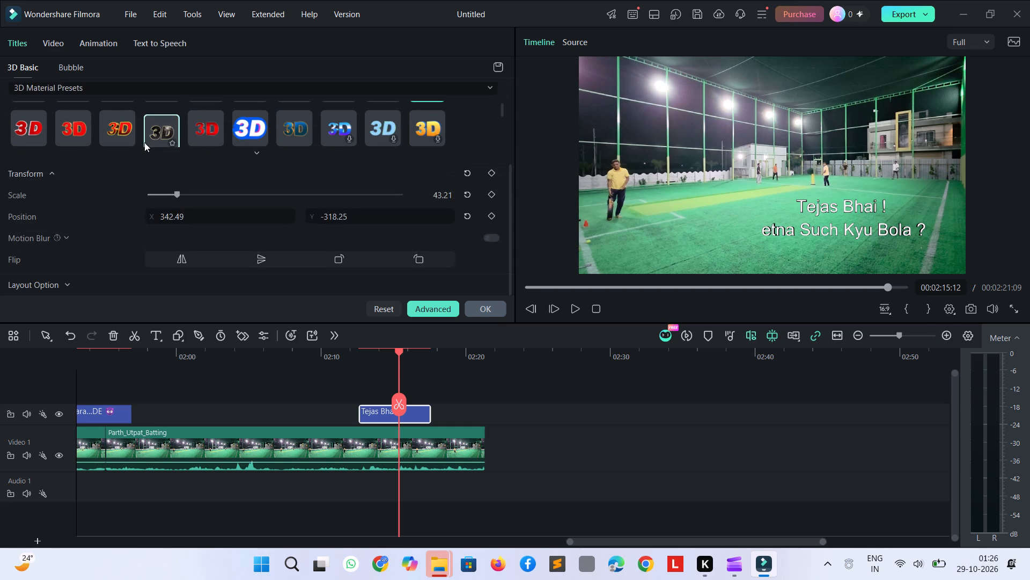
scroll(129, 228, down, 3)
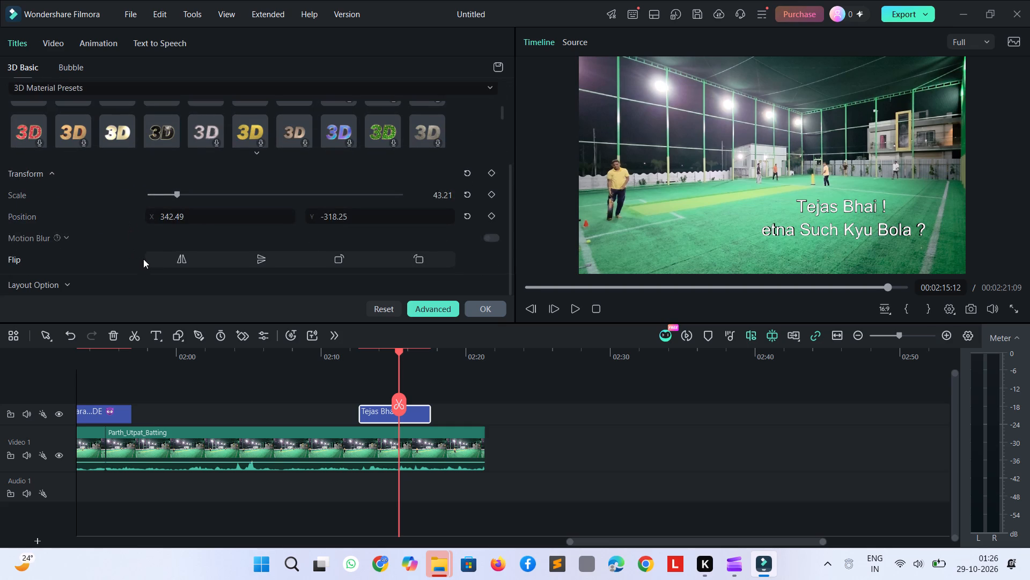
Try the layout alignment options for the title, align it to the bottom-right corner of the video frame, and accept the title settings.
click(58, 285)
scroll(58, 243, down, 3)
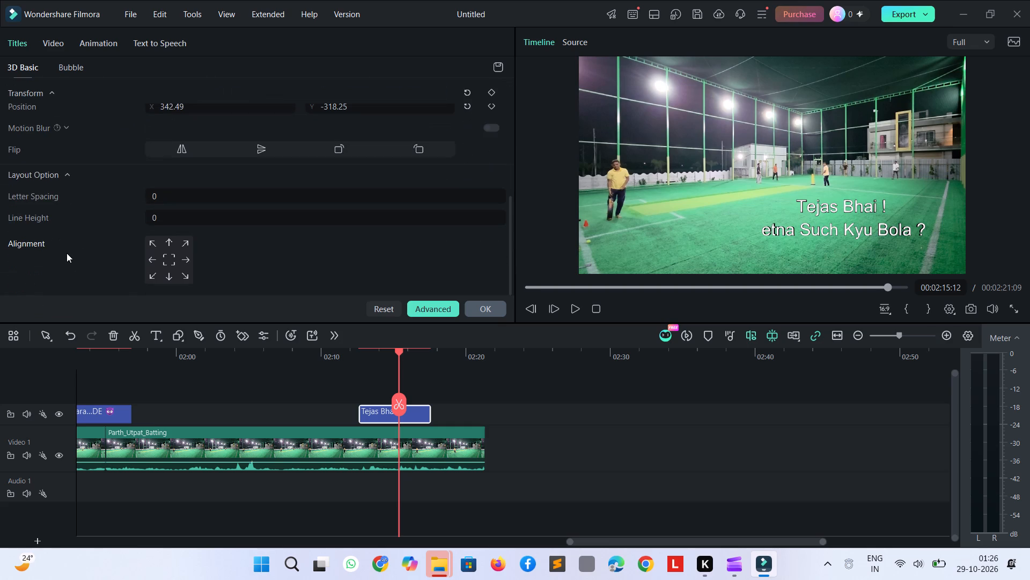
click(173, 257)
drag(171, 257, 181, 270)
click(181, 270)
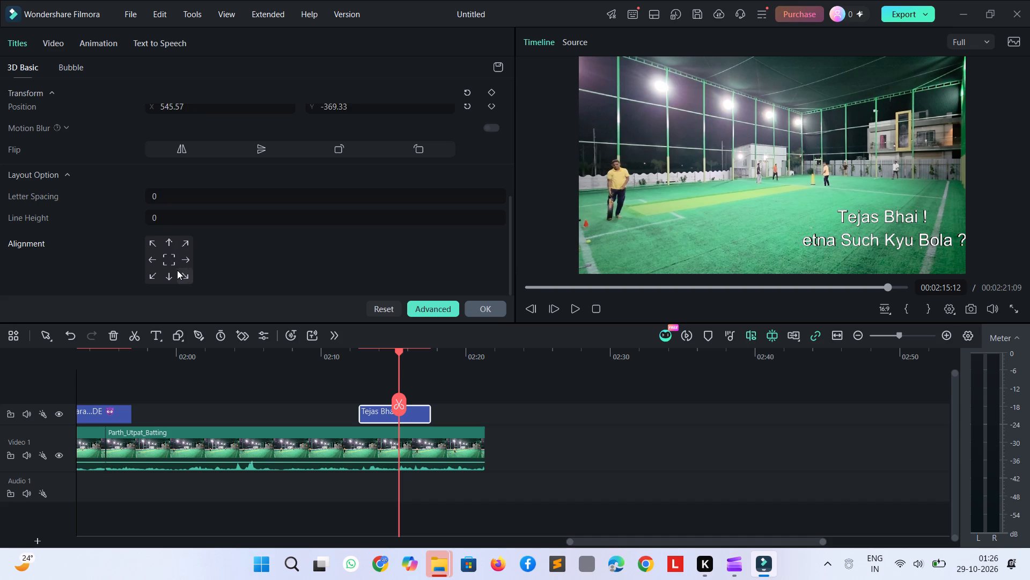
click(187, 241)
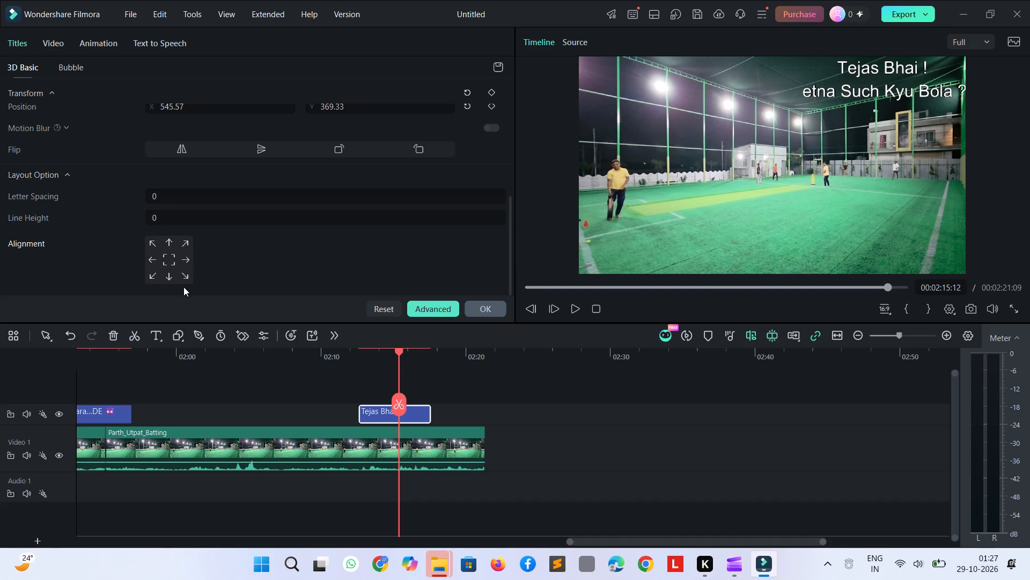
click(185, 263)
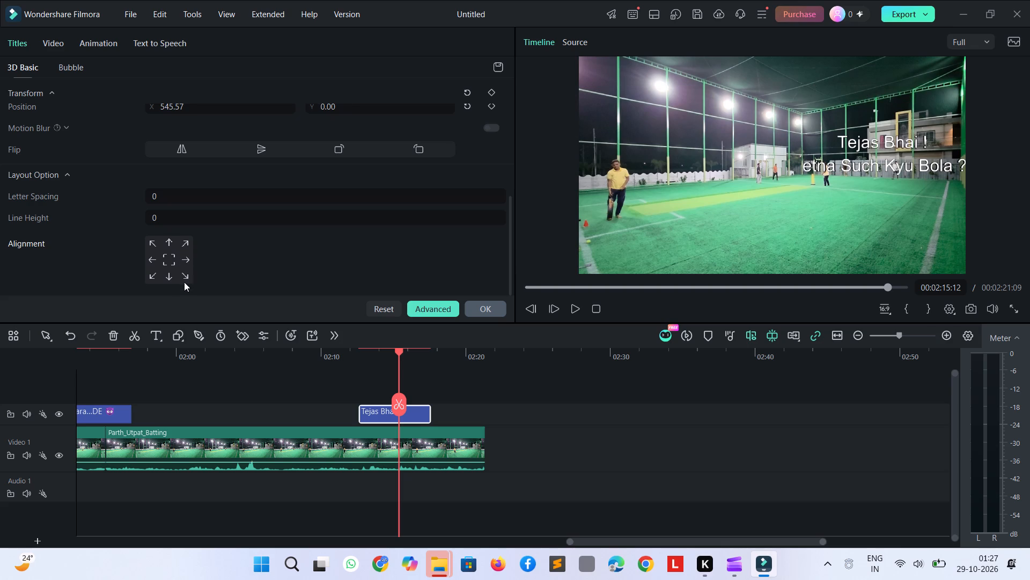
click(184, 280)
scroll(191, 243, down, 5)
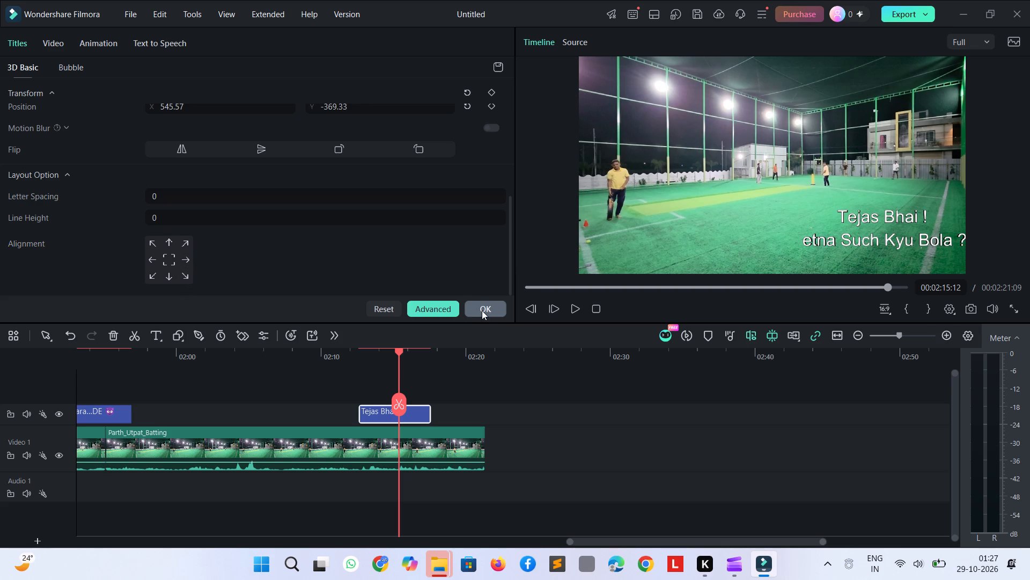
click(482, 310)
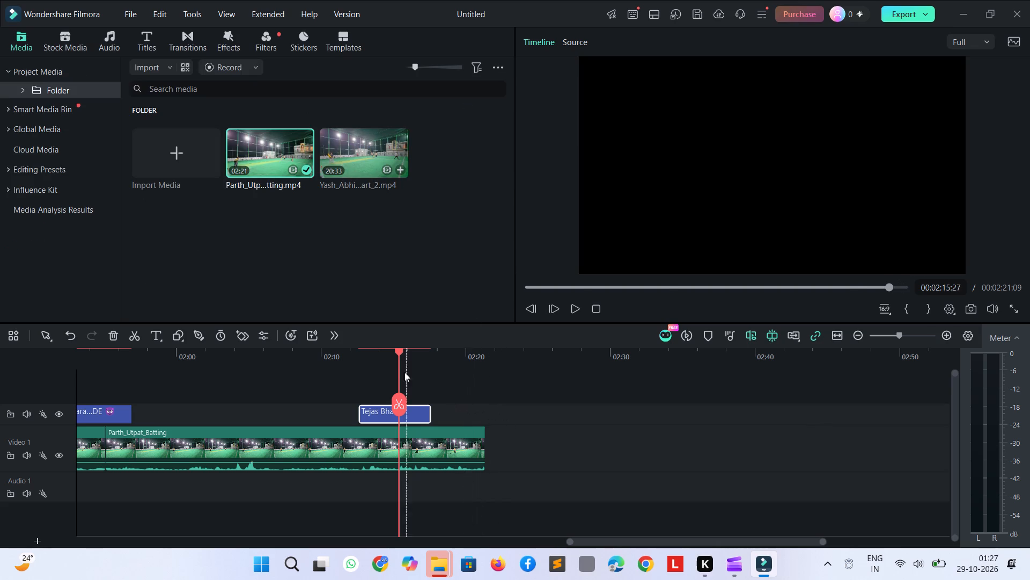
Play back the title section and move the "Tejas Bhai !" clip later so it starts shortly before 00:02:17.
drag(398, 358, 348, 361)
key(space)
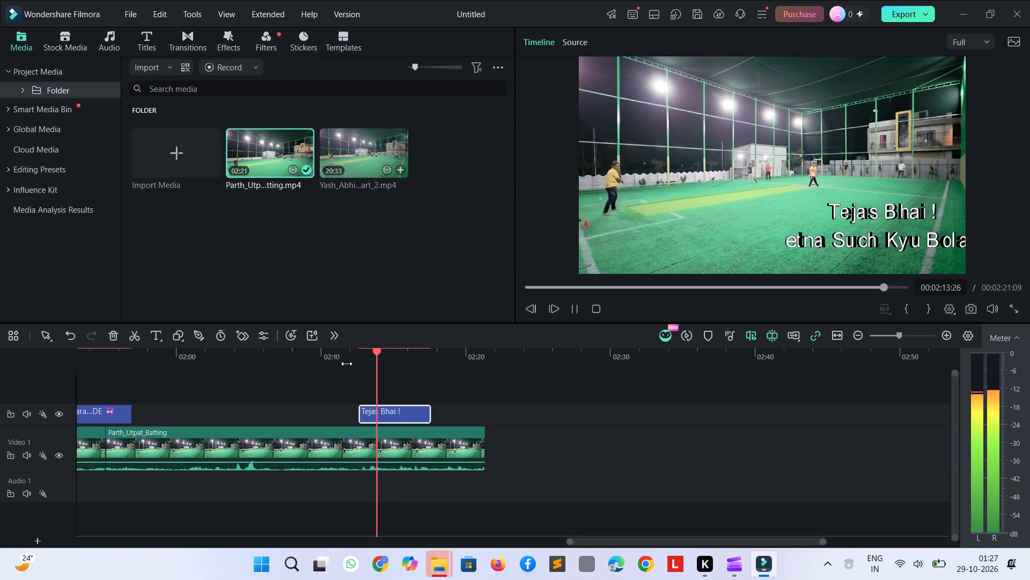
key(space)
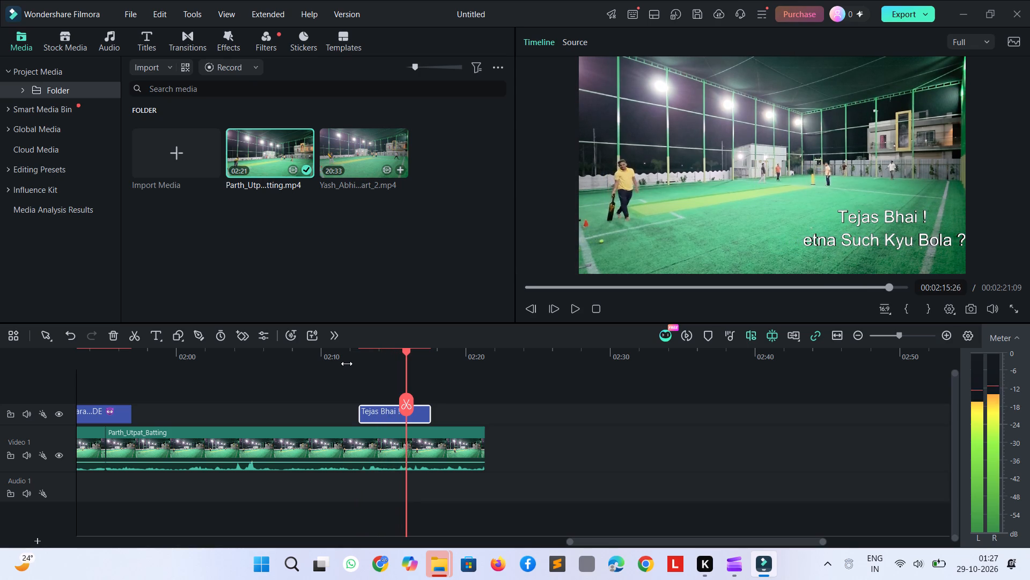
drag(388, 411, 407, 411)
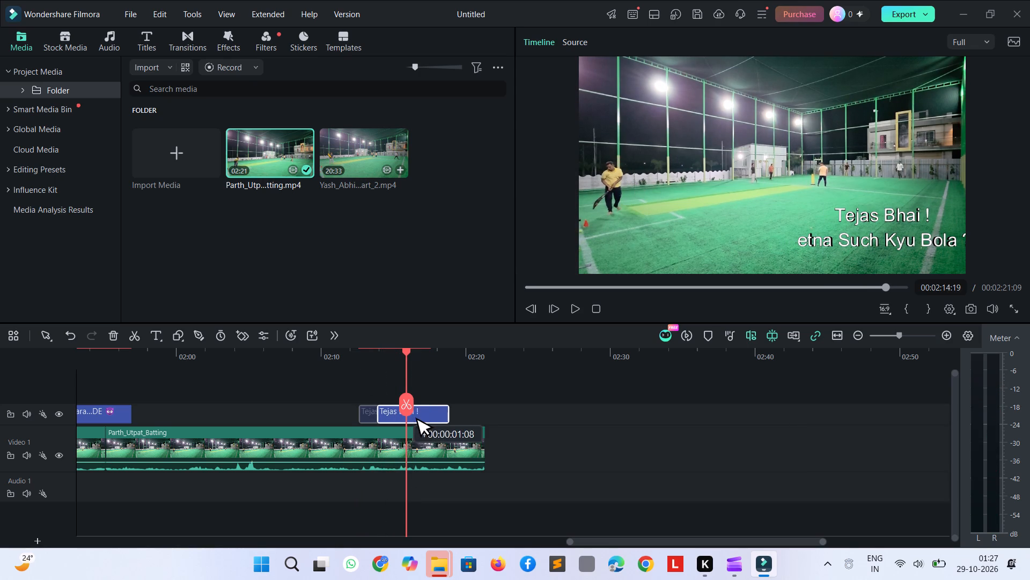
drag(407, 411, 424, 413)
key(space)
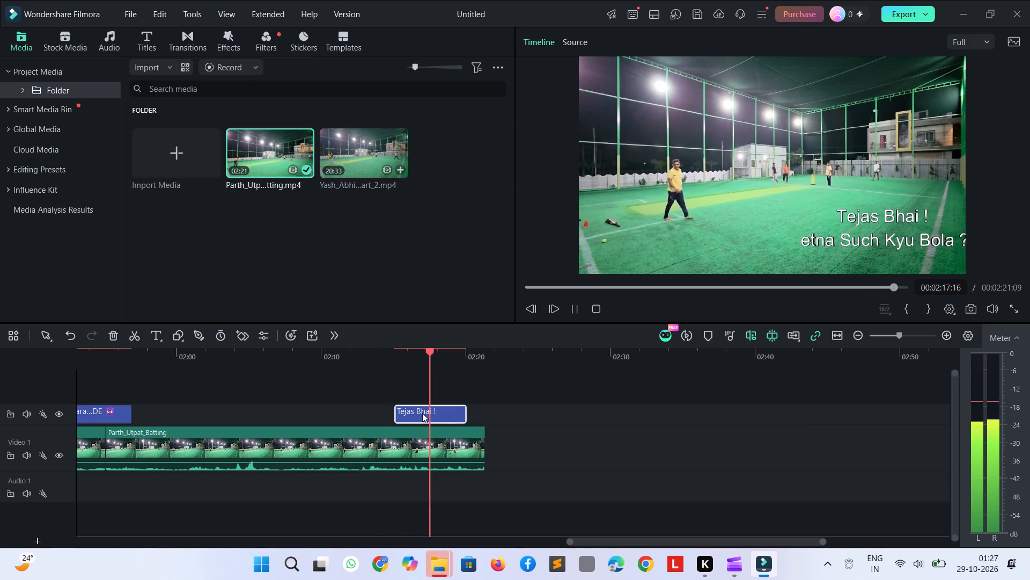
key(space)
drag(420, 410, 443, 411)
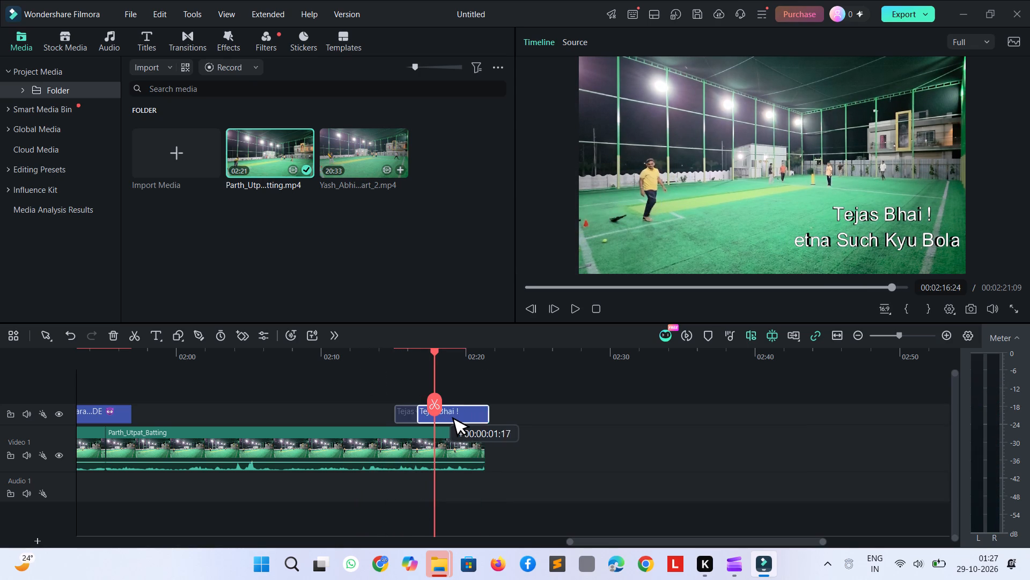
drag(443, 411, 445, 411)
Play back to near the video's end and trim the "Tejas Bhai !" title clip to end at about 00:02:21:03.
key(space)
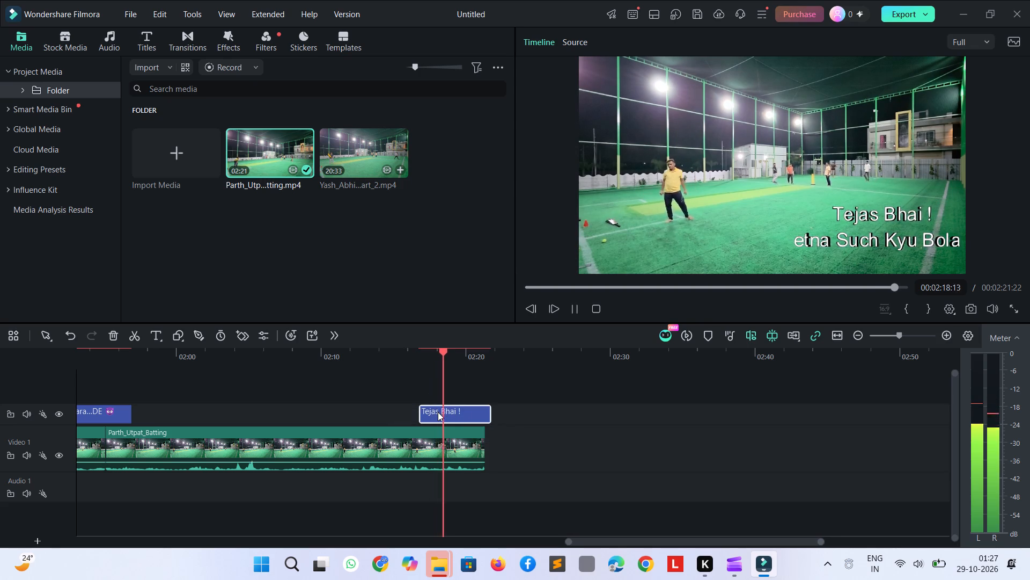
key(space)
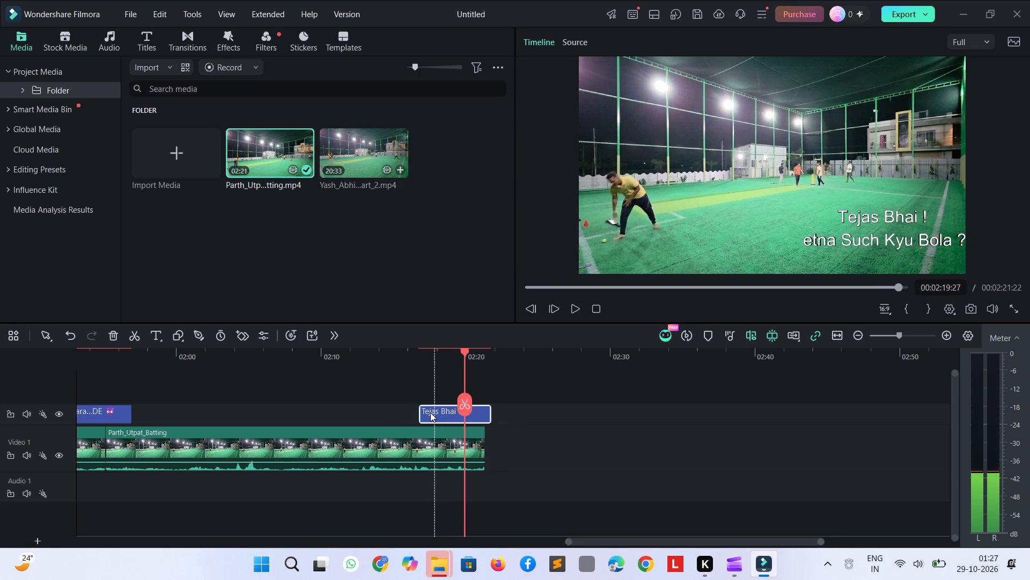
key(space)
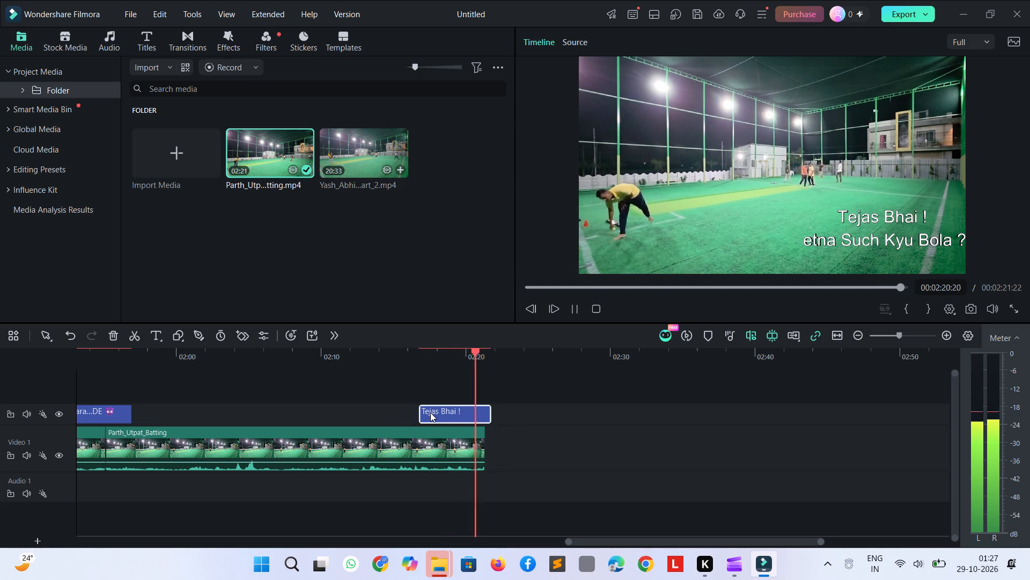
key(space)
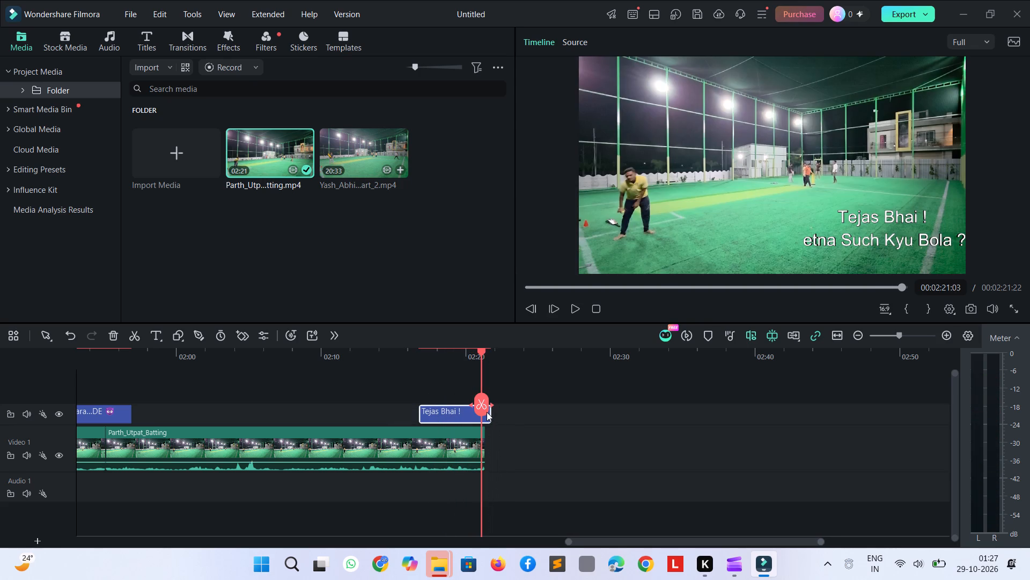
drag(490, 414, 481, 416)
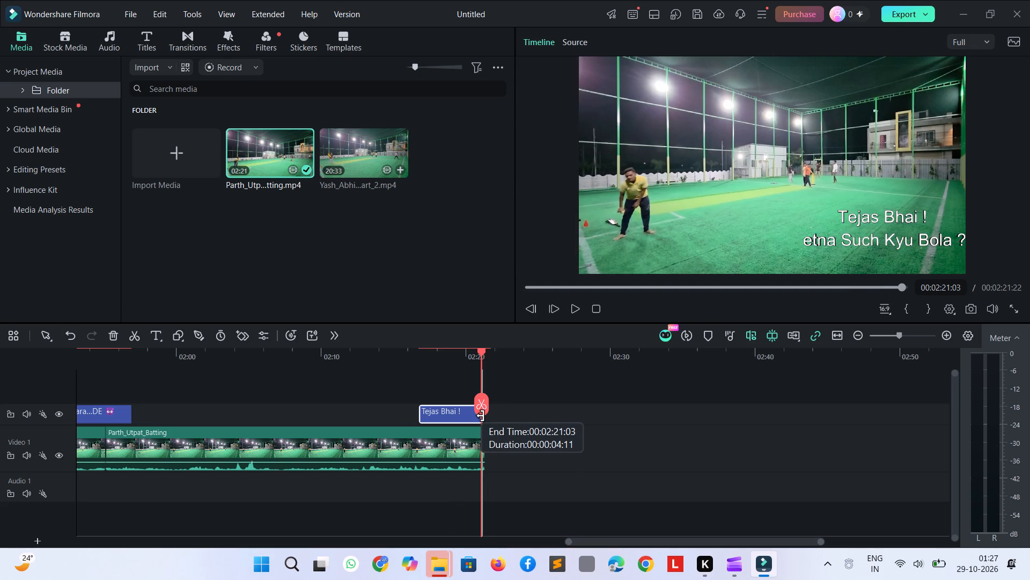
drag(481, 416, 480, 416)
Extend the start of the "Tejas Bhai !" title clip back to about 00:02:16:05 and play it back to check the timing.
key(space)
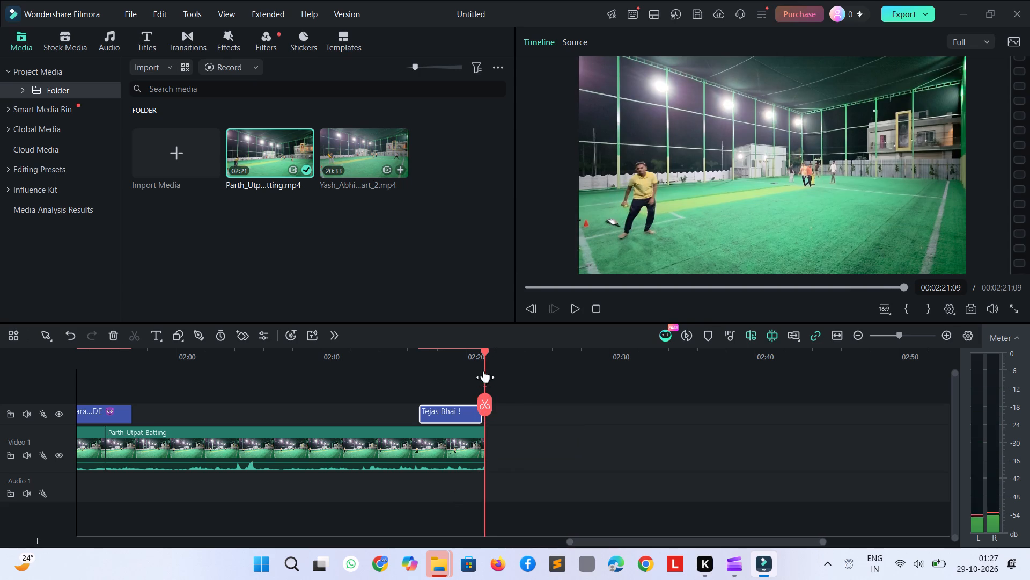
drag(483, 354, 379, 373)
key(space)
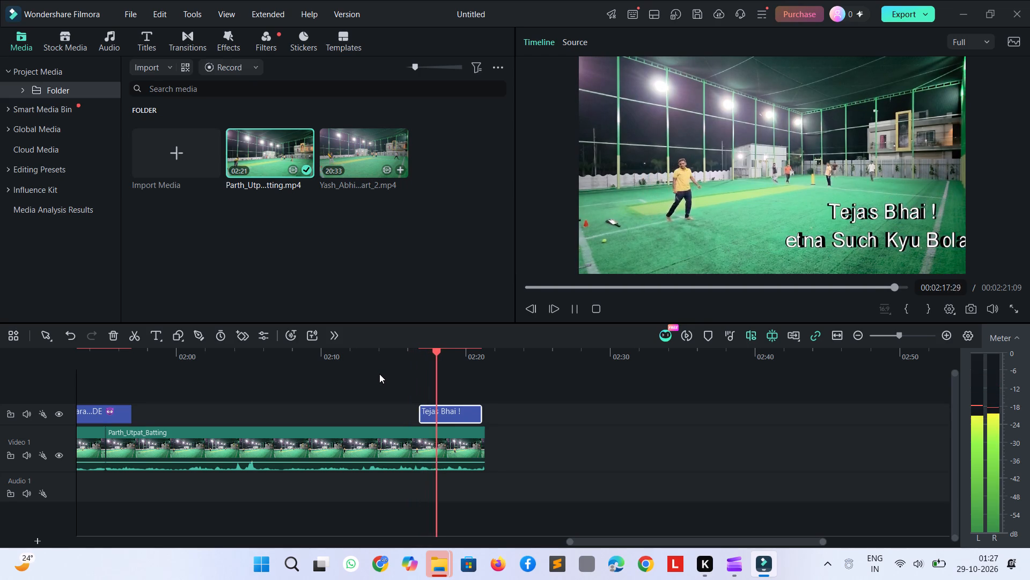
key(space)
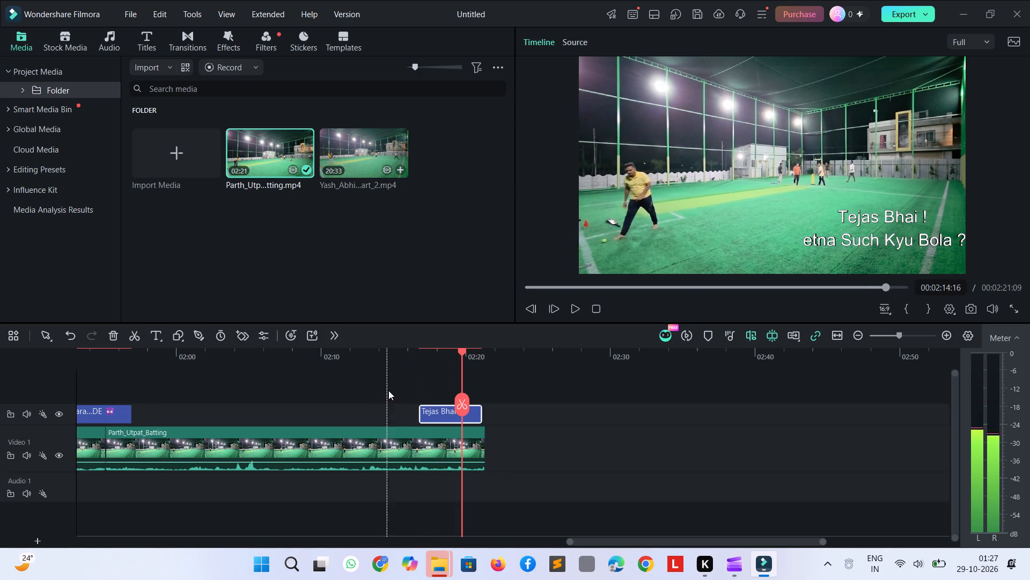
drag(420, 416, 412, 416)
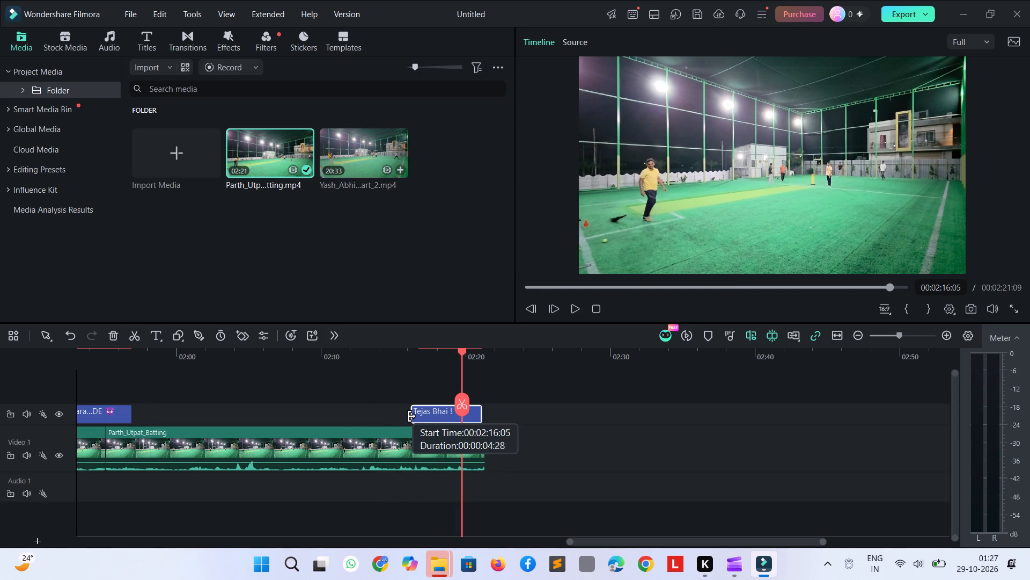
drag(412, 416, 411, 416)
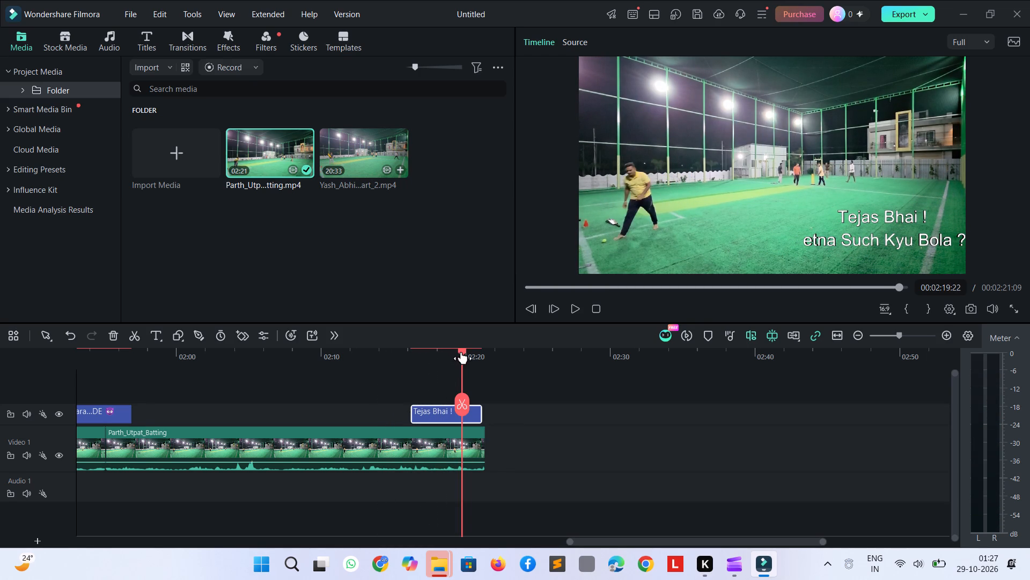
drag(461, 352, 401, 358)
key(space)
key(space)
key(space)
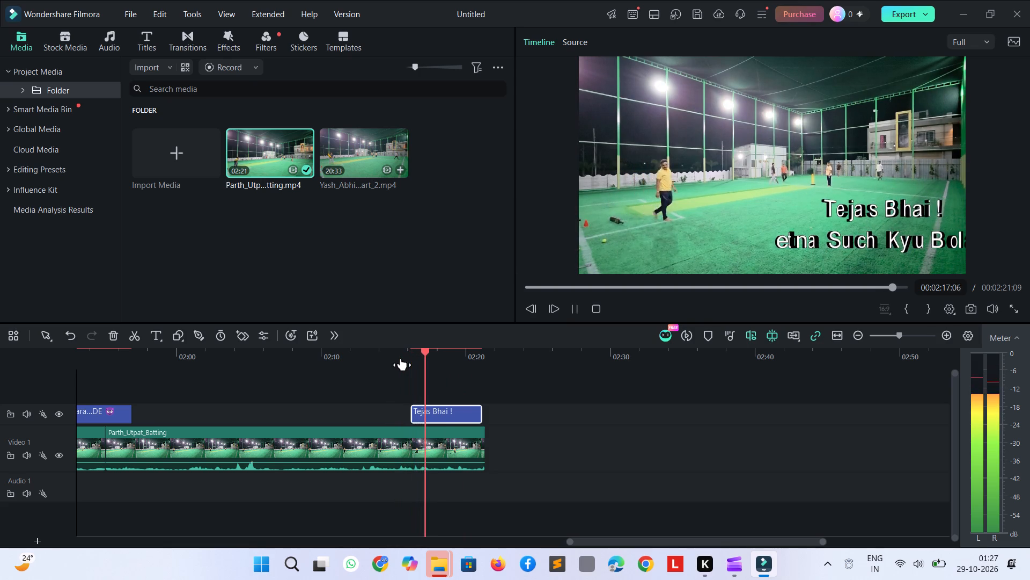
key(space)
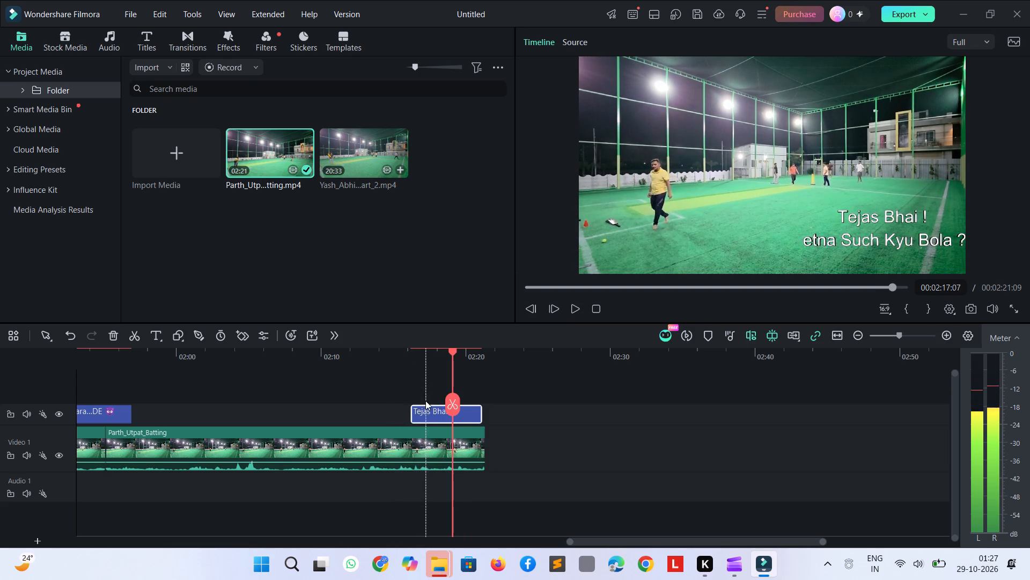
Extend the start of the "Tejas Bhai !" title clip back to about 00:02:15:15 and play it back to check the timing.
drag(411, 411, 411, 411)
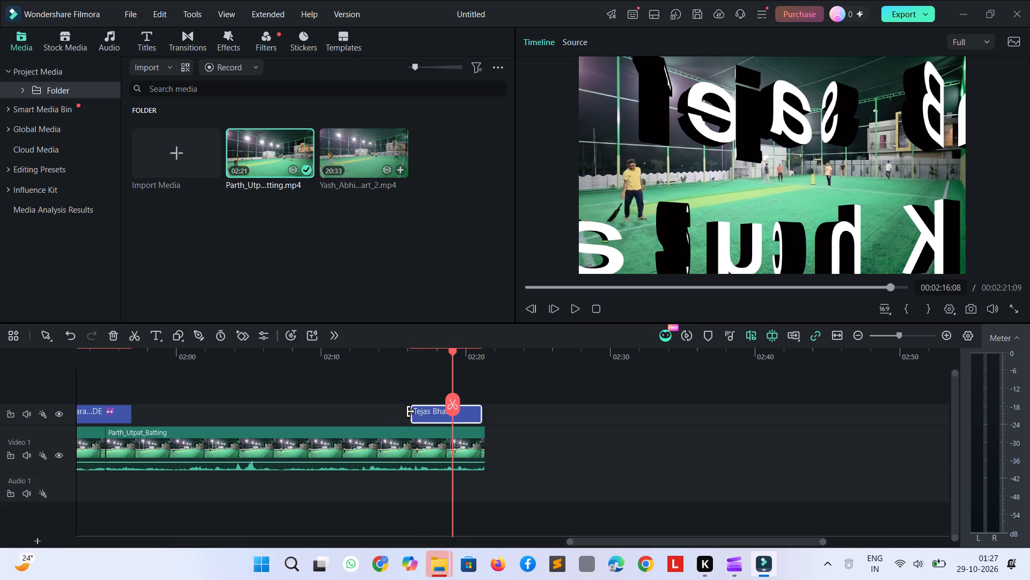
drag(411, 411, 401, 411)
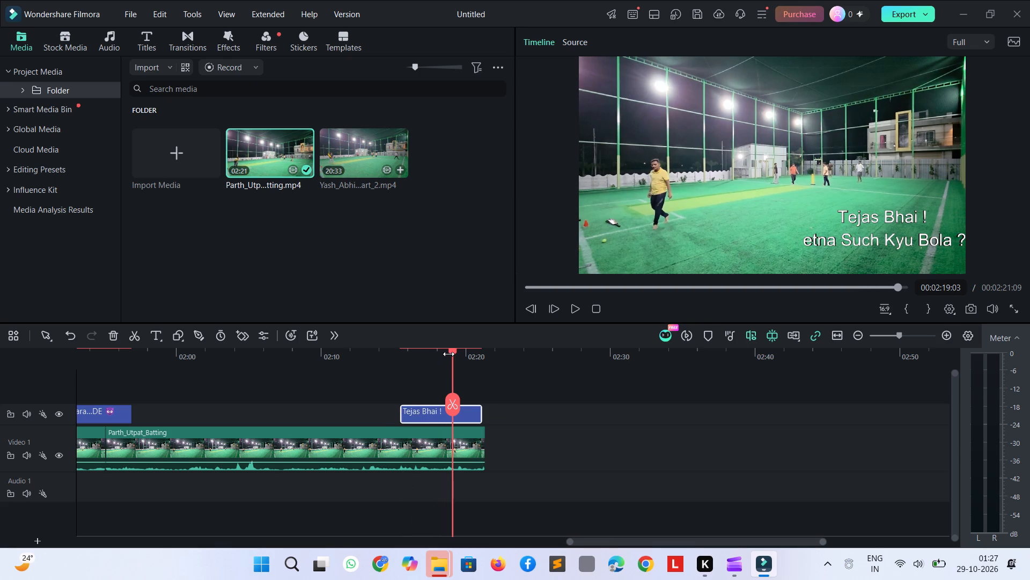
drag(451, 352, 386, 366)
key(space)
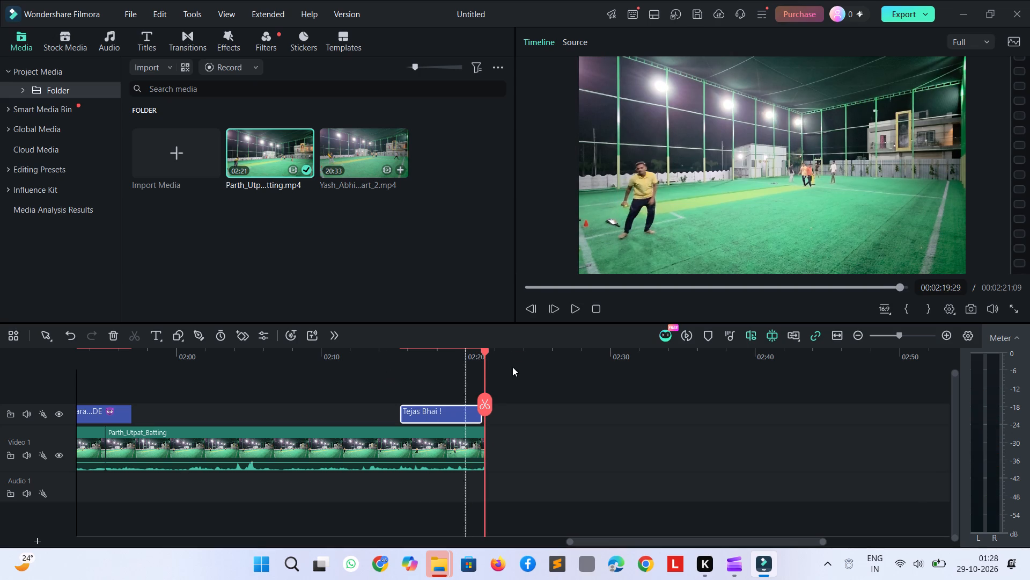
Return to the very beginning of the video and add a new 3D text title there.
drag(483, 351, 299, 375)
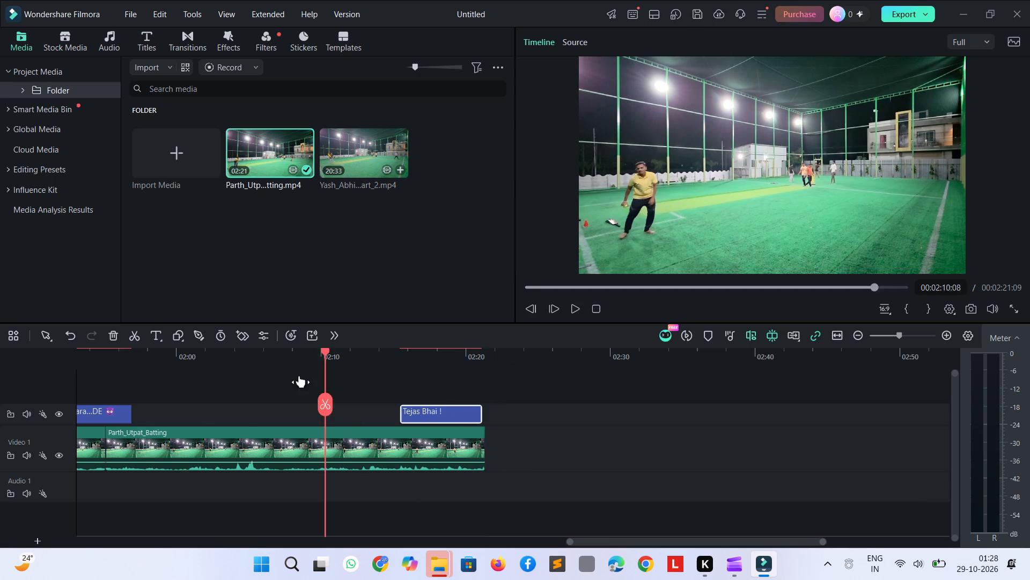
drag(299, 375, 0, 441)
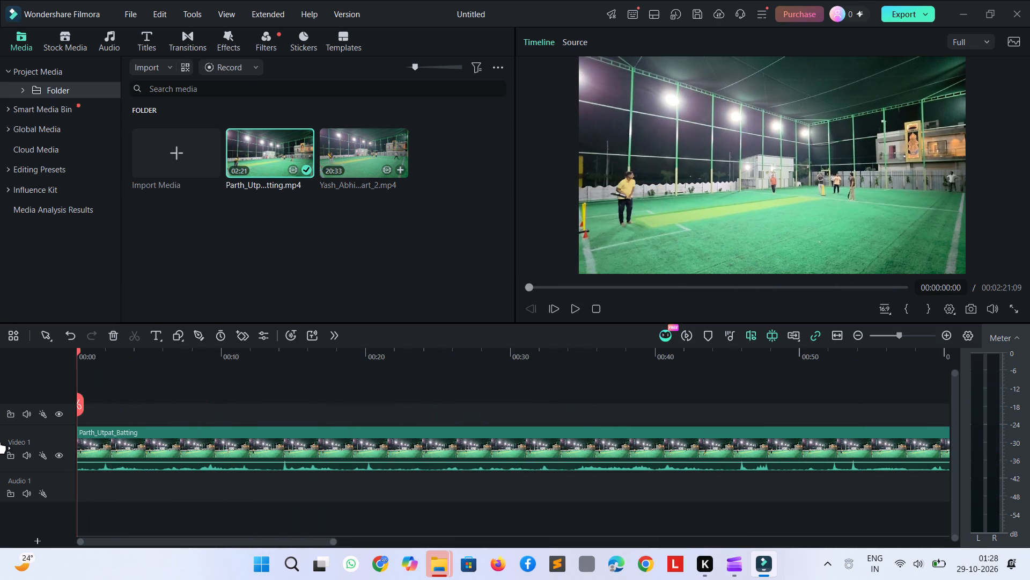
drag(0, 441, 0, 431)
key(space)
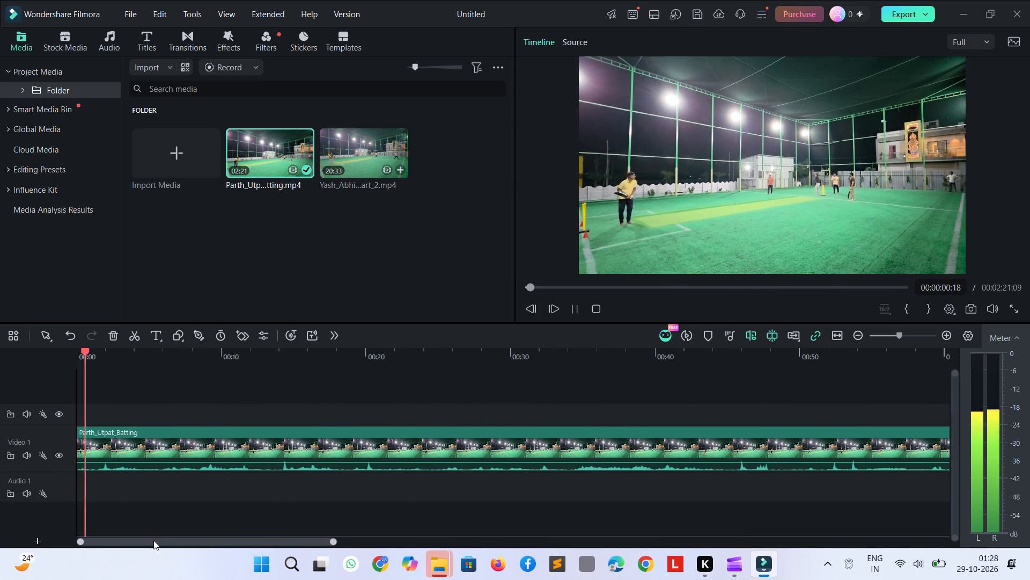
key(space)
drag(89, 348, 86, 349)
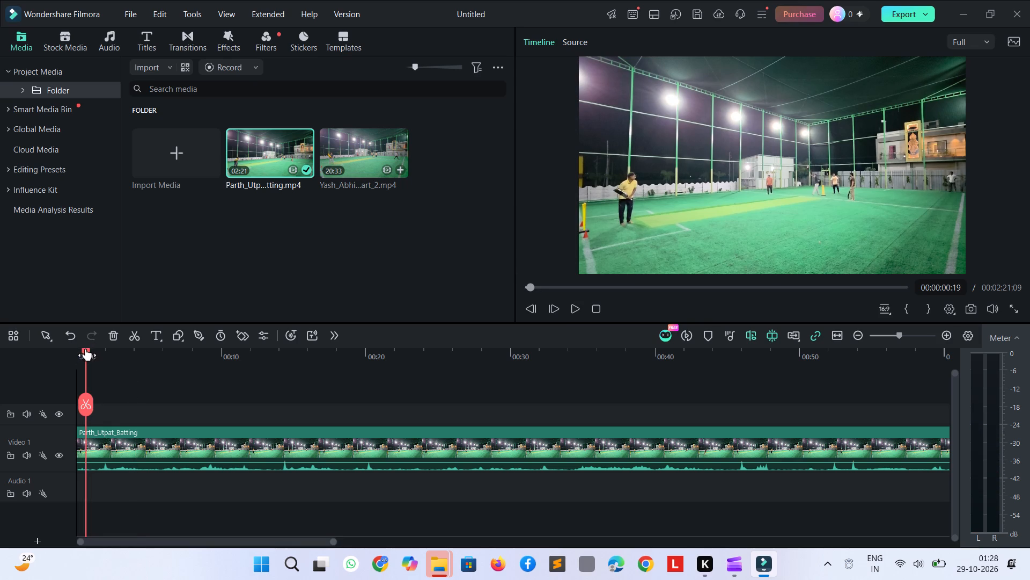
drag(86, 349, 65, 349)
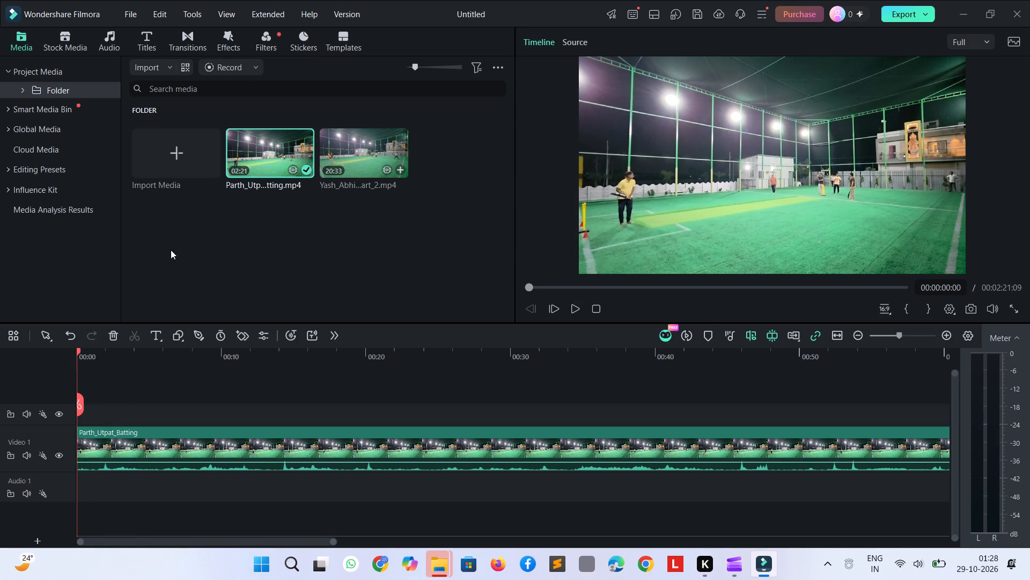
click(153, 329)
click(181, 377)
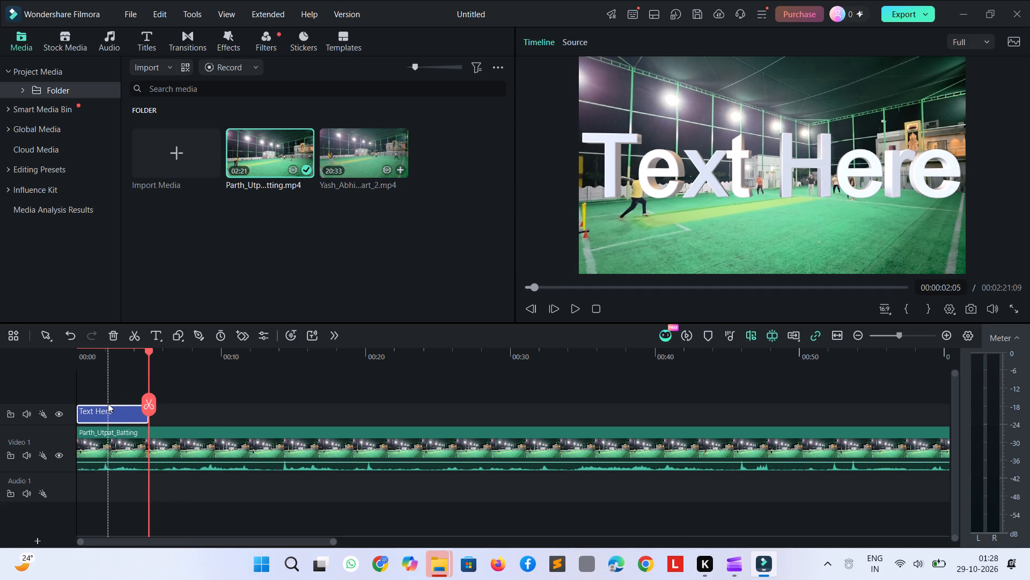
Replace the opening title's placeholder text with "BadShah", the batsman's surname and a hashtag of his first name, and play it back.
key(ctrl+a)
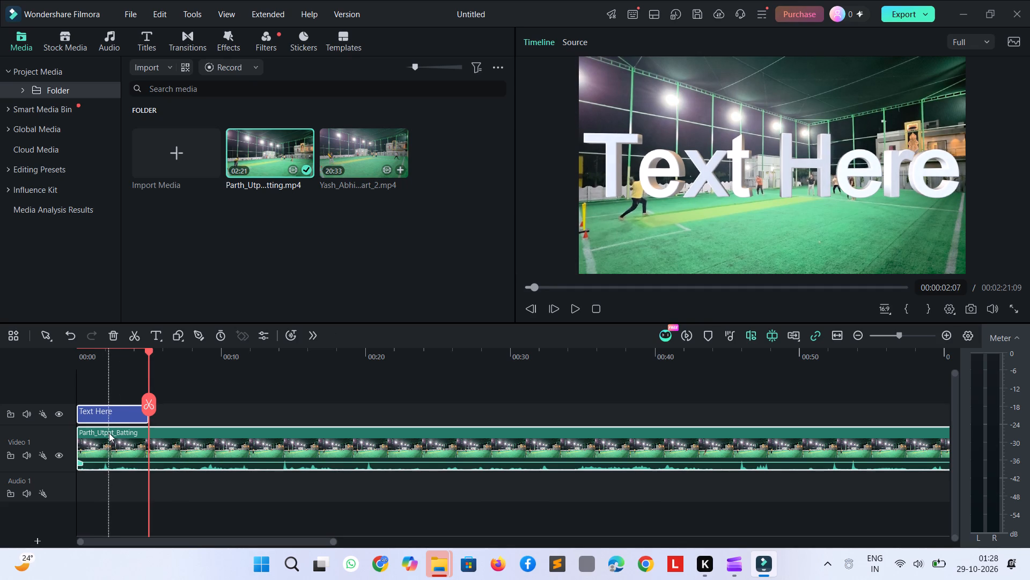
double_click(110, 415)
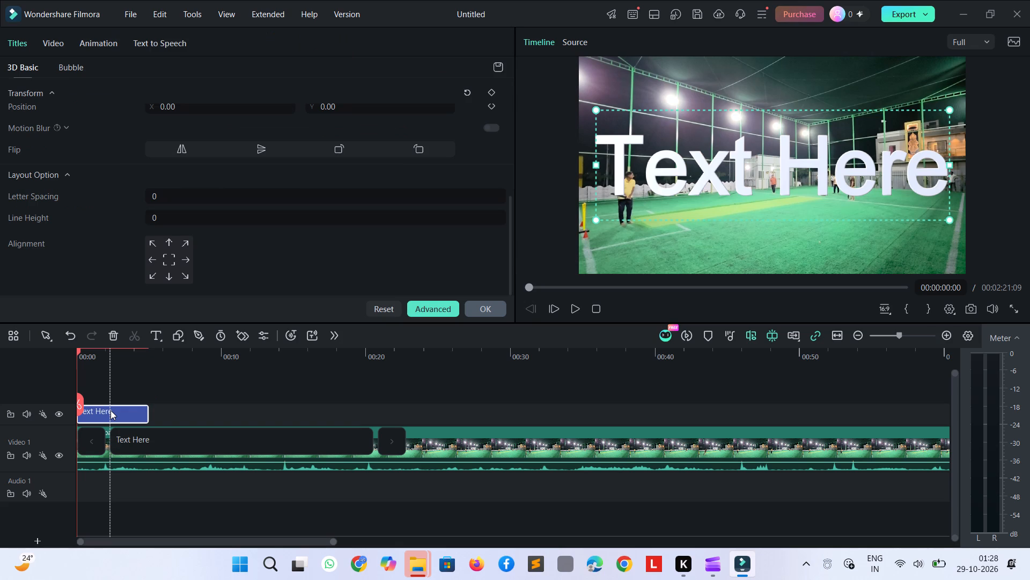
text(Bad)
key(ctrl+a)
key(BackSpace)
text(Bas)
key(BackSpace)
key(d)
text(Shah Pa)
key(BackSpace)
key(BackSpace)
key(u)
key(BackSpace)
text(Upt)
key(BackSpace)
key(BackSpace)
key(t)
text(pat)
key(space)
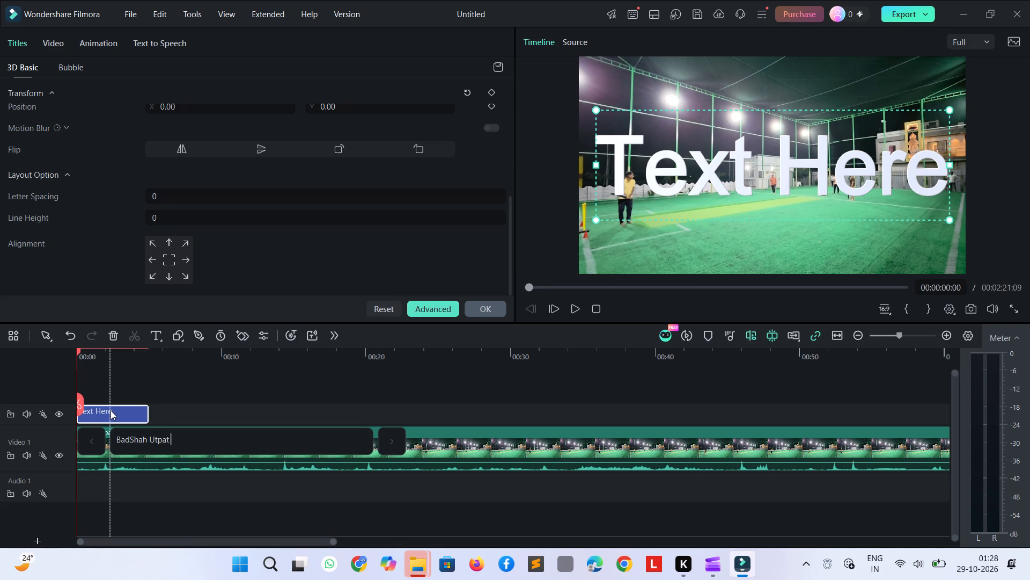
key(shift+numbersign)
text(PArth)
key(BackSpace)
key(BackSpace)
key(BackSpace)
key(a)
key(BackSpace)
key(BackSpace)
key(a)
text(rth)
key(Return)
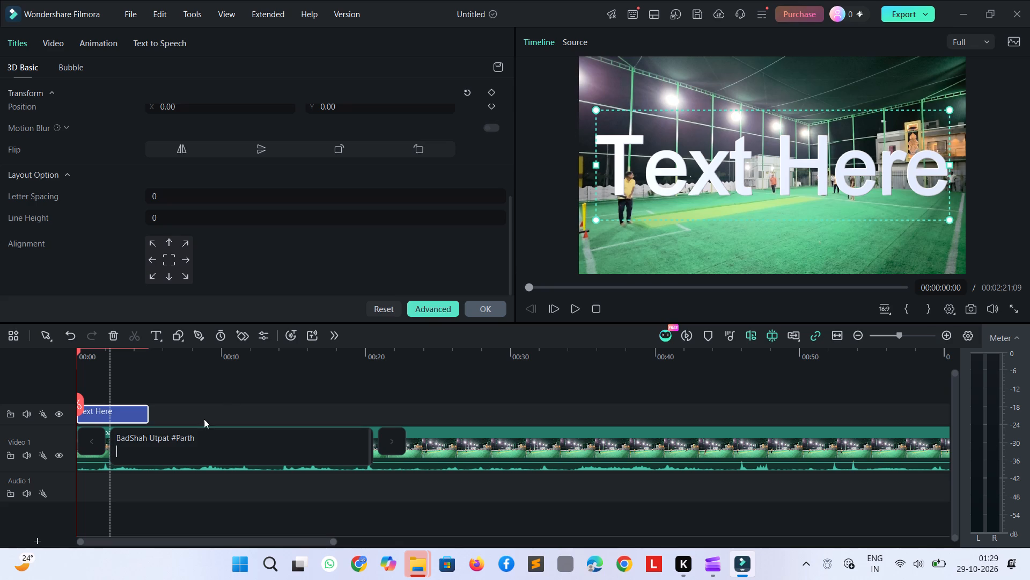
click(248, 512)
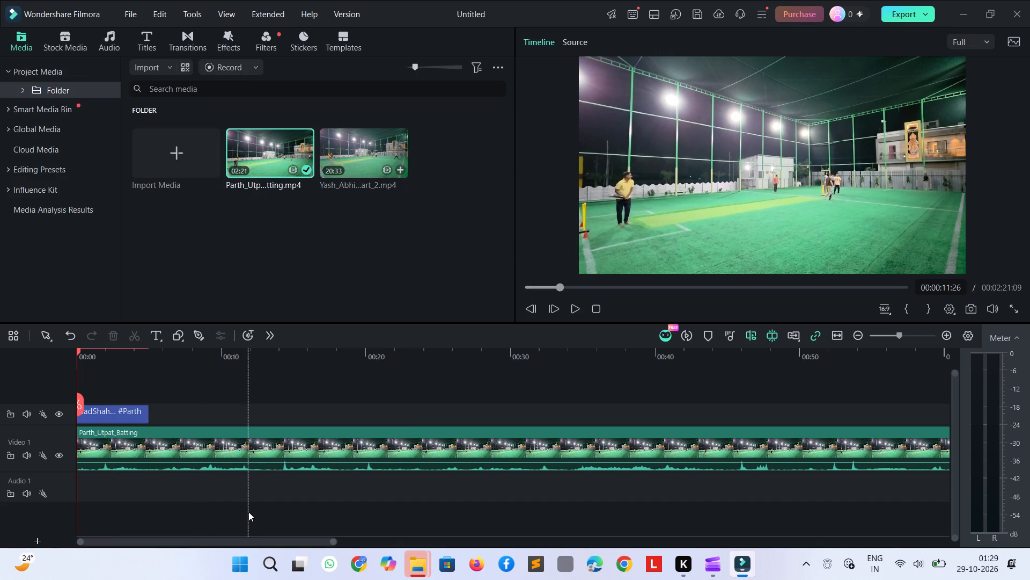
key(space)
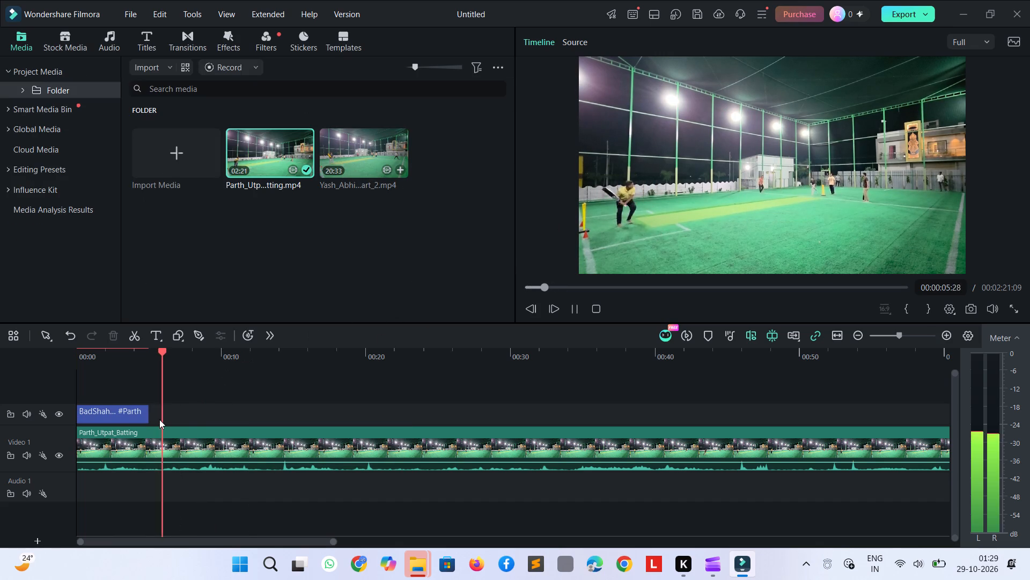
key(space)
Reduce the opening title's scale to about 84.73 so the whole line fits across the video frame.
click(105, 412)
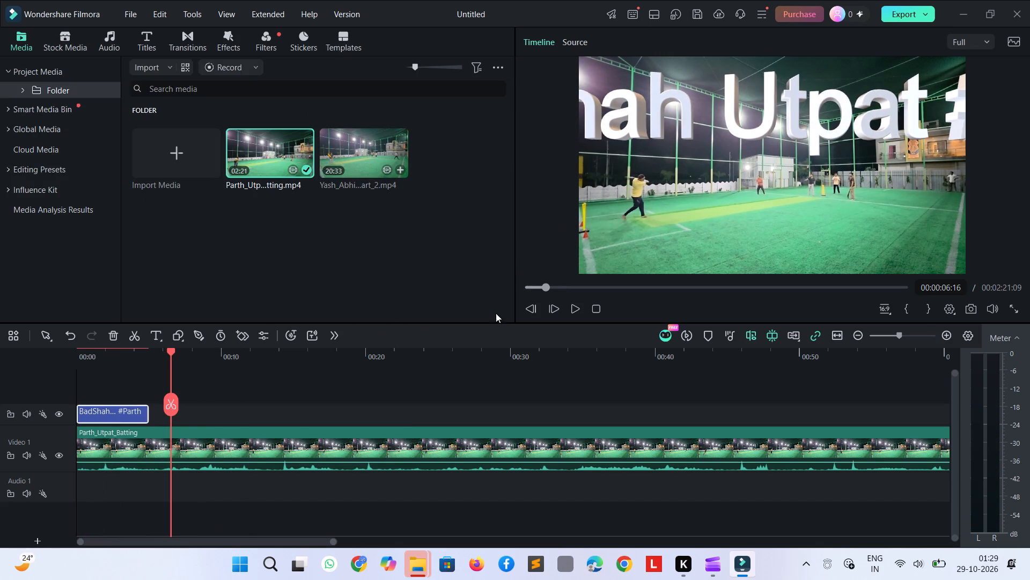
double_click(110, 412)
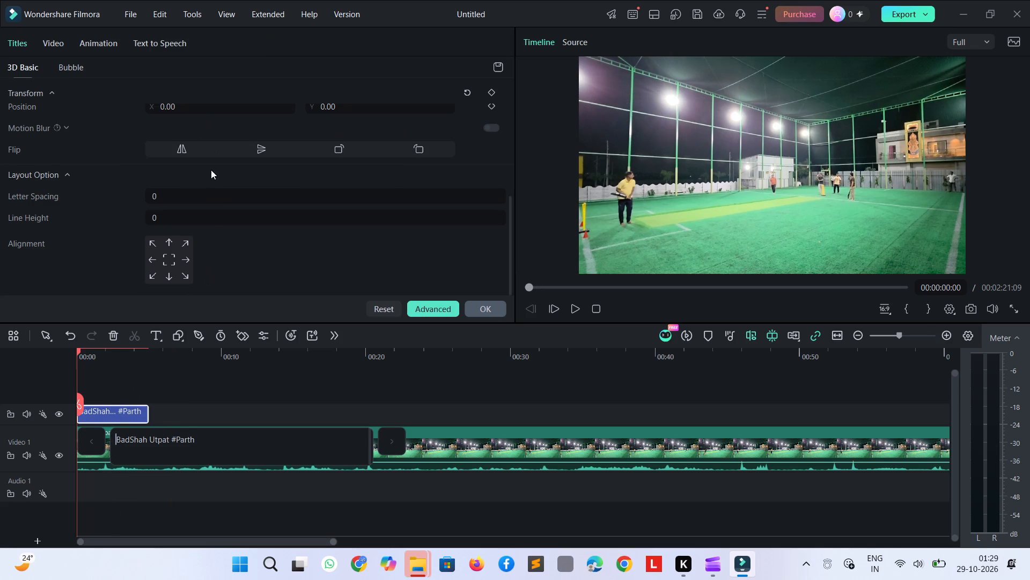
scroll(211, 175, down, 2)
scroll(208, 194, up, 5)
click(123, 412)
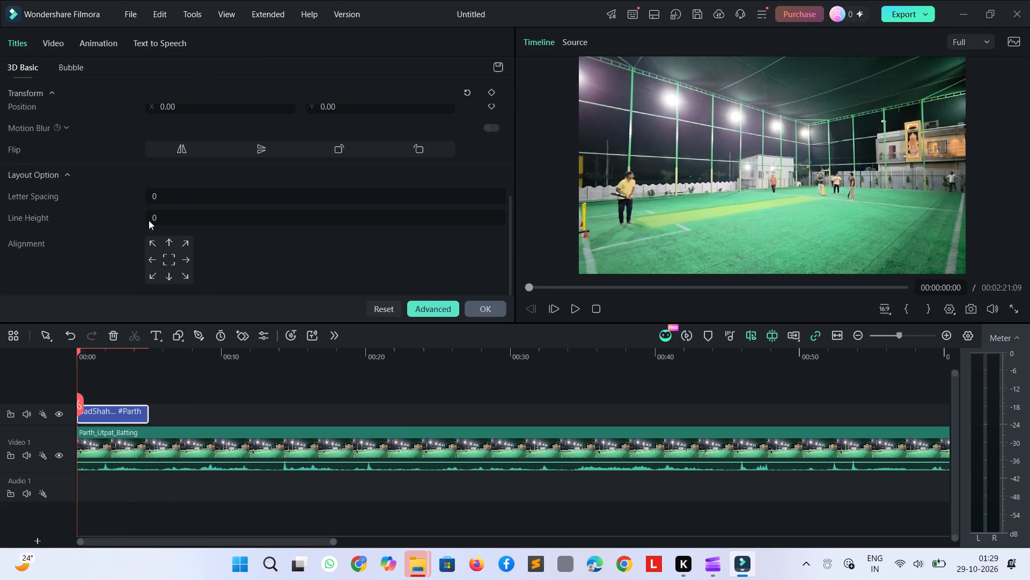
scroll(151, 209, up, 5)
scroll(151, 209, down, 1)
scroll(189, 246, down, 2)
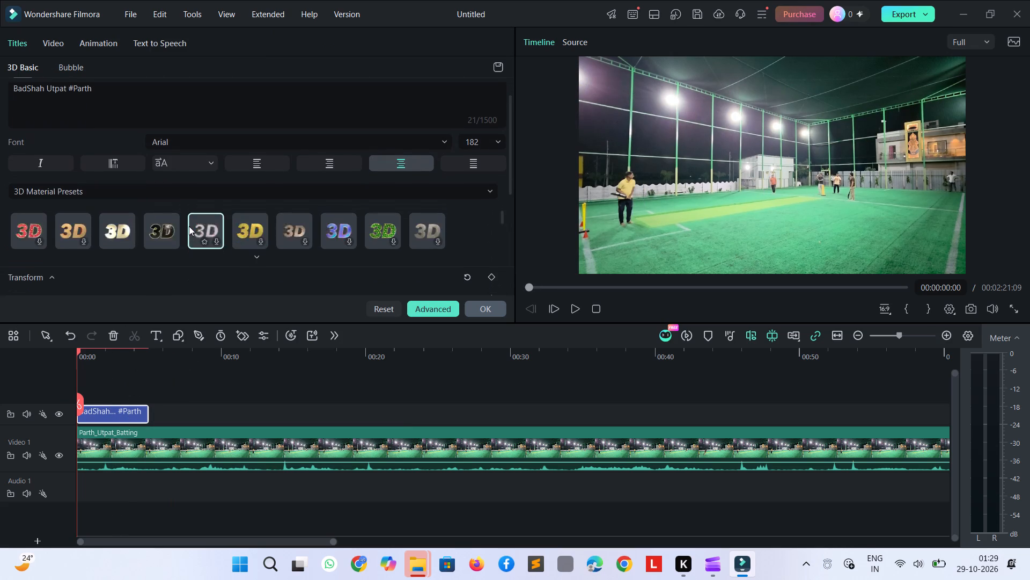
scroll(189, 226, down, 13)
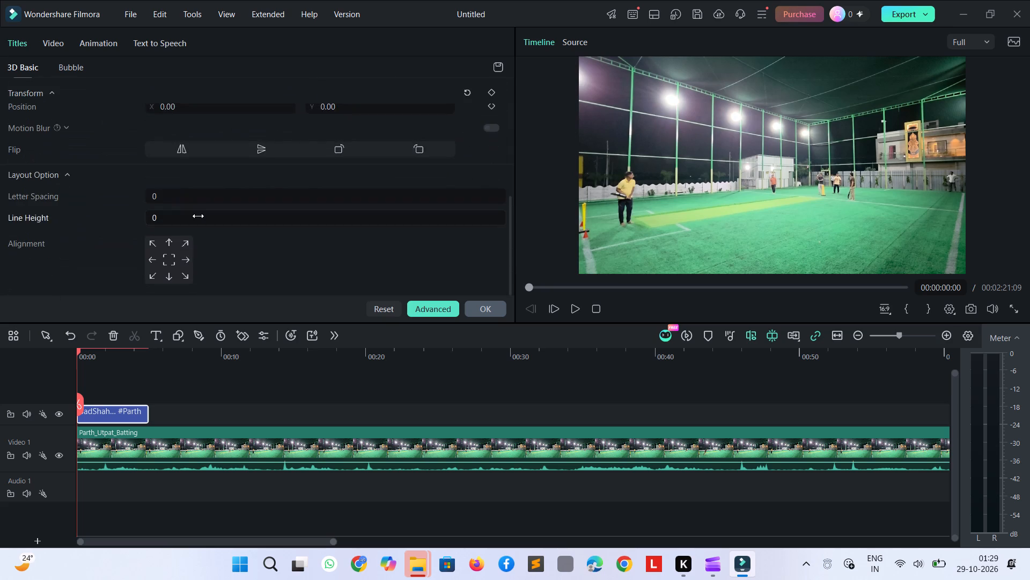
scroll(198, 216, up, 2)
drag(278, 170, 266, 173)
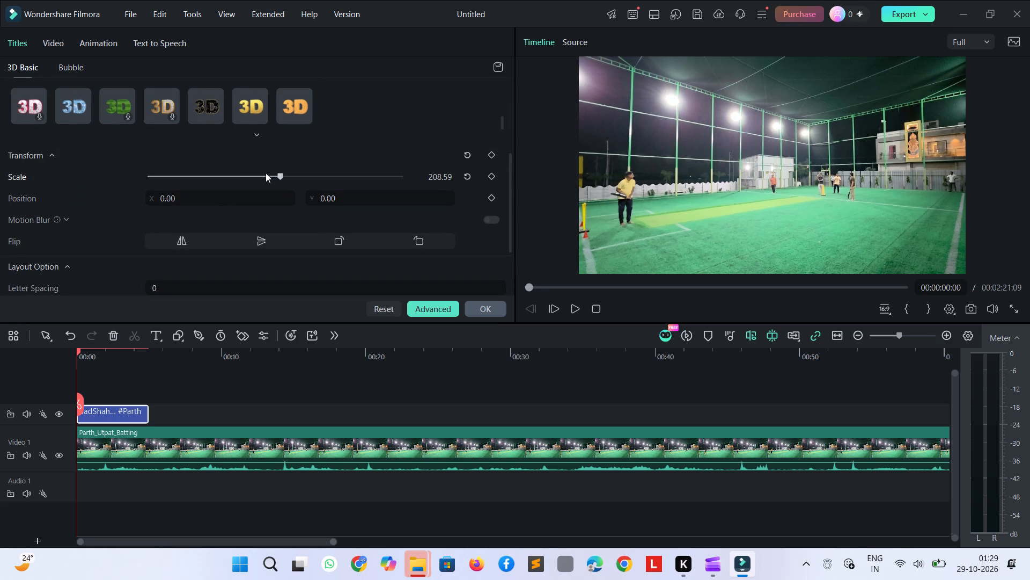
drag(266, 173, 244, 175)
click(244, 175)
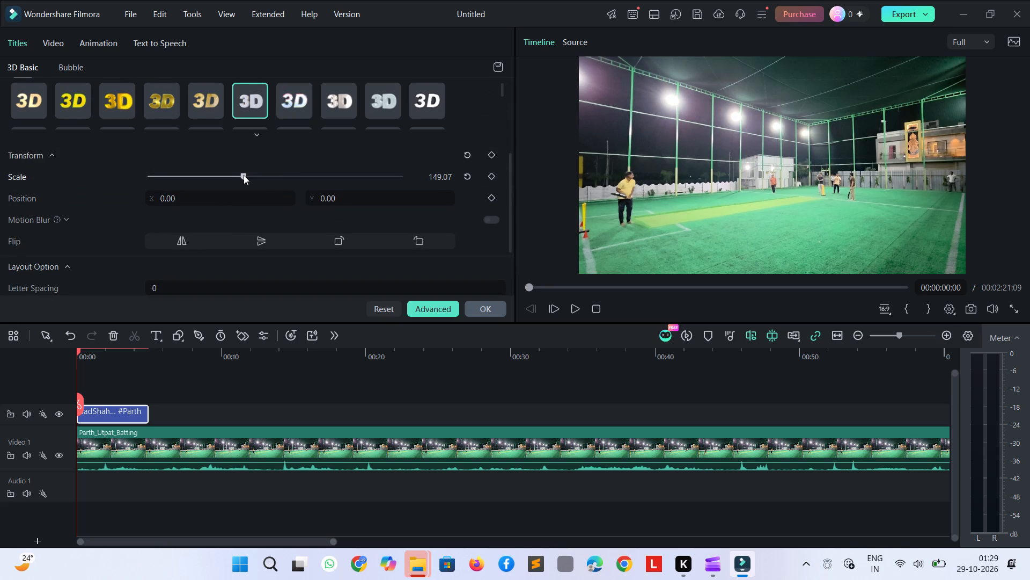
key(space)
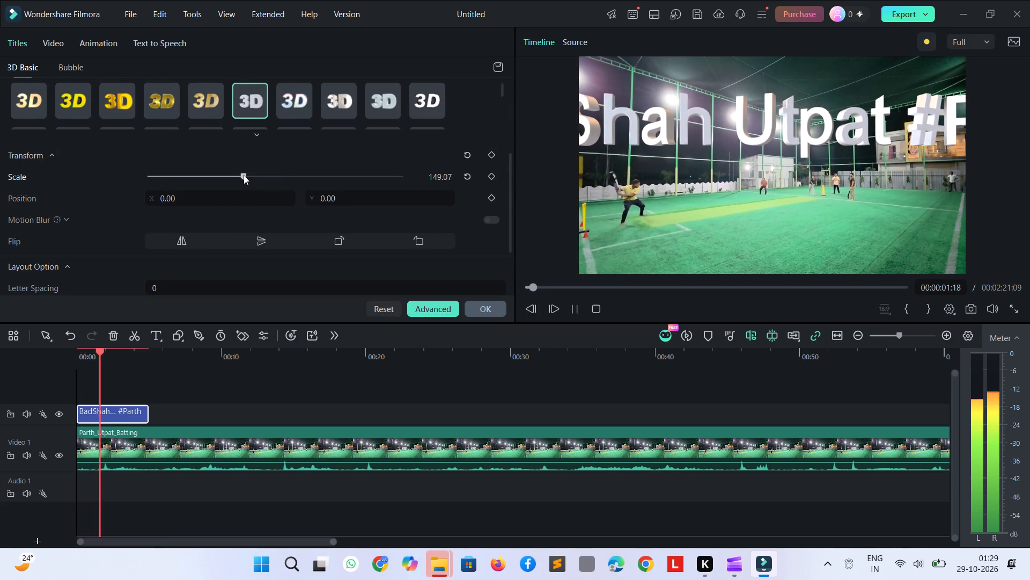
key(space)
drag(245, 175, 216, 175)
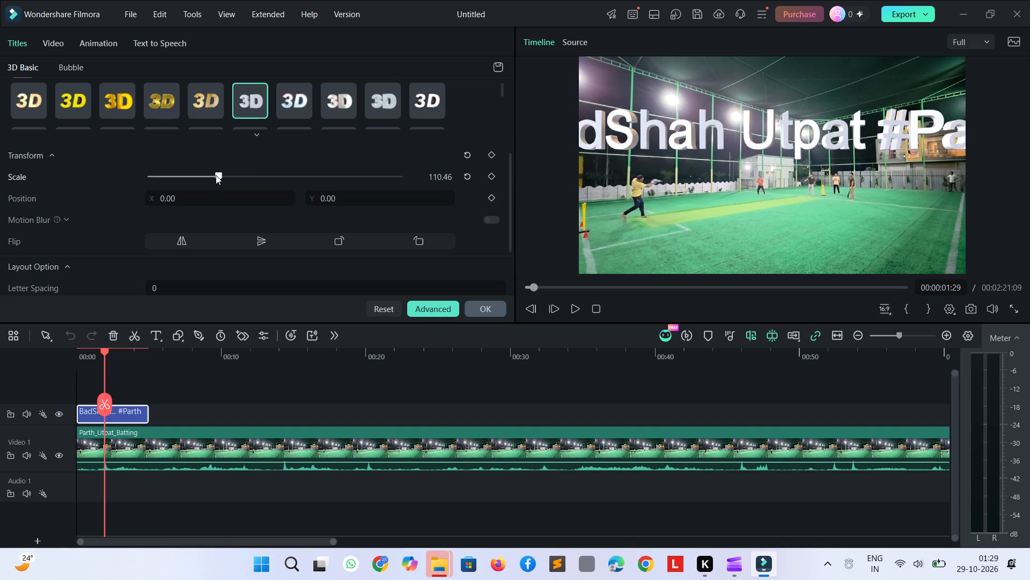
drag(216, 175, 193, 181)
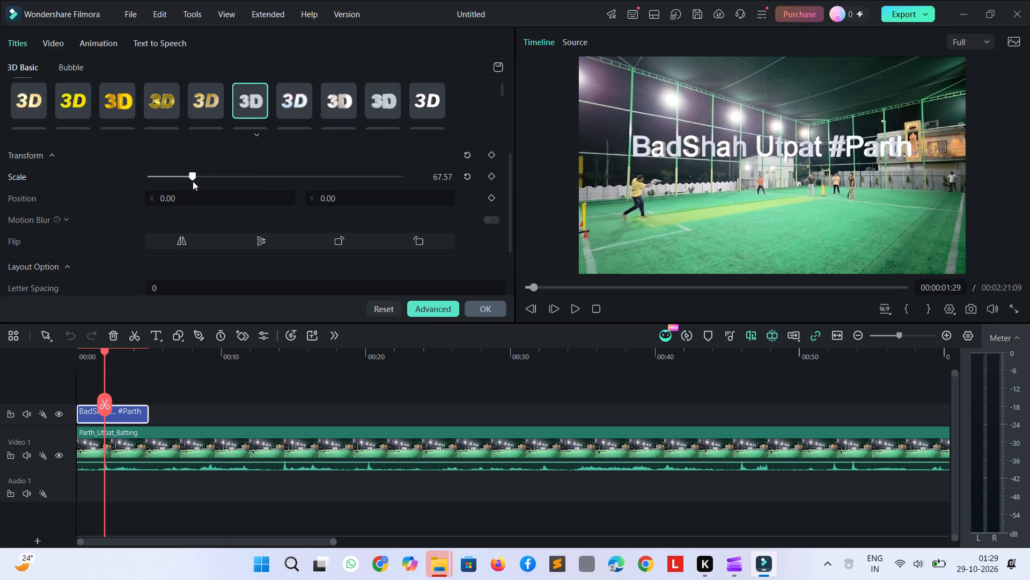
drag(193, 181, 203, 185)
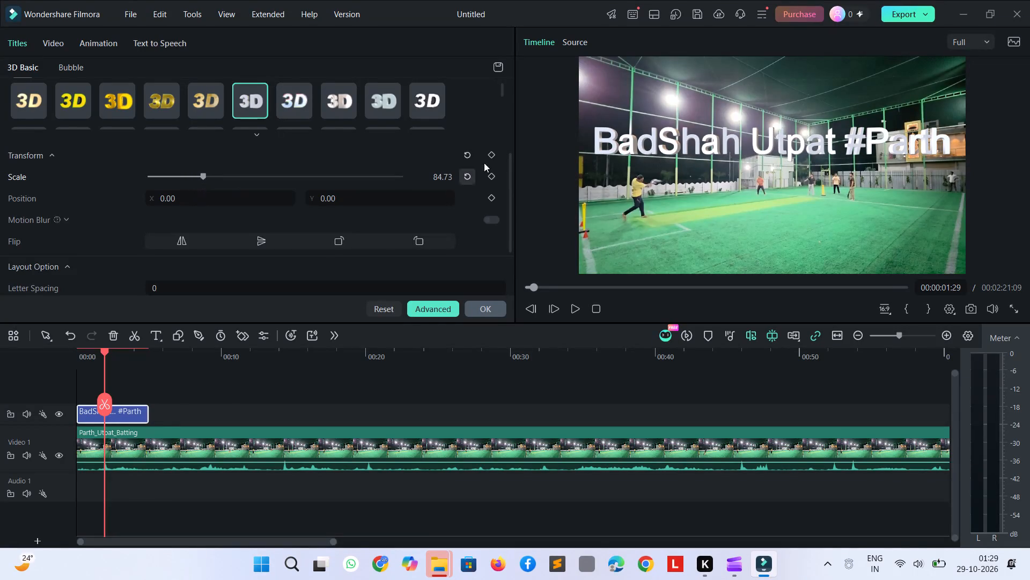
Move the opening title higher in the frame, horizontally centred, to position X 0.00 and Y 133.33.
drag(642, 130, 661, 220)
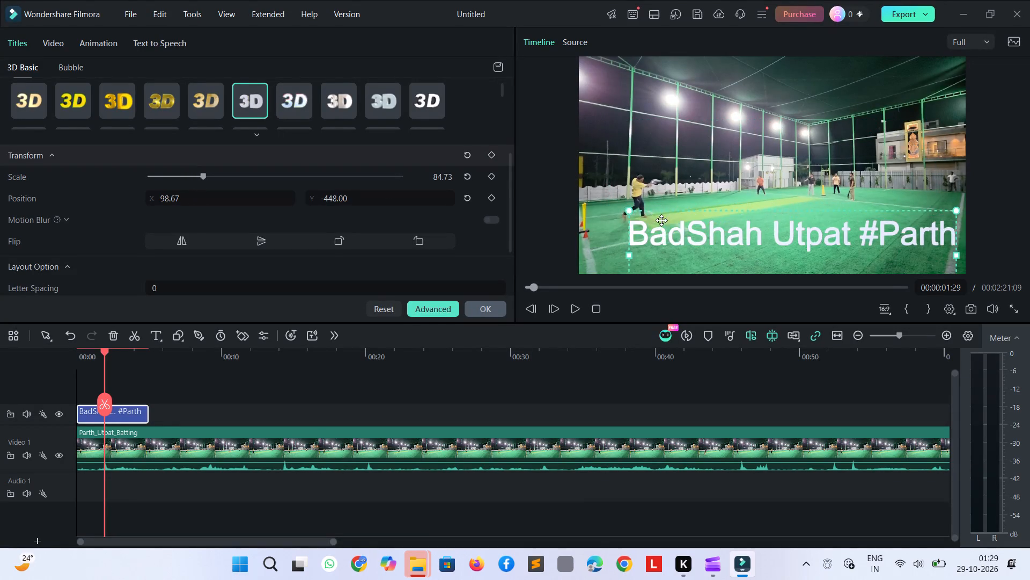
drag(661, 220, 632, 104)
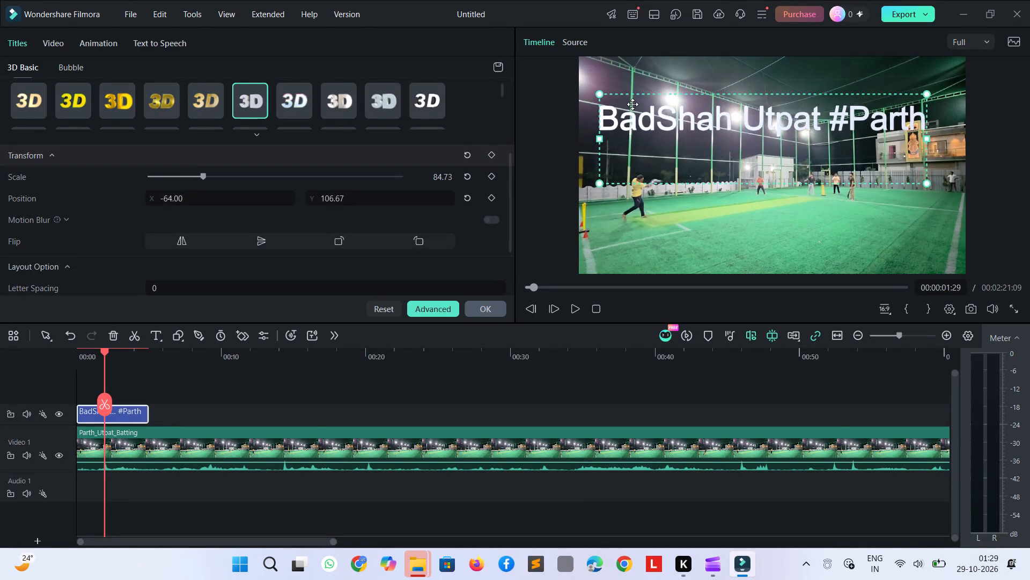
drag(632, 104, 638, 103)
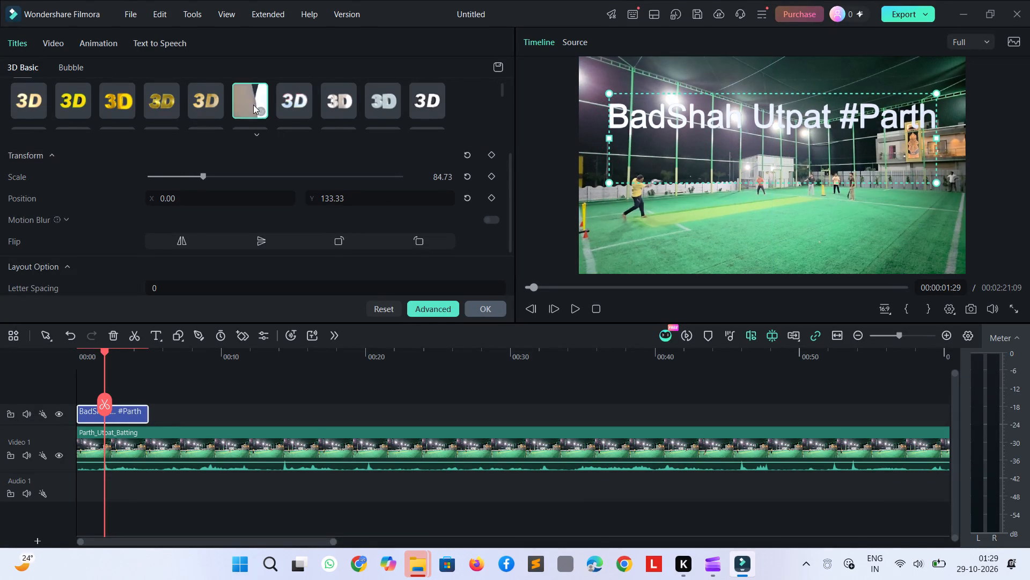
Try several 3D text presets on the opening title, settle on the cream-and-white one, and play it back from the start.
click(220, 95)
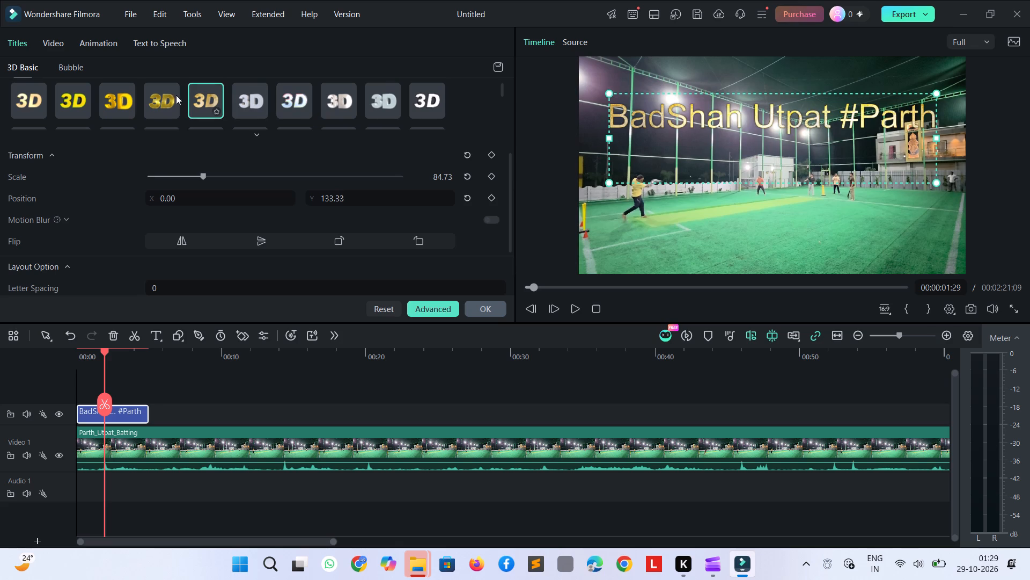
click(149, 97)
click(123, 98)
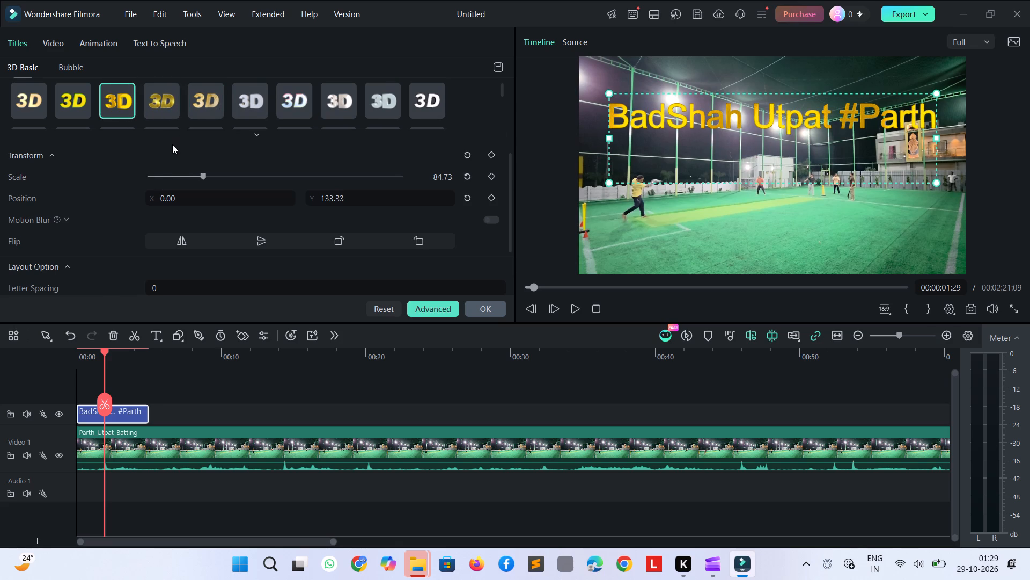
scroll(172, 116, down, 2)
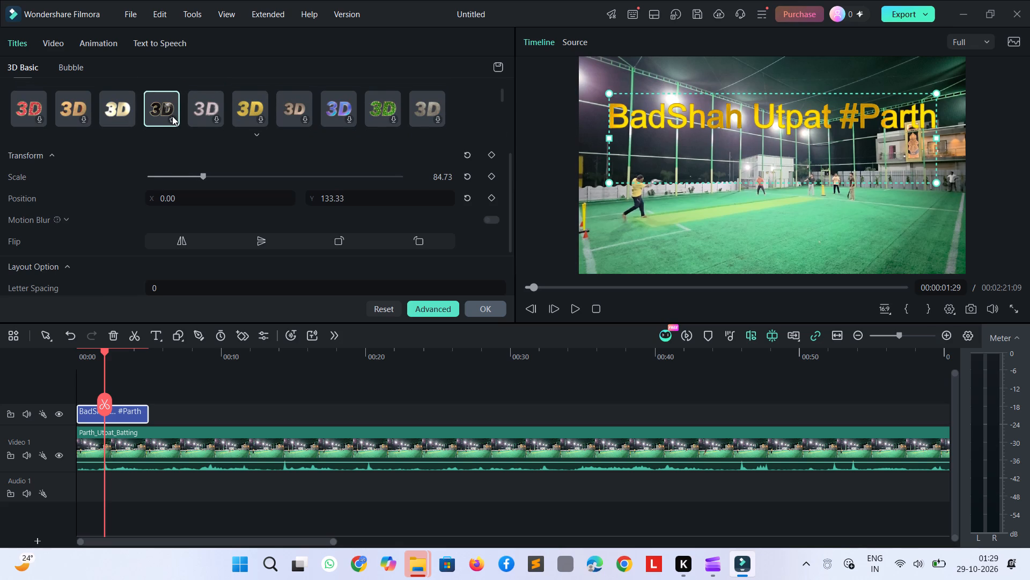
click(171, 113)
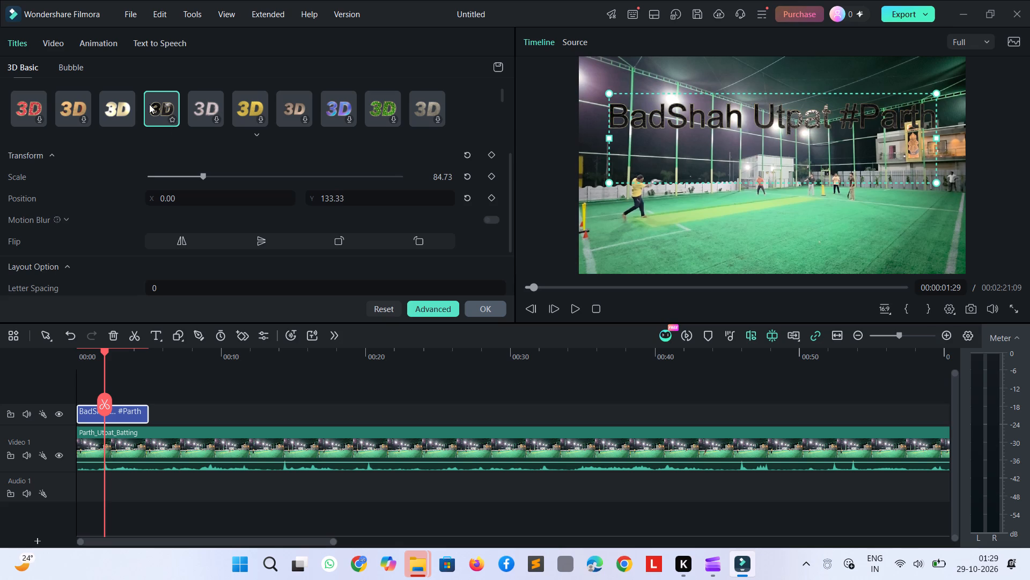
click(122, 102)
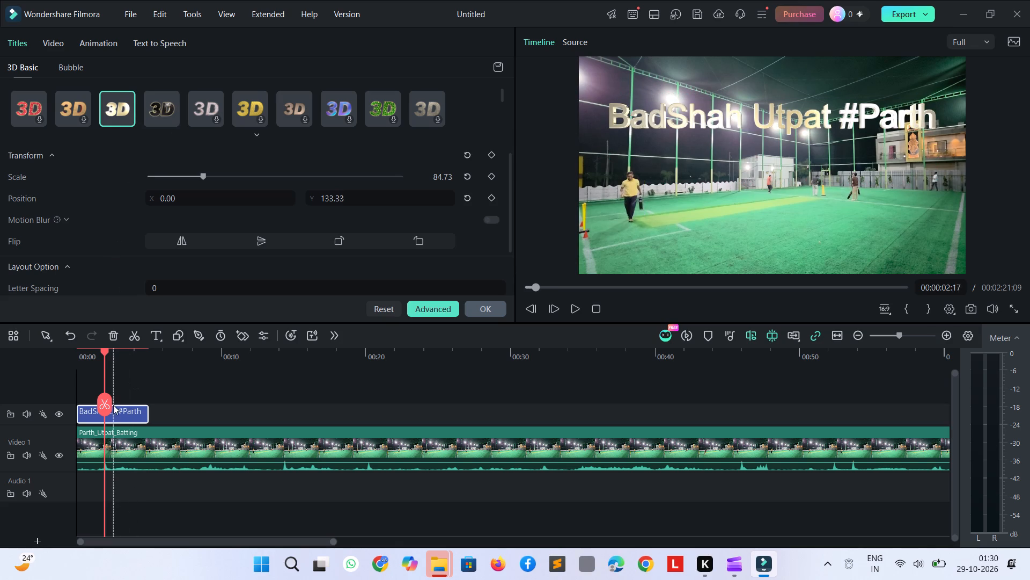
drag(105, 348, 57, 331)
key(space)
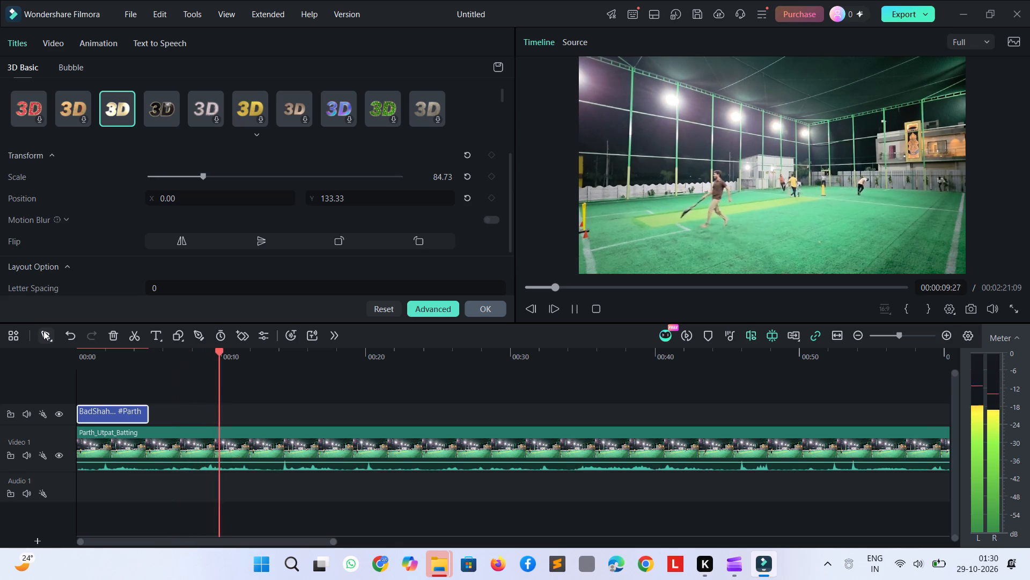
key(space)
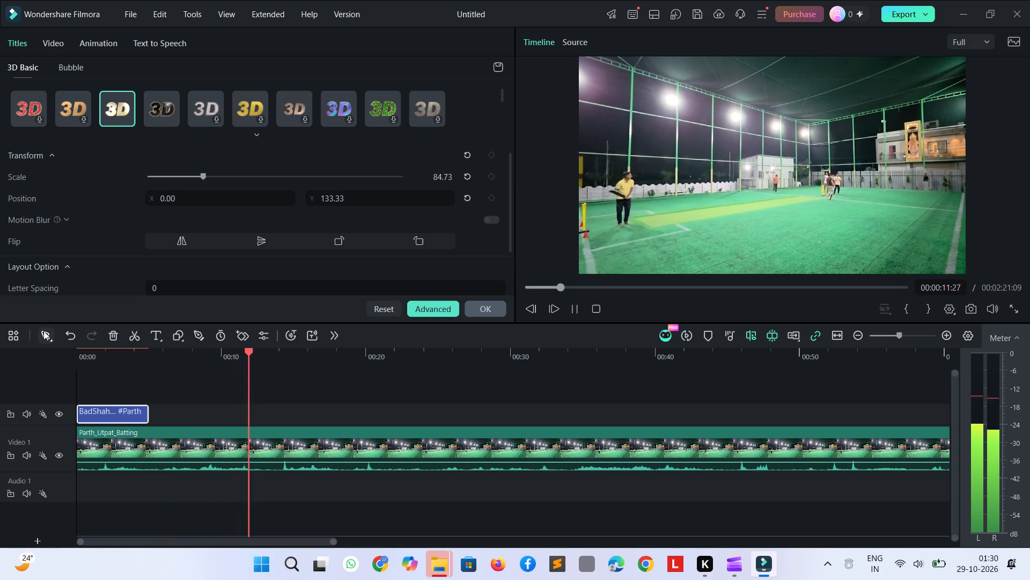
Replace everything after "BadShah" in the opening title with a second-line, all-capitals hashtag of the batsman's full name joined by an underscore.
double_click(90, 414)
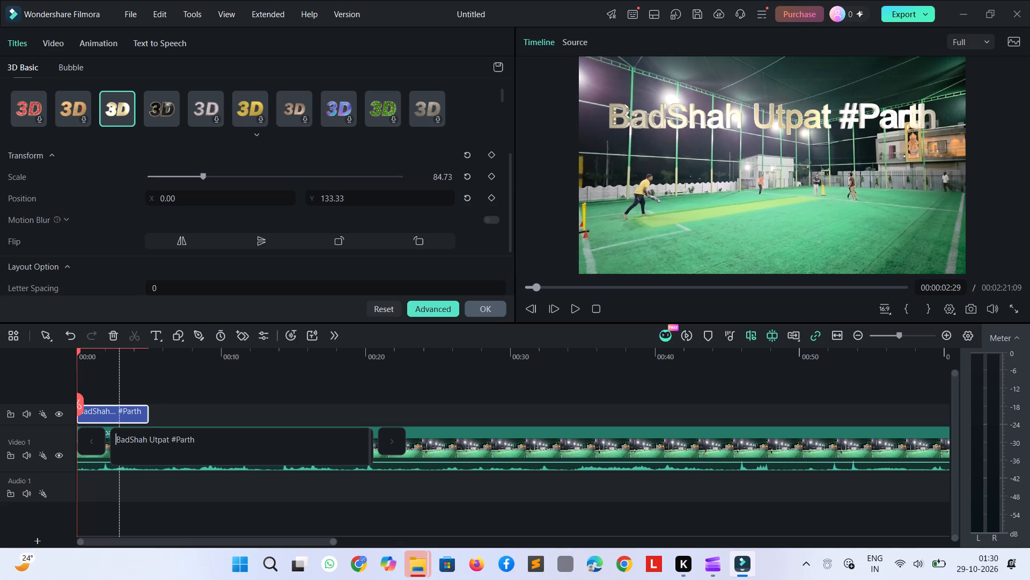
click(211, 443)
key(ctrl+BackSpace)
key(ctrl+BackSpace)
key(ctrl+BackSpace)
key(ctrl+BackSpace)
key(ctrl+BackSpace)
key(ctrl+BackSpace)
key(ctrl+BackSpace)
key(ctrl+BackSpace)
key(ctrl+BackSpace)
key(ctrl+BackSpace)
key(ctrl+BackSpace)
key(ctrl+BackSpace)
key(shift+Return)
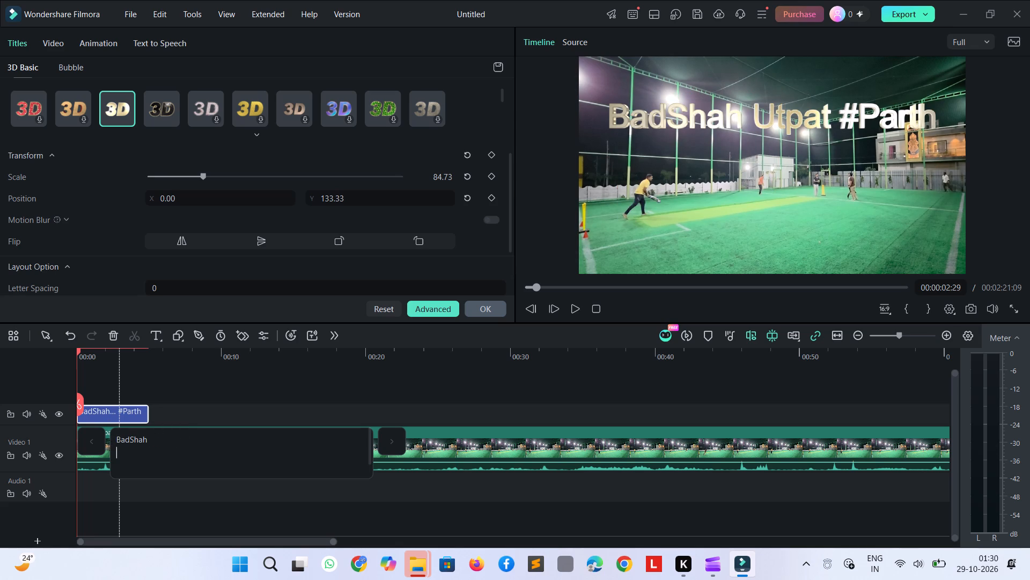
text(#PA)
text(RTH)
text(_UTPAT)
Indent the opening title's first line with spaces and rewrite its word as "BADSHAH!!".
click(114, 439)
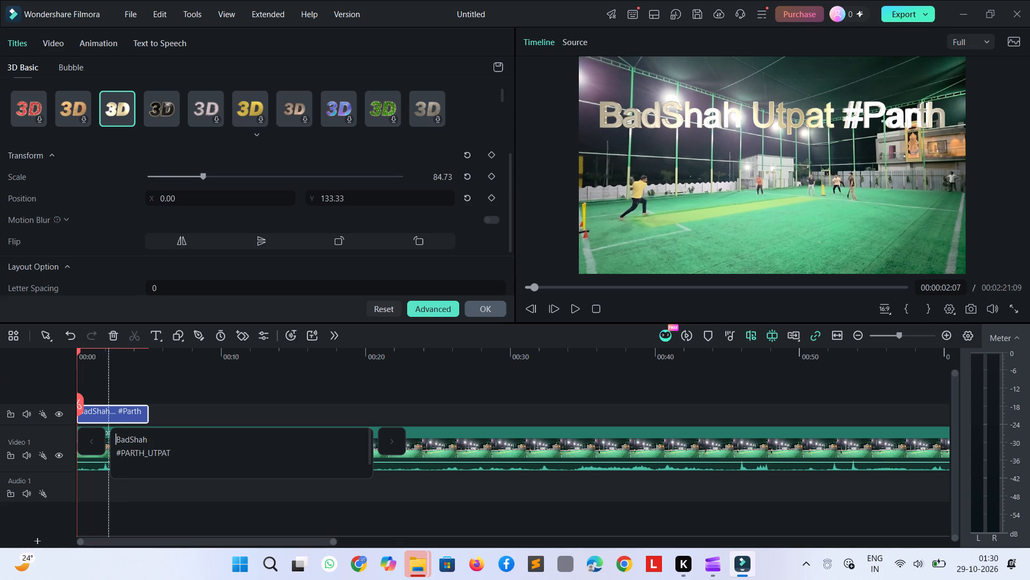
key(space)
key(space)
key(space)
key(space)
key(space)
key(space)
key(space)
drag(180, 436, 161, 437)
drag(161, 437, 128, 438)
key(BackSpace)
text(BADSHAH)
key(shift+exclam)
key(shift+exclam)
Remove three of the spaces before "BADSHAH!!", apply the title edits and play the opening back.
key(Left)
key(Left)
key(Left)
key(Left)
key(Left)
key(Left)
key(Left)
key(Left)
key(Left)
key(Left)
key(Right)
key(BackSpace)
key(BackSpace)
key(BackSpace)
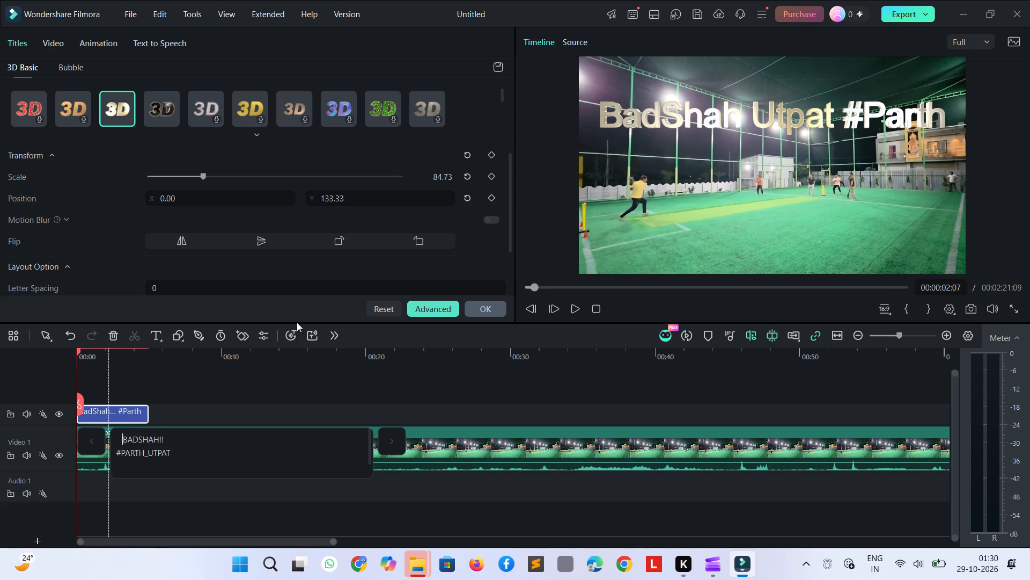
scroll(227, 180, down, 1)
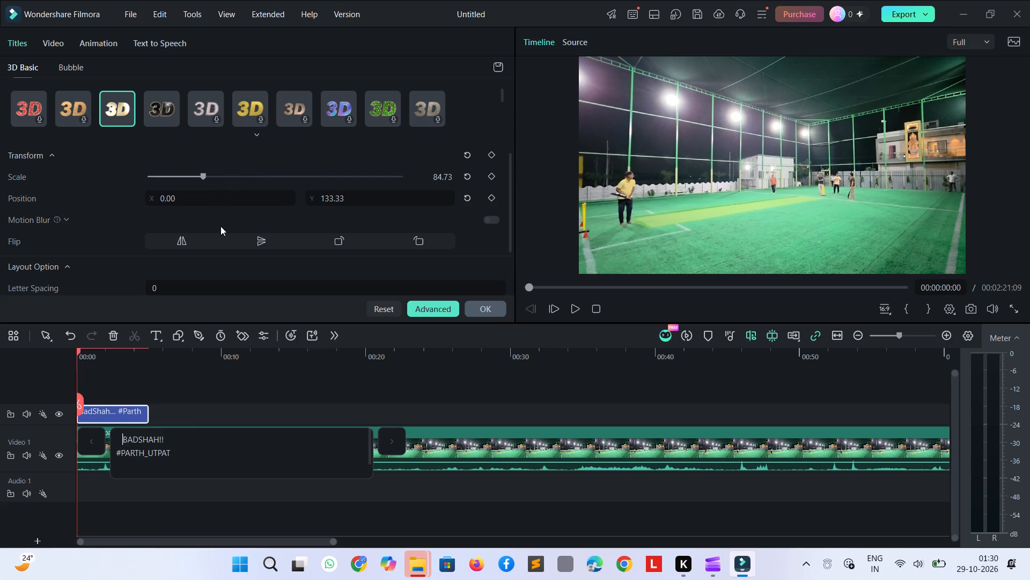
scroll(204, 212, down, 3)
click(498, 311)
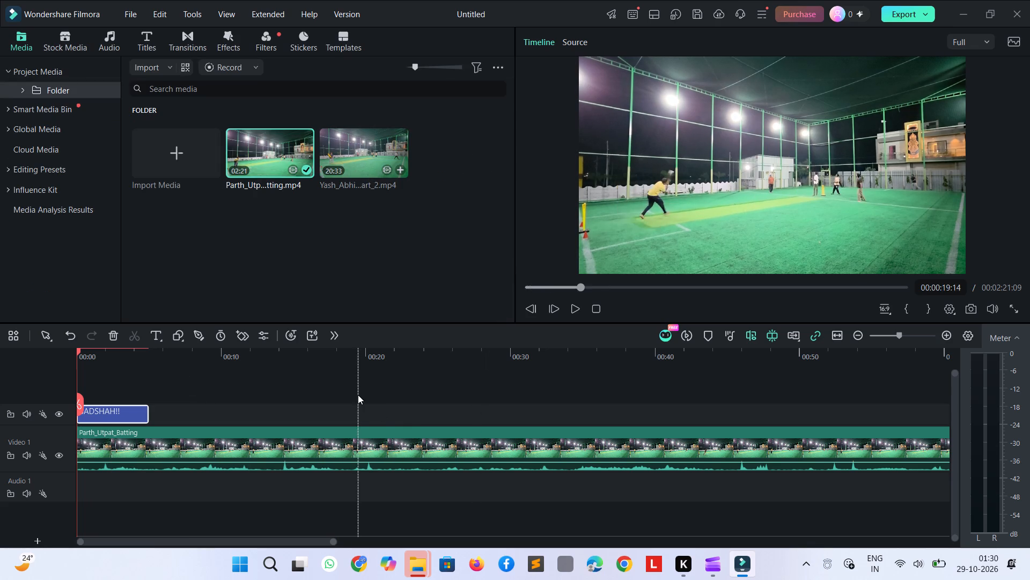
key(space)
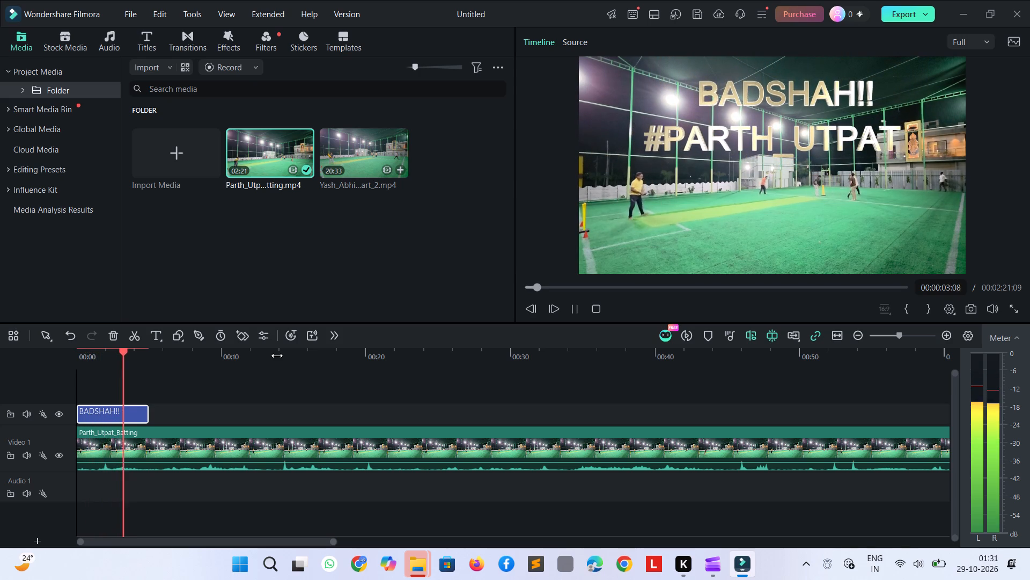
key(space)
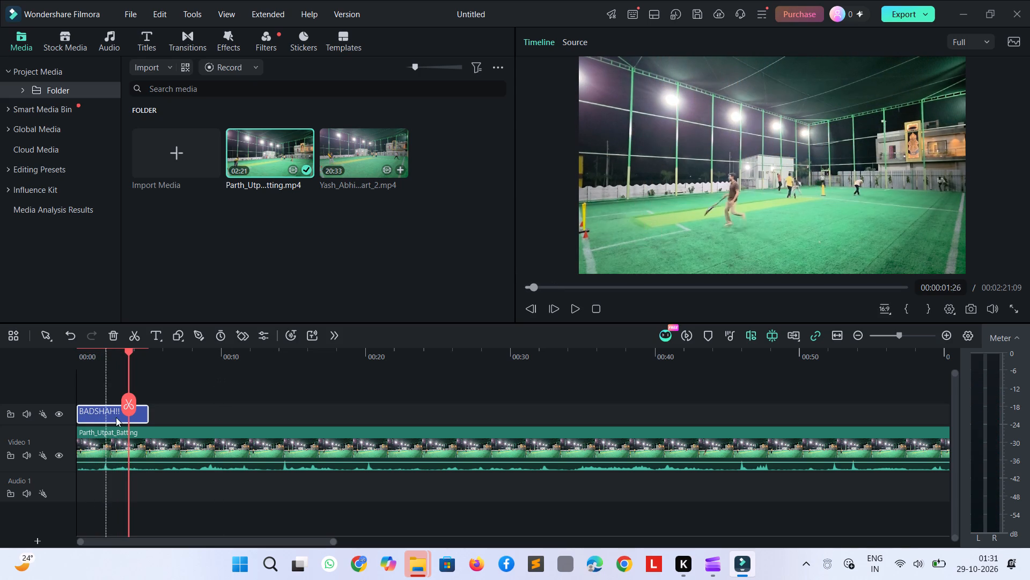
Extend the end of the "BADSHAH!!" title clip to about 5.5 seconds and review the footage around its end.
drag(144, 413, 153, 413)
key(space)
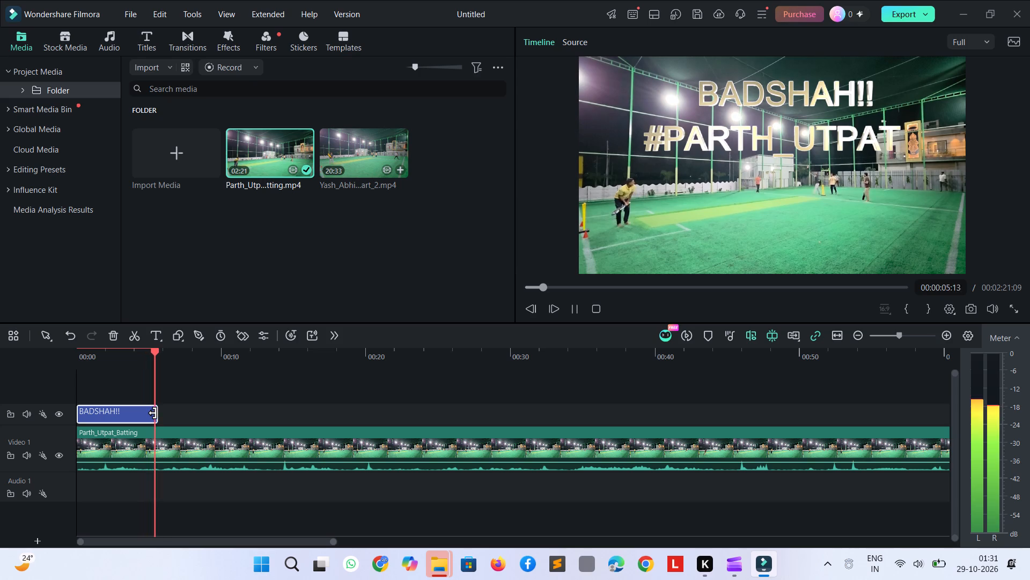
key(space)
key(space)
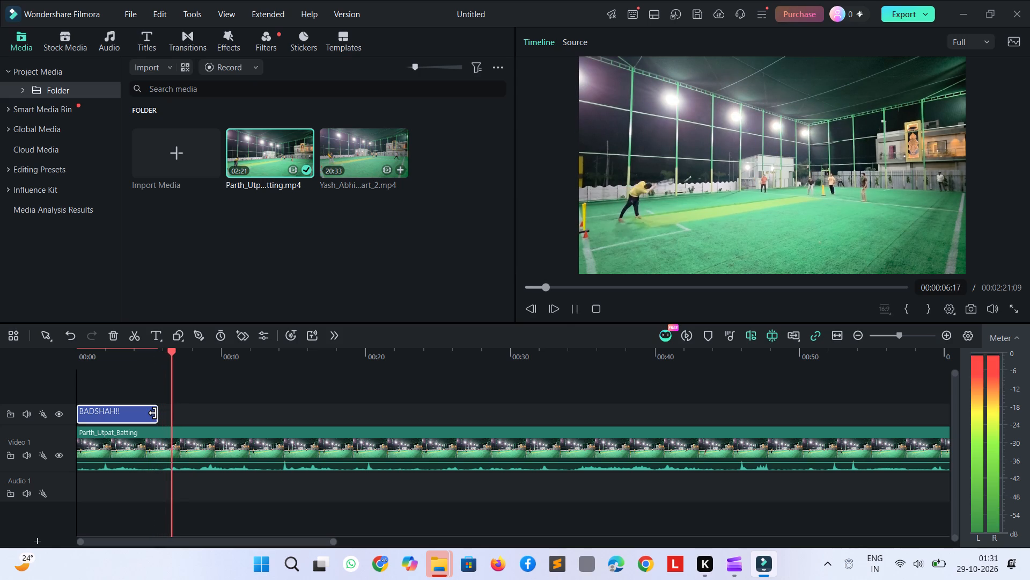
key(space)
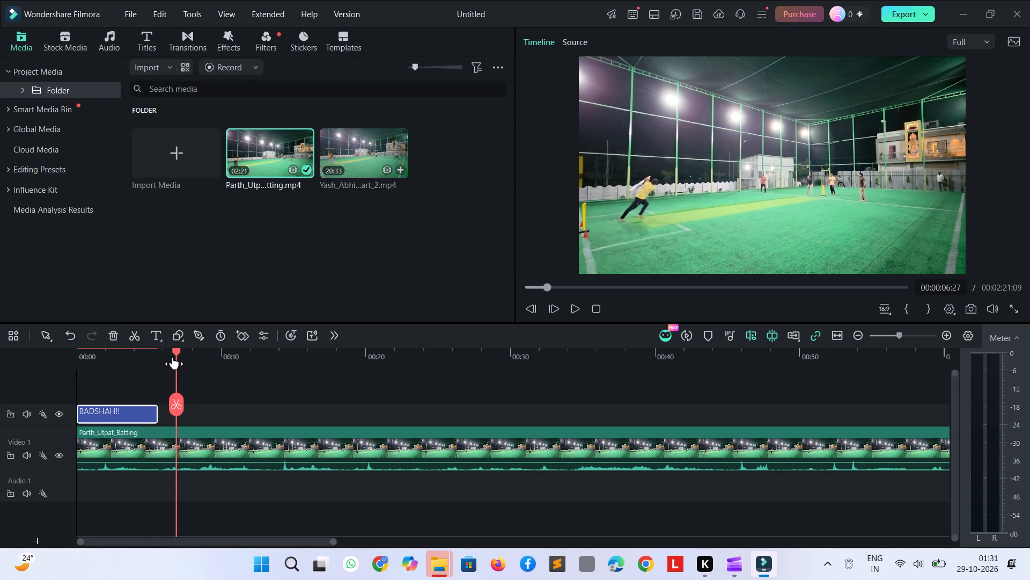
drag(175, 357, 123, 369)
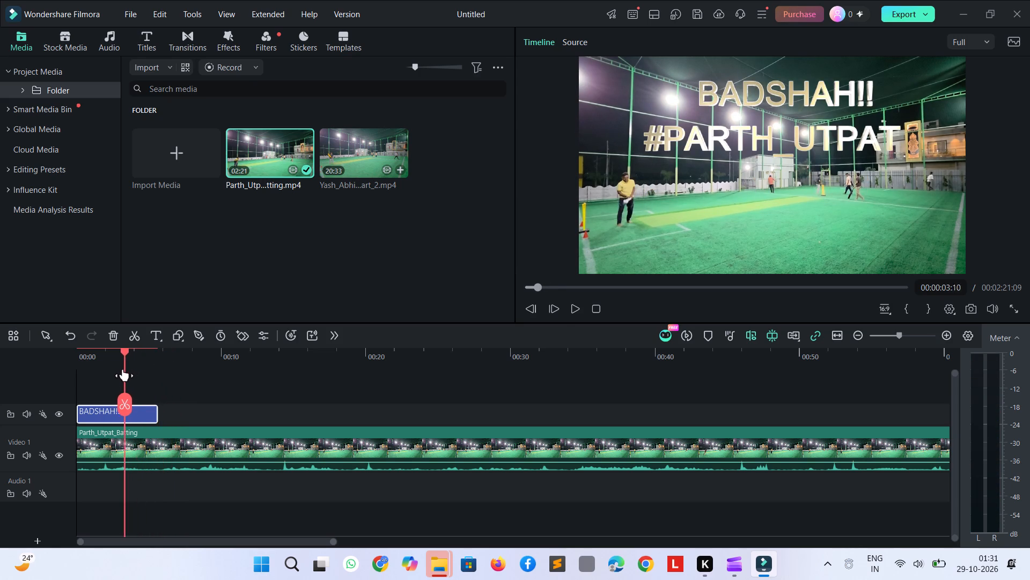
drag(123, 369, 153, 365)
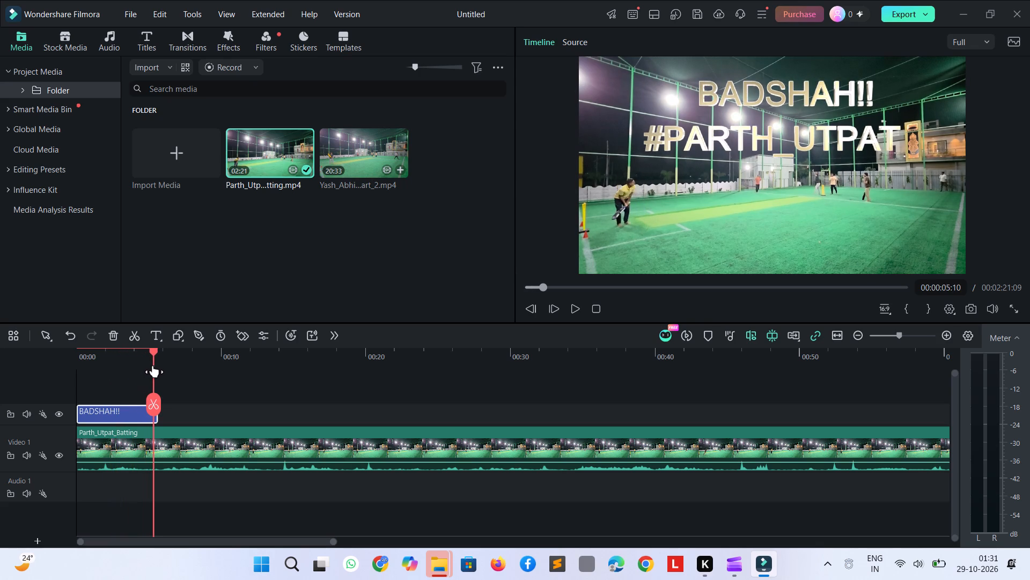
drag(153, 365, 142, 365)
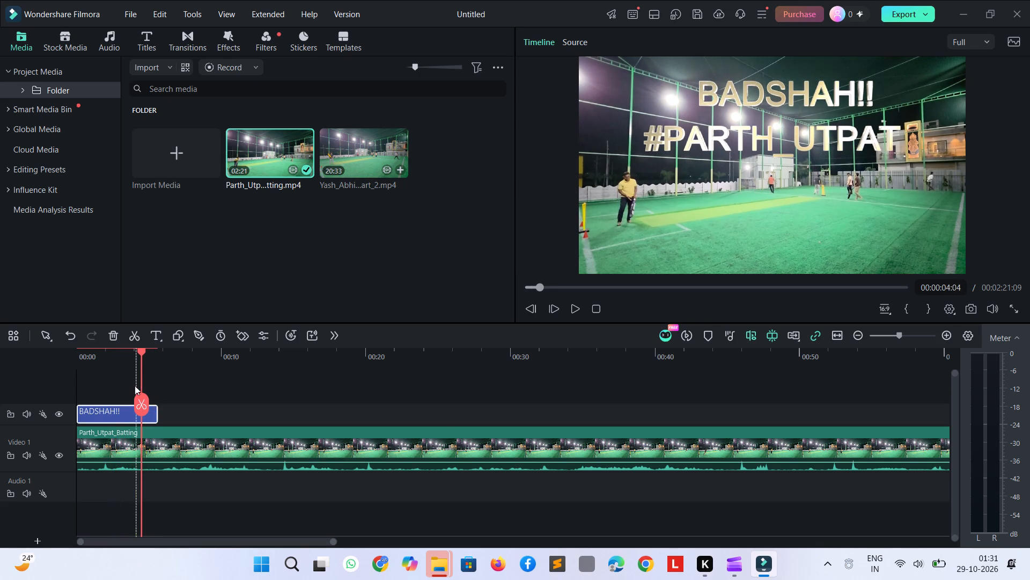
Give the "BADSHAH!!" title the second Zoom Away exit animation with a duration of 1.03 seconds, and apply it.
click(131, 411)
click(131, 410)
double_click(131, 410)
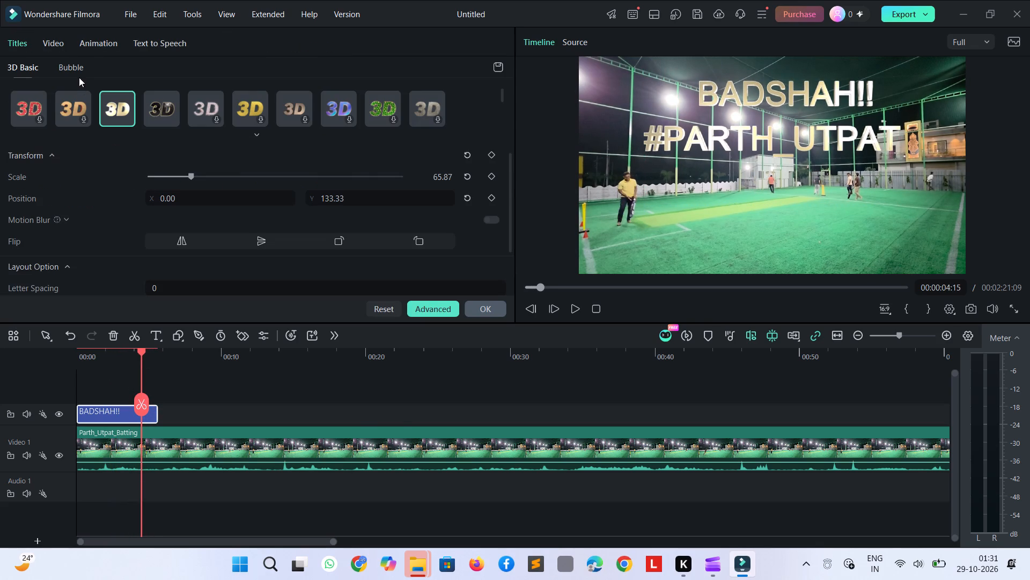
click(87, 43)
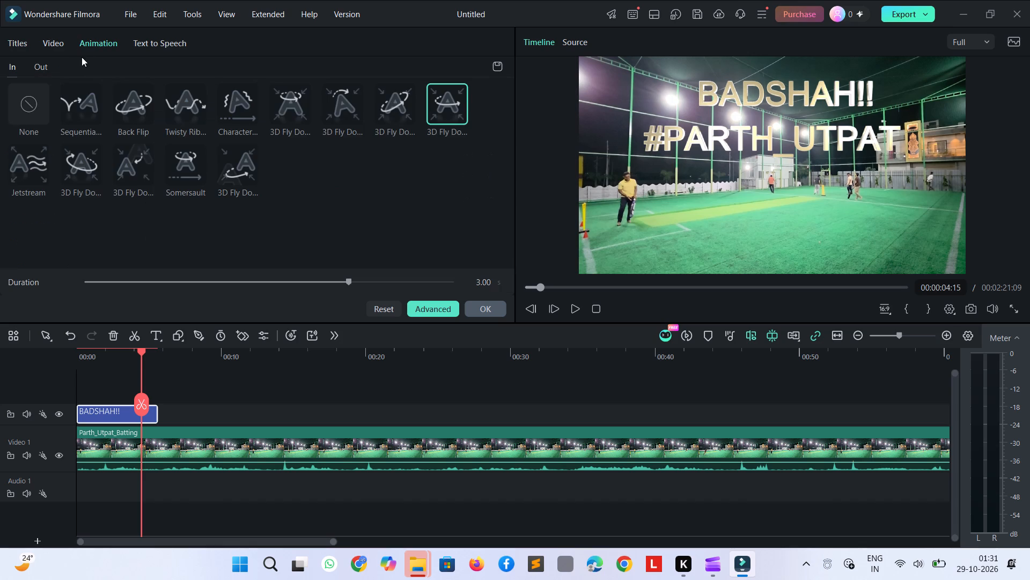
click(46, 72)
click(79, 113)
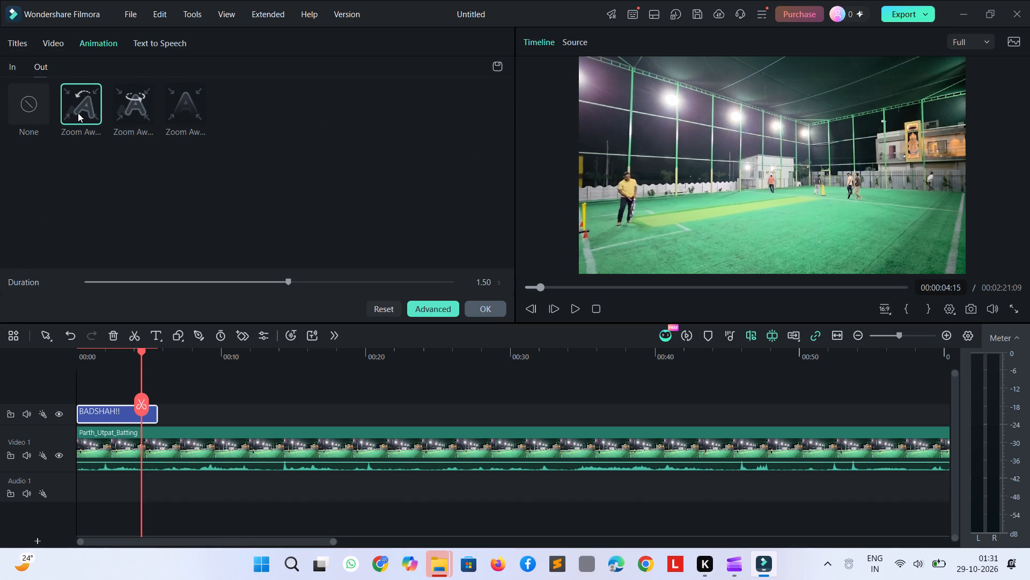
click(129, 113)
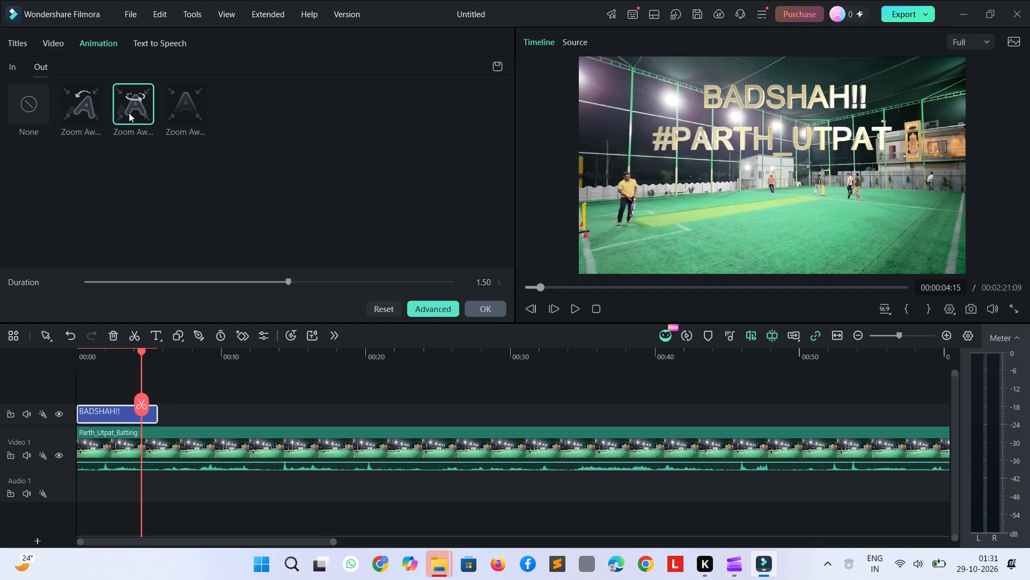
click(175, 111)
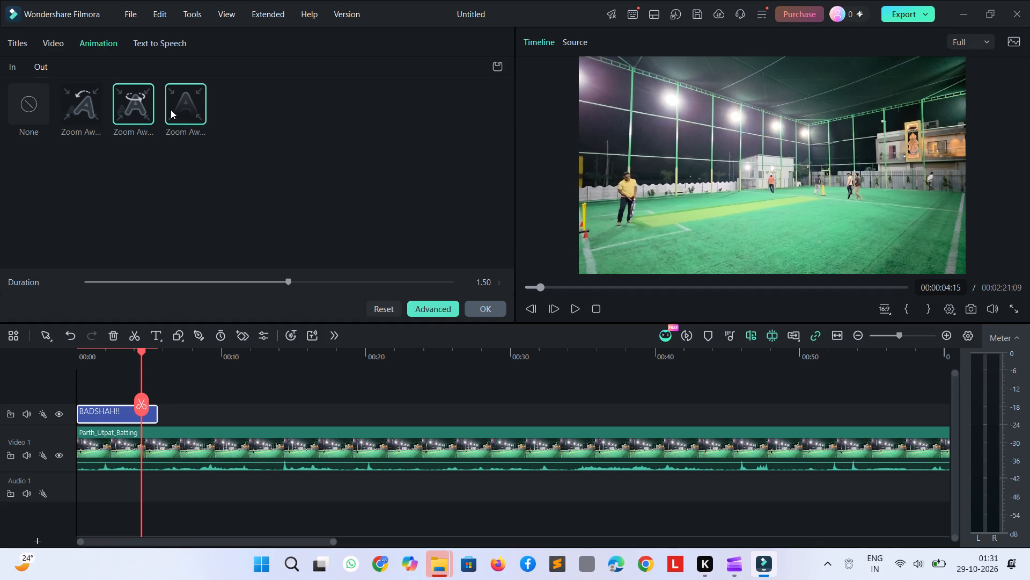
click(127, 98)
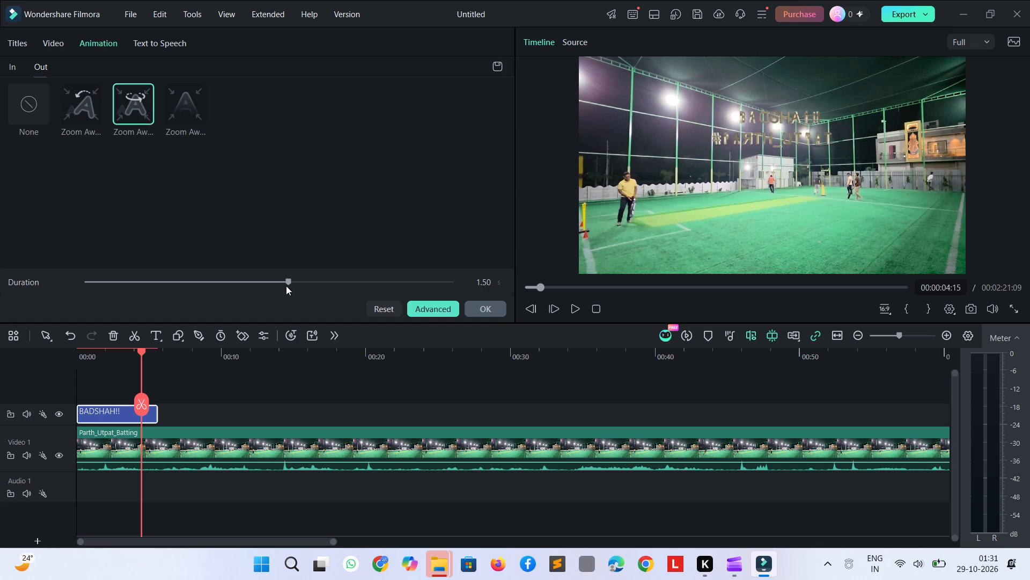
drag(280, 281, 183, 292)
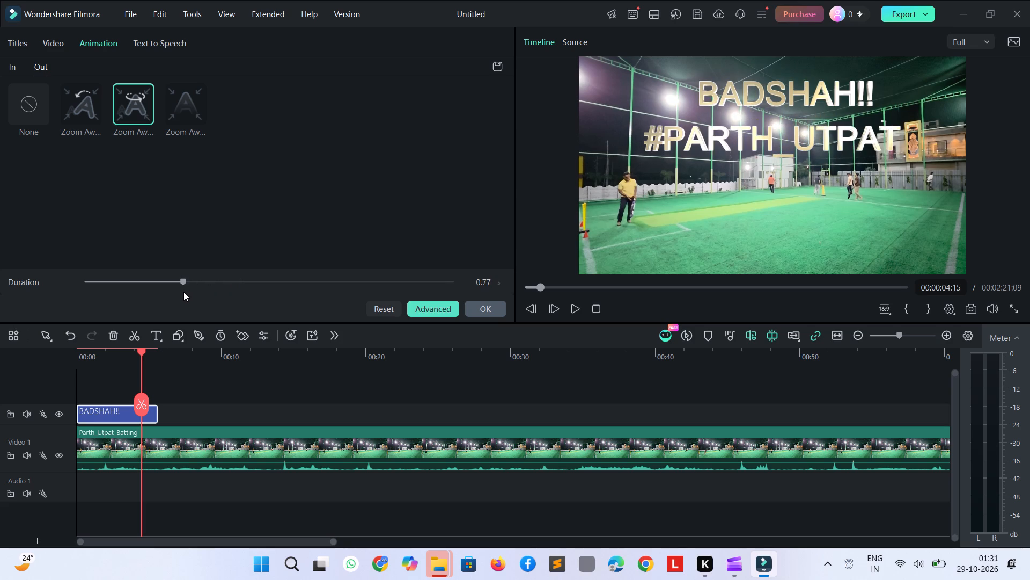
click(220, 280)
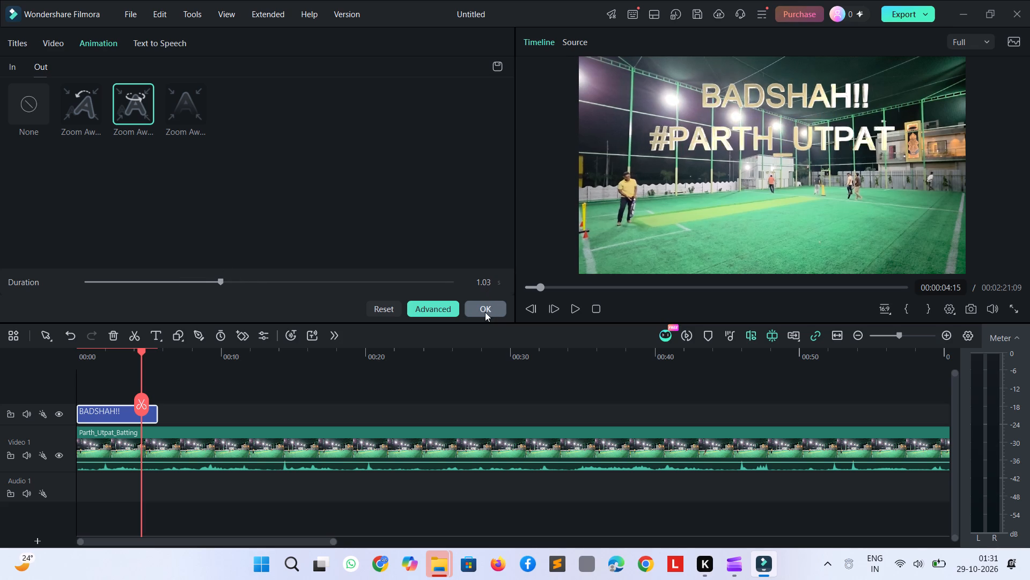
click(485, 312)
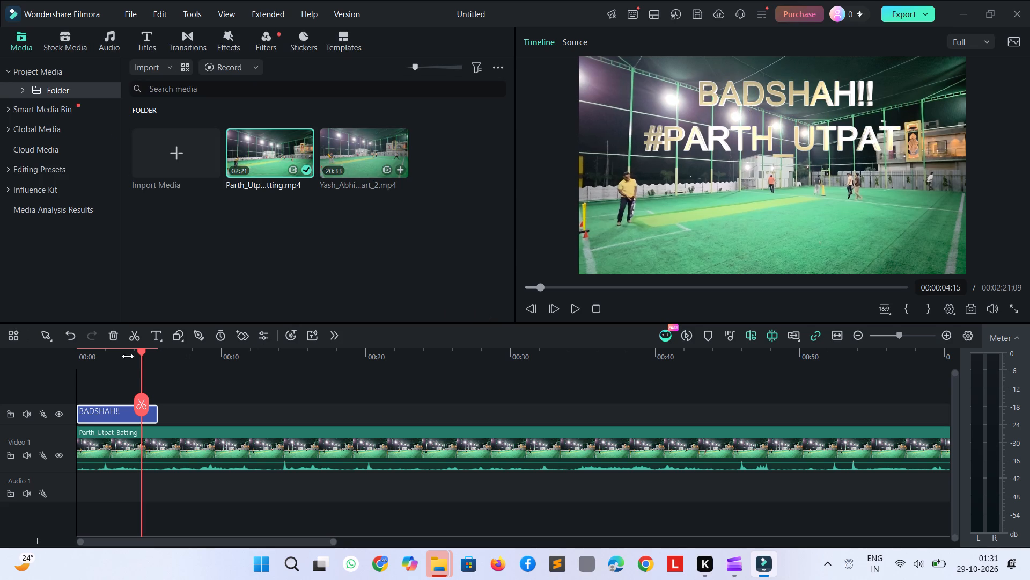
Review the opening, shorten the end of the "BADSHAH!!" title clip to about 4.5 seconds, and play it back again.
drag(140, 354, 7, 356)
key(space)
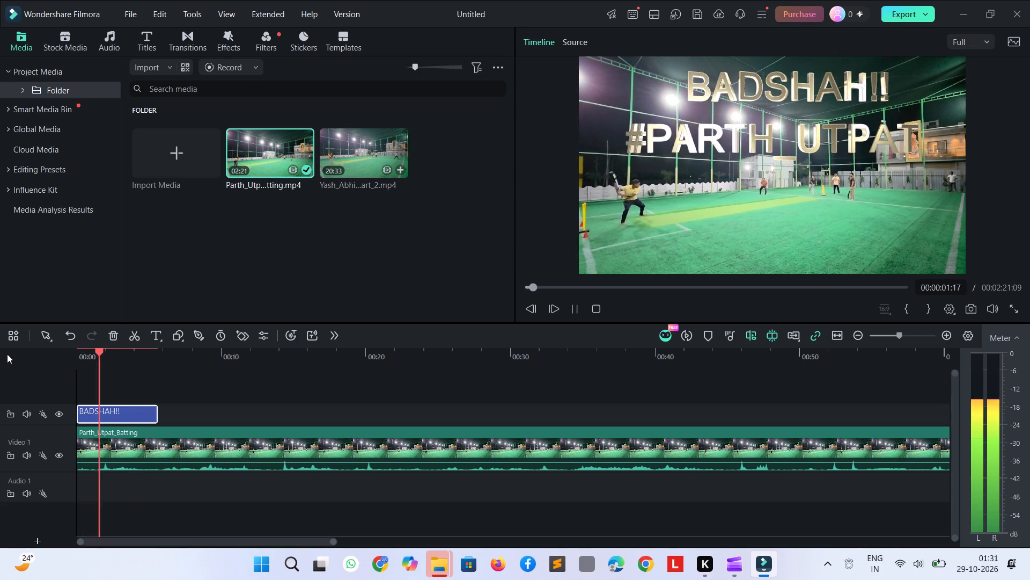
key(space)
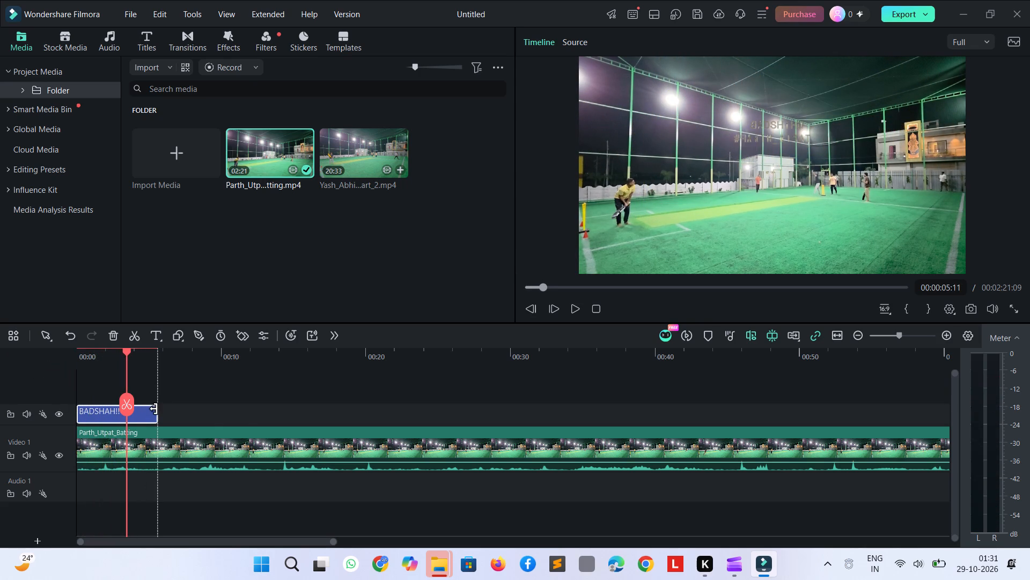
drag(154, 409, 138, 415)
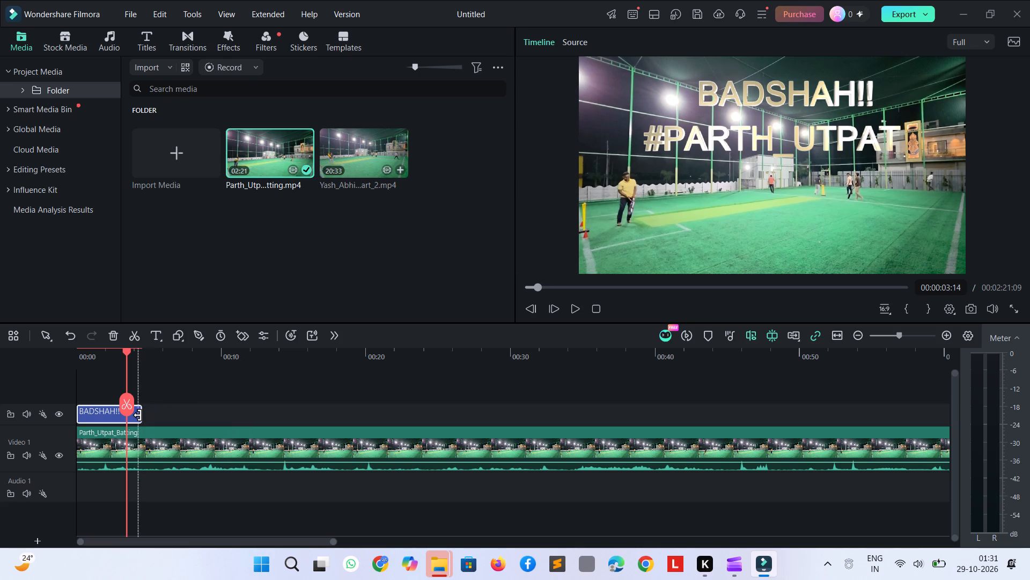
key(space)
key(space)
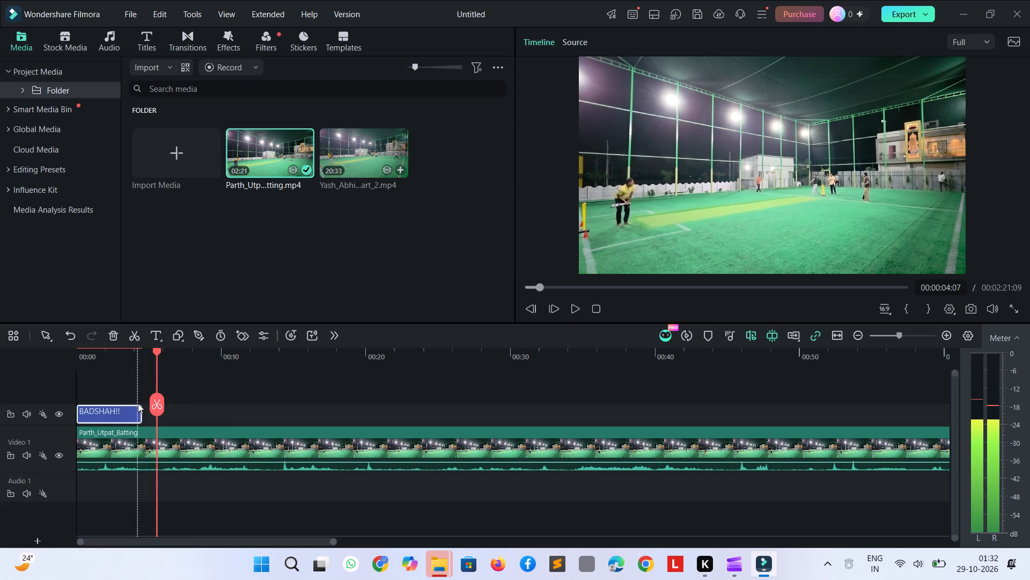
drag(154, 357, 70, 363)
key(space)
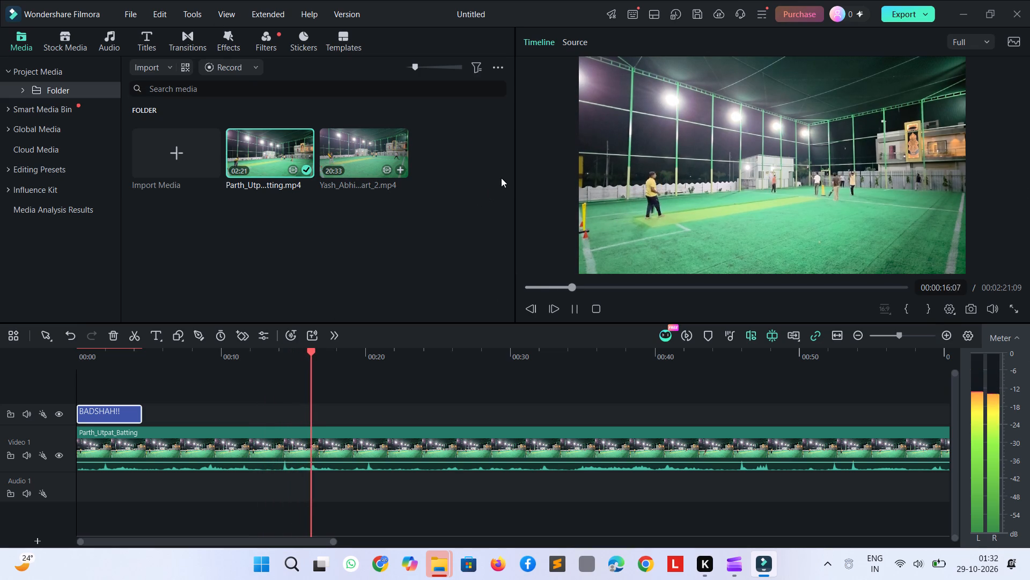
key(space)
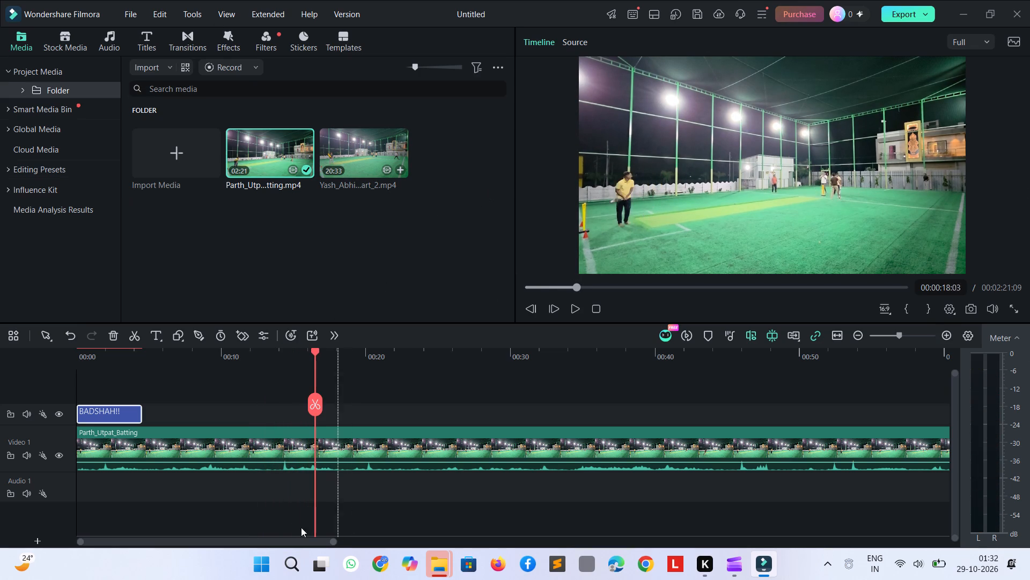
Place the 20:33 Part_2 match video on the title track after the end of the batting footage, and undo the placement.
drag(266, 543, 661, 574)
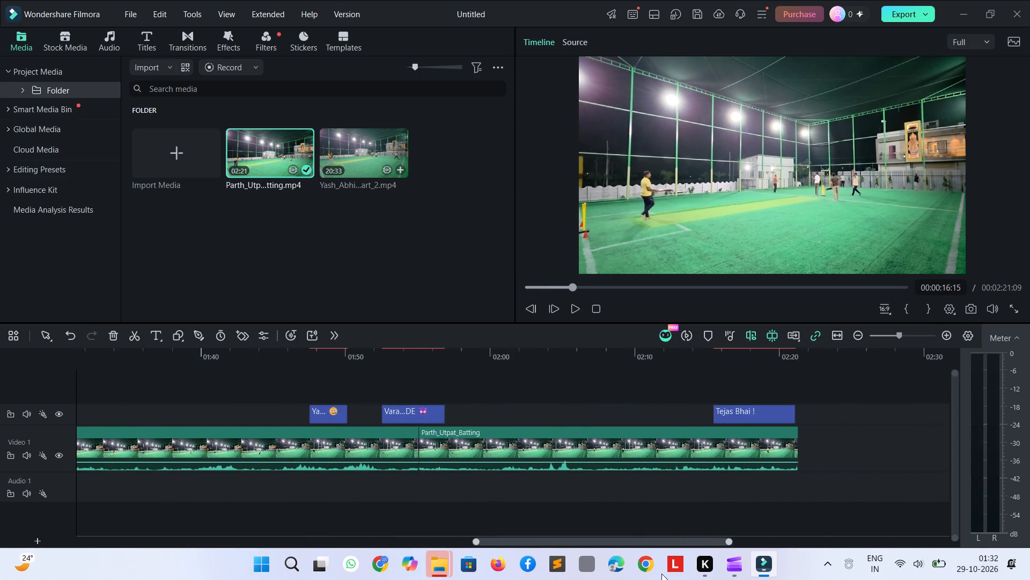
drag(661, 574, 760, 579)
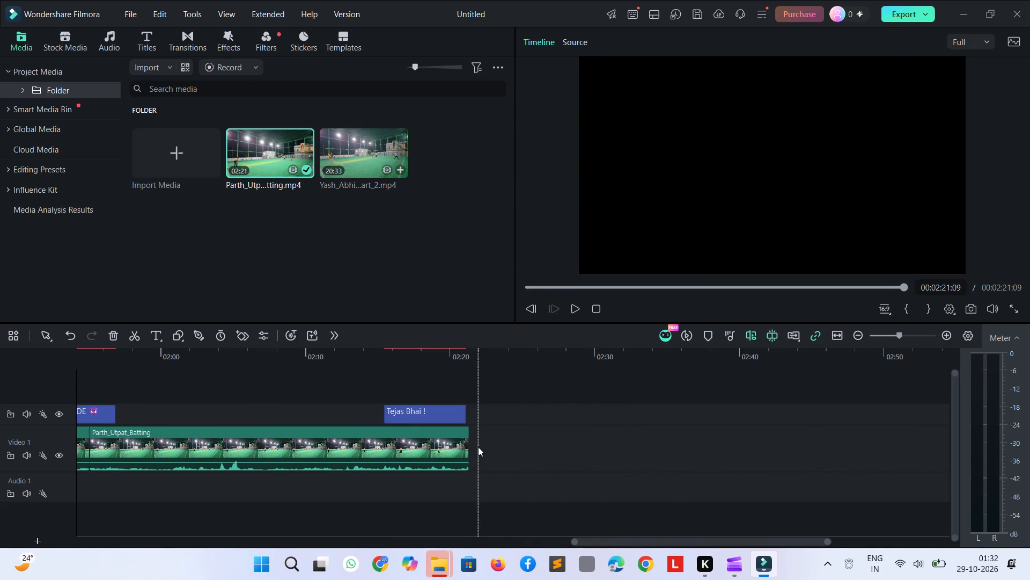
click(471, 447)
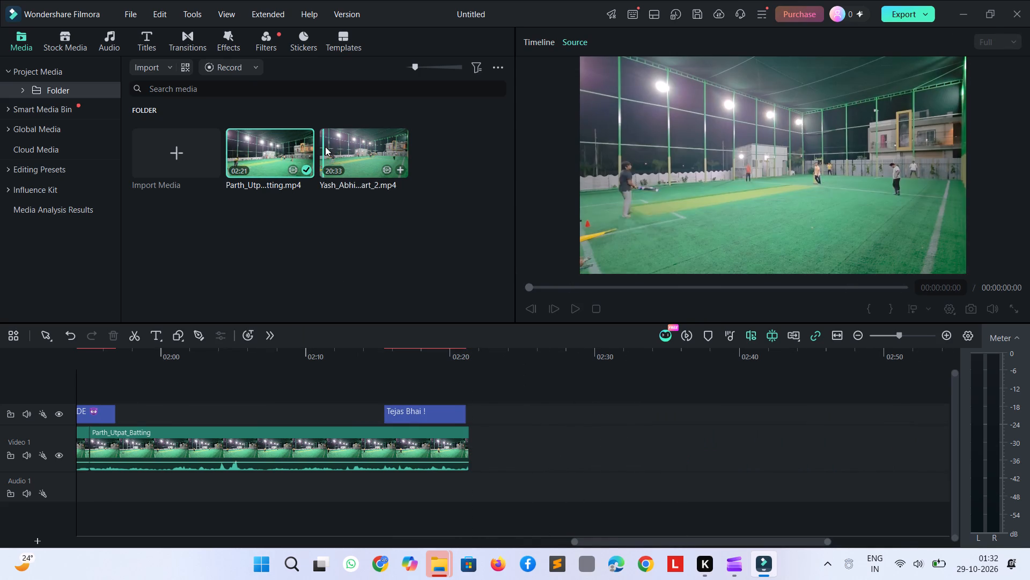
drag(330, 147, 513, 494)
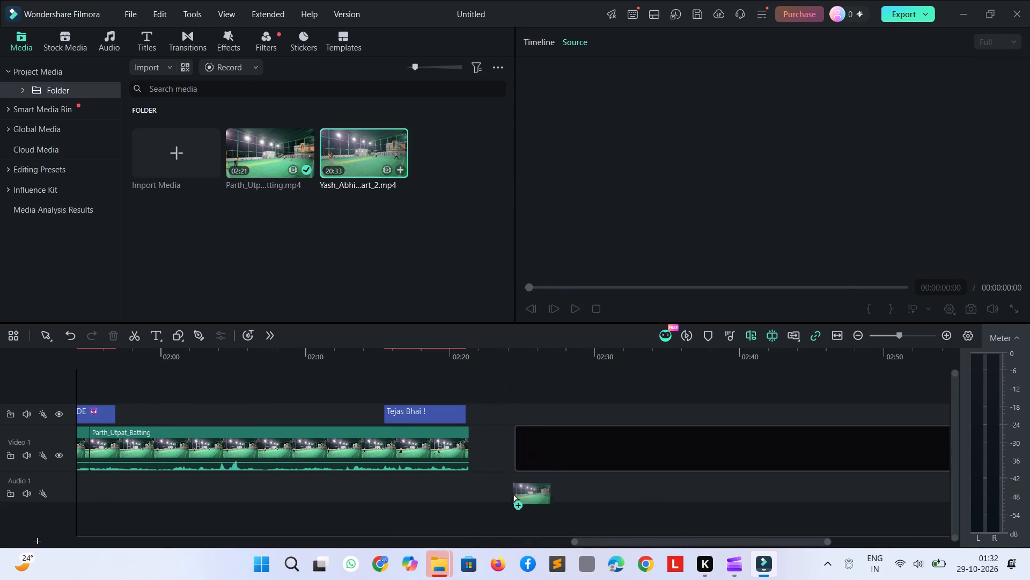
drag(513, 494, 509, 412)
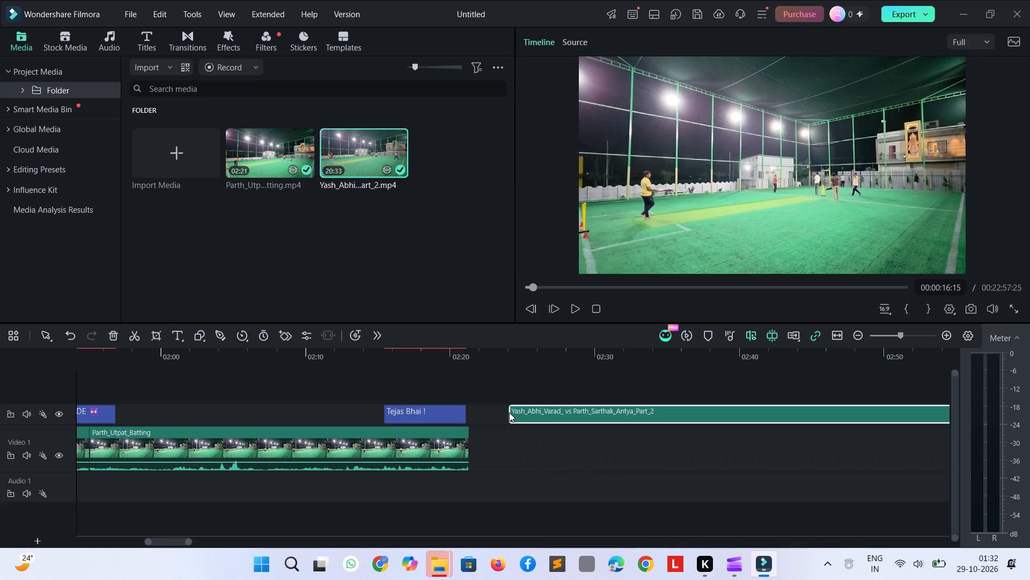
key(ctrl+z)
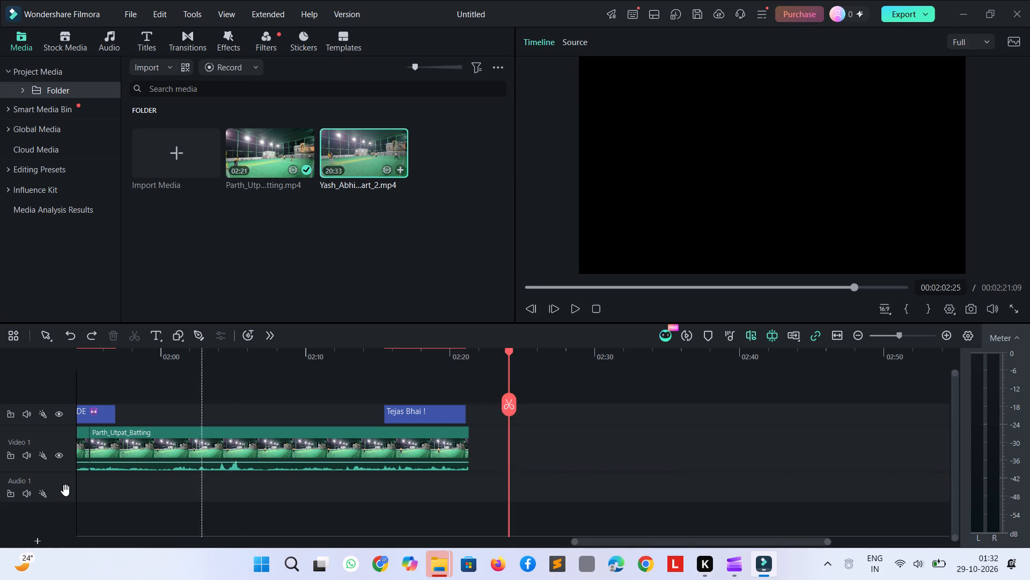
Add a new video track and place the 20:33 Part_2 match video on it, starting at about 2:23.
click(43, 543)
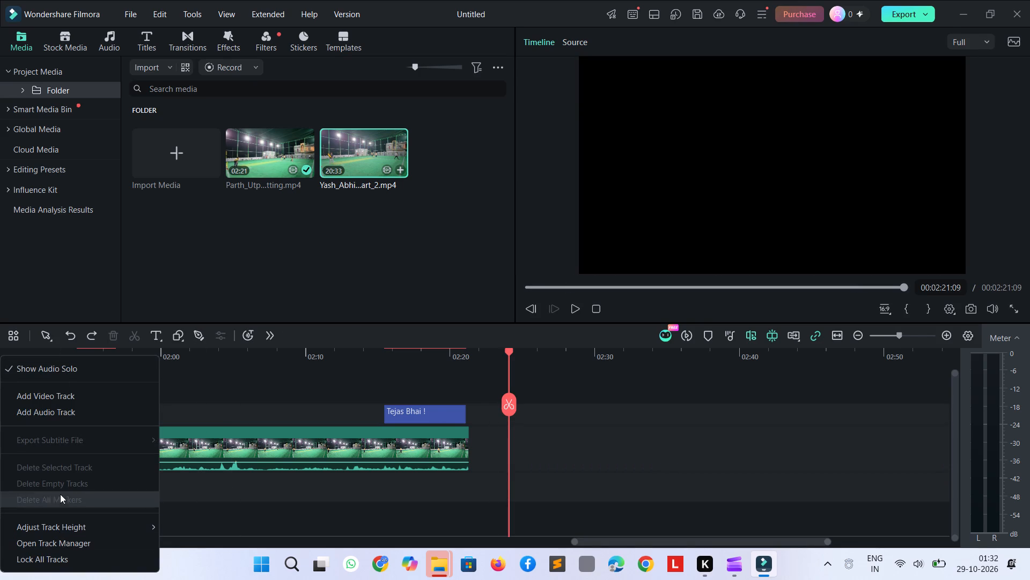
click(57, 400)
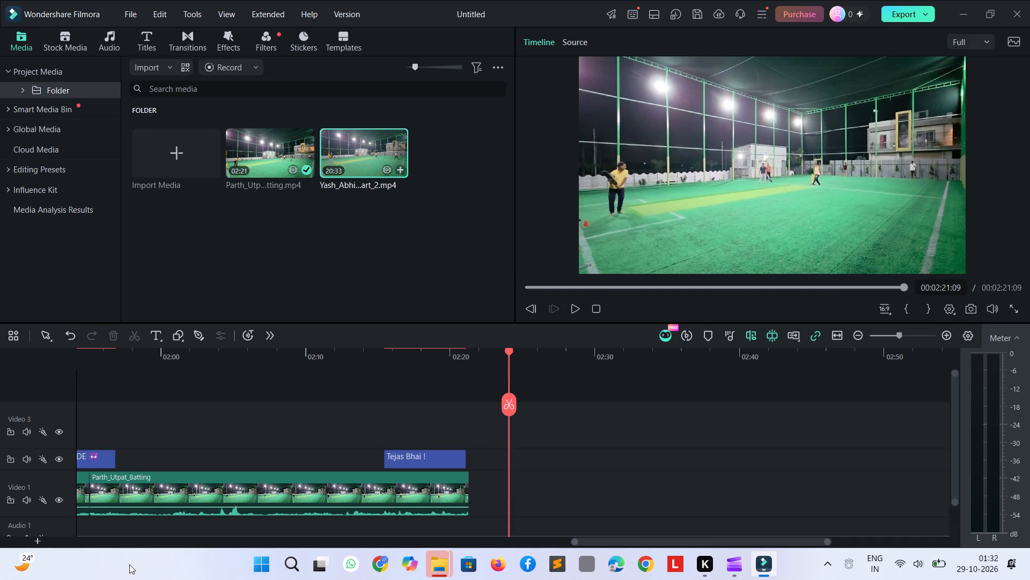
scroll(127, 479, down, 2)
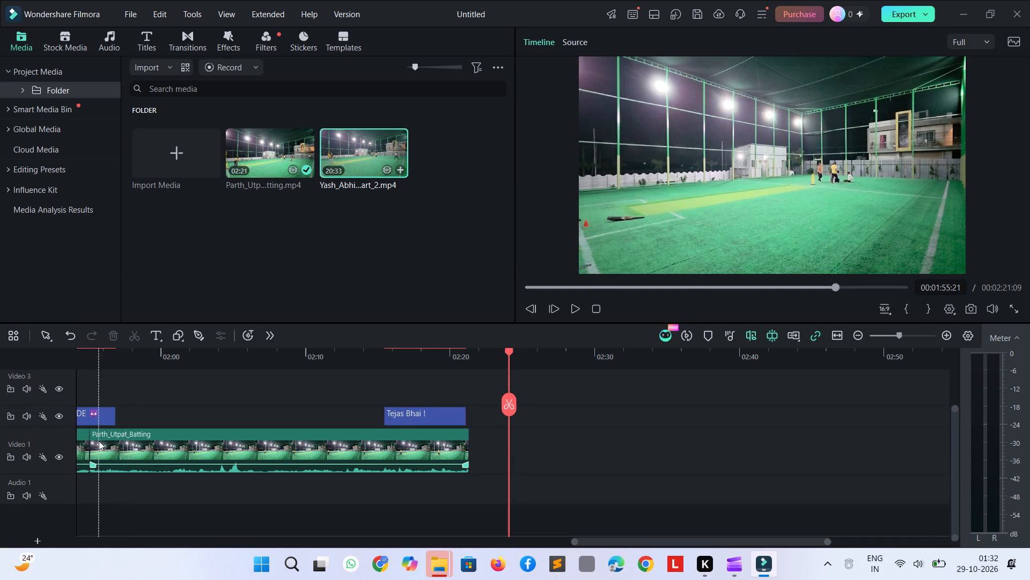
scroll(99, 441, up, 1)
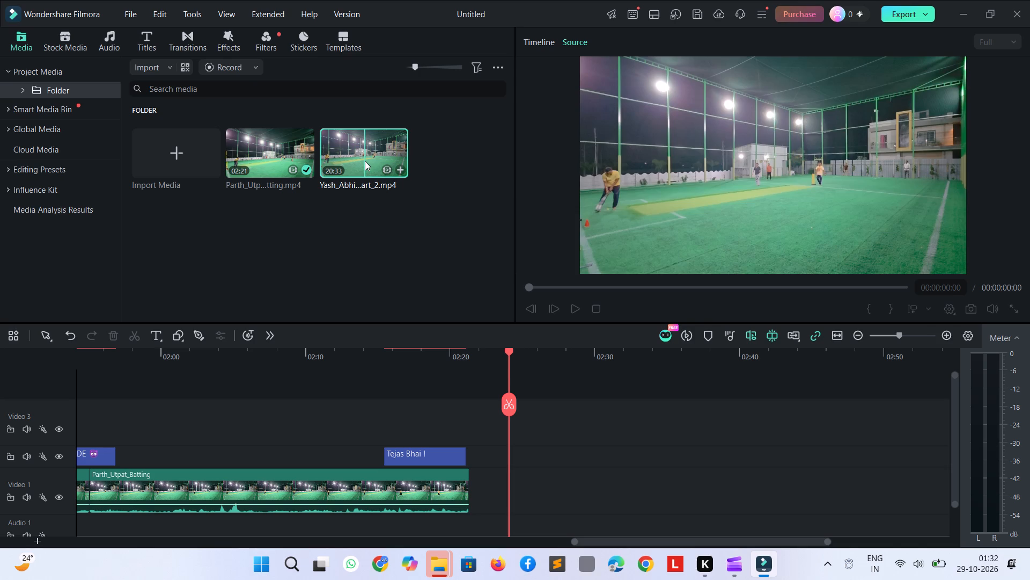
drag(365, 161, 482, 426)
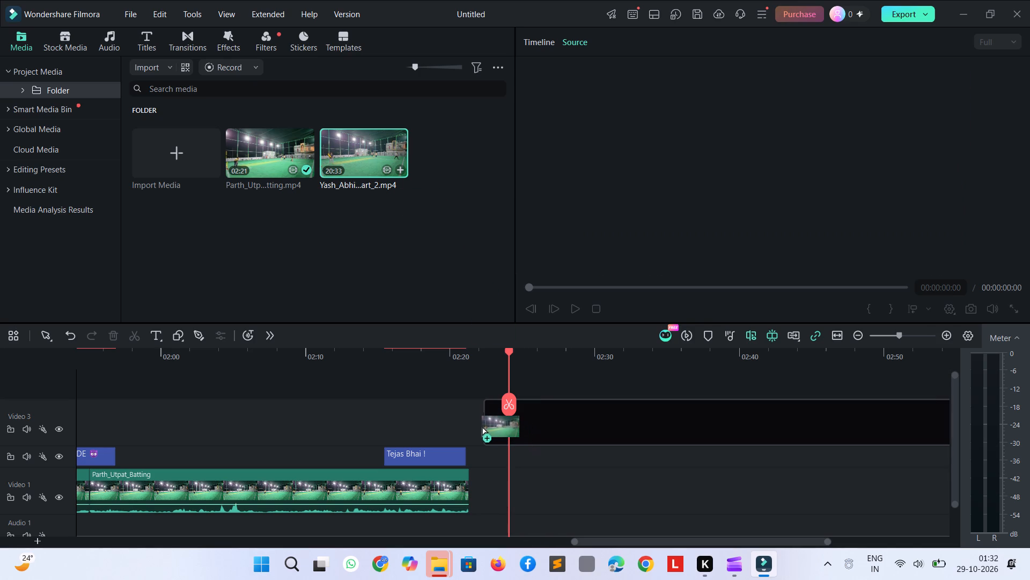
drag(482, 426, 496, 425)
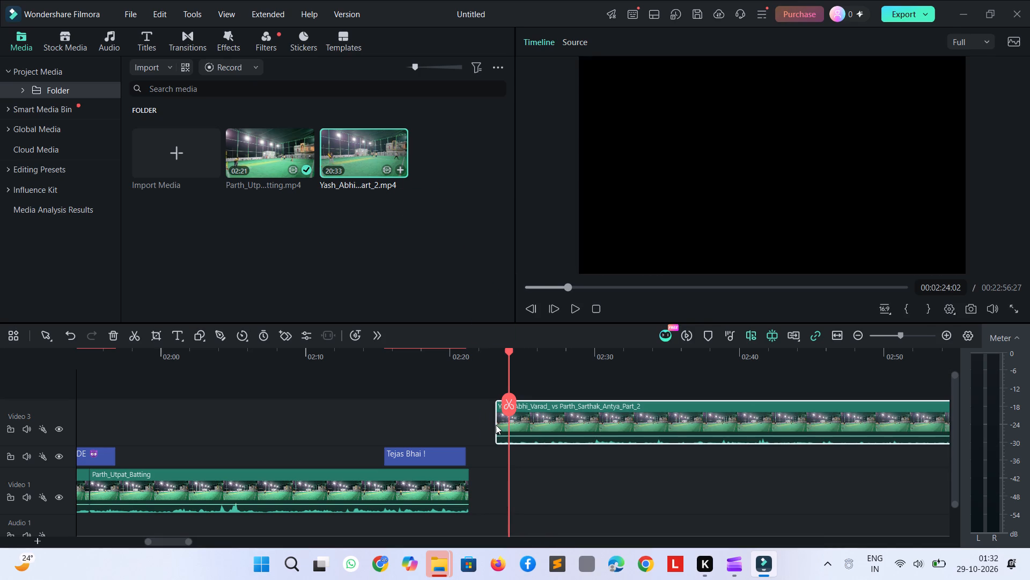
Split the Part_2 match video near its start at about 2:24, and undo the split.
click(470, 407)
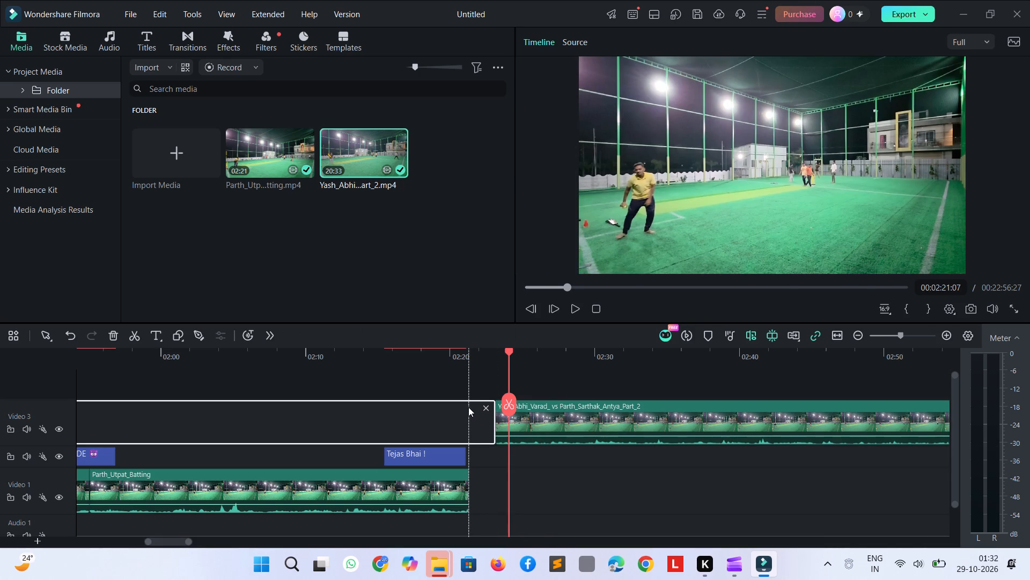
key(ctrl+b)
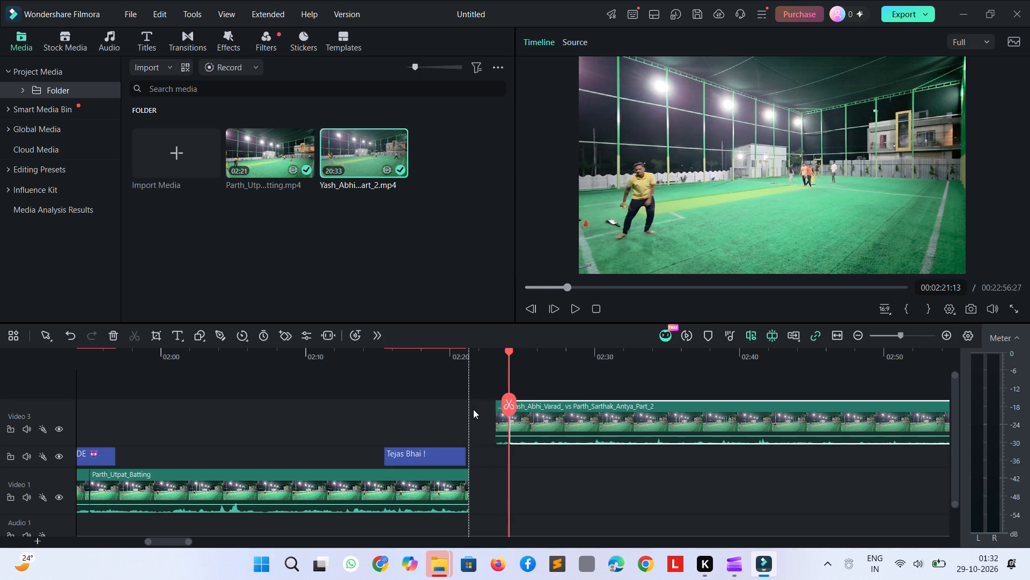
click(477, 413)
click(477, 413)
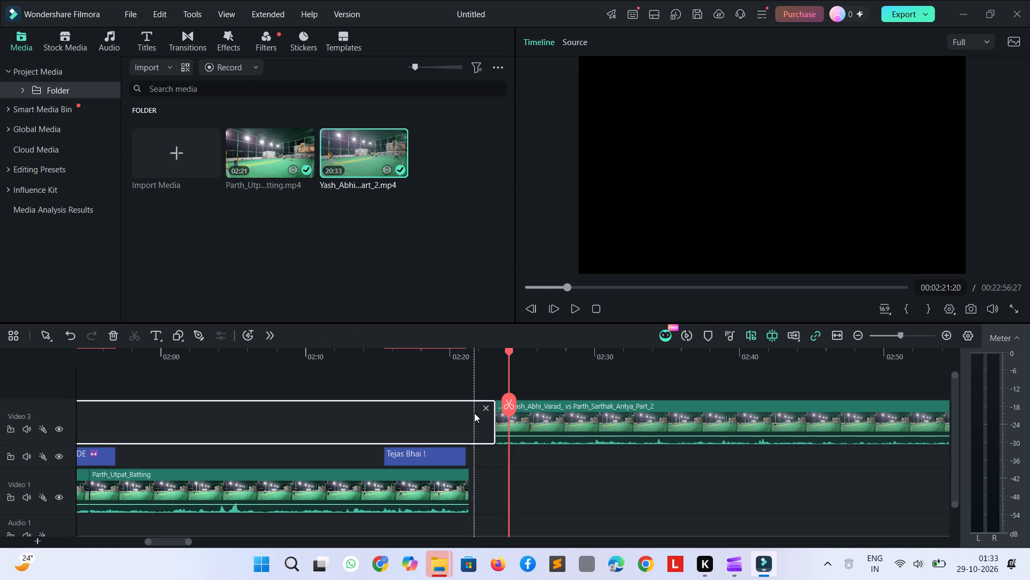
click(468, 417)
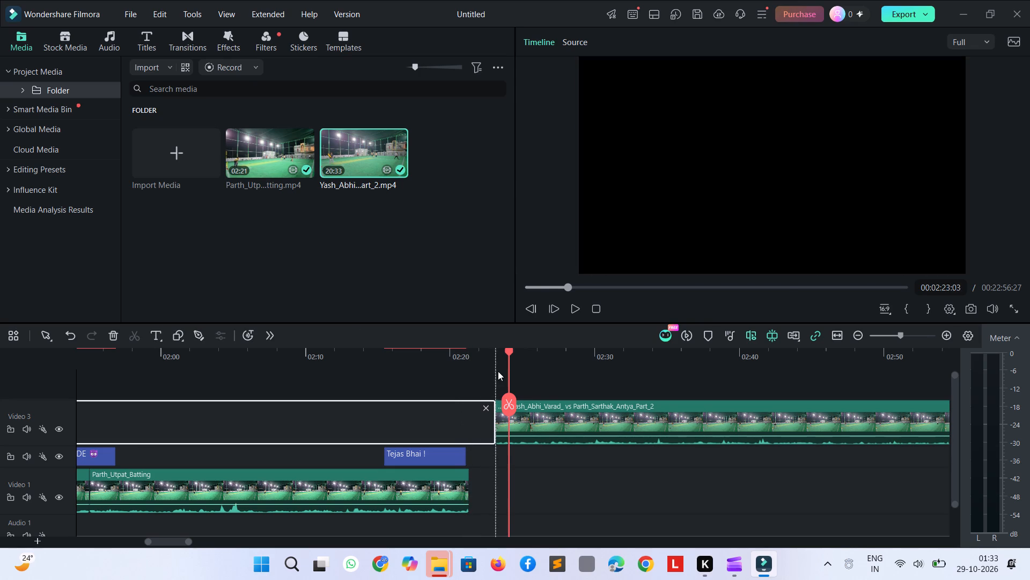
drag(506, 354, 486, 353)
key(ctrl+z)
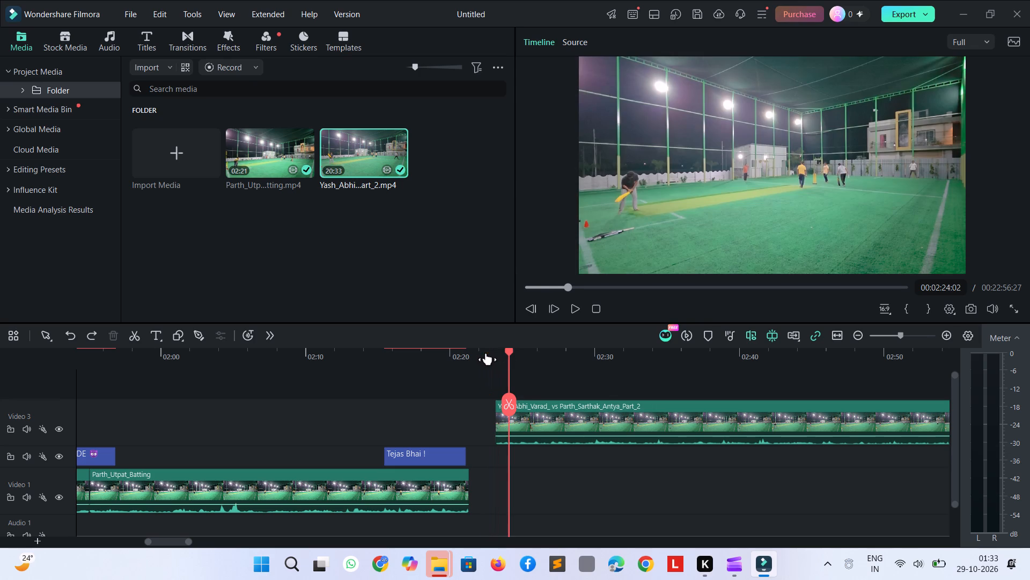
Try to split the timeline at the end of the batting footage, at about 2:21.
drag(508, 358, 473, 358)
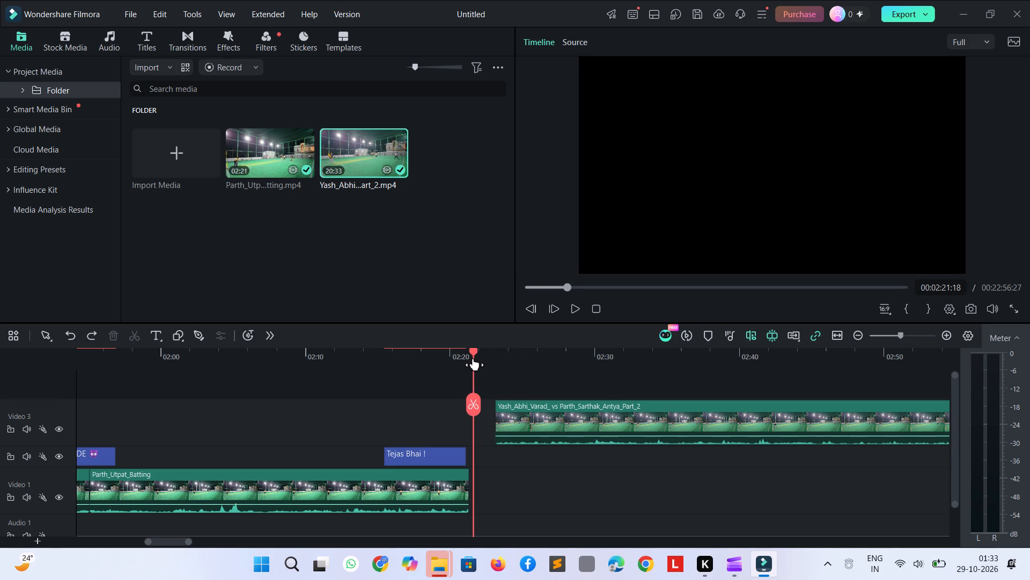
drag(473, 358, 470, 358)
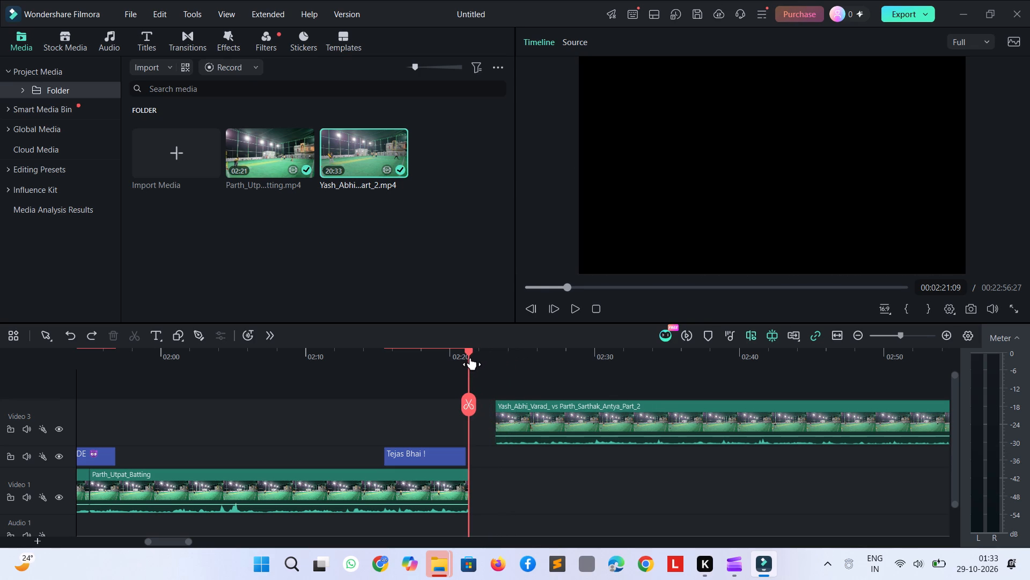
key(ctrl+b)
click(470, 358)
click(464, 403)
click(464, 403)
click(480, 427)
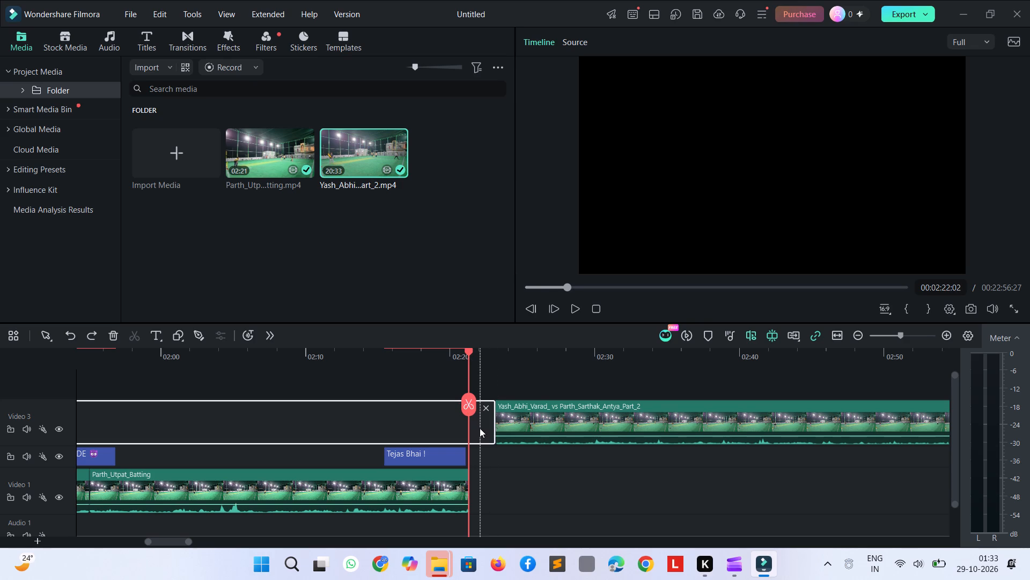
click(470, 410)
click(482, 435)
Add a default title at about 2:22, in the gap between the batting footage and the Part_2 match video.
click(491, 496)
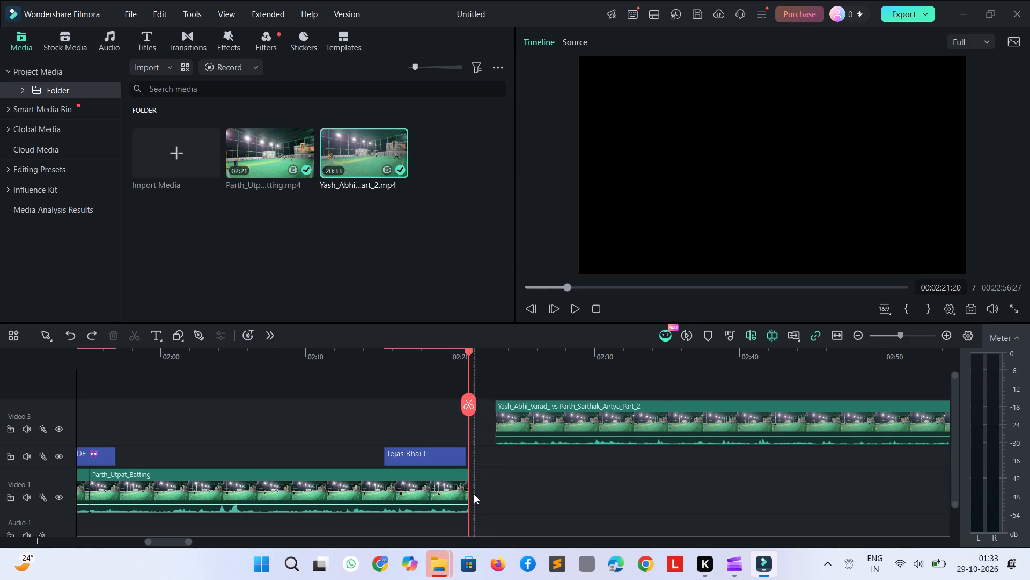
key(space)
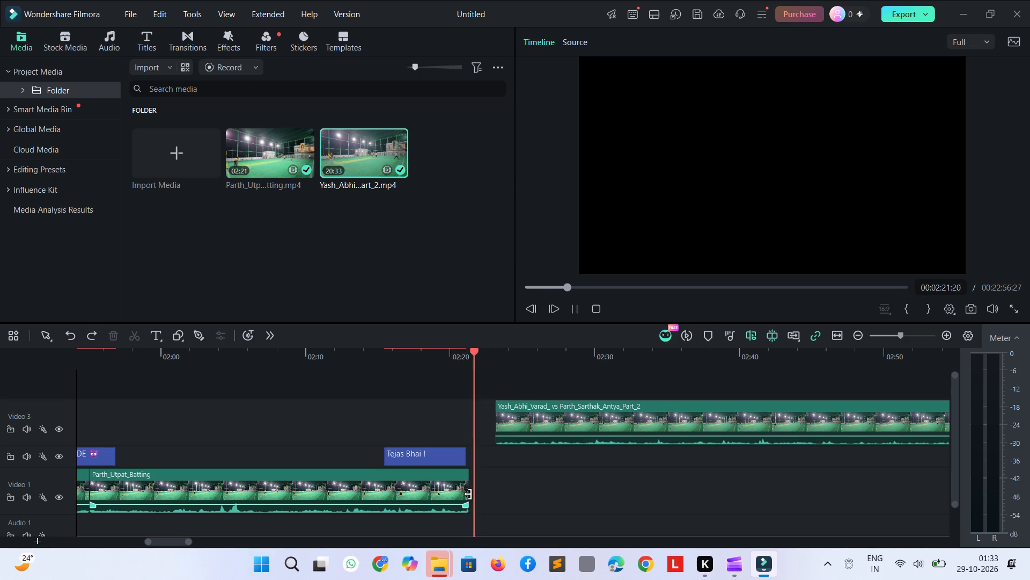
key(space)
click(516, 423)
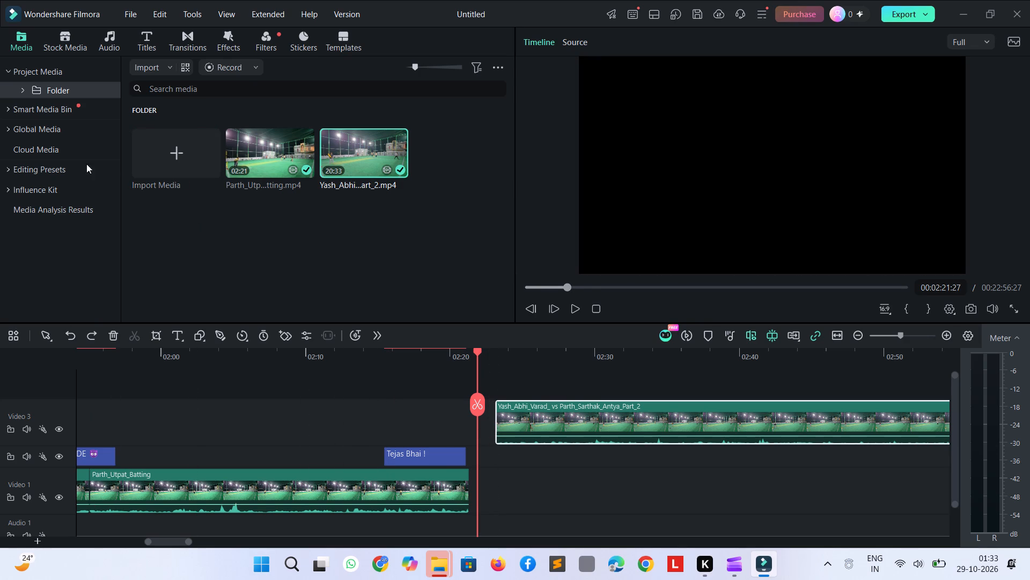
click(180, 333)
click(207, 368)
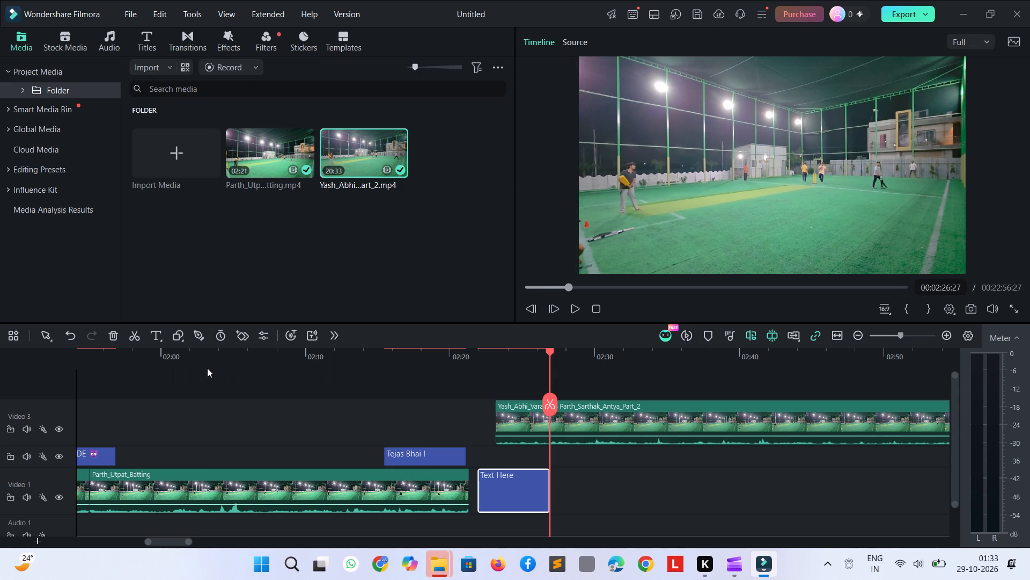
Shorten the new title to about 1.2 seconds and move it onto the Part_2 track, directly before the match video.
click(515, 490)
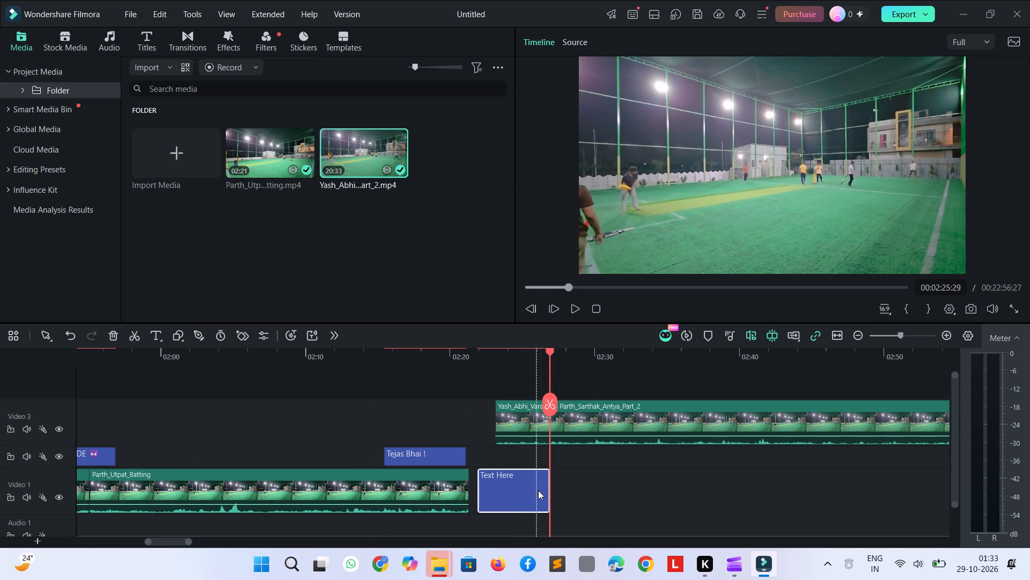
drag(548, 490, 492, 496)
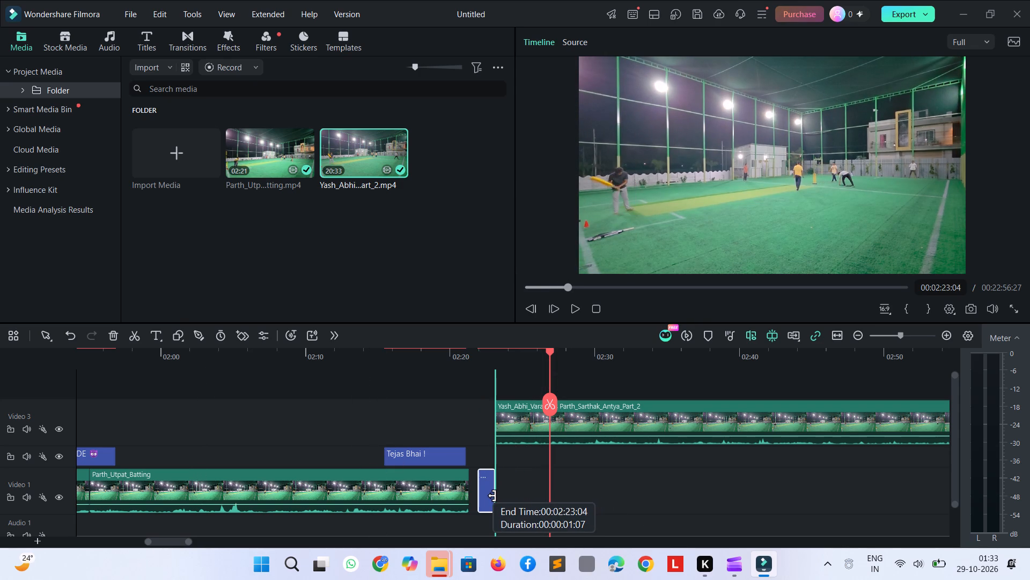
drag(492, 496, 494, 496)
drag(486, 493, 467, 416)
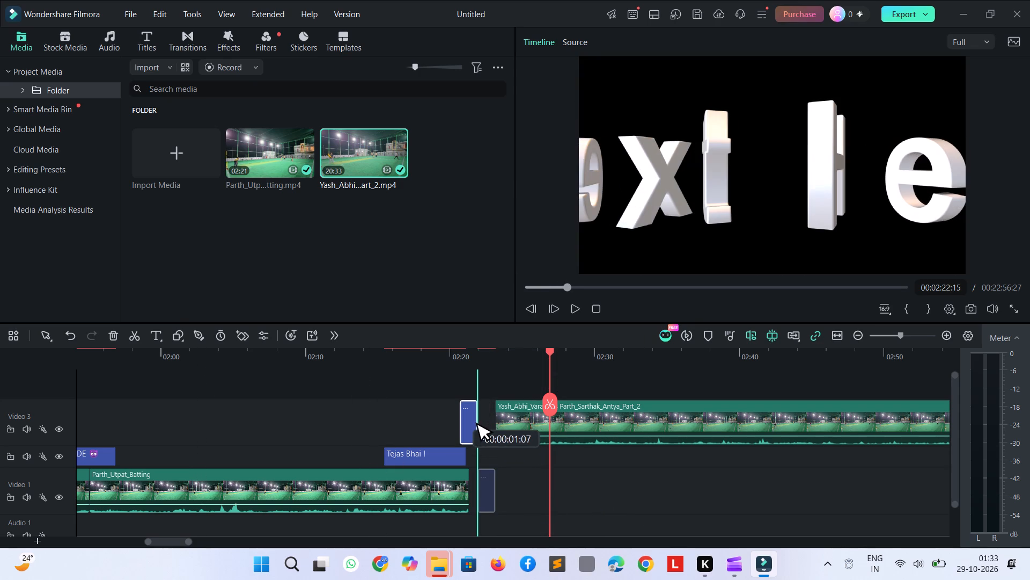
drag(467, 416, 485, 416)
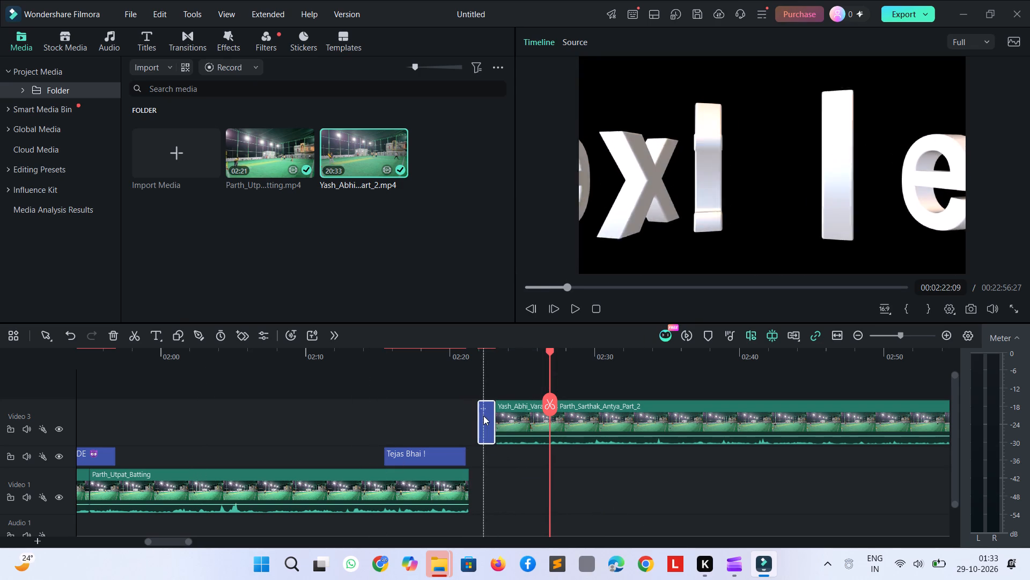
click(483, 416)
double_click(483, 416)
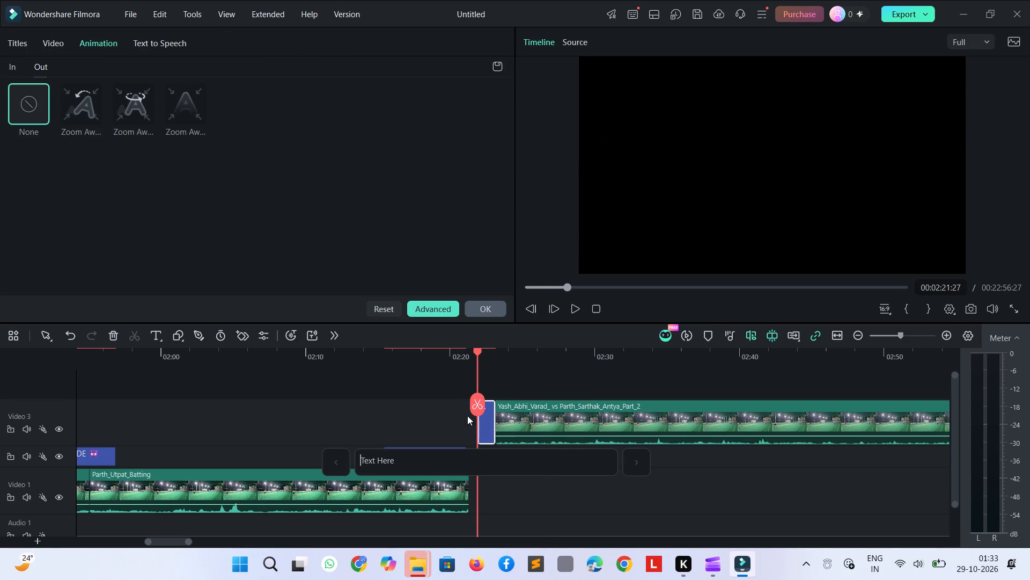
key(ctrl+a)
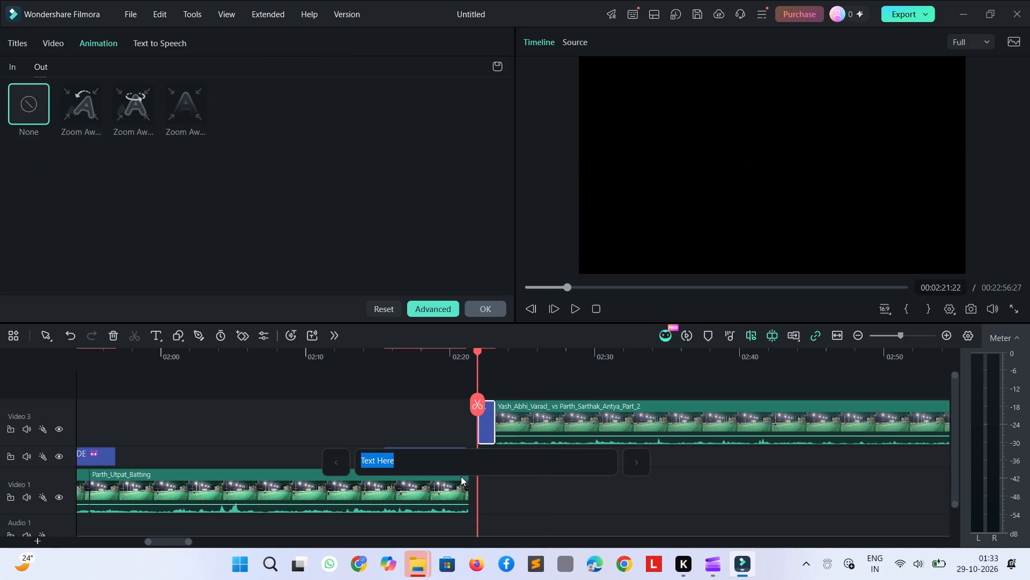
key(BackSpace)
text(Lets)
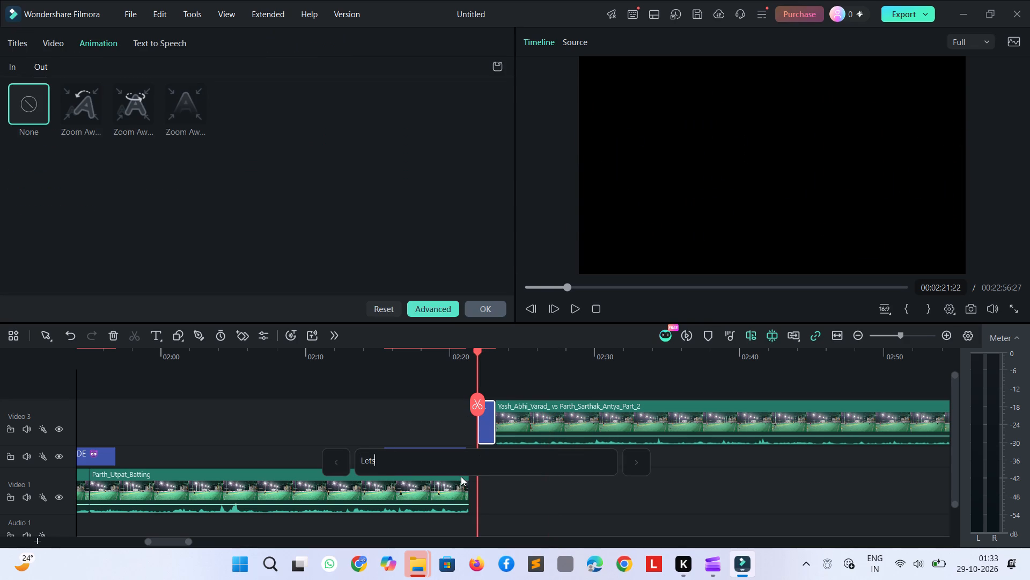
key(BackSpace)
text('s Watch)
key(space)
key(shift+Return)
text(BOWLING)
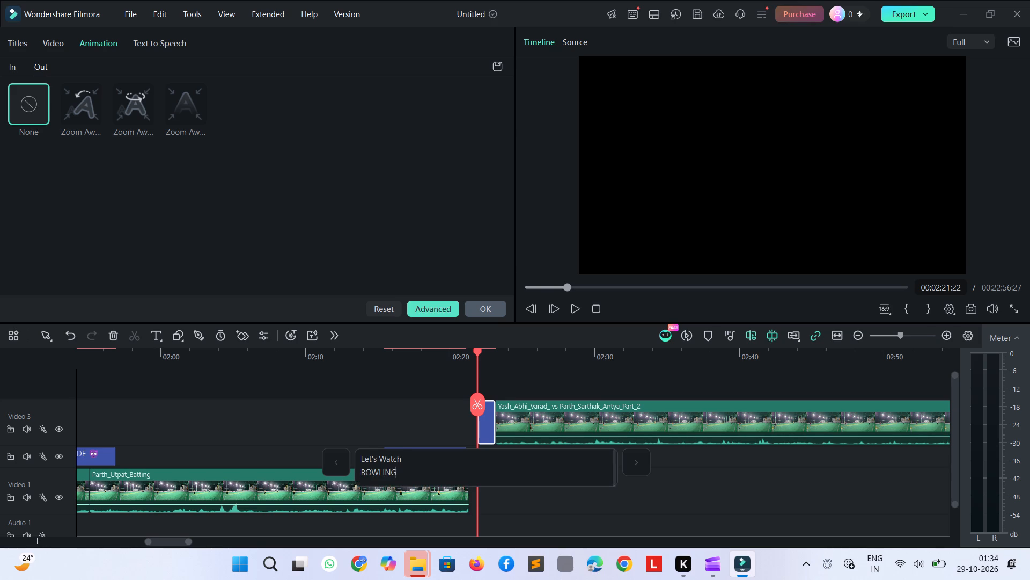
click(577, 531)
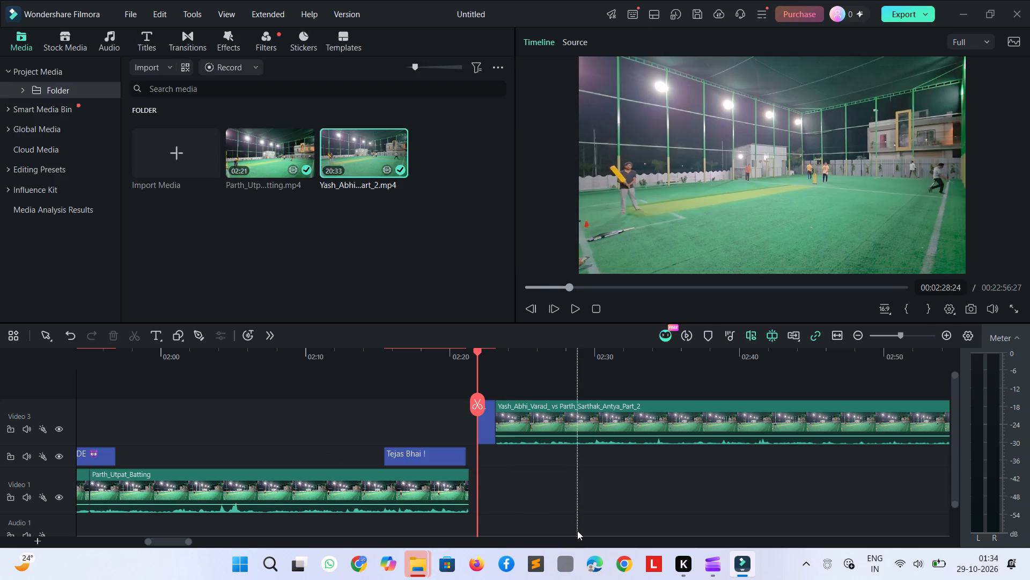
click(490, 423)
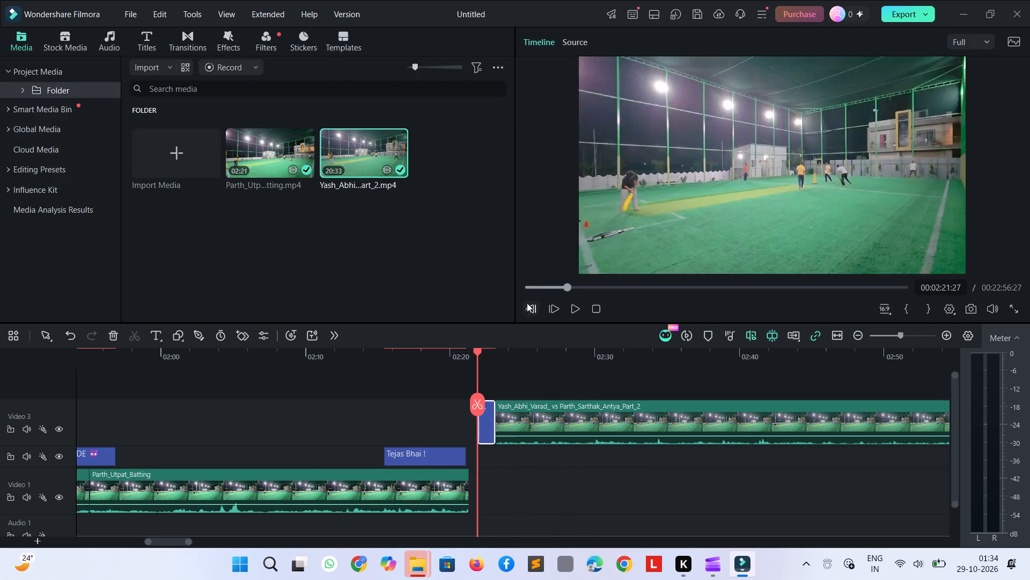
double_click(484, 417)
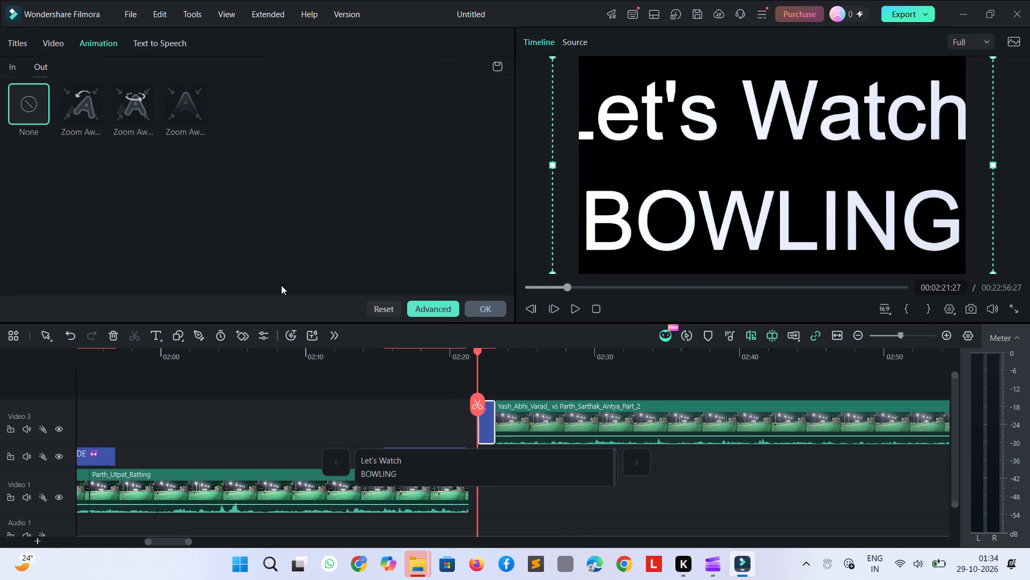
click(57, 51)
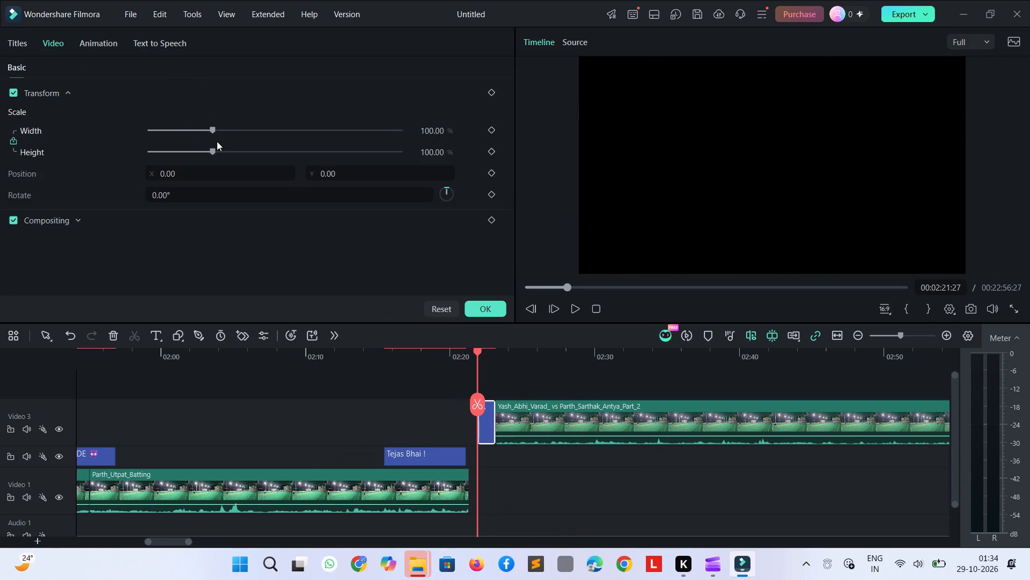
drag(210, 131, 164, 127)
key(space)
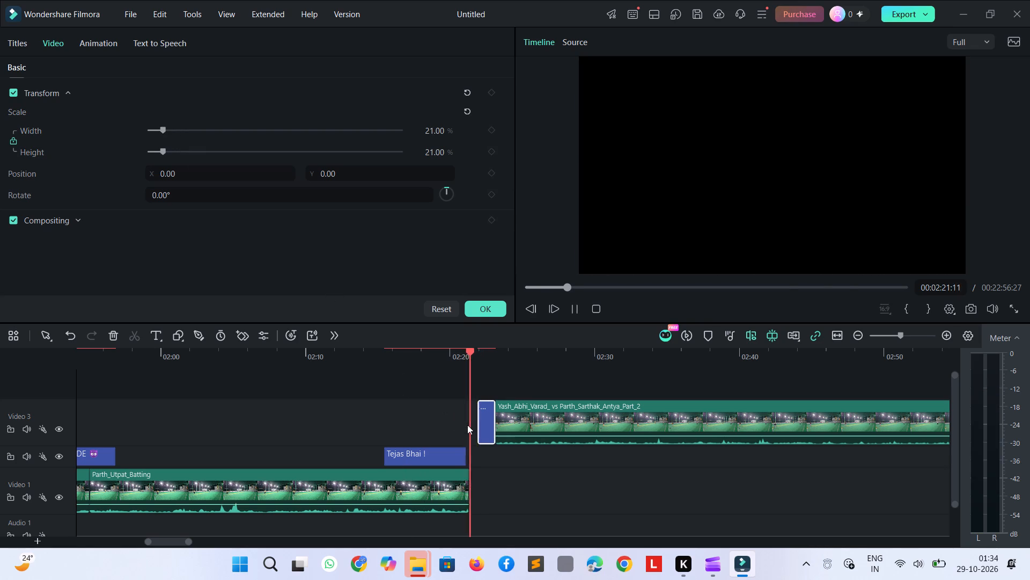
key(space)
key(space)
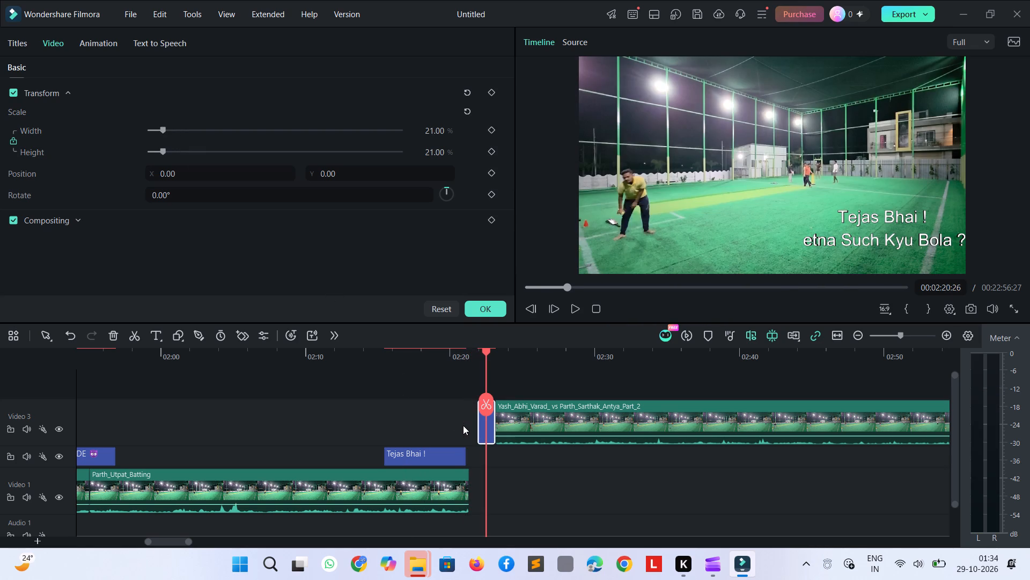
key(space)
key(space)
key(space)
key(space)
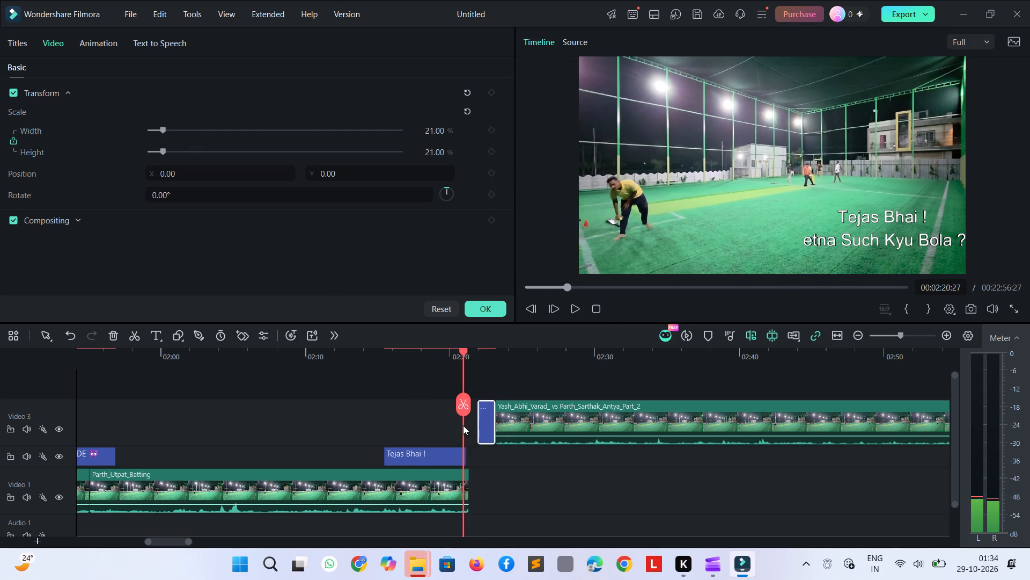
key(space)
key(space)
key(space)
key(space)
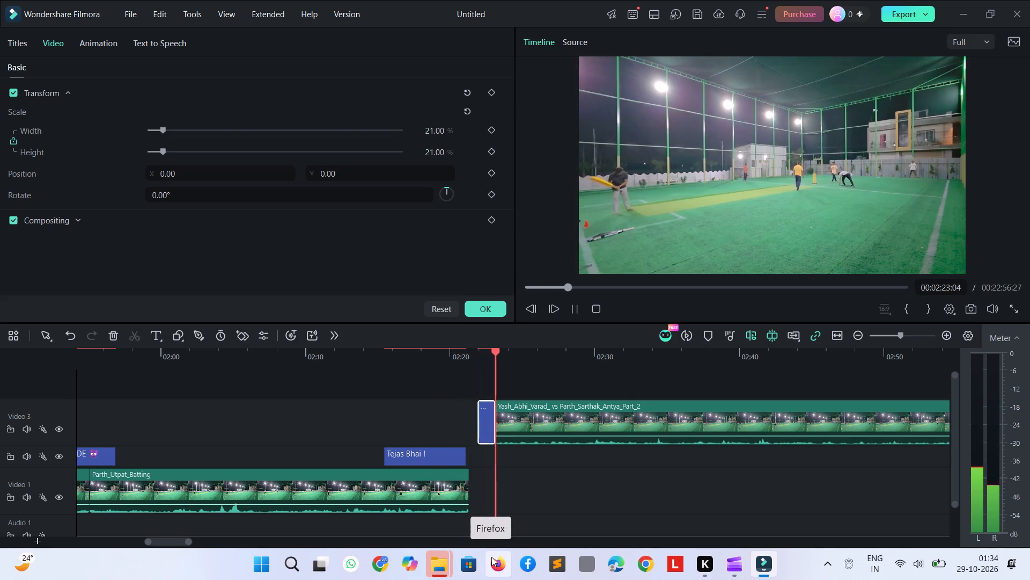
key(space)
click(481, 409)
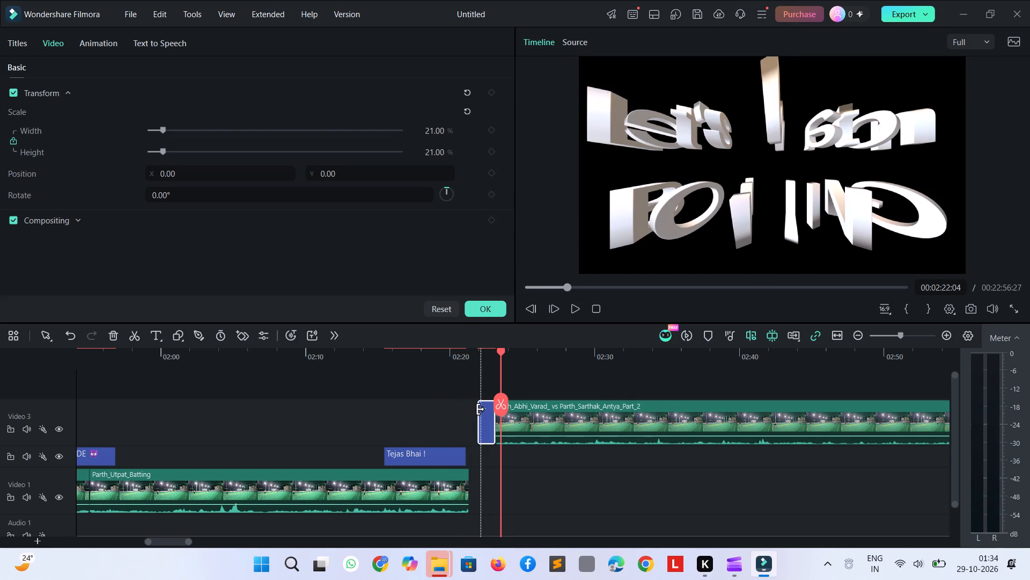
click(84, 31)
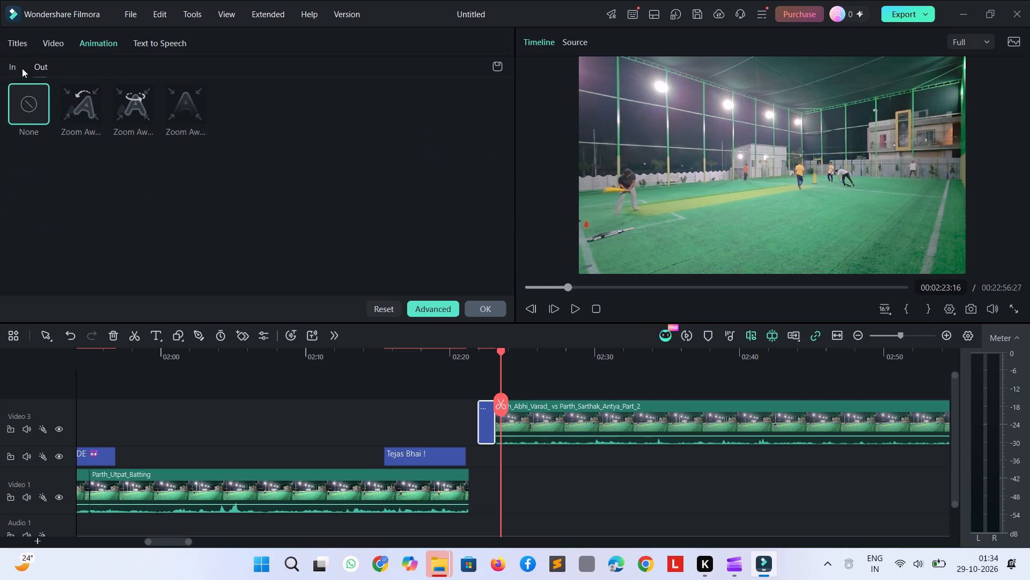
click(13, 67)
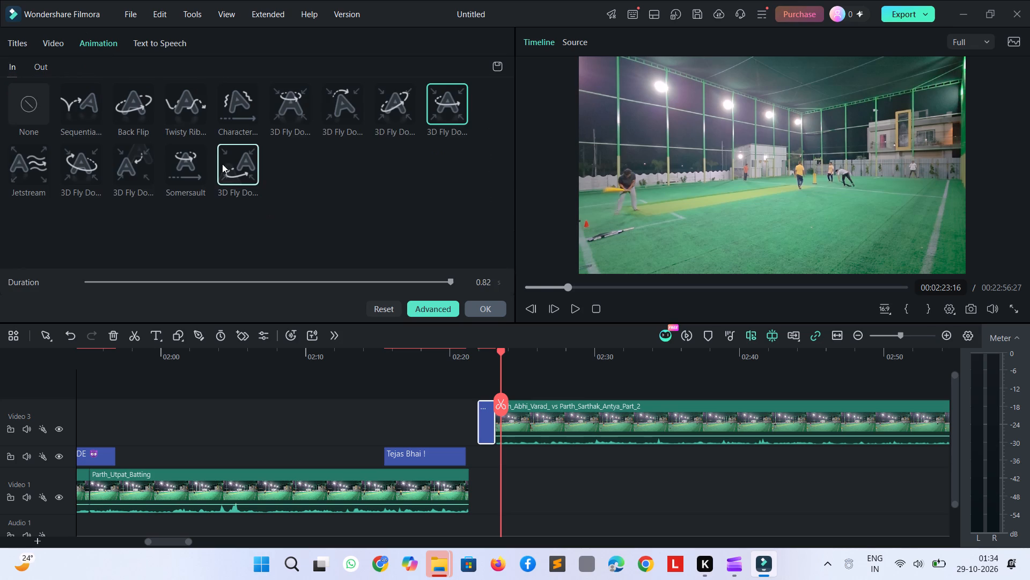
click(183, 158)
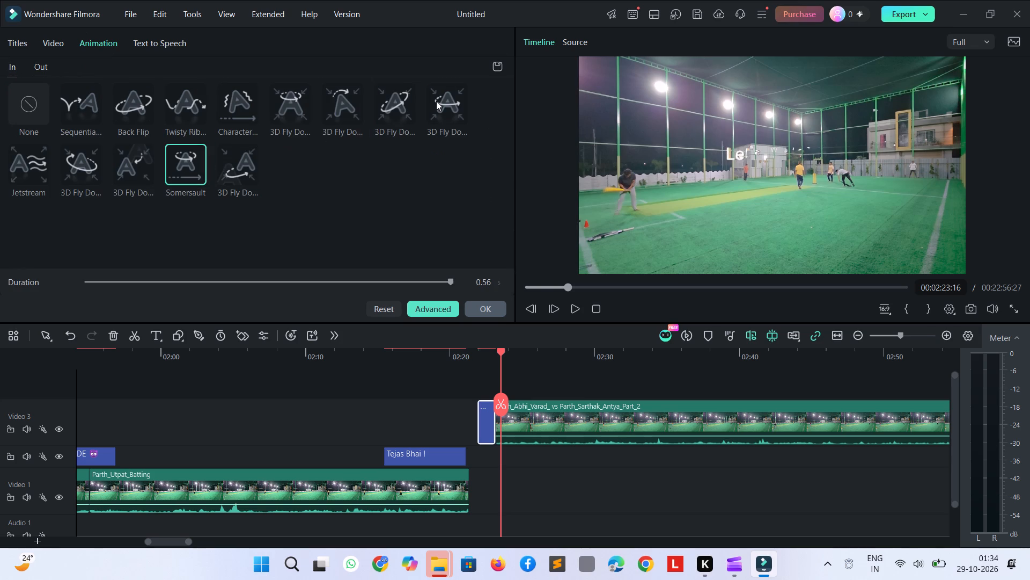
click(451, 98)
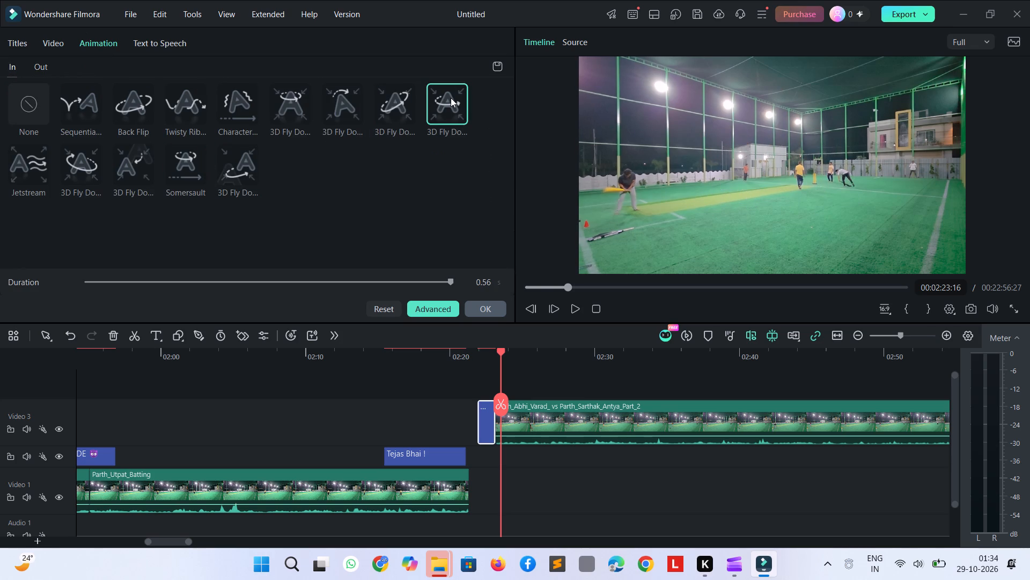
click(401, 98)
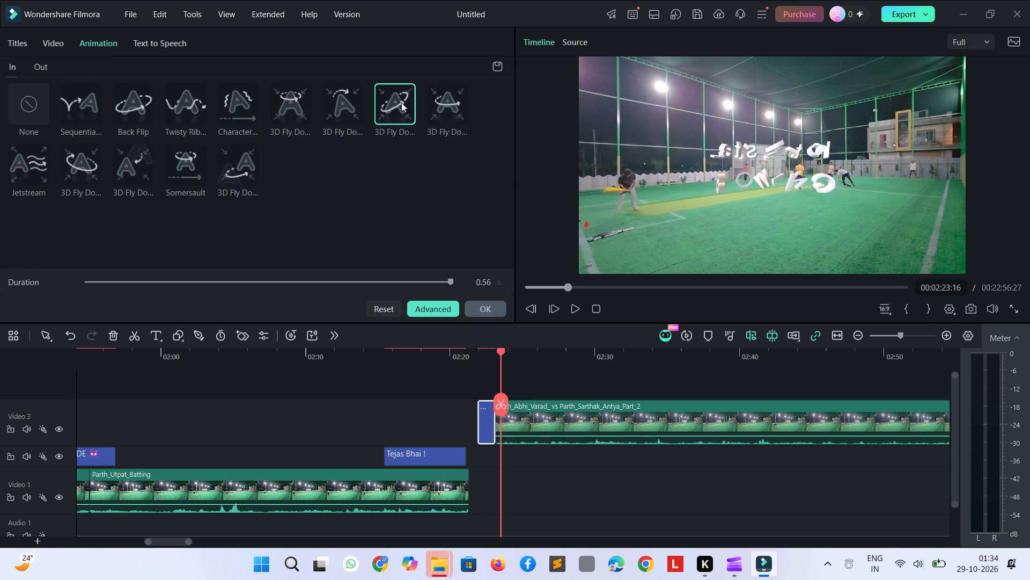
click(476, 410)
click(478, 411)
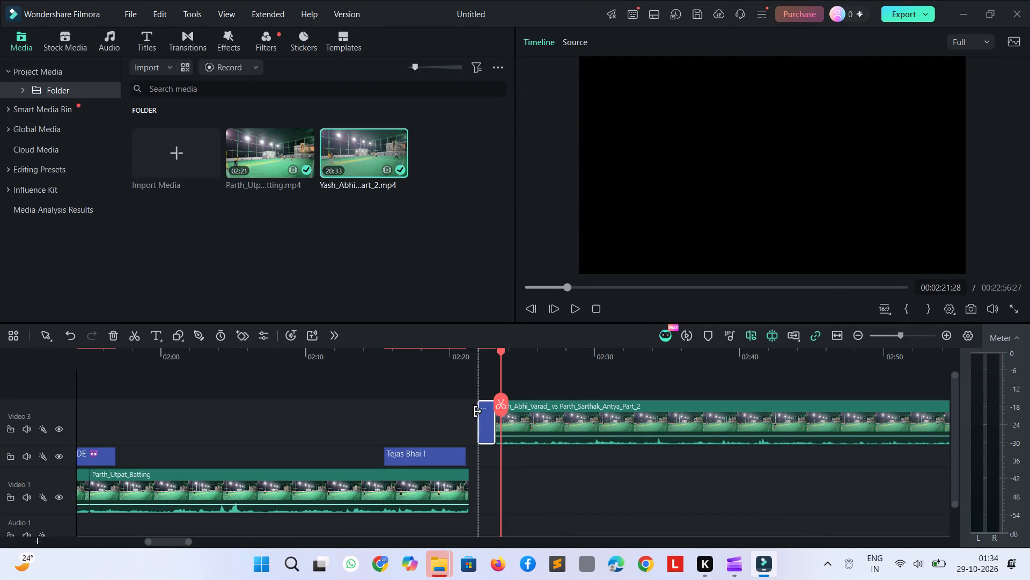
drag(479, 414, 474, 418)
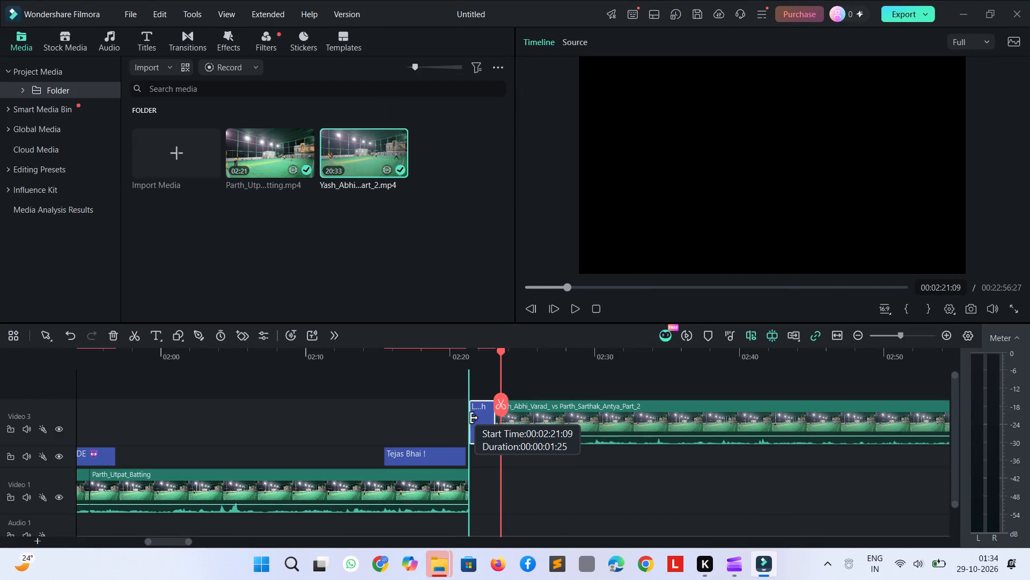
drag(474, 418, 465, 412)
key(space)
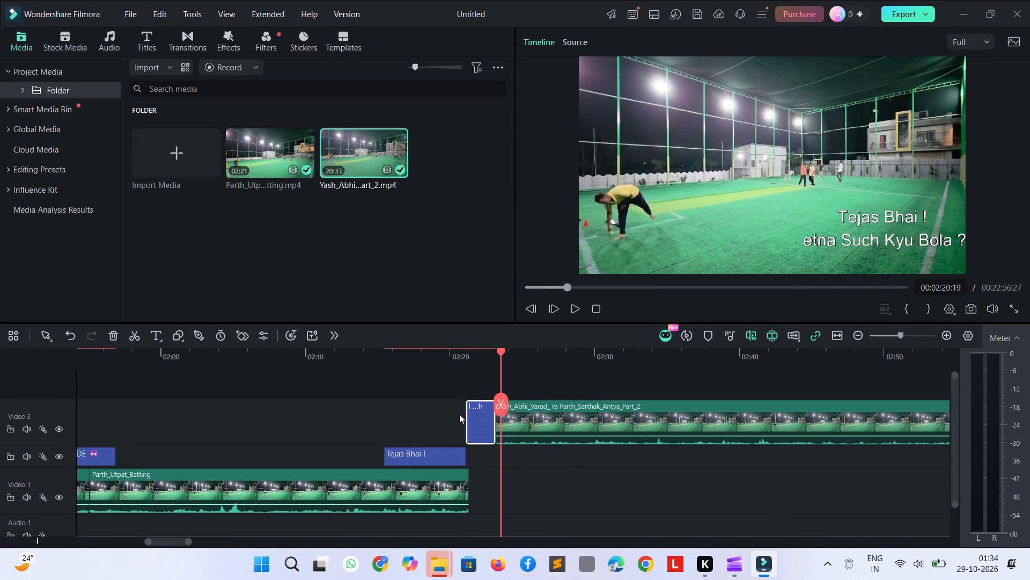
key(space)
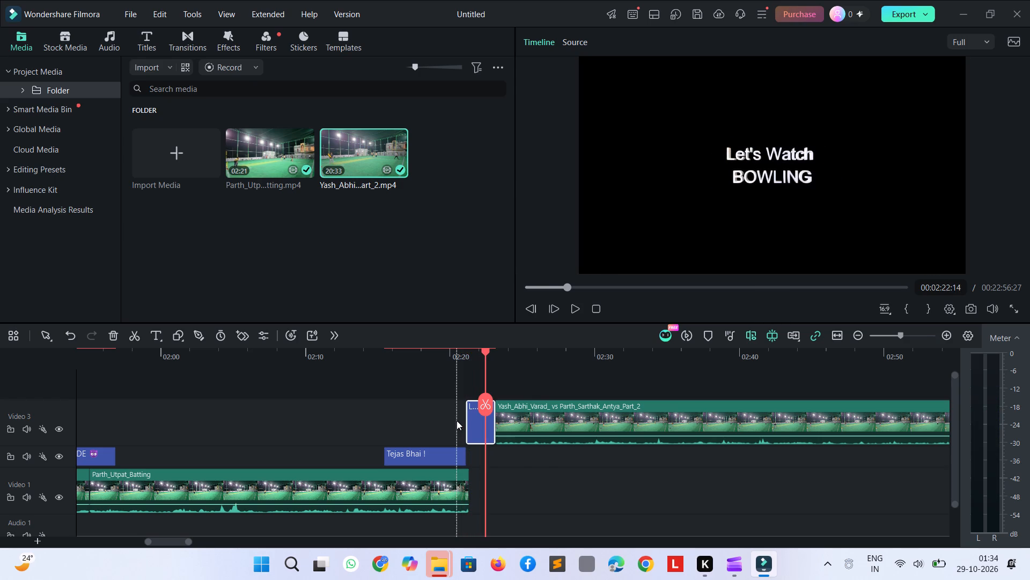
click(535, 436)
drag(529, 430, 549, 430)
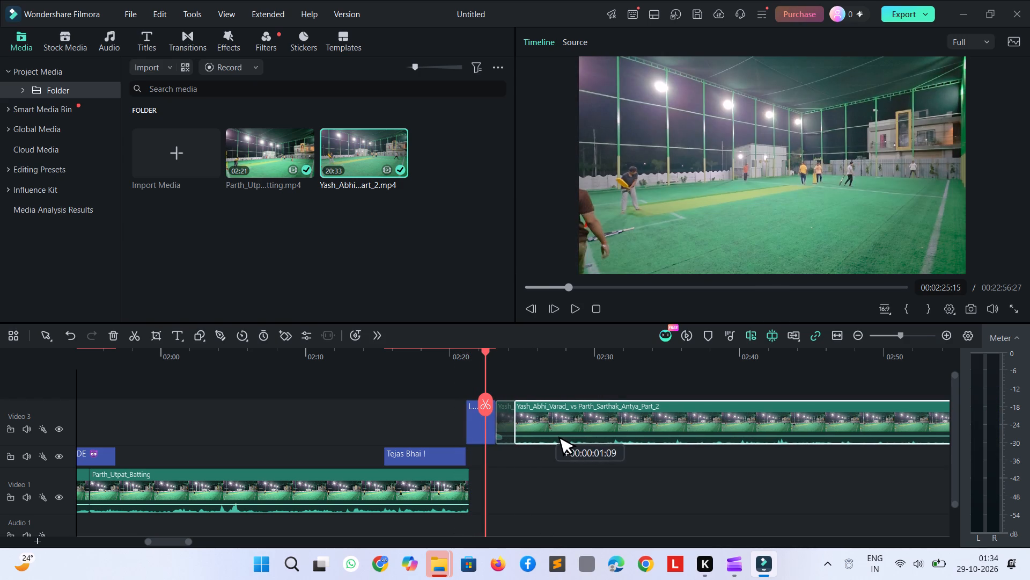
drag(549, 430, 563, 431)
click(491, 417)
drag(491, 417, 502, 422)
drag(494, 419, 505, 423)
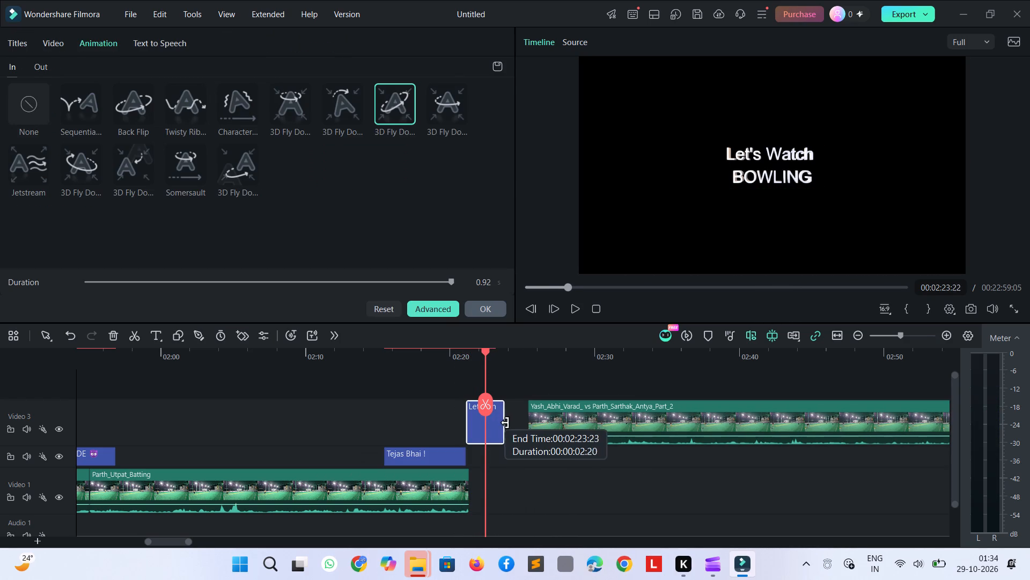
drag(505, 423, 510, 423)
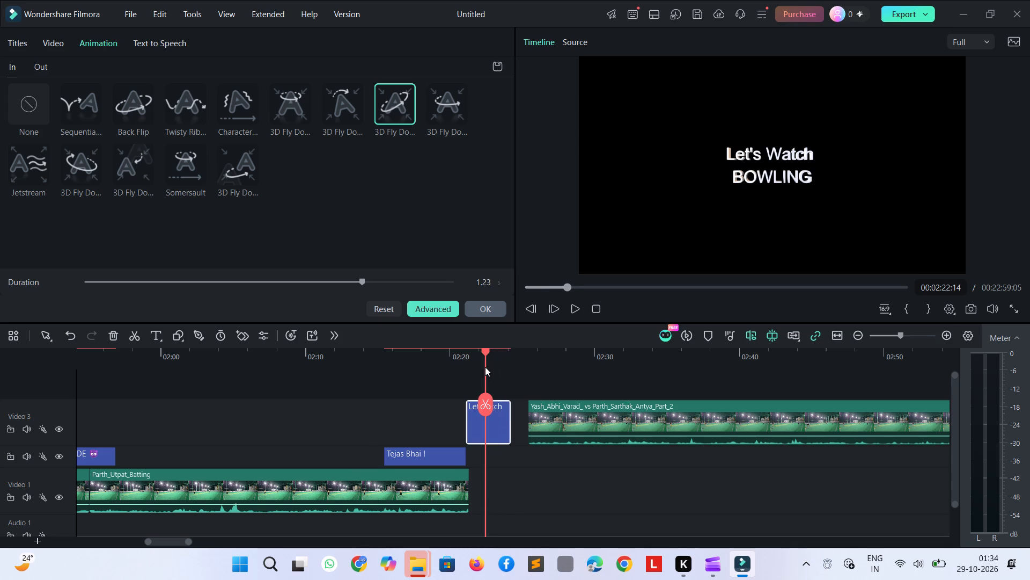
drag(485, 367, 470, 363)
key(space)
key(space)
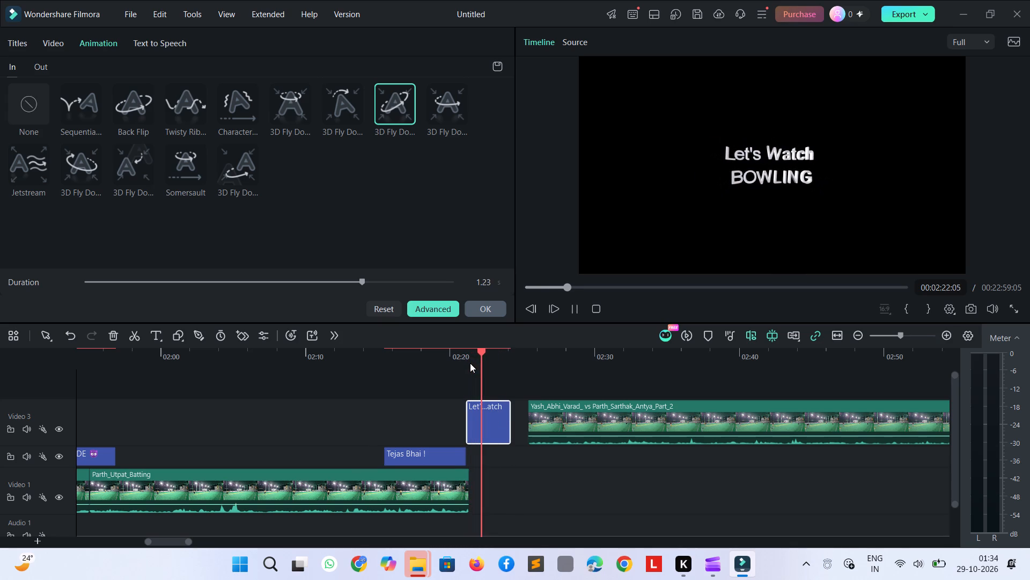
drag(483, 354, 469, 352)
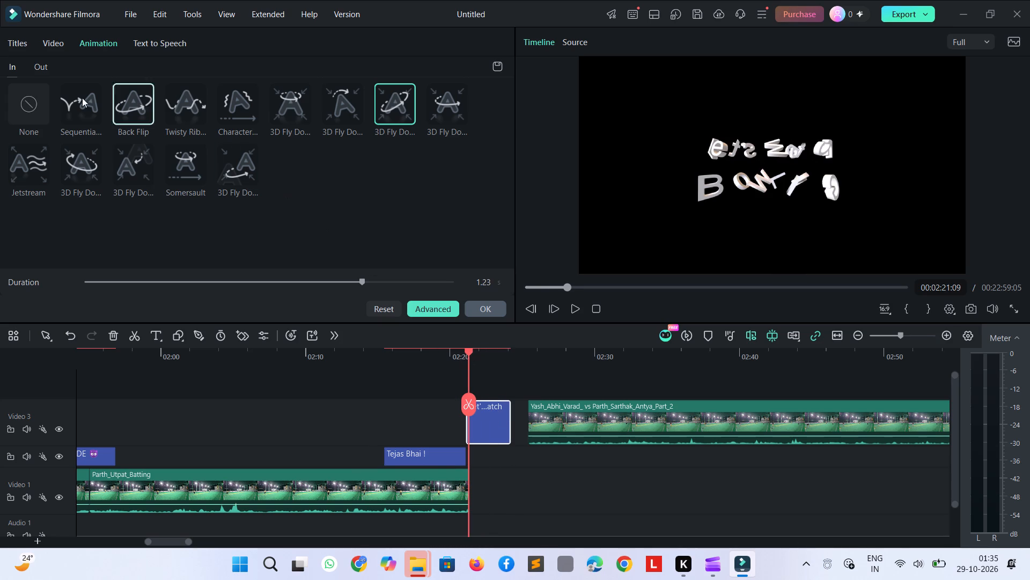
click(402, 105)
click(438, 118)
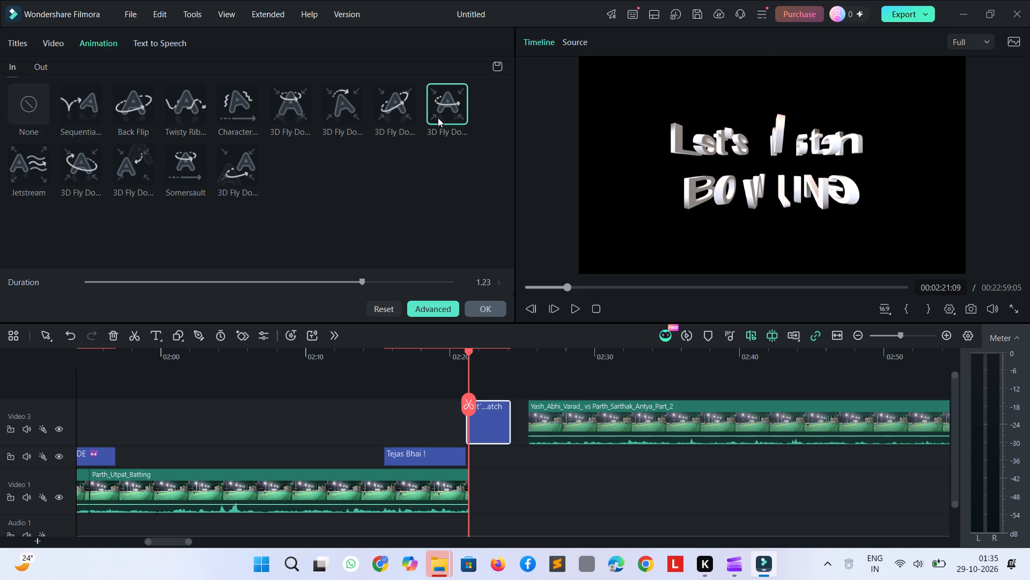
click(378, 284)
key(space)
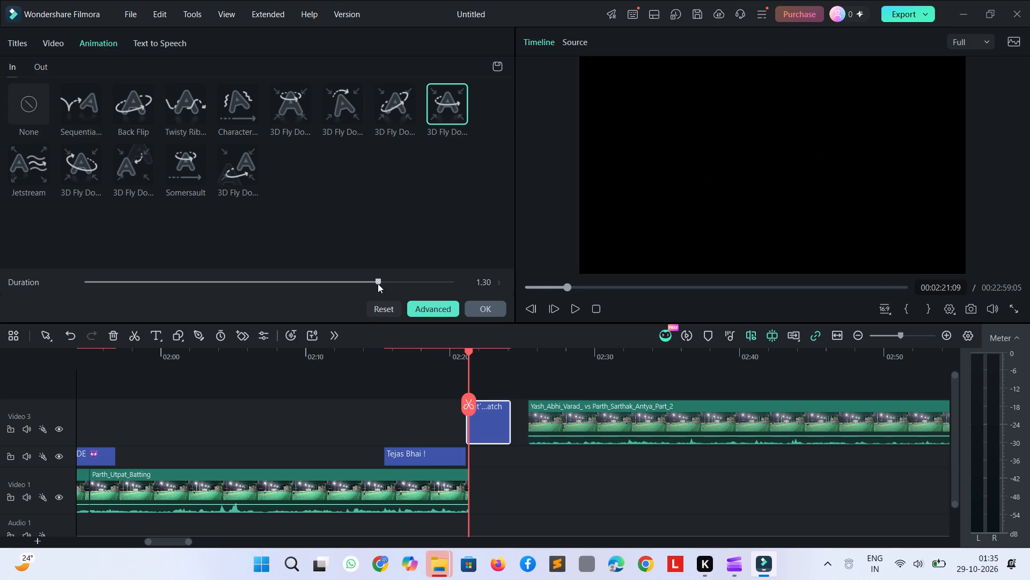
drag(378, 284, 264, 287)
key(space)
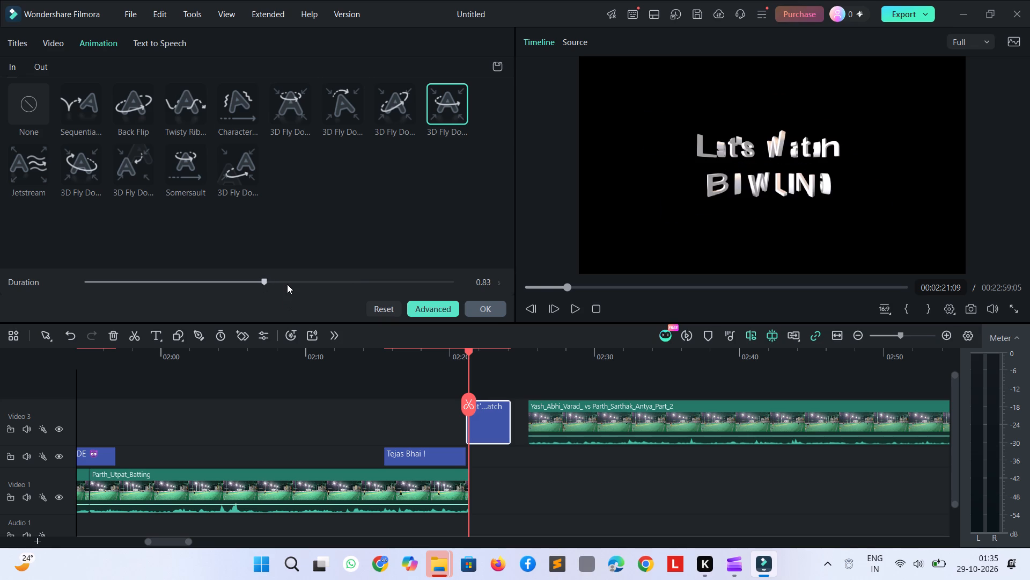
click(287, 284)
click(293, 284)
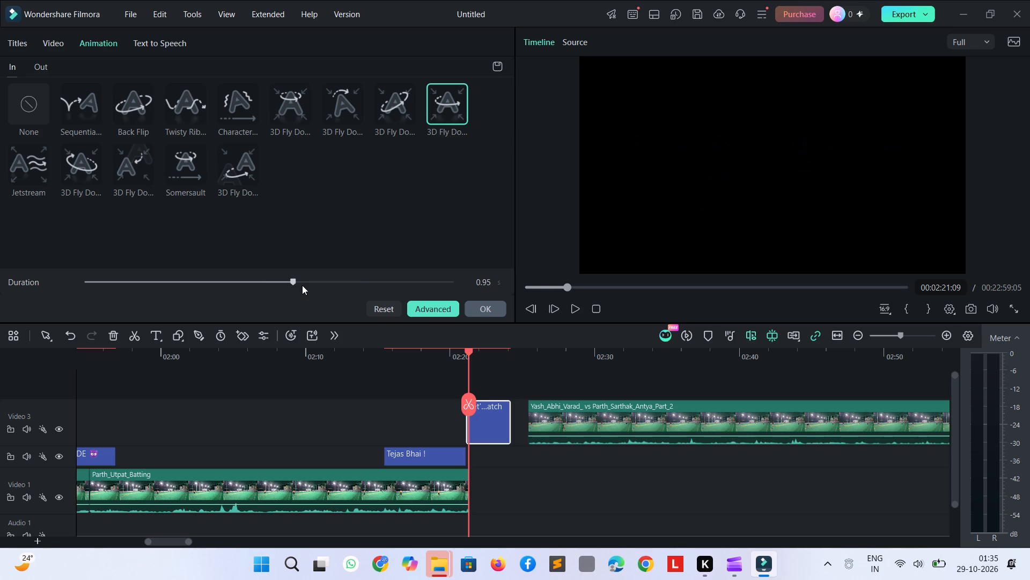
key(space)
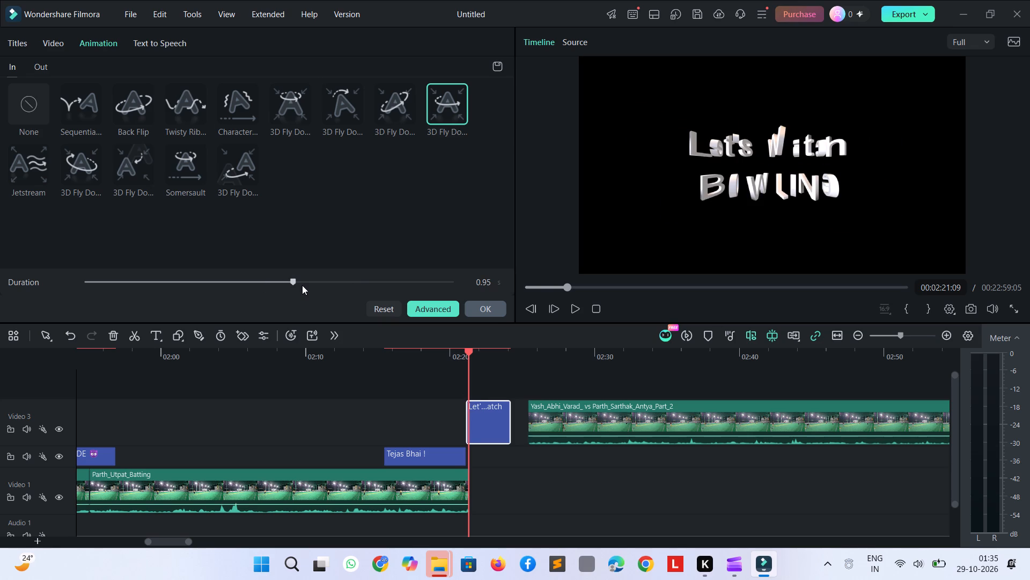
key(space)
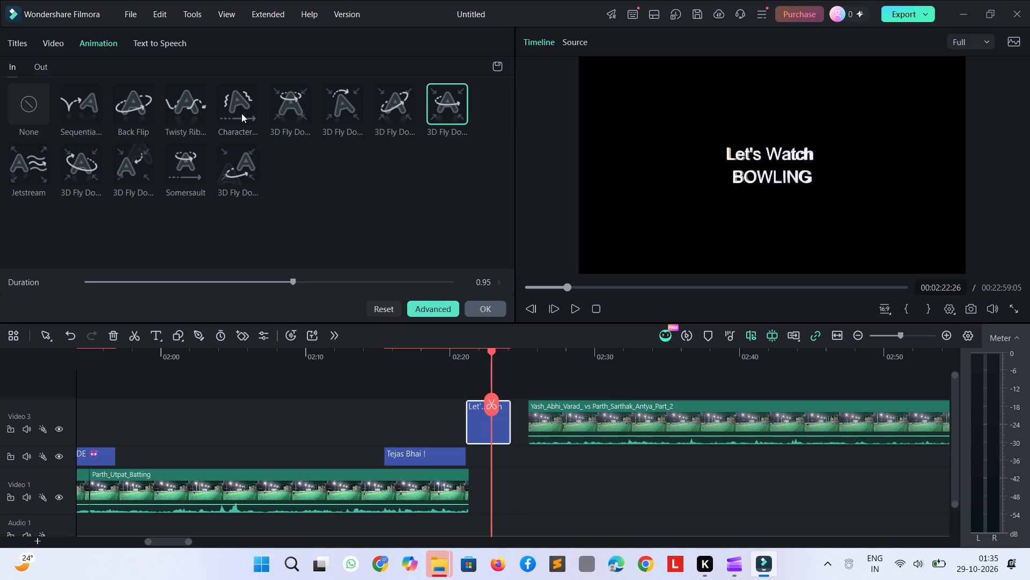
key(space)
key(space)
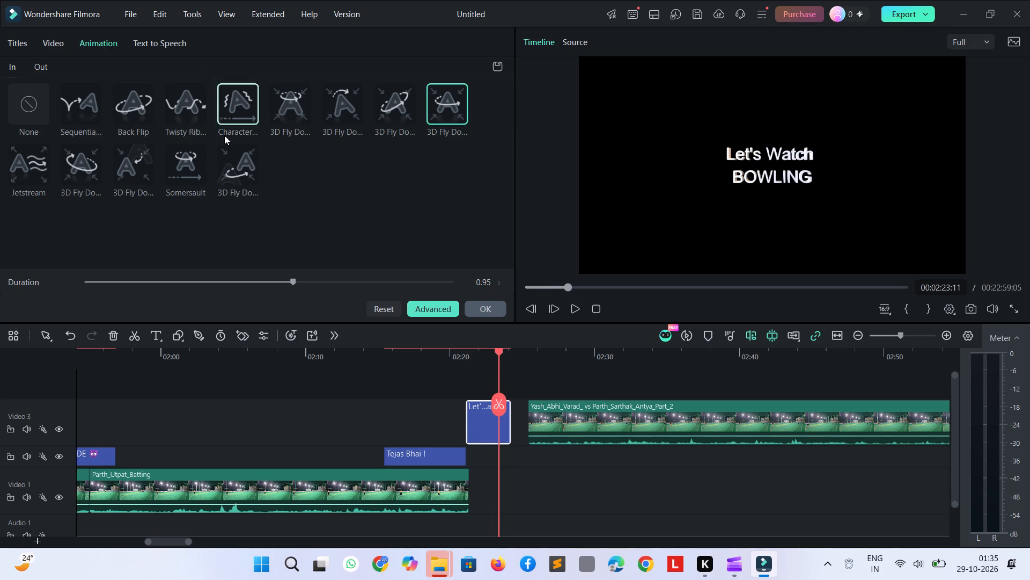
click(498, 358)
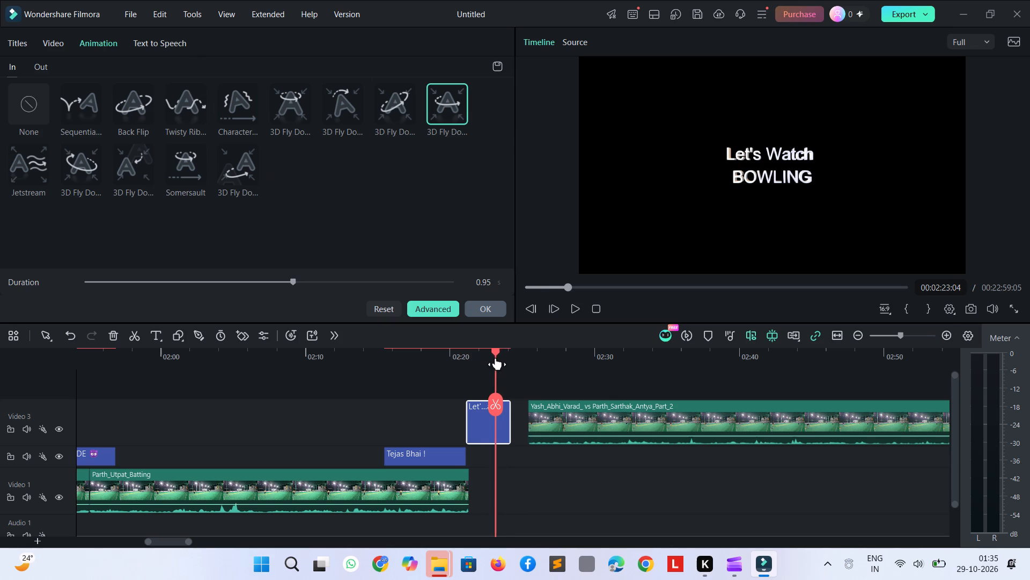
click(43, 69)
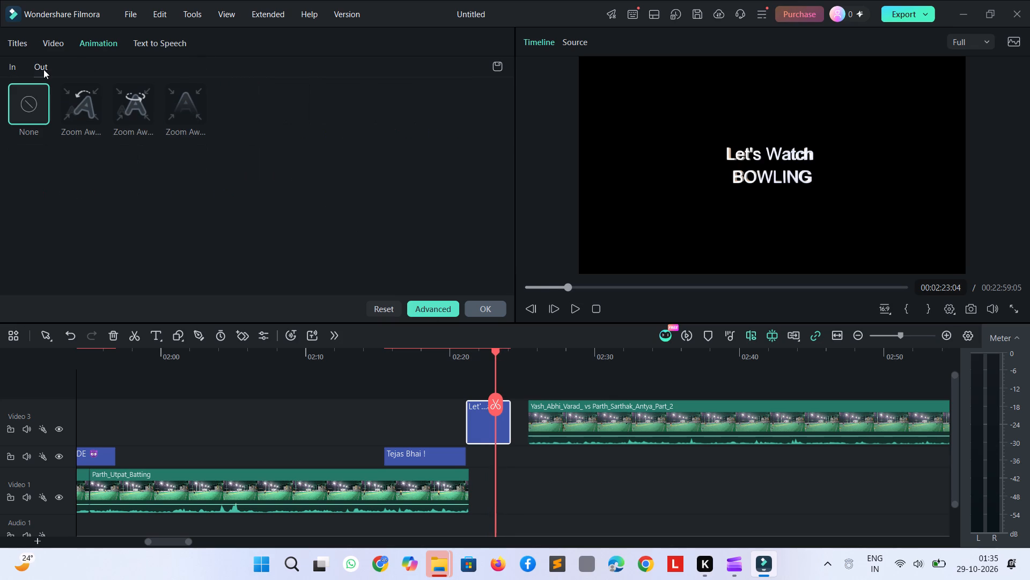
click(95, 104)
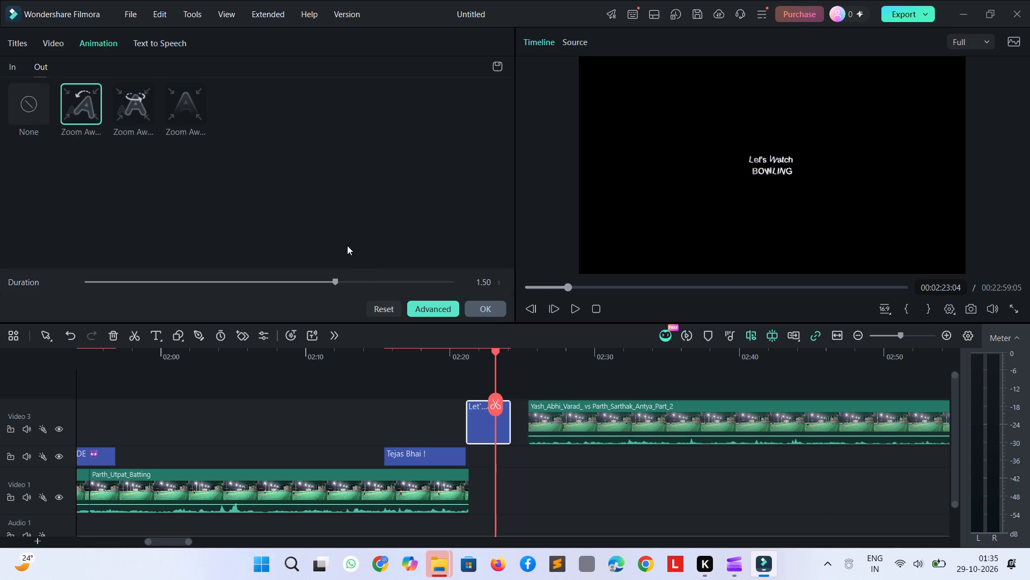
drag(340, 279, 351, 281)
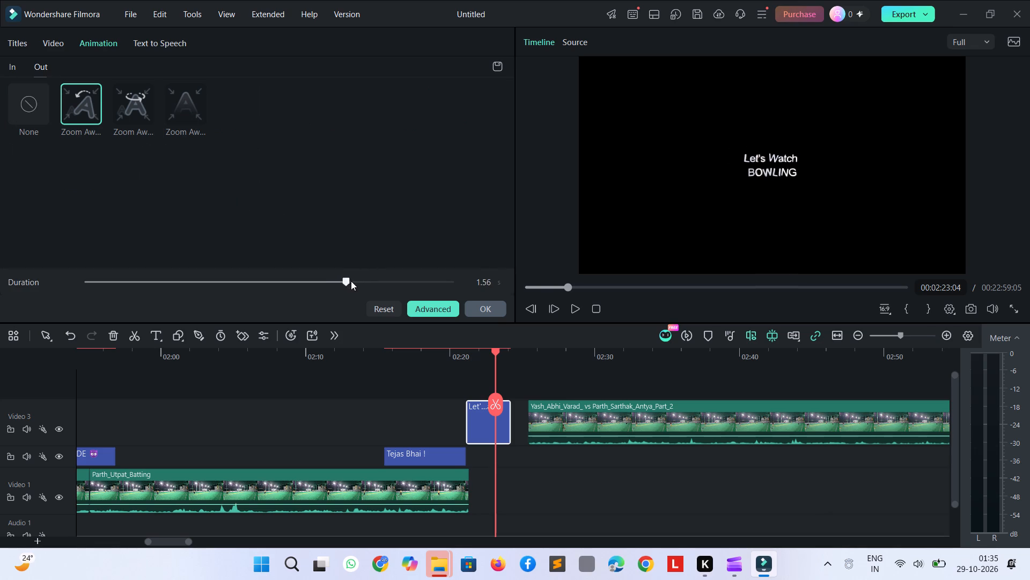
drag(351, 281, 361, 281)
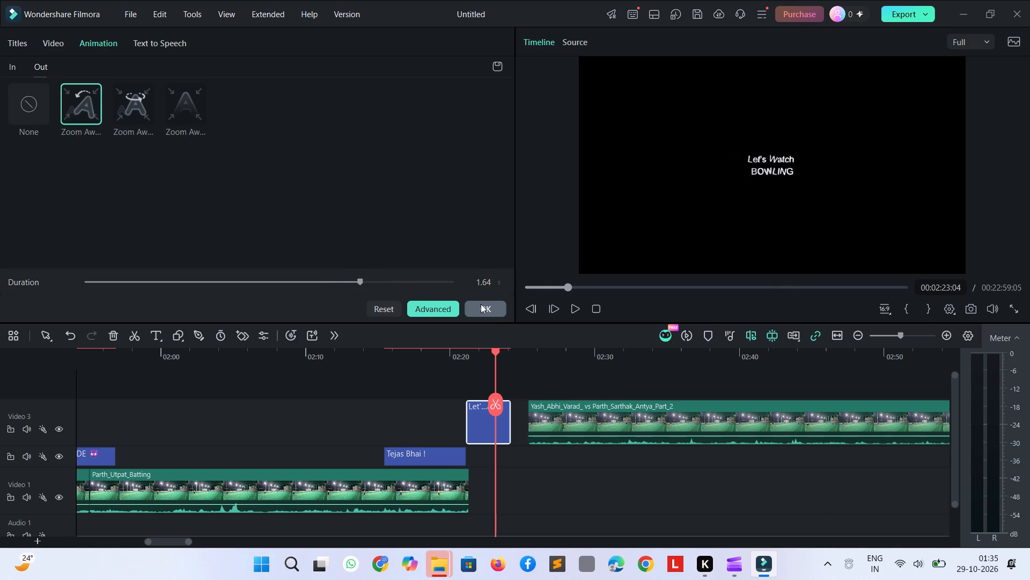
click(485, 305)
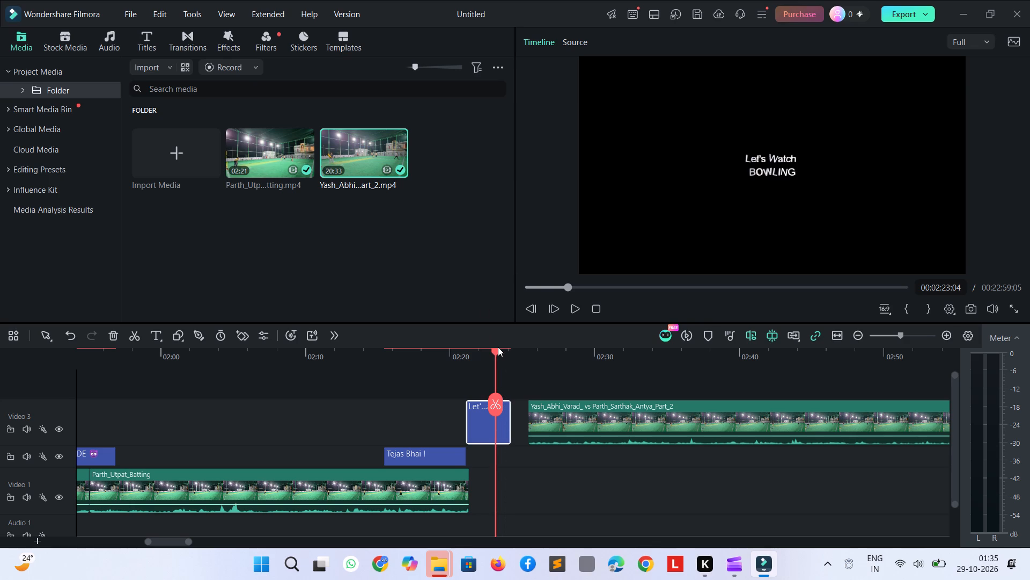
drag(494, 349, 458, 351)
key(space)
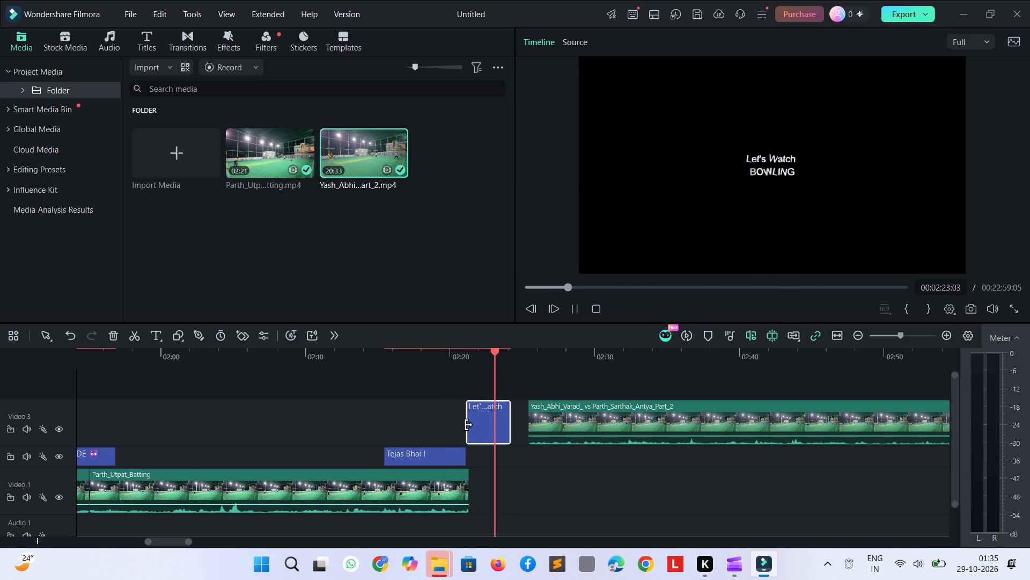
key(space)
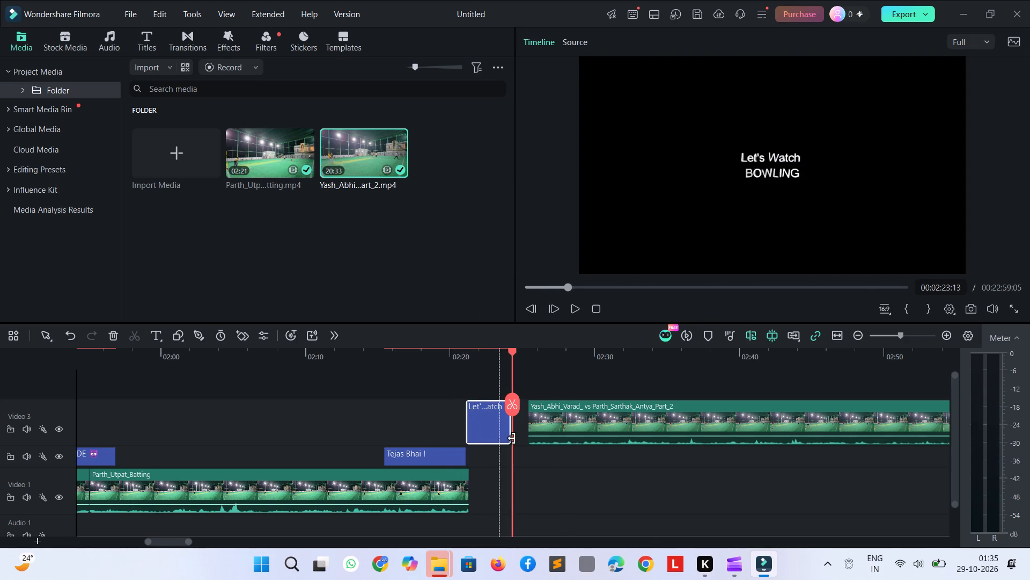
drag(566, 427, 551, 427)
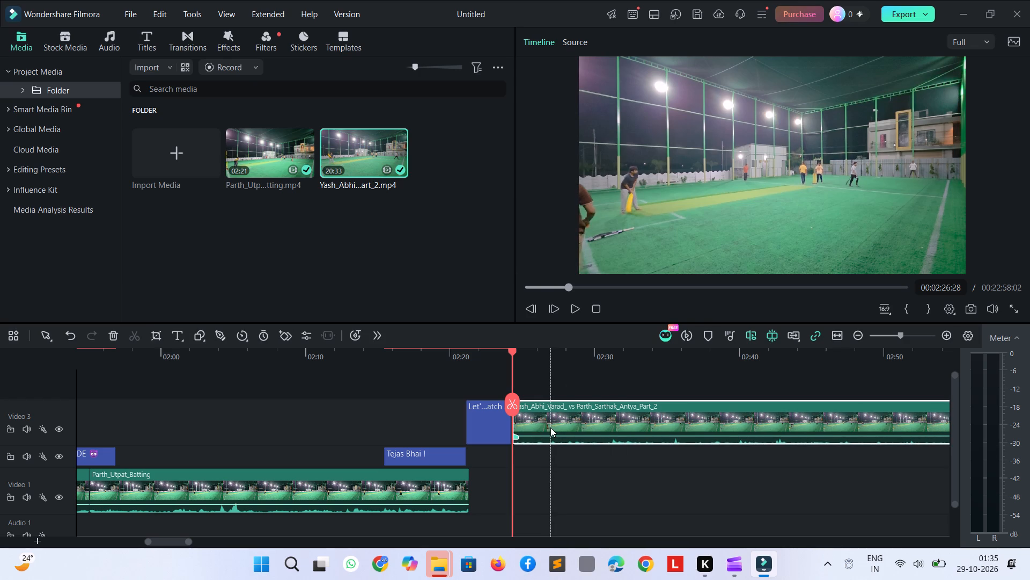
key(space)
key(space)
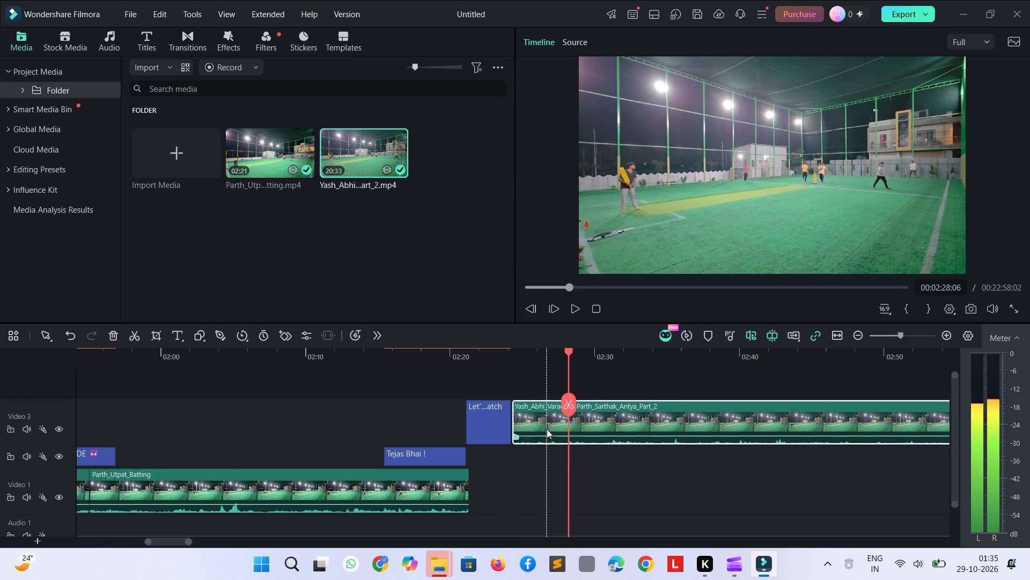
Skim forward through the Part_2 match clip from about 2:28 to about 10:30, examining the footage for the bowling section.
key(shift+Right)
key(shift+Right)
key(shift+Right)
key(shift+Right)
key(shift+Right)
key(shift+Right)
key(shift+Right)
key(shift+Right)
key(shift+Right)
key(shift+Right)
key(shift+Right)
key(shift+Right)
key(shift+Right)
key(shift+Right)
key(shift+Right)
key(shift+Right)
key(shift+Right)
key(shift+Right)
key(shift+Right)
key(shift+Right)
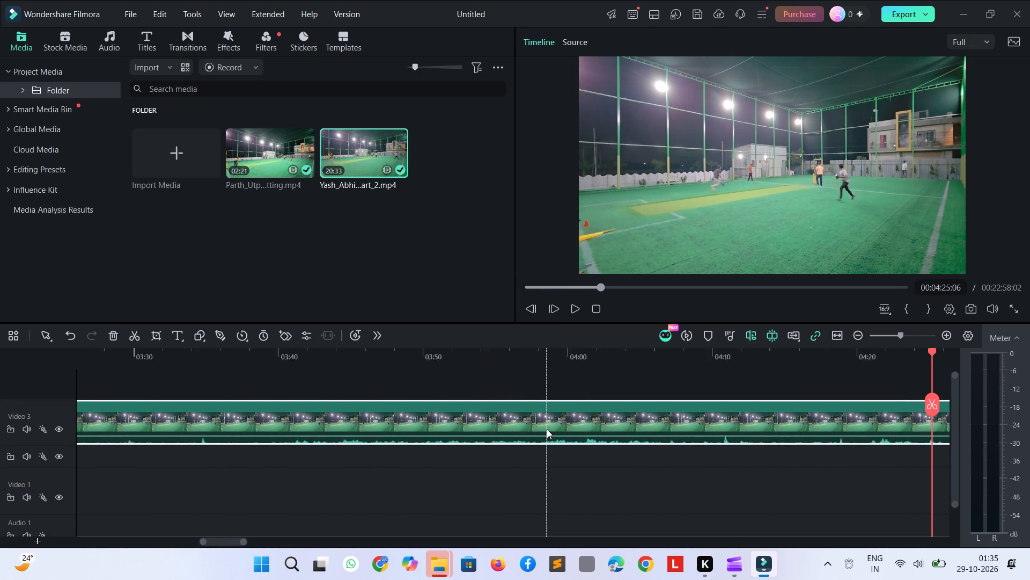
key(shift+Right)
key(shift+Right)
key(shift+Right)
key(shift+Right)
key(shift+Right)
key(shift+Right)
key(shift+Right)
key(shift+Right)
key(shift+Right)
key(shift+Right)
key(shift+Right)
key(shift+Right)
key(shift+Right)
key(shift+Right)
key(shift+Right)
key(shift+Right)
key(shift+Right)
key(shift+Right)
key(shift+Right)
key(shift+Right)
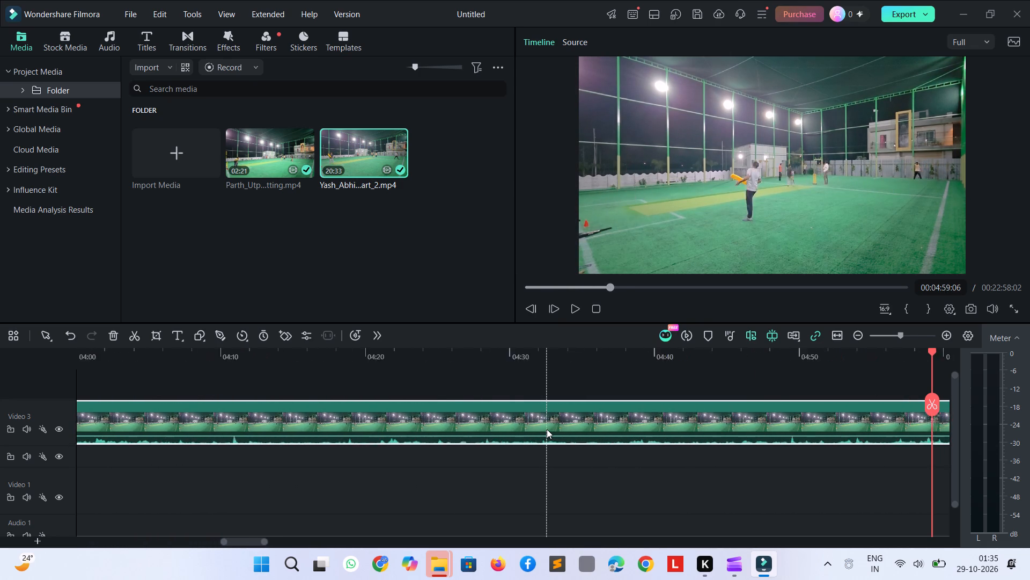
key(shift+Right)
key(shift+Right)
key(shift+Right)
key(shift+Right)
key(shift+Right)
key(shift+Right)
key(shift+Right)
key(shift+Right)
key(shift+Right)
key(shift+Right)
key(shift+Right)
key(shift+Right)
key(shift+Right)
key(shift+Right)
key(shift+Right)
key(shift+Right)
key(shift+Right)
key(shift+Right)
key(shift+Right)
key(shift+Right)
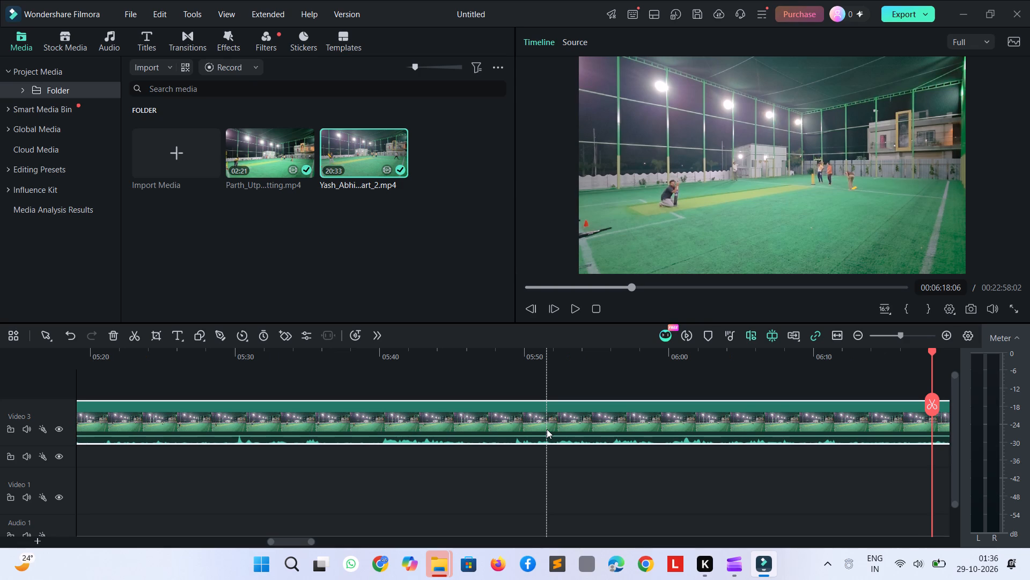
key(shift+Left)
key(shift+Left)
key(shift+Left)
key(shift+Left)
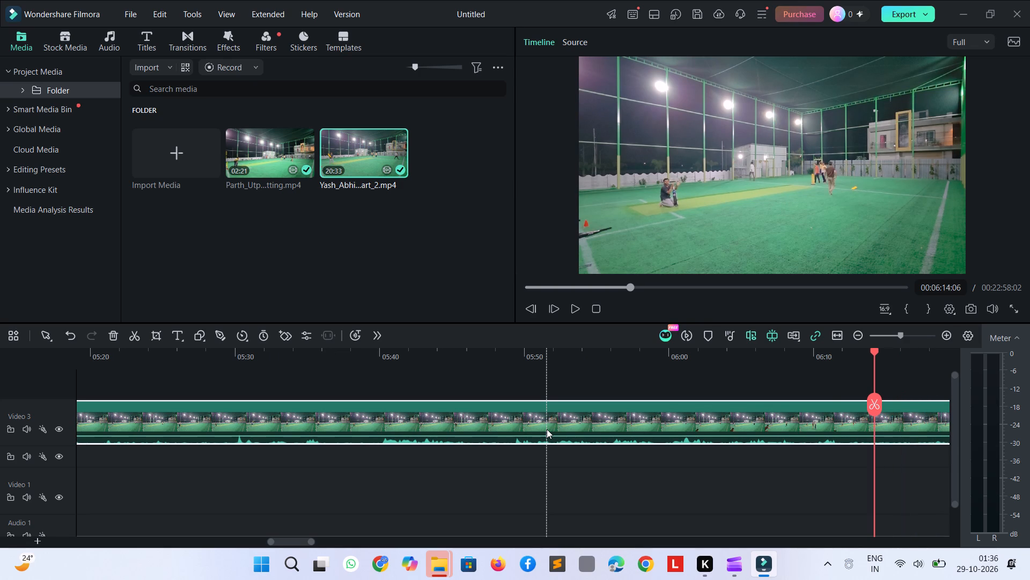
key(shift+Right)
key(shift+Right)
key(shift+Right)
key(shift+Right)
key(shift+Right)
key(shift+Right)
key(shift+Right)
key(shift+Right)
key(shift+Right)
key(shift+Right)
key(shift+Right)
key(shift+Right)
key(shift+Right)
key(shift+Right)
key(shift+Right)
key(shift+Right)
key(shift+Right)
key(shift+Right)
key(shift+Right)
key(shift+Right)
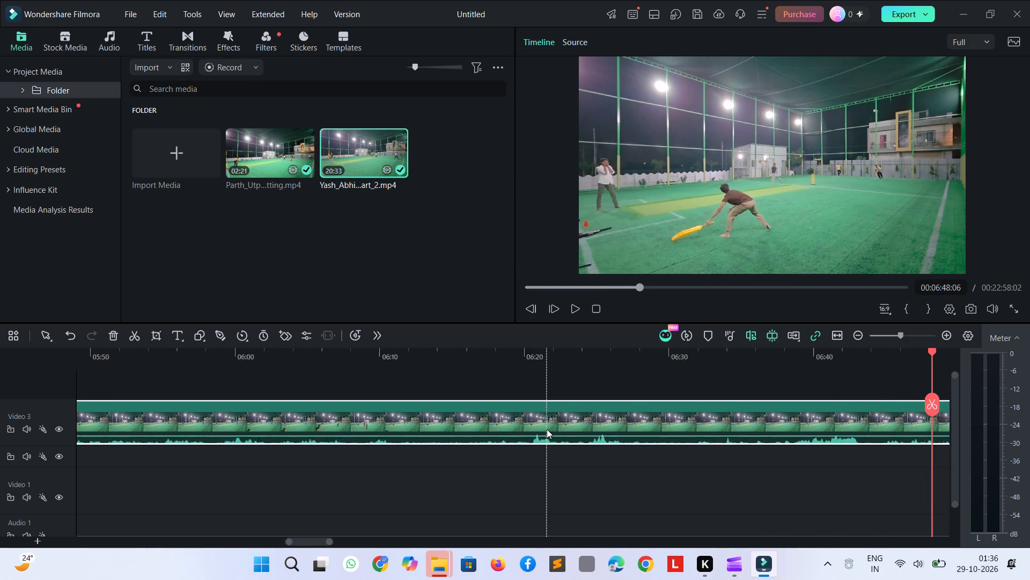
key(shift+Right)
key(shift+Right)
key(shift+Right)
key(shift+Right)
key(shift+Right)
key(shift+Right)
key(shift+Right)
key(shift+Right)
key(shift+Right)
key(shift+Right)
key(shift+Right)
key(shift+Right)
key(shift+Right)
key(shift+Right)
key(shift+Right)
key(shift+Right)
key(shift+Right)
key(shift+Right)
key(shift+Right)
key(shift+Right)
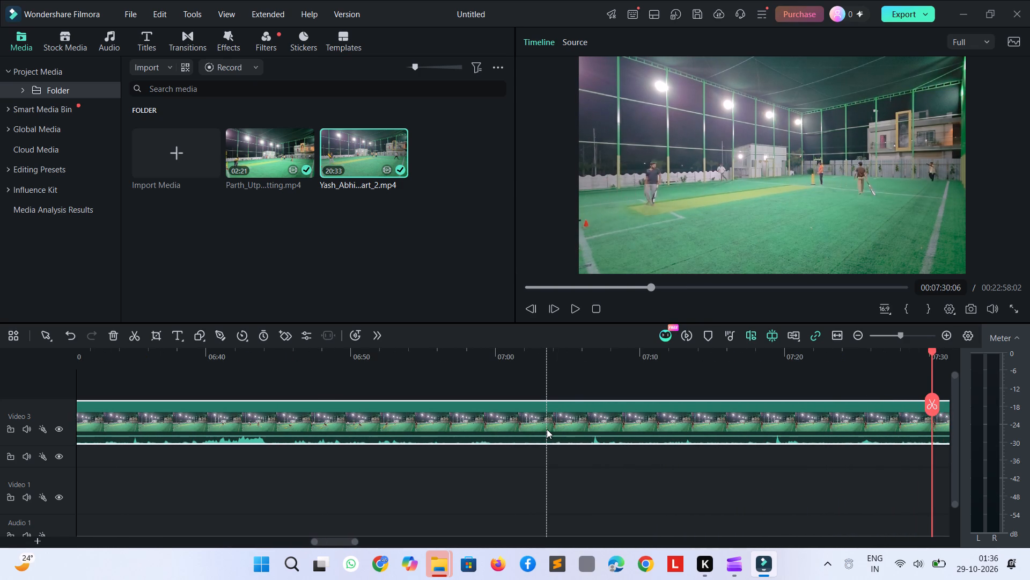
key(shift+Right)
key(shift+Right)
key(shift+Right)
key(shift+Right)
key(shift+Right)
key(shift+Right)
key(shift+Right)
key(shift+Right)
key(shift+Right)
key(shift+Right)
key(shift+Right)
key(shift+Right)
key(shift+Right)
key(shift+Right)
key(shift+Right)
key(shift+Right)
key(shift+Right)
key(shift+Right)
key(shift+Right)
key(shift+Right)
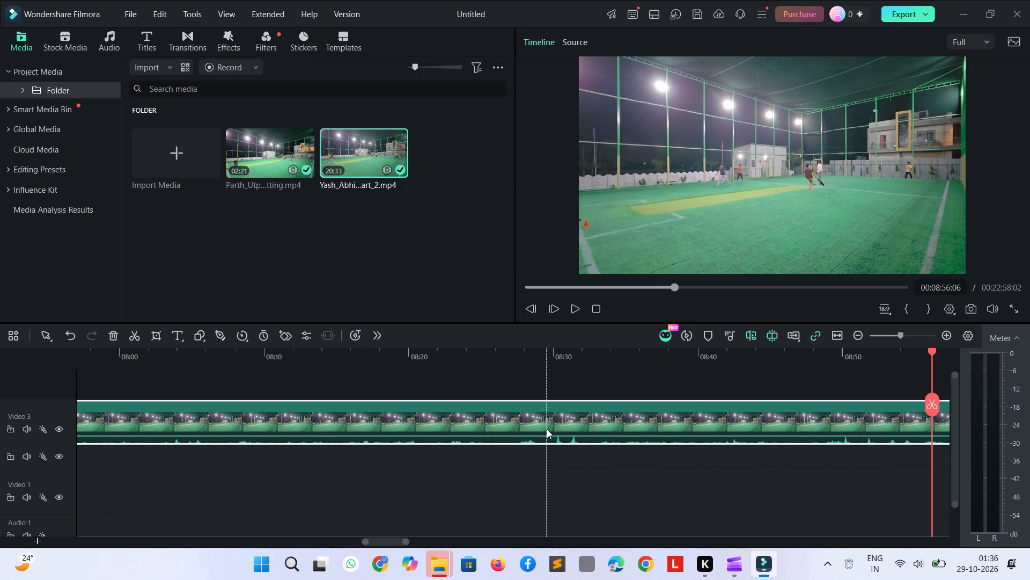
key(shift+Right)
key(shift+Right)
key(shift+Right)
key(shift+Right)
key(shift+Right)
key(shift+Right)
key(shift+Right)
key(shift+Right)
key(shift+Right)
key(shift+Right)
key(shift+Right)
key(shift+Right)
key(shift+Right)
key(shift+Right)
key(shift+Right)
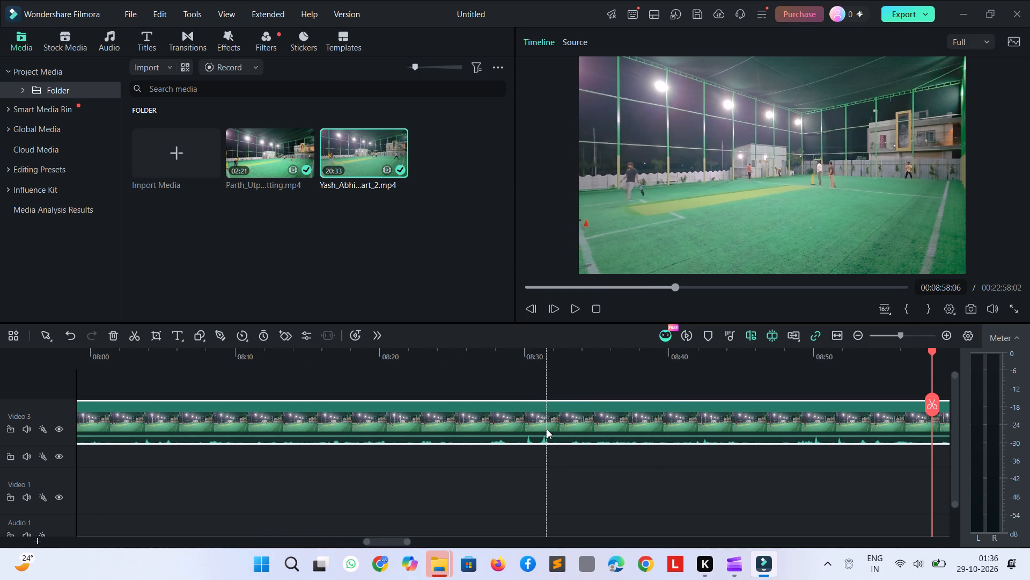
key(shift+Right)
key(shift+Right)
key(shift+Right)
key(shift+Right)
key(shift+Right)
key(shift+Right)
key(shift+Right)
key(shift+Right)
key(shift+Right)
key(shift+Right)
key(shift+Right)
key(shift+Right)
key(shift+Right)
key(shift+Right)
key(shift+Right)
key(shift+Right)
key(shift+Right)
key(shift+Right)
key(shift+Right)
key(shift+Right)
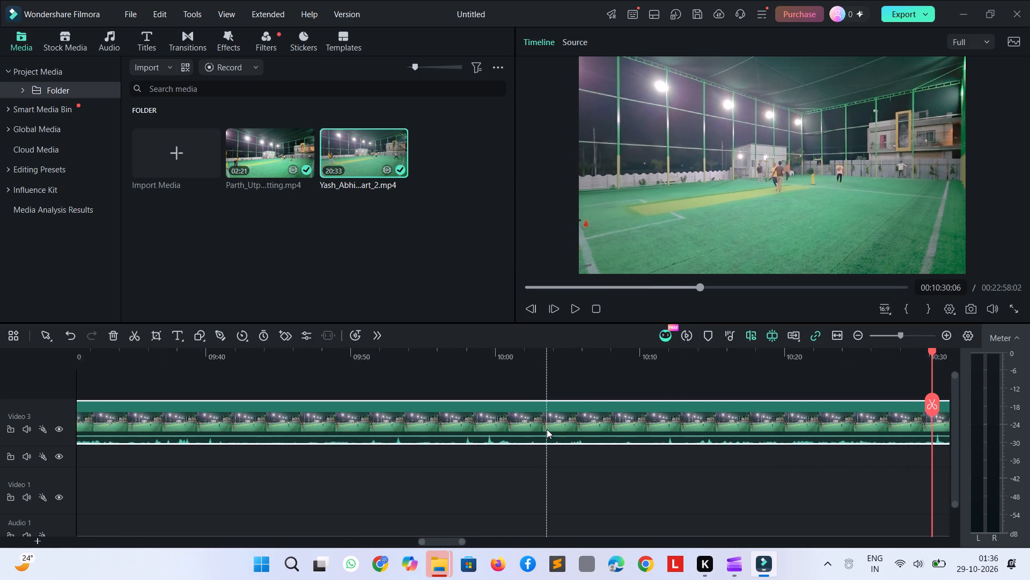
Skim forward through the Part_2 match clip from about 10:30 to about 15:49, examining the footage for the bowling section.
key(shift+Right)
key(shift+Right)
key(shift+Right)
key(shift+Right)
key(shift+Right)
key(shift+Right)
key(shift+Right)
key(shift+Right)
key(shift+Right)
key(shift+Right)
key(shift+Right)
key(shift+Right)
key(shift+Right)
key(shift+Right)
key(shift+Right)
key(shift+Right)
key(shift+Right)
key(shift+Right)
key(shift+Right)
key(shift+Right)
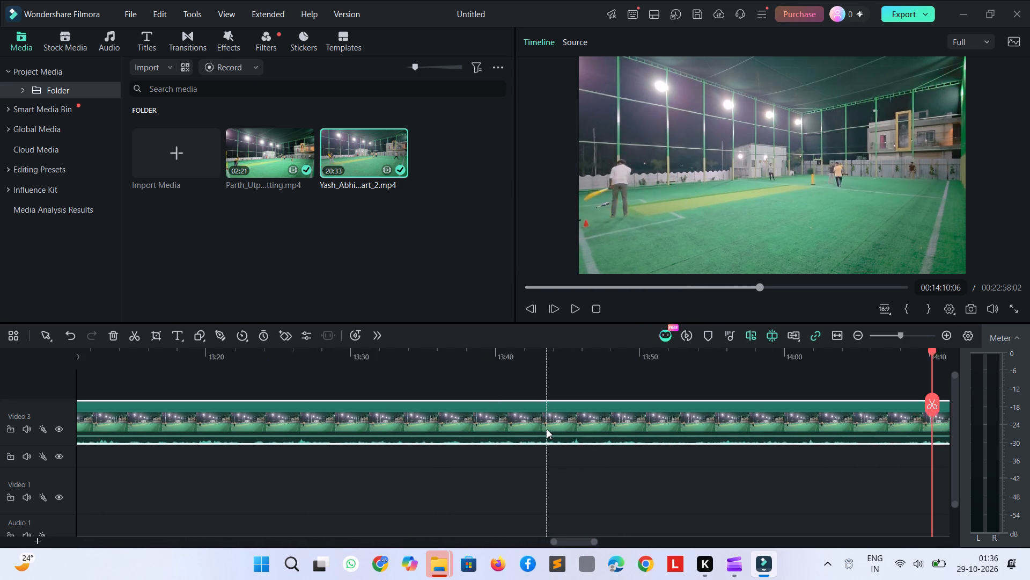
key(shift+Right)
key(shift+Right)
key(shift+Right)
key(shift+Right)
key(shift+Right)
key(shift+Right)
key(shift+Right)
key(shift+Right)
key(shift+Right)
key(shift+Right)
key(shift+Right)
key(shift+Right)
key(shift+Right)
key(shift+Right)
key(shift+Right)
key(shift+Right)
key(shift+Right)
key(shift+Right)
key(shift+Right)
key(shift+Right)
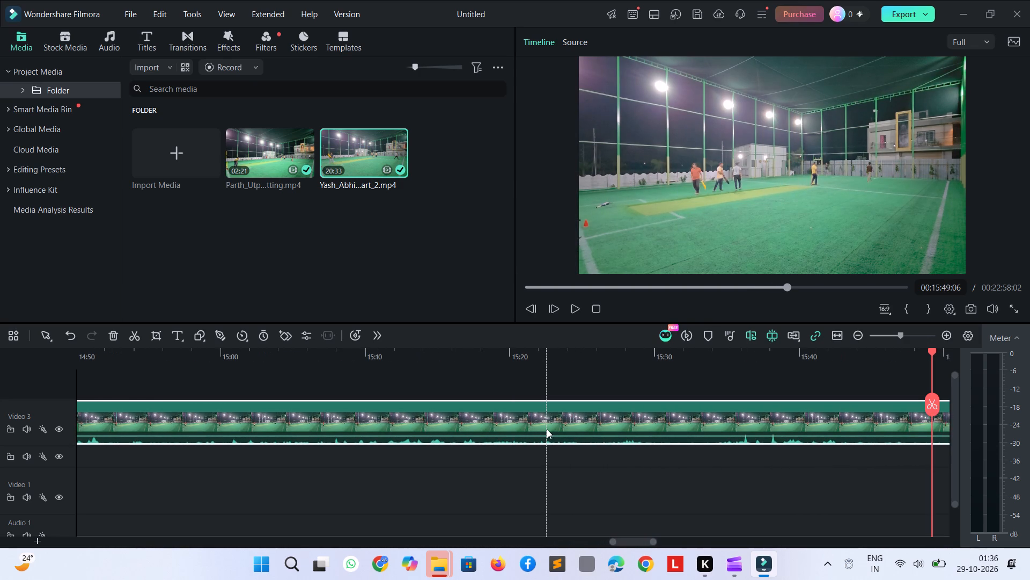
Go back to about 15:28, split the Part_2 clip at about 15:36, and delete the portion before the cut.
key(shift+Left)
key(shift+Left)
key(shift+Left)
key(shift+Left)
key(shift+Left)
key(shift+Left)
key(shift+Left)
key(shift+Left)
key(shift+Left)
key(shift+Left)
key(shift+Left)
key(shift+Left)
key(shift+Left)
key(shift+Left)
key(shift+Left)
key(shift+Left)
key(shift+Left)
key(shift+Left)
key(shift+Left)
key(shift+Left)
key(shift+Left)
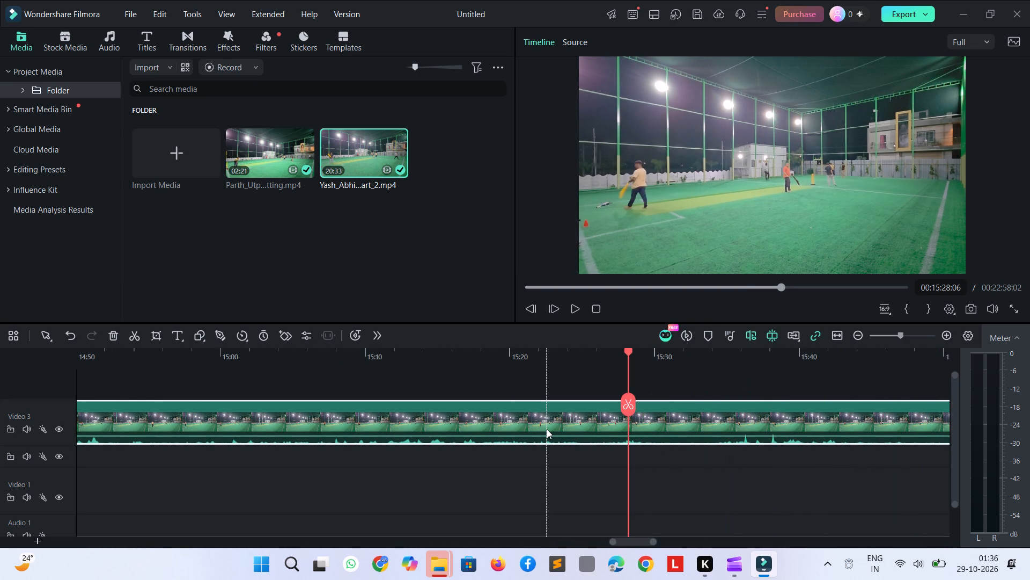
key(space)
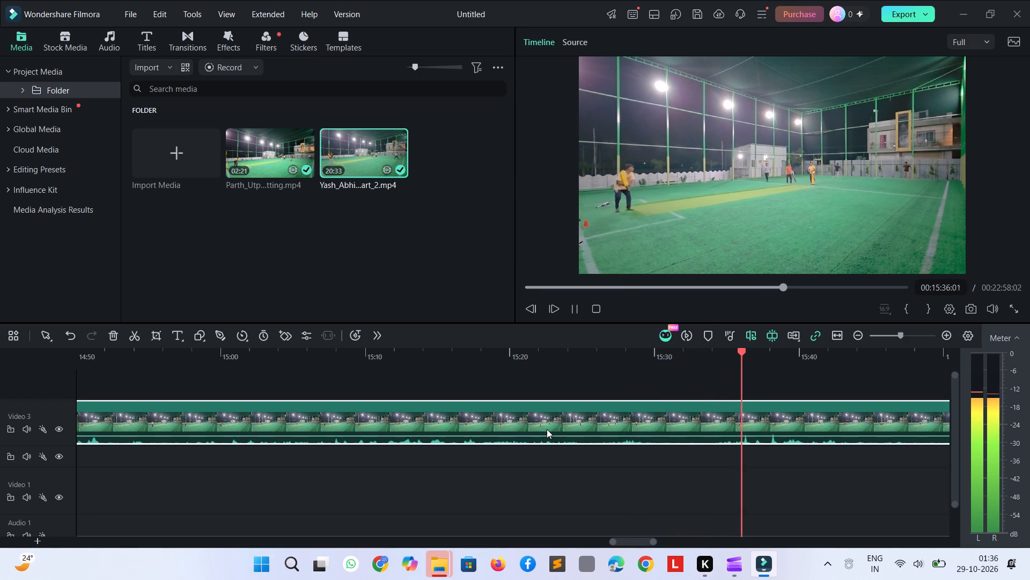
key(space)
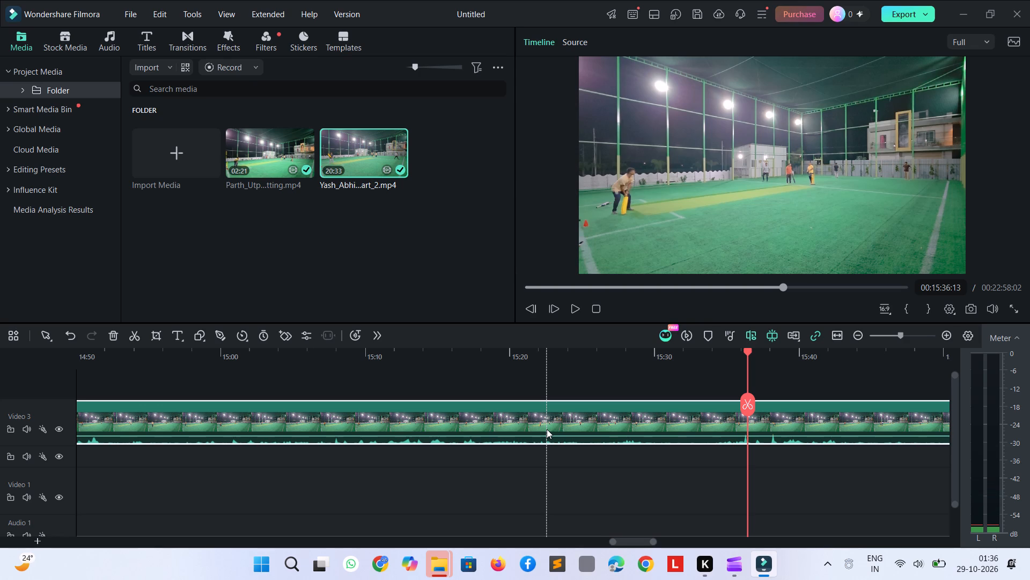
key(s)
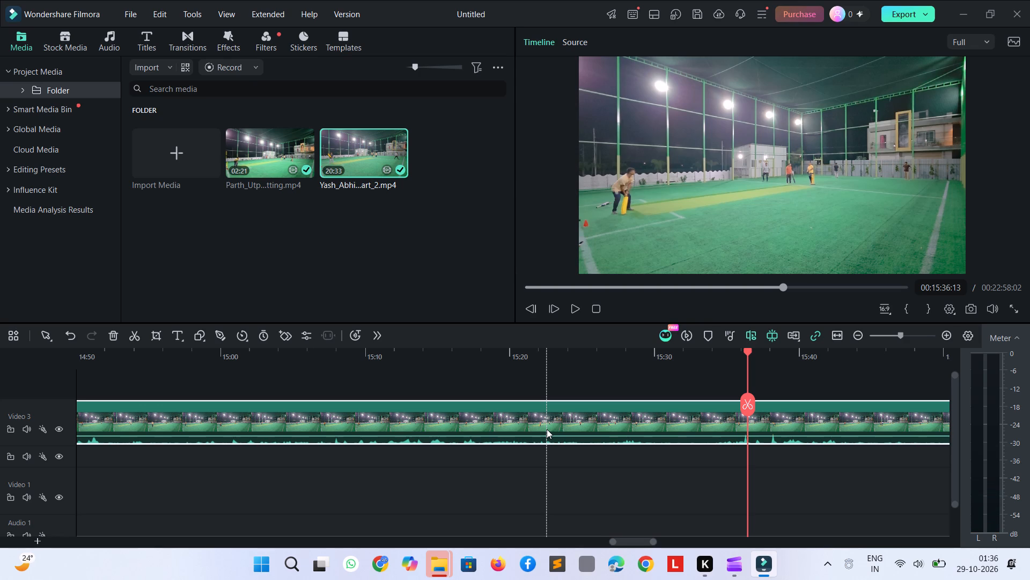
key(ctrl+b)
click(547, 429)
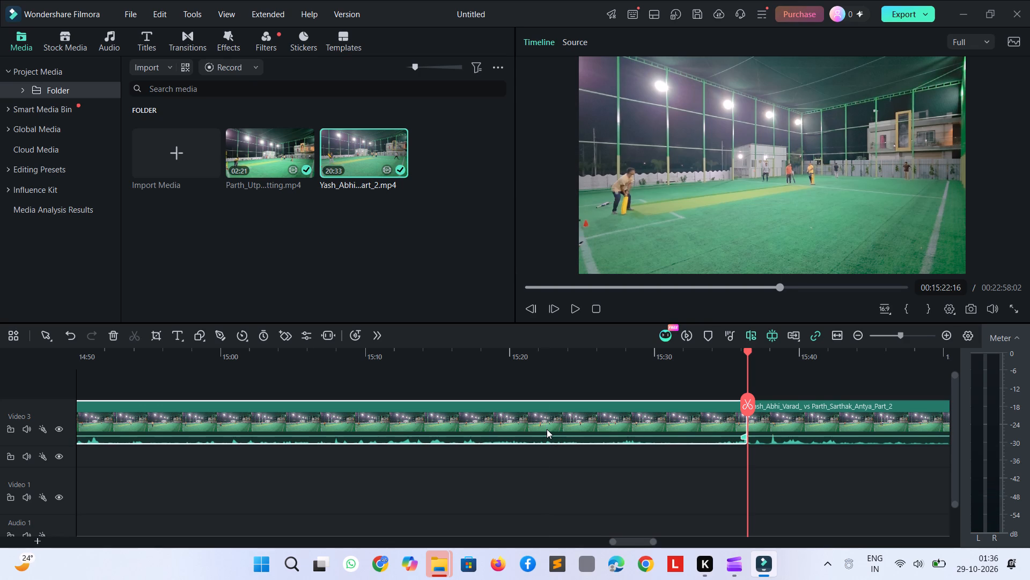
key(Delete)
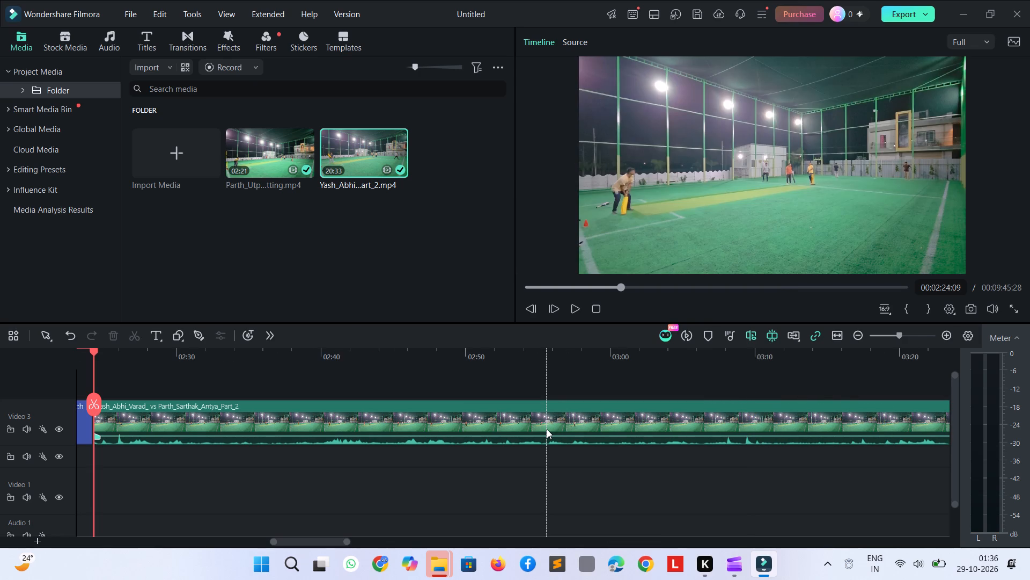
Cut the section from about 2:31 to about 2:49 out of the Part_2 clip, keeping the first delivery before it.
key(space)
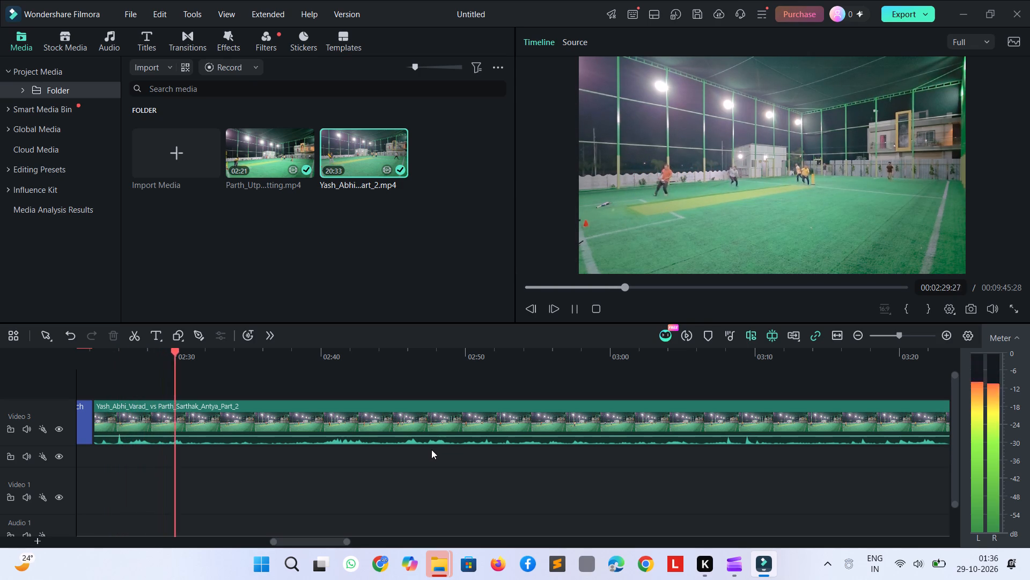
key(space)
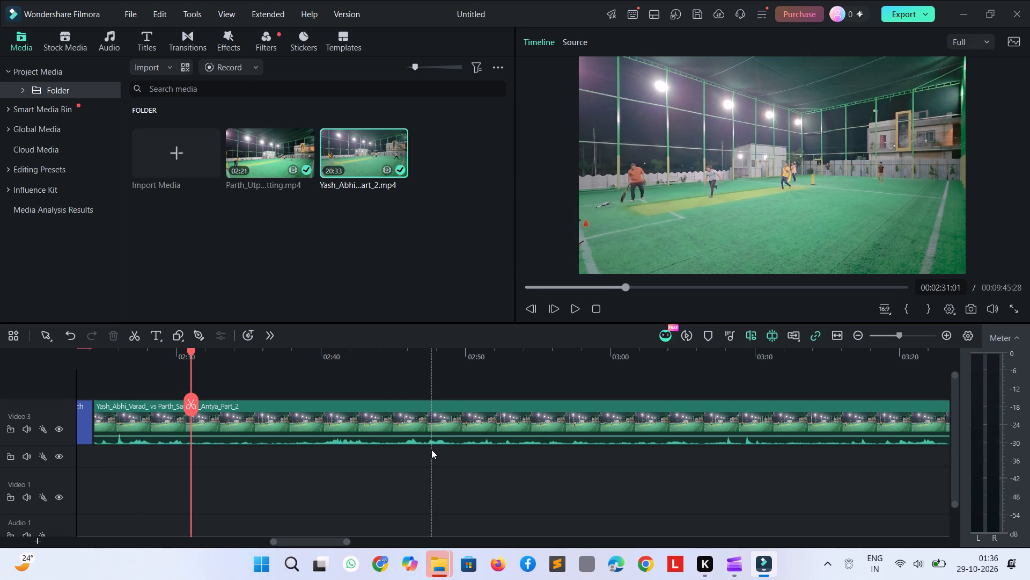
key(ctrl+b)
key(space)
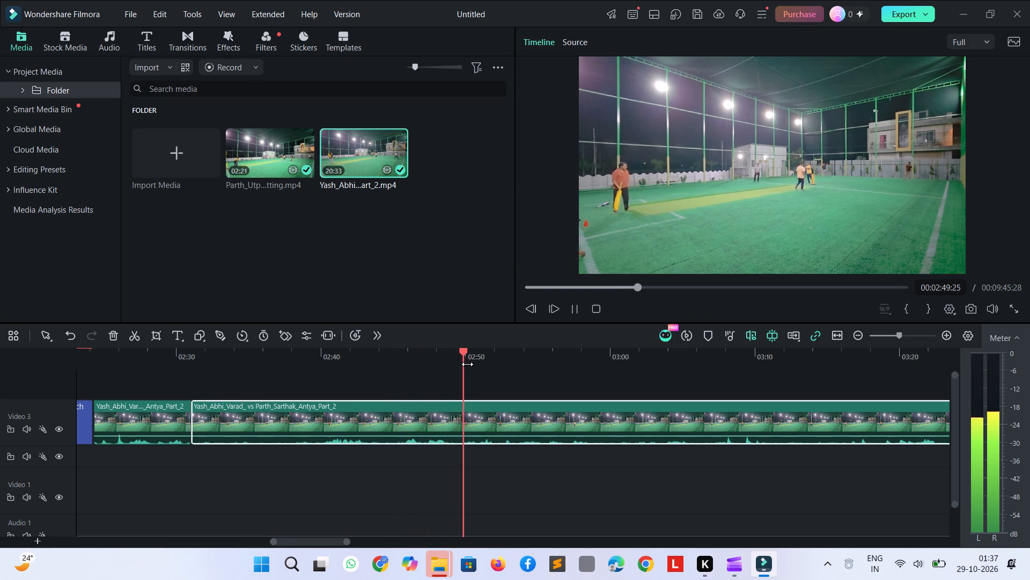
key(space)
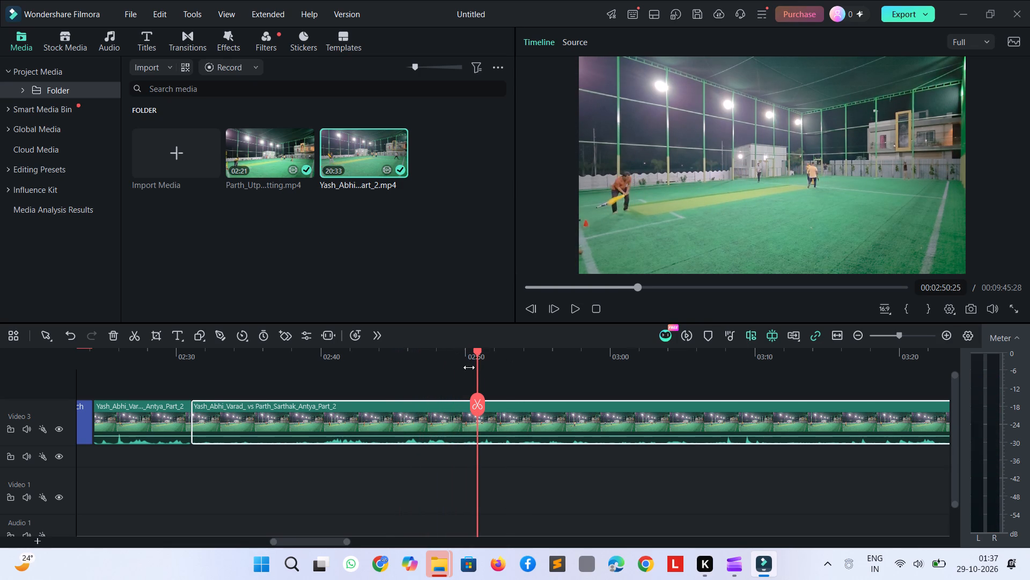
drag(476, 354, 163, 369)
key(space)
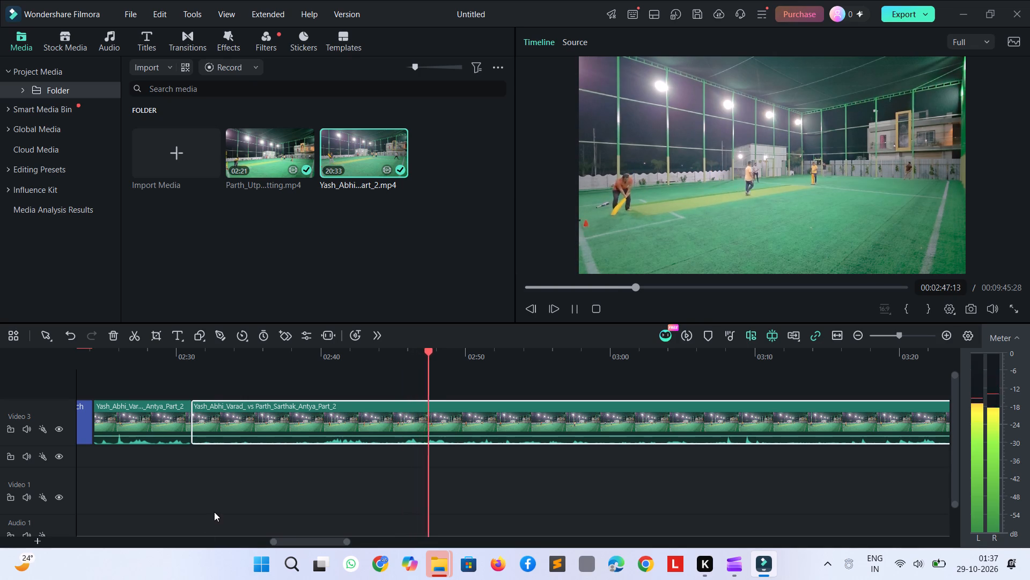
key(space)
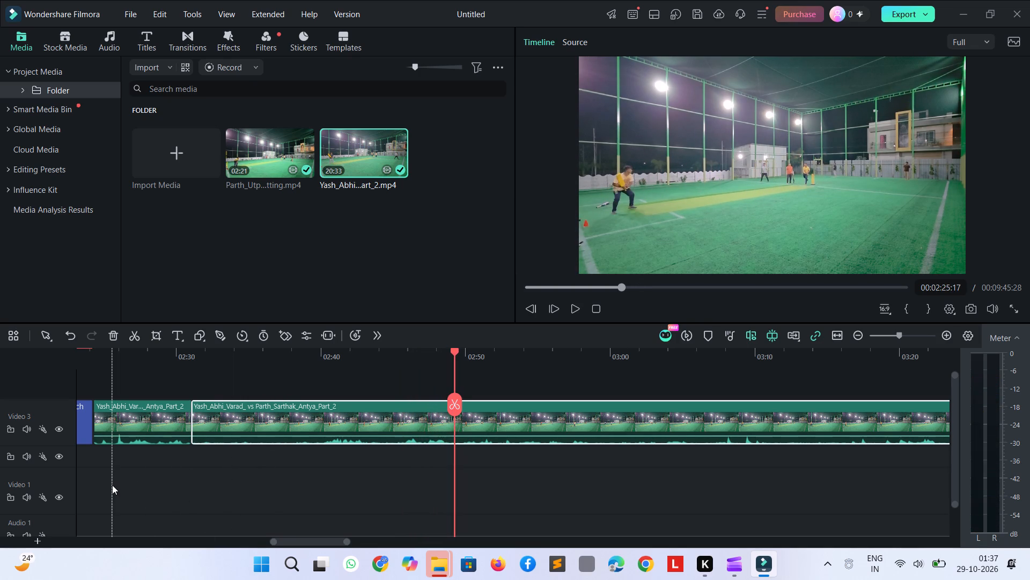
key(ctrl+b)
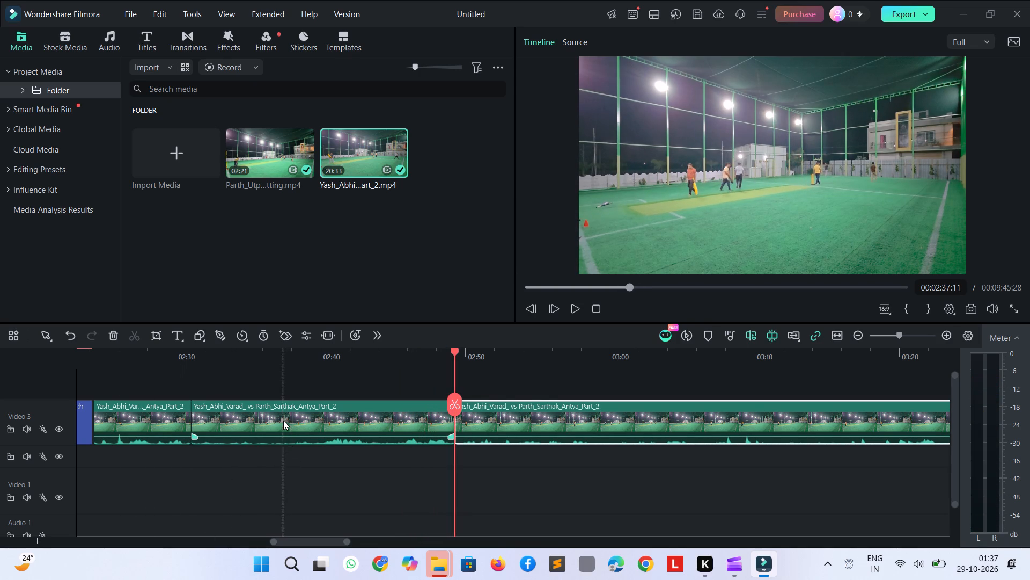
click(283, 421)
key(Delete)
Cut the section from about 2:38 to about 2:49 out of the remaining Part_2 footage.
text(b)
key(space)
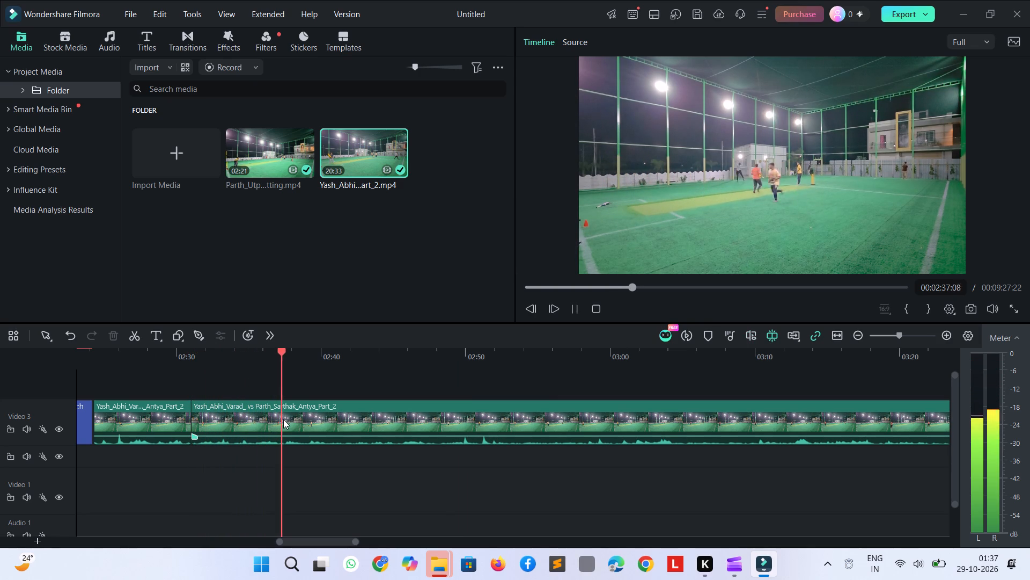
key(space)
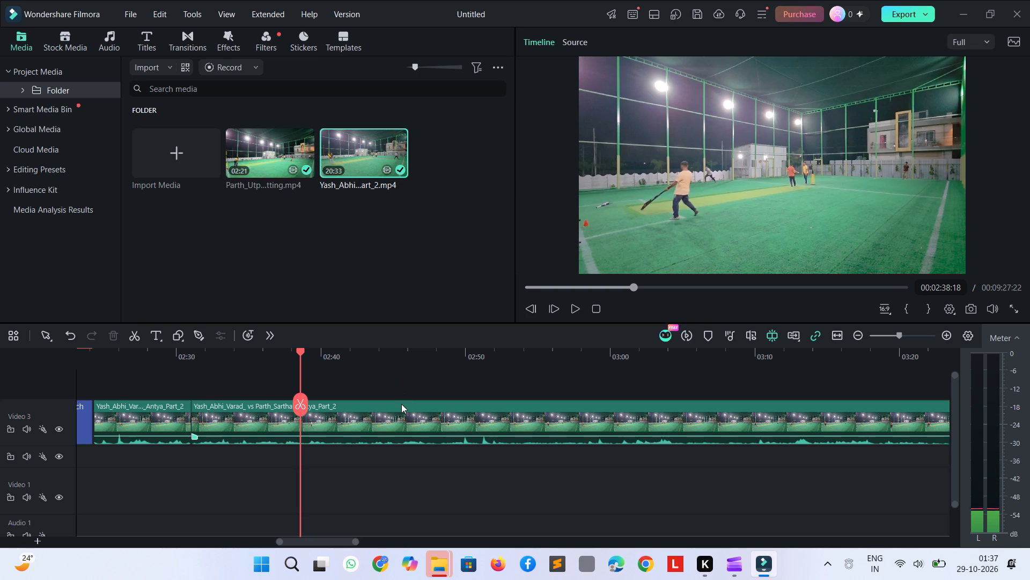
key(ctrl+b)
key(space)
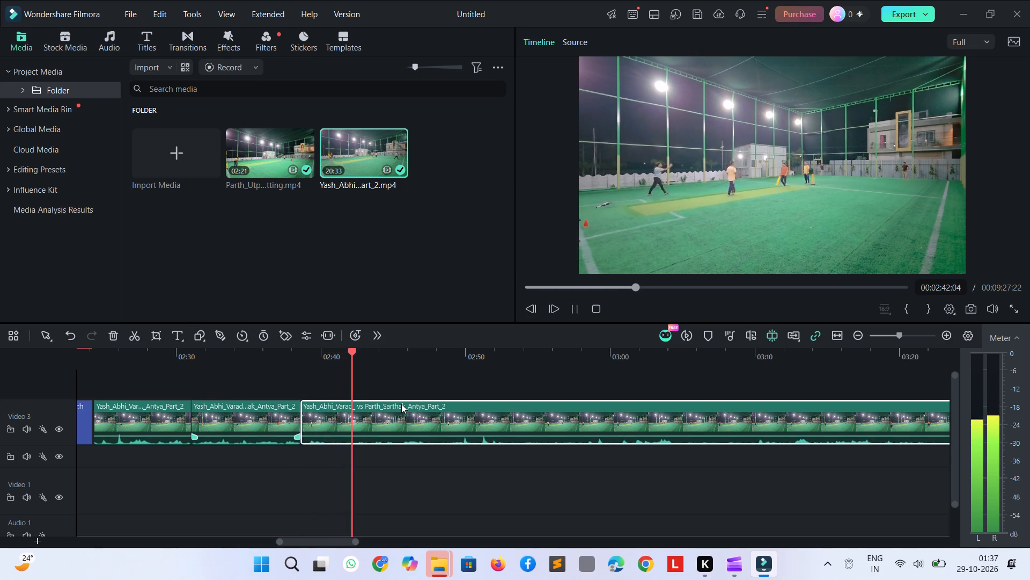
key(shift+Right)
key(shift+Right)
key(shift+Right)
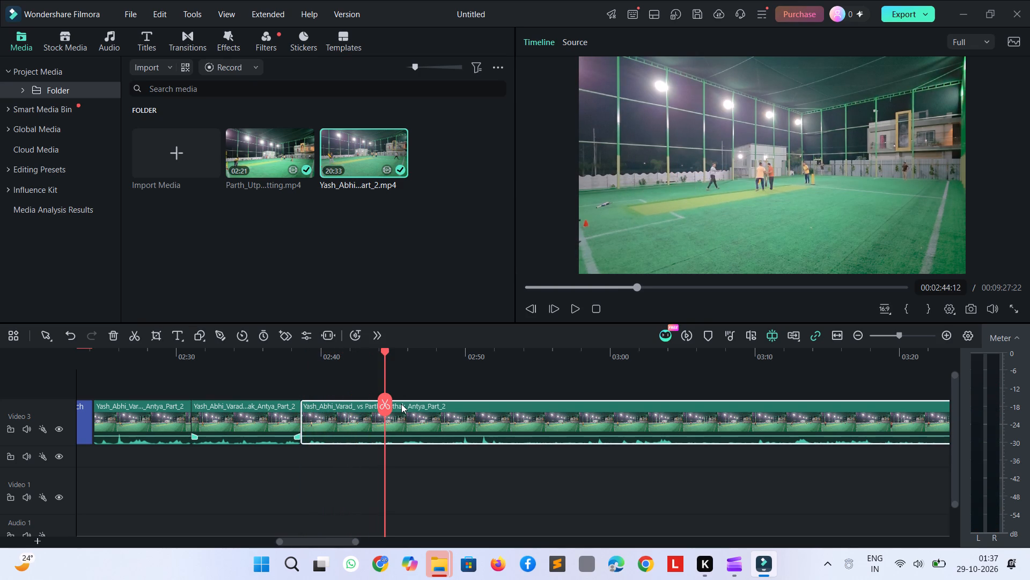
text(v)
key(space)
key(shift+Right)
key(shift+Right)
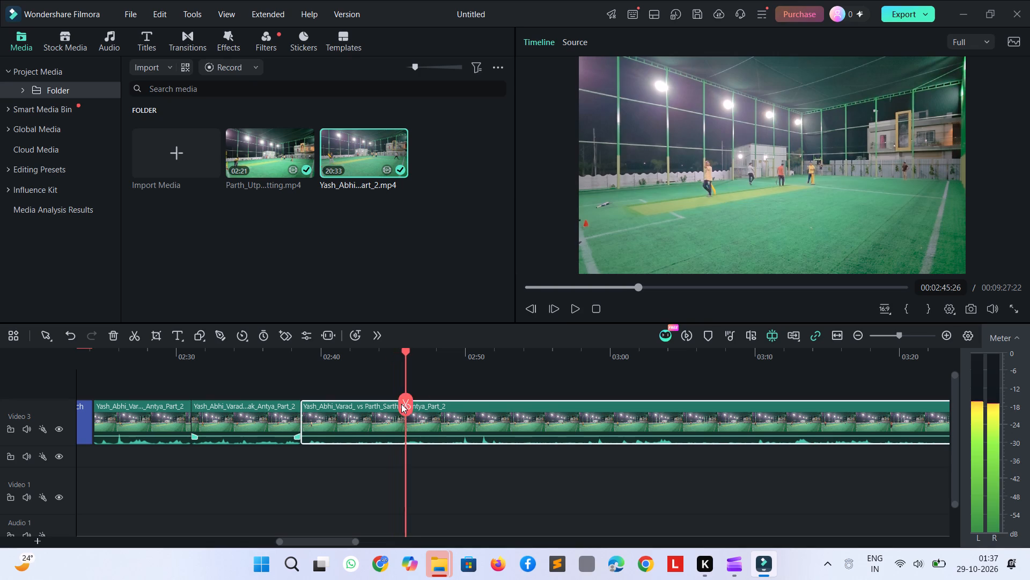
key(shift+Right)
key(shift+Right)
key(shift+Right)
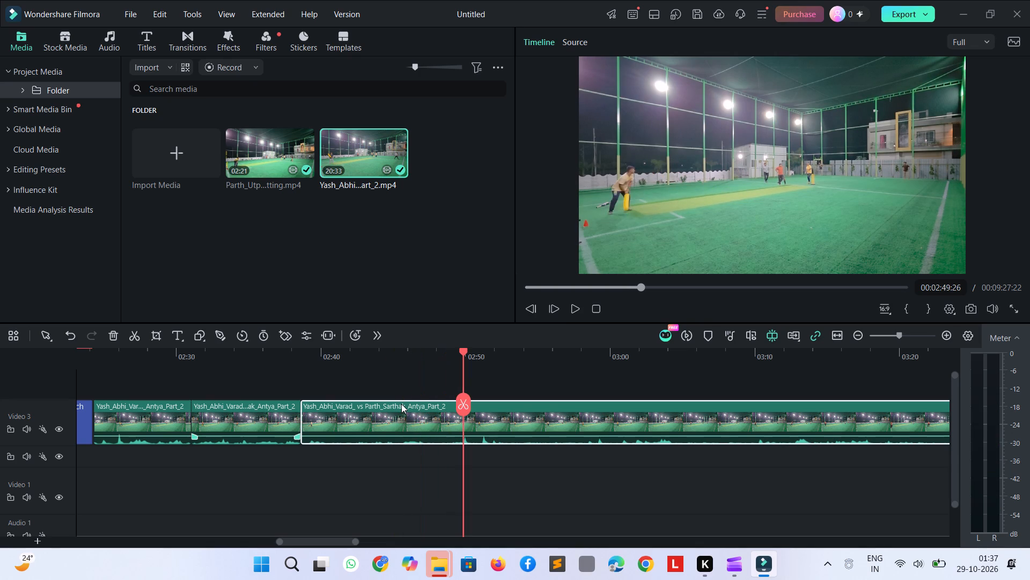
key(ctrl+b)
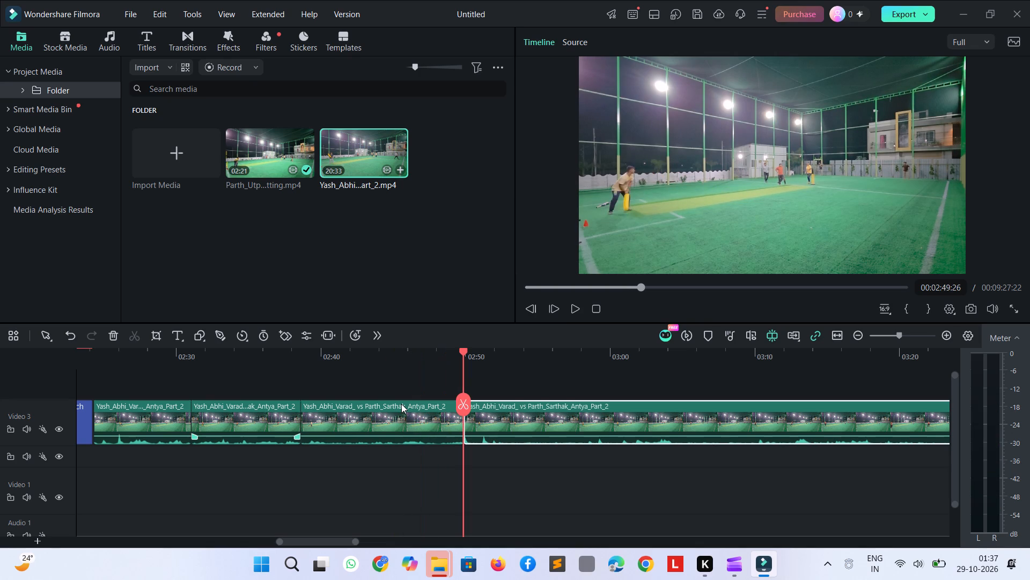
click(401, 404)
key(Delete)
Cut the section from about 2:43 to about 2:48 out of the remaining Part_2 footage.
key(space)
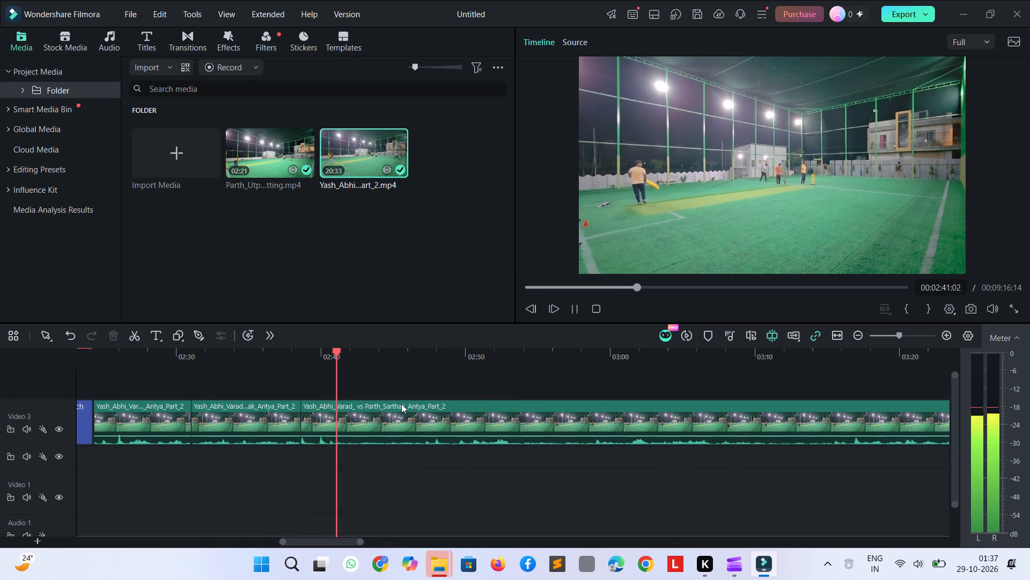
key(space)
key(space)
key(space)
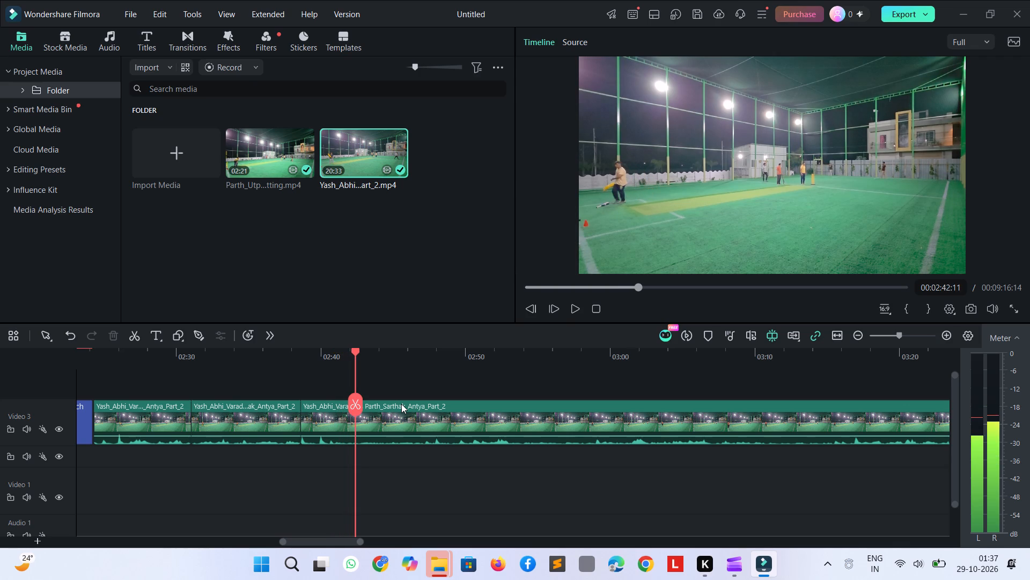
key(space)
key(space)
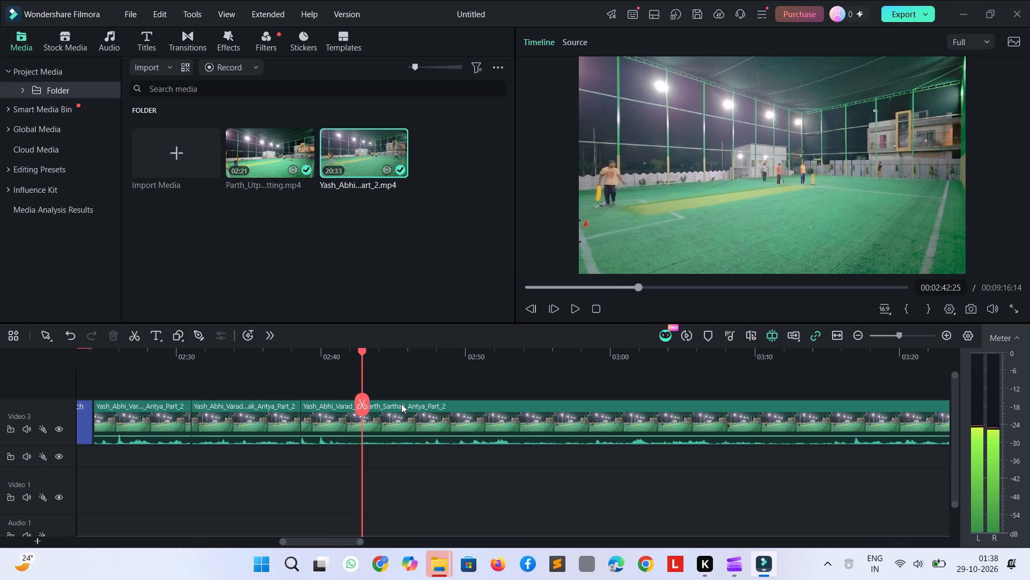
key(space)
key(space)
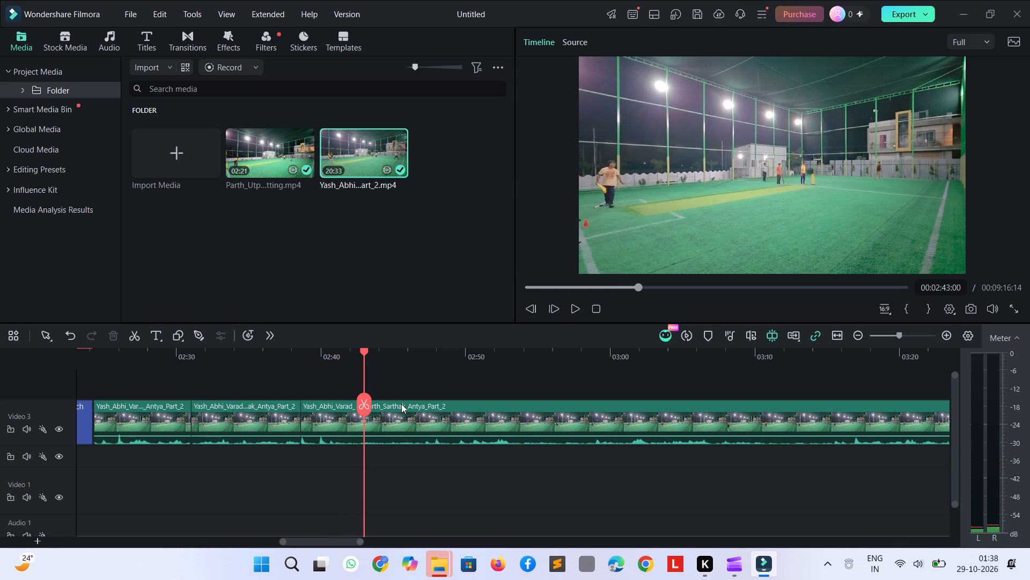
key(ctrl+b)
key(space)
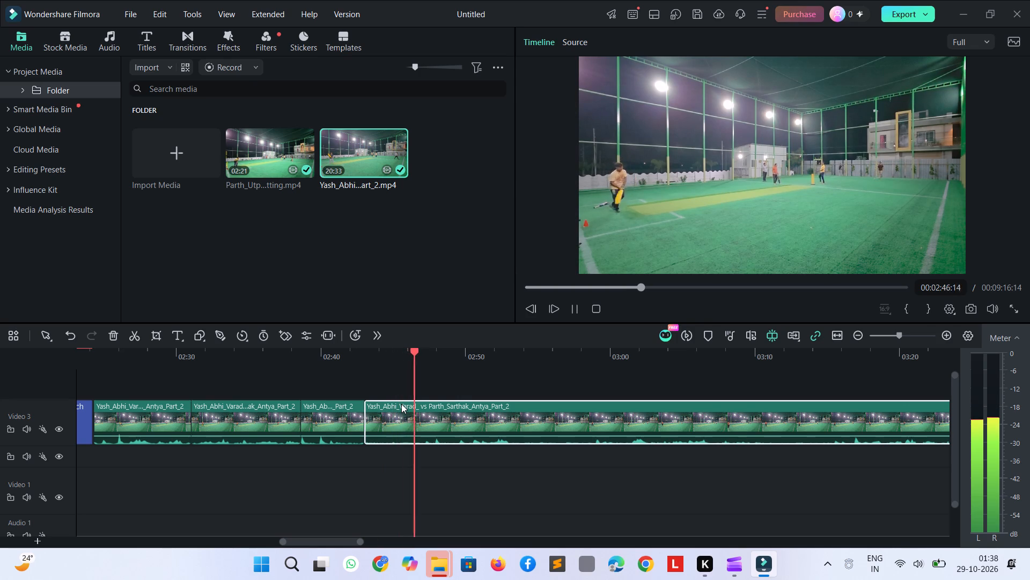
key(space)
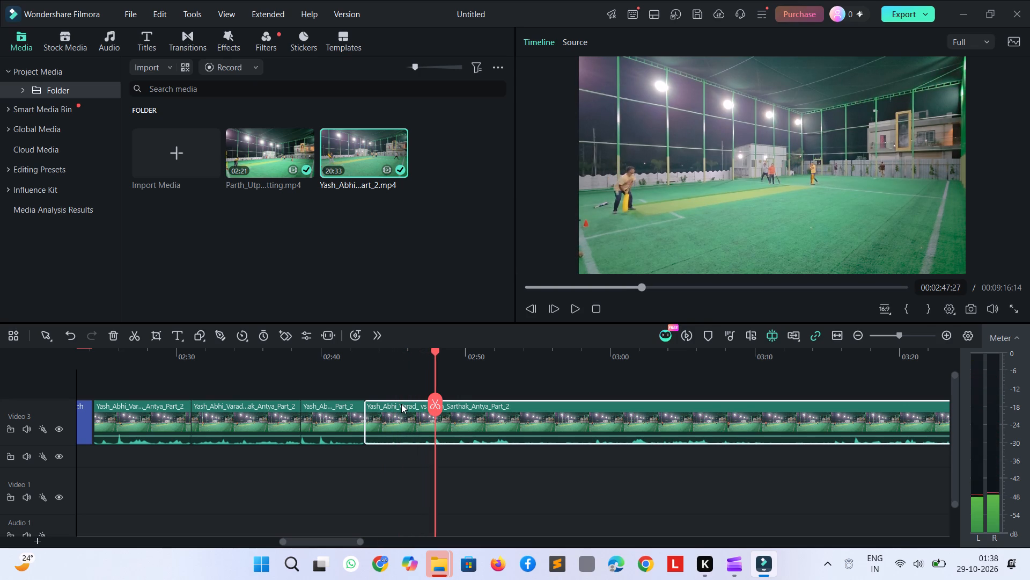
key(ctrl+b)
click(401, 404)
key(Delete)
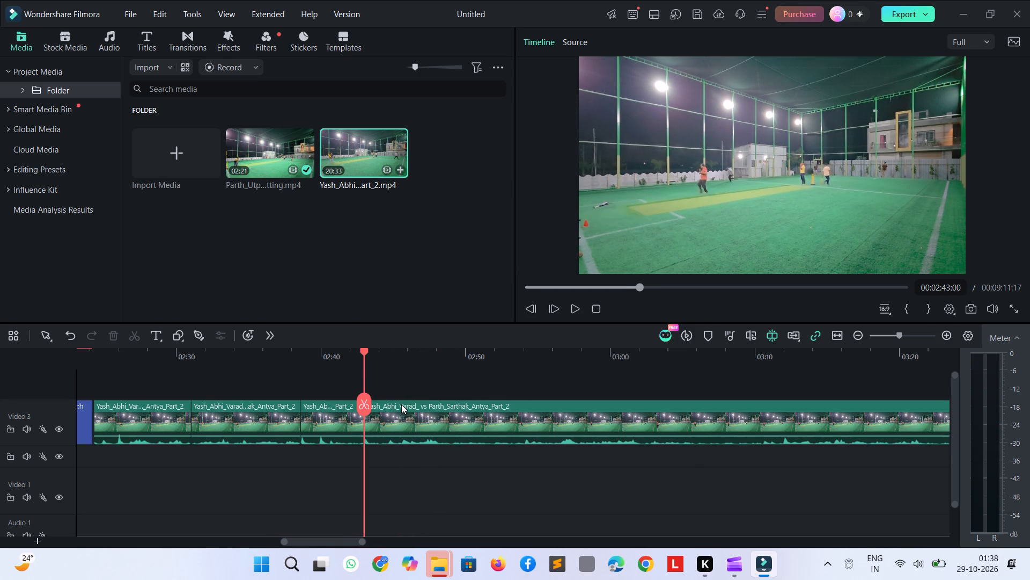
Cut the section from about 2:48 to about 2:54 out of the remaining Part_2 footage.
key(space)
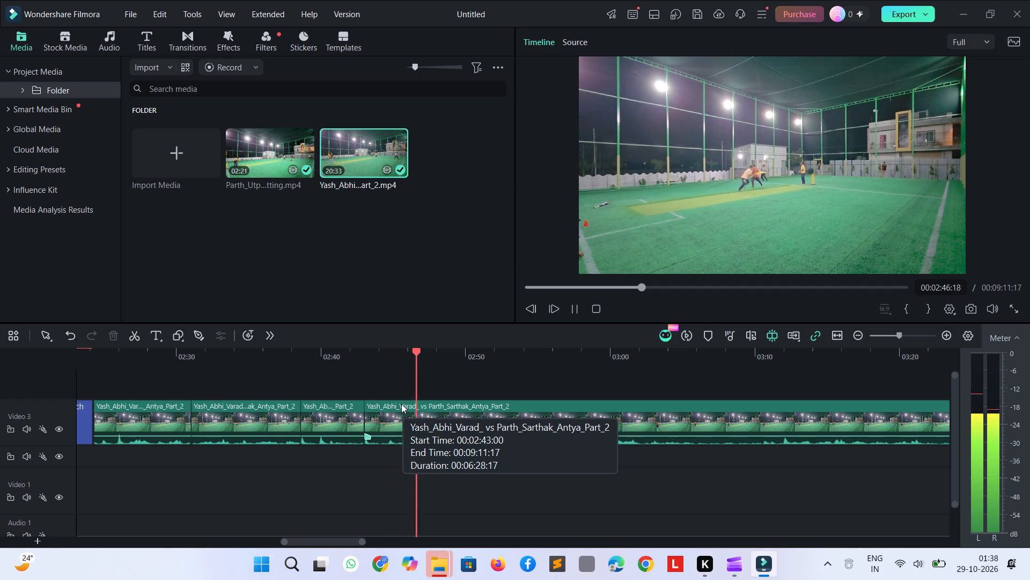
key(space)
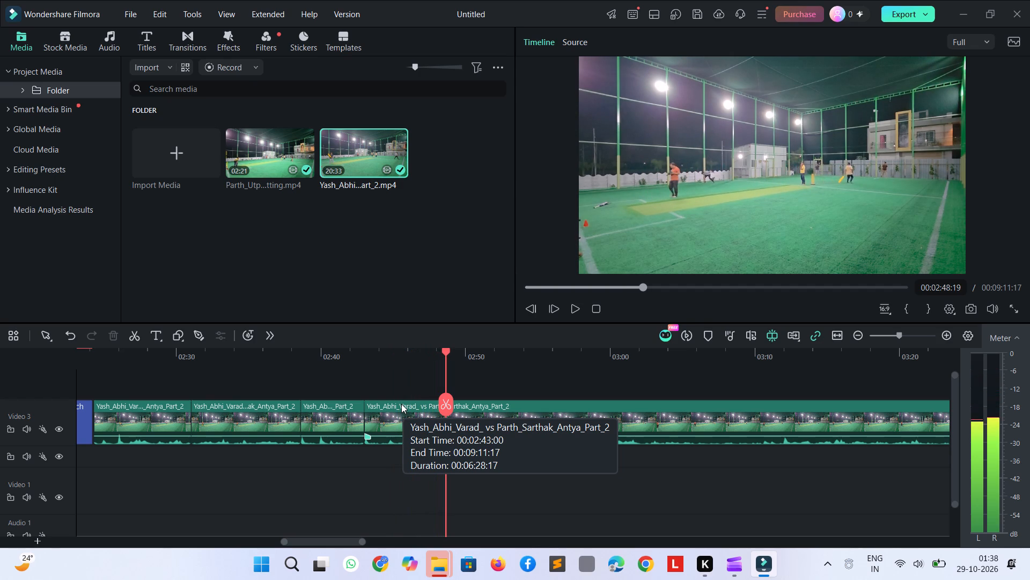
key(ctrl+b)
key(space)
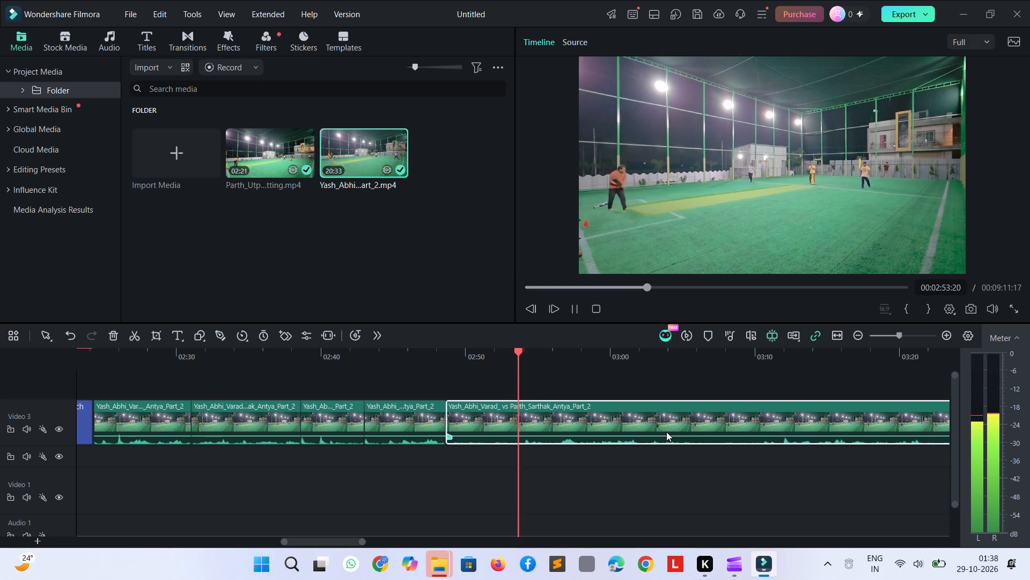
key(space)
key(ctrl+b)
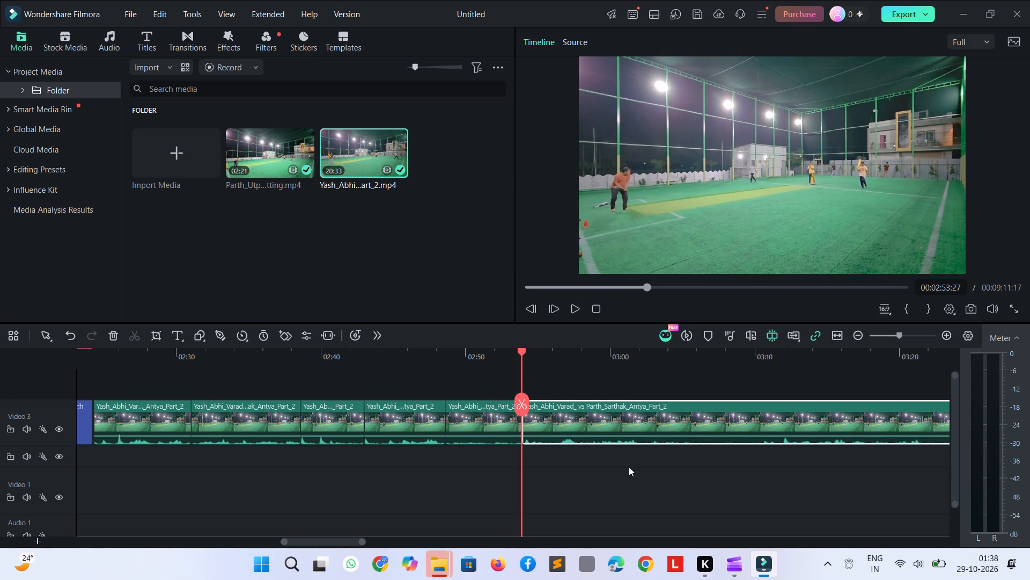
click(486, 414)
key(Delete)
Cut the section from about 2:53 to about 3:05 out of the remaining Part_2 footage, keeping the delivery before it.
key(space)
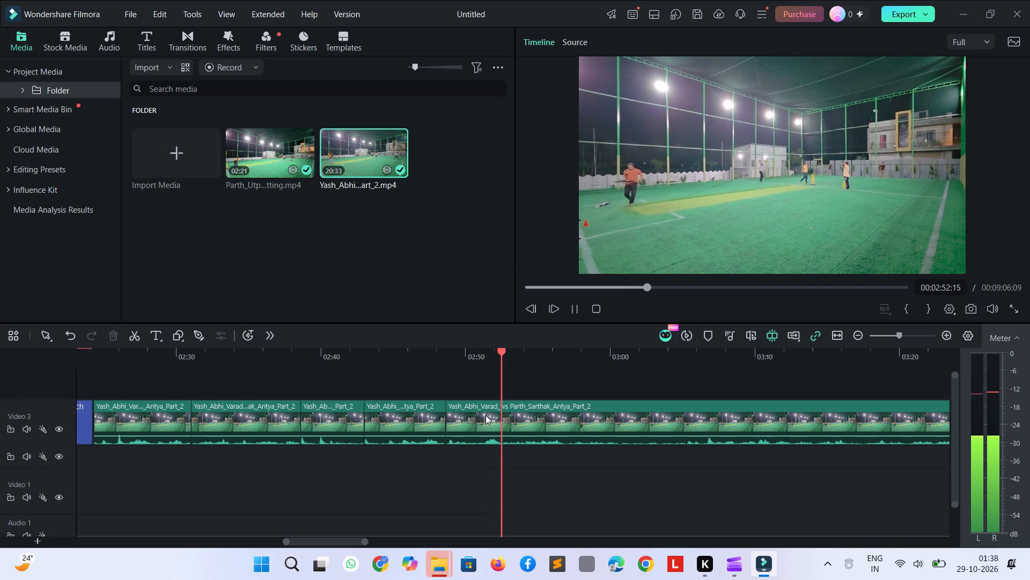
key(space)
key(ctrl+b)
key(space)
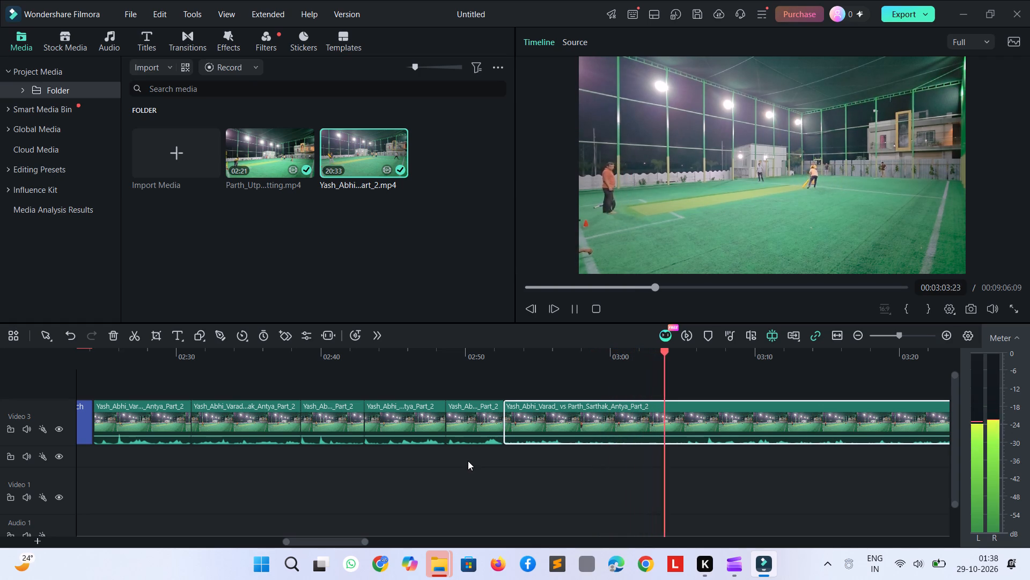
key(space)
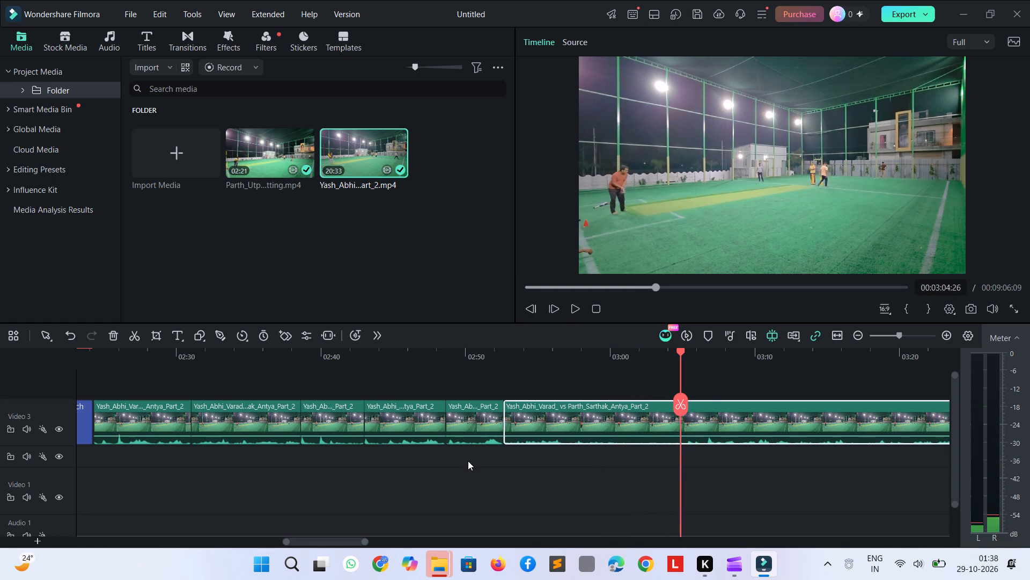
key(ctrl+b)
click(545, 417)
key(Delete)
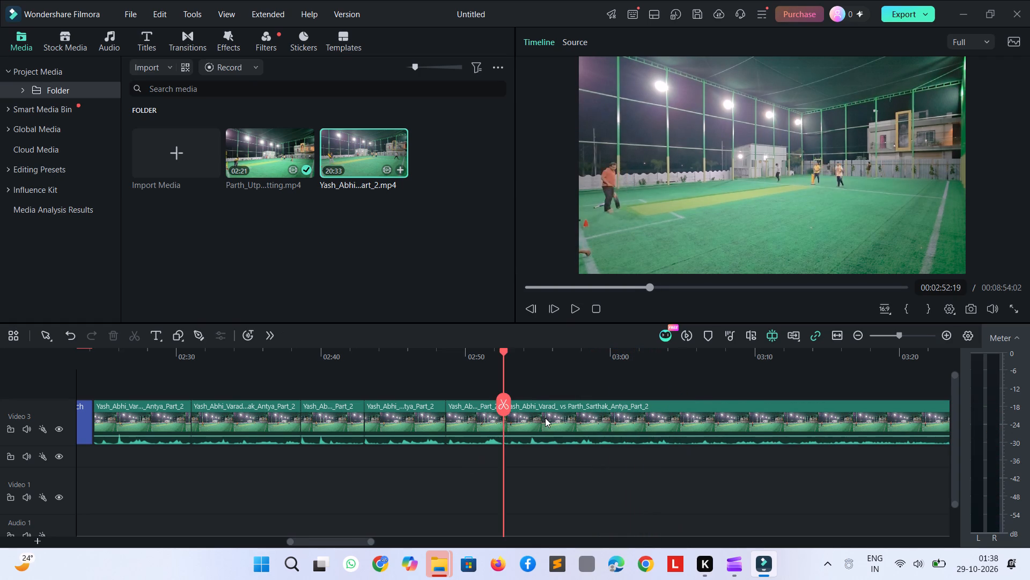
Cut the section from about 2:57 to about 3:06 out of the remaining Part_2 footage, keeping the delivery before it.
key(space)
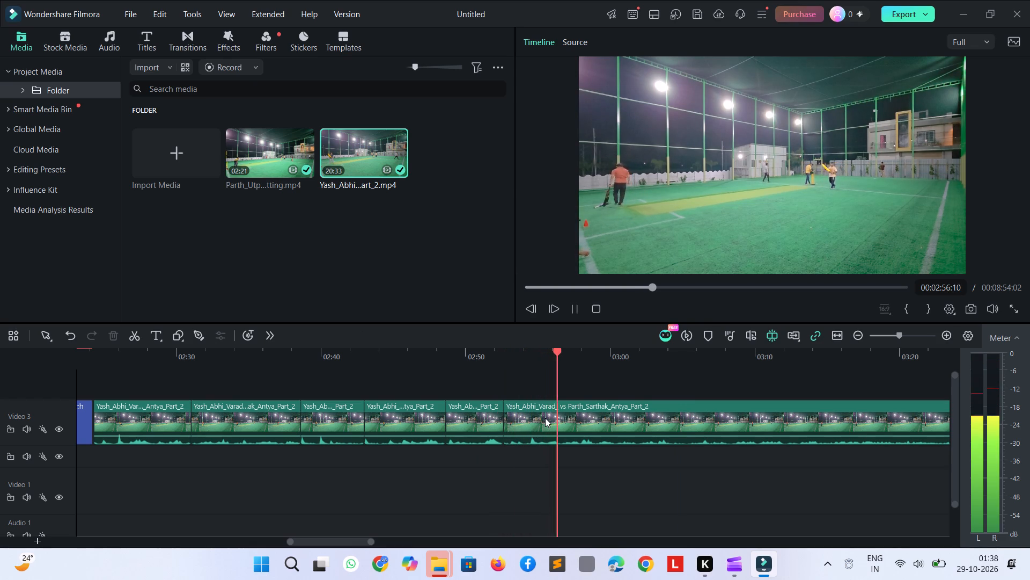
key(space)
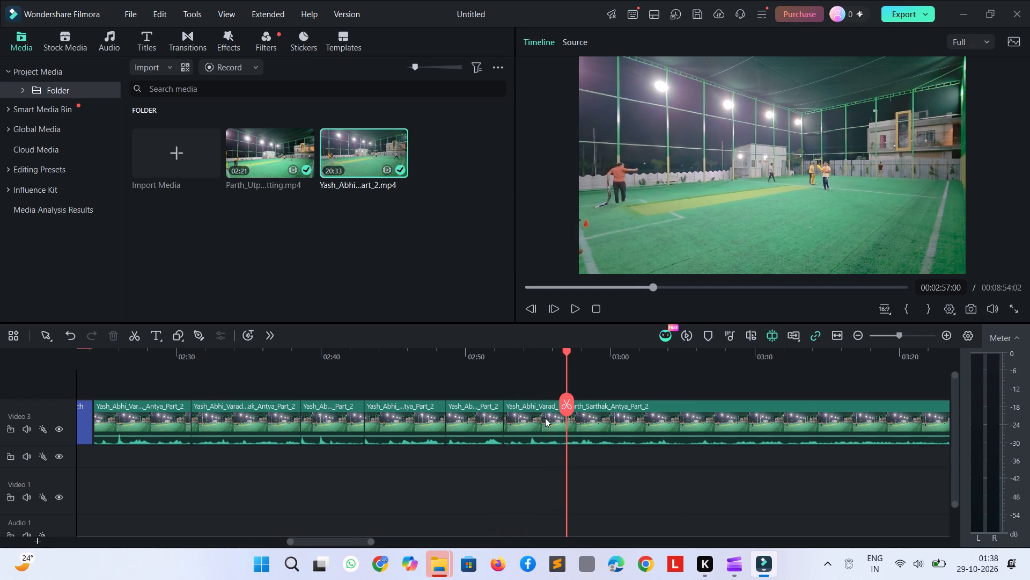
key(ctrl+b)
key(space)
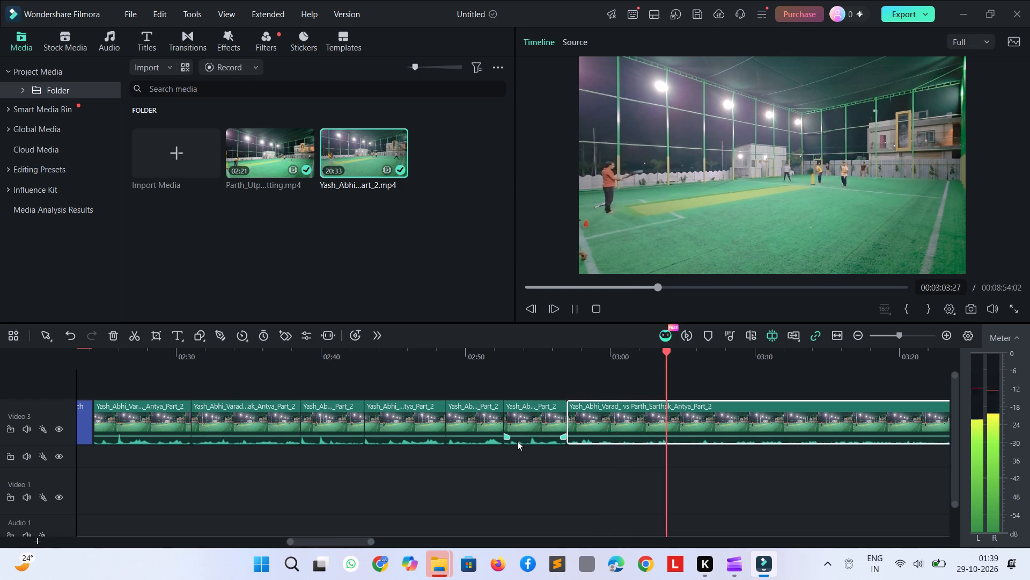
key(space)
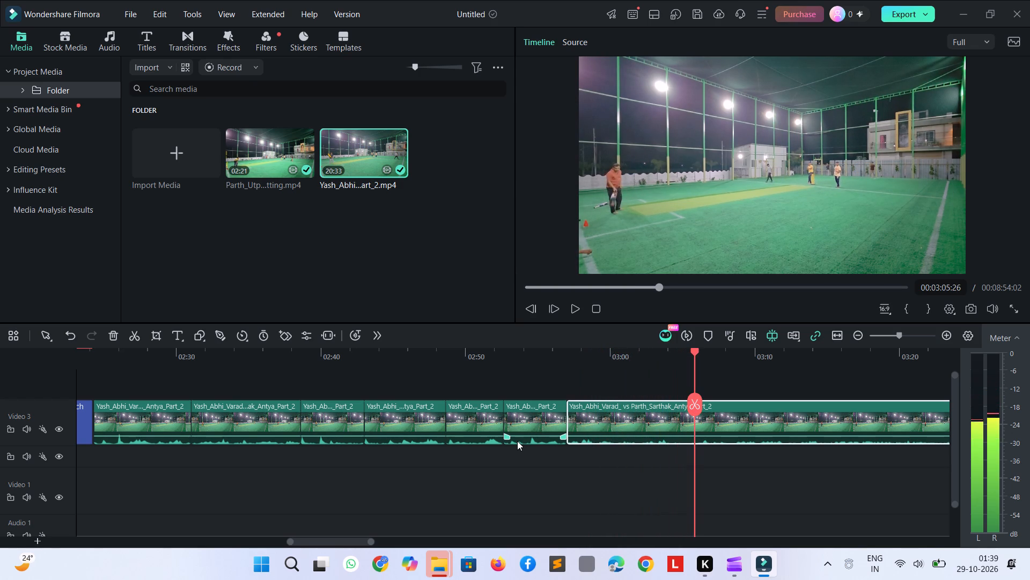
key(ctrl+b)
click(591, 436)
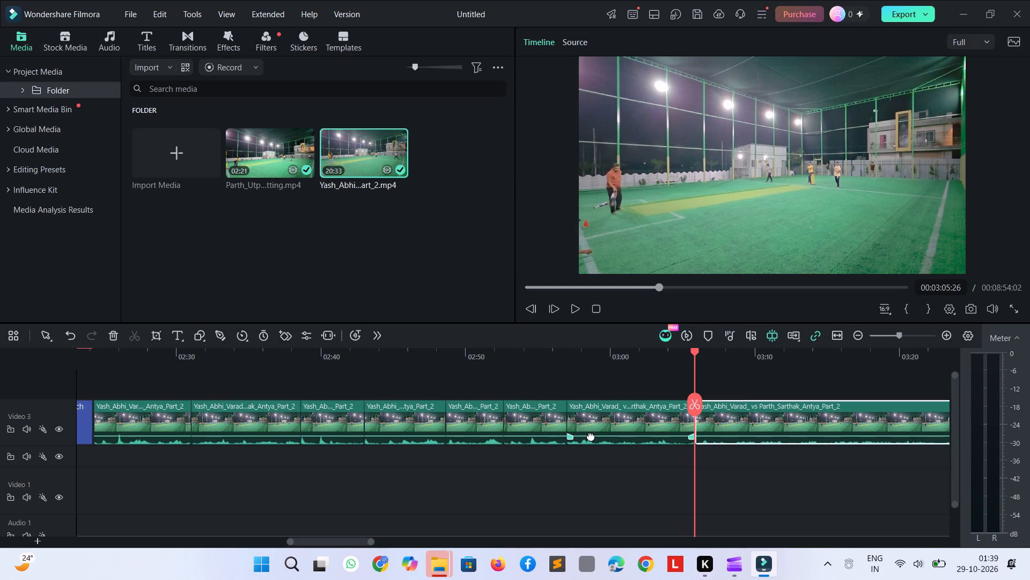
key(Delete)
Cut the section from about 2:57 to about 3:17 out of the remaining Part_2 footage.
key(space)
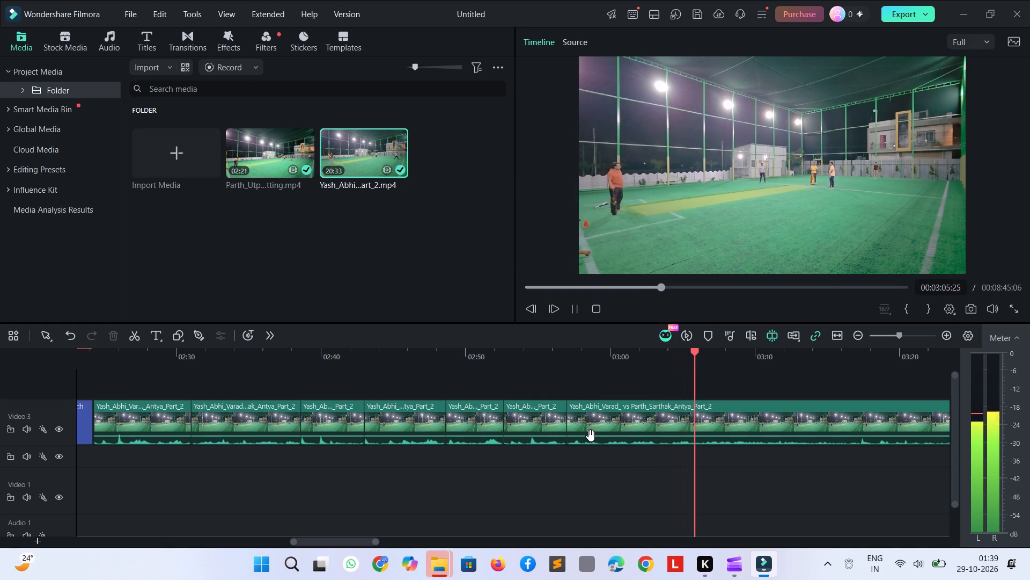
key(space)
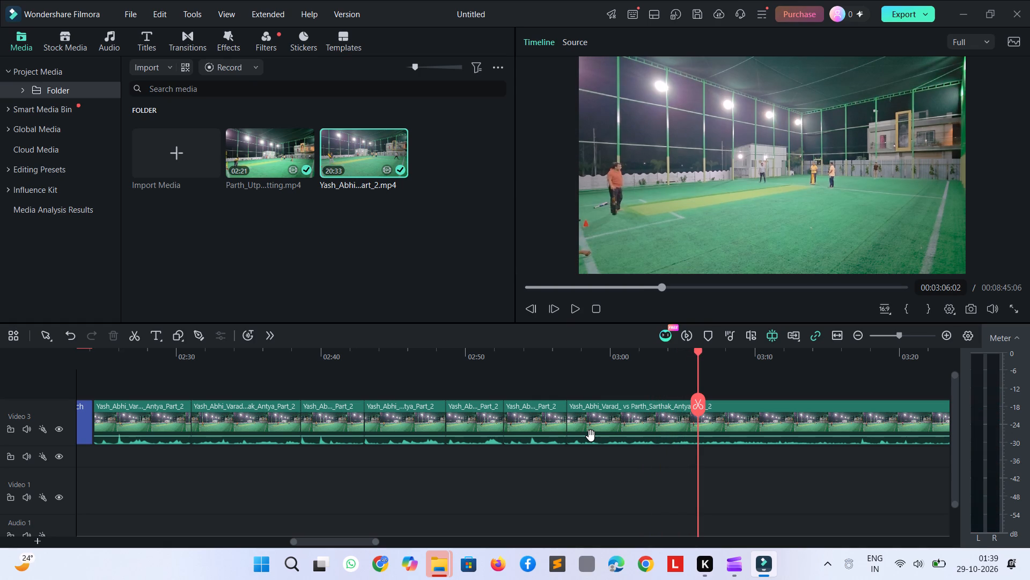
key(shift+Right)
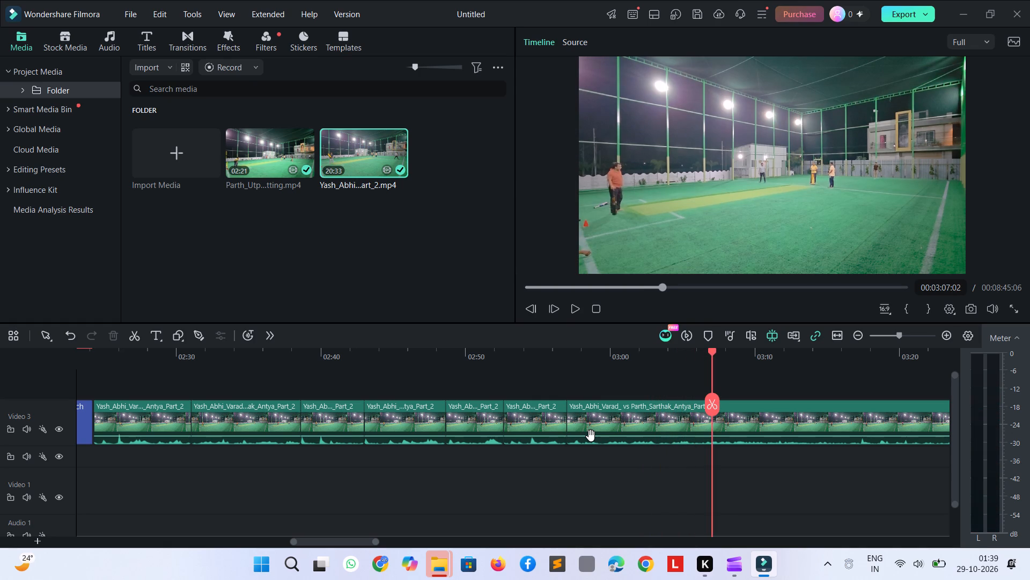
key(shift+Right)
key(shift+Right)
key(shift+Right)
key(shift+Right)
key(shift+Right)
key(shift+Right)
key(shift+Right)
key(shift+Right)
key(shift+Right)
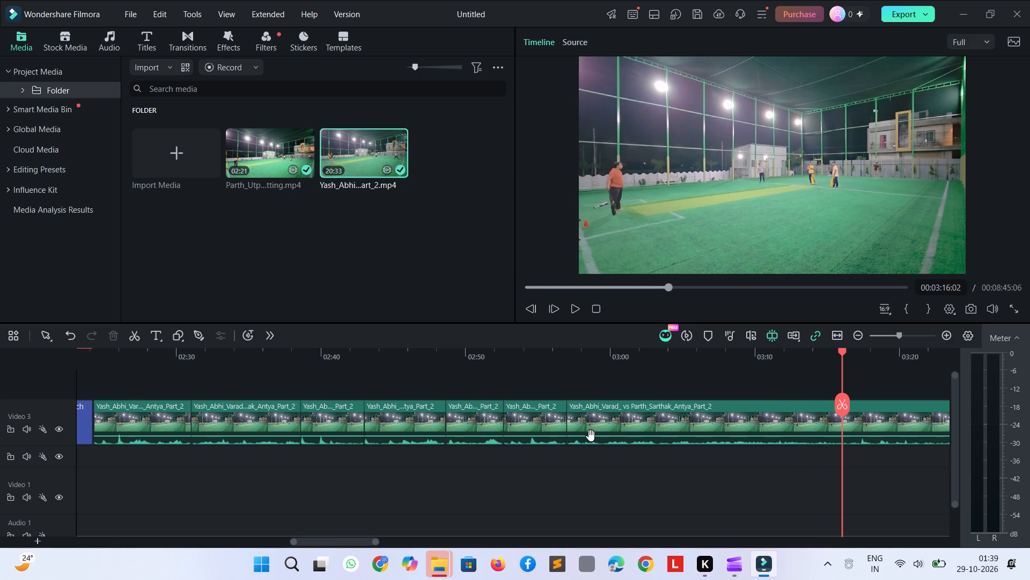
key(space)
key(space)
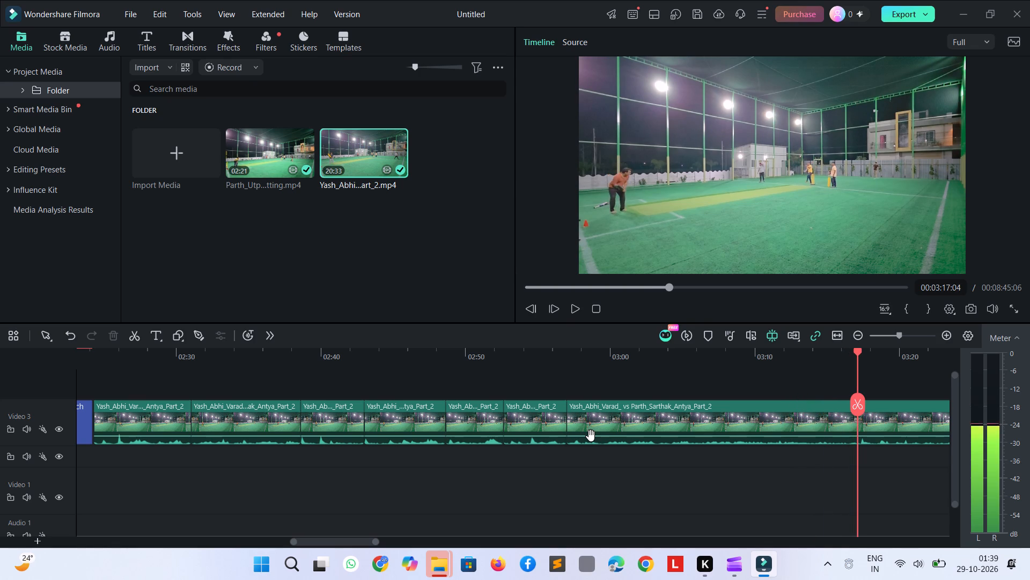
key(ctrl+b)
click(591, 436)
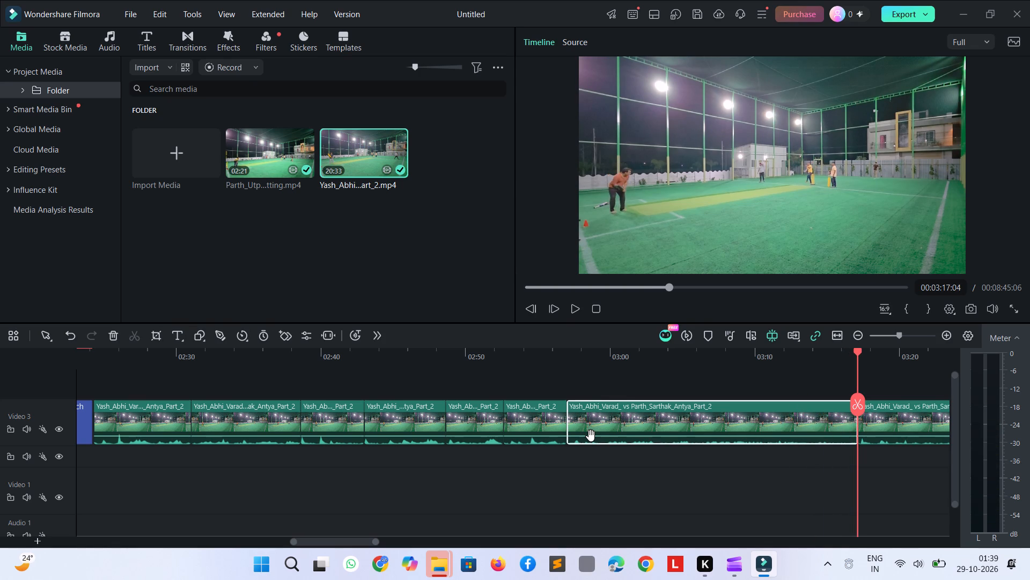
key(Delete)
Split the remaining Part_2 footage at about 3:01 after the delivery and skip ahead to about 3:19 to find the next one.
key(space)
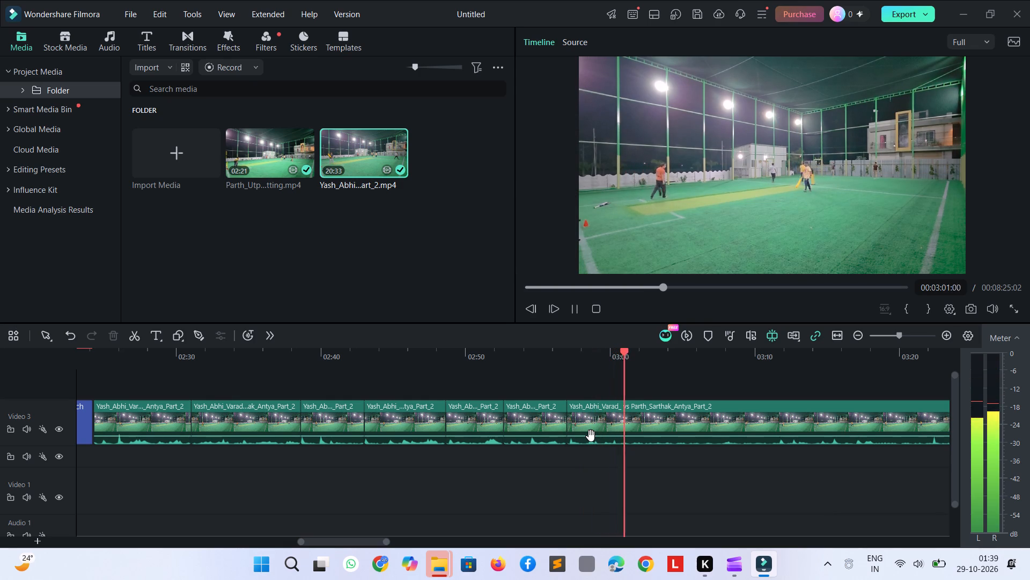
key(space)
key(ctrl+b)
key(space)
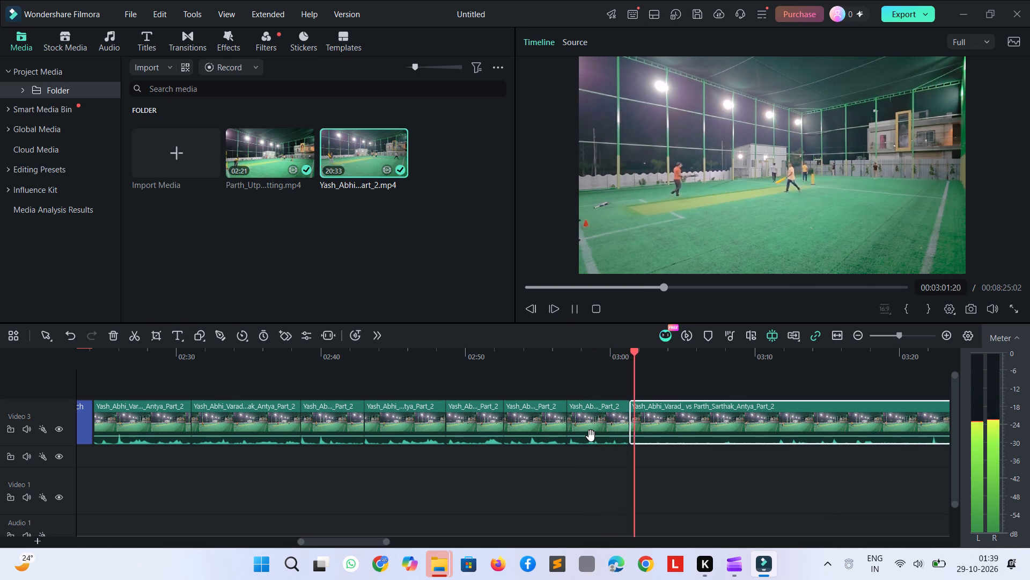
key(shift+Right)
key(shift+Right)
key(shift+Right)
key(shift+Right)
key(shift+Right)
key(shift+Right)
key(shift+Right)
key(shift+Right)
key(shift+Right)
key(shift+Right)
key(shift+Right)
key(shift+Right)
key(shift+Right)
key(shift+Right)
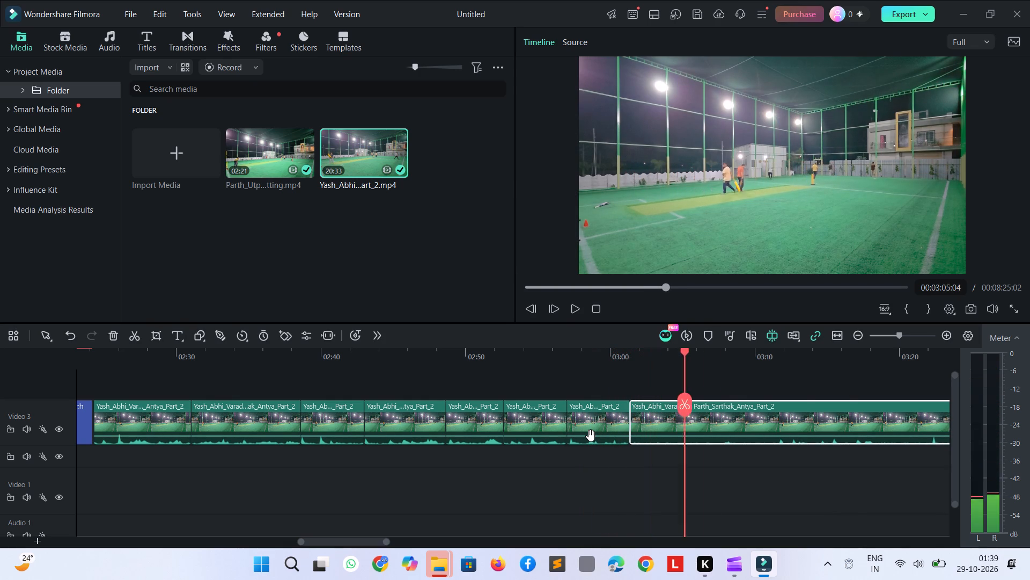
key(shift+Right)
key(shift+Right)
key(shift+Right)
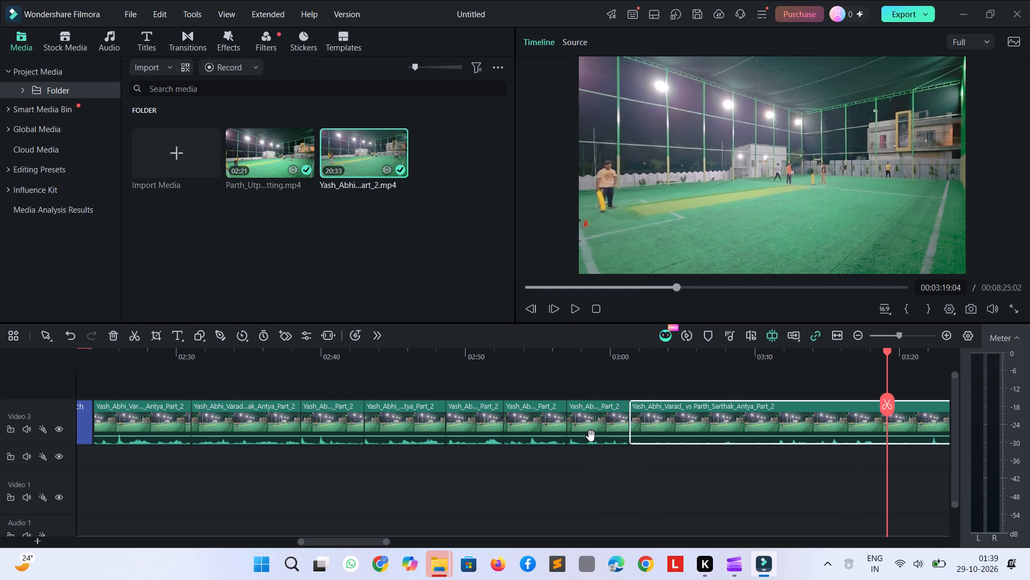
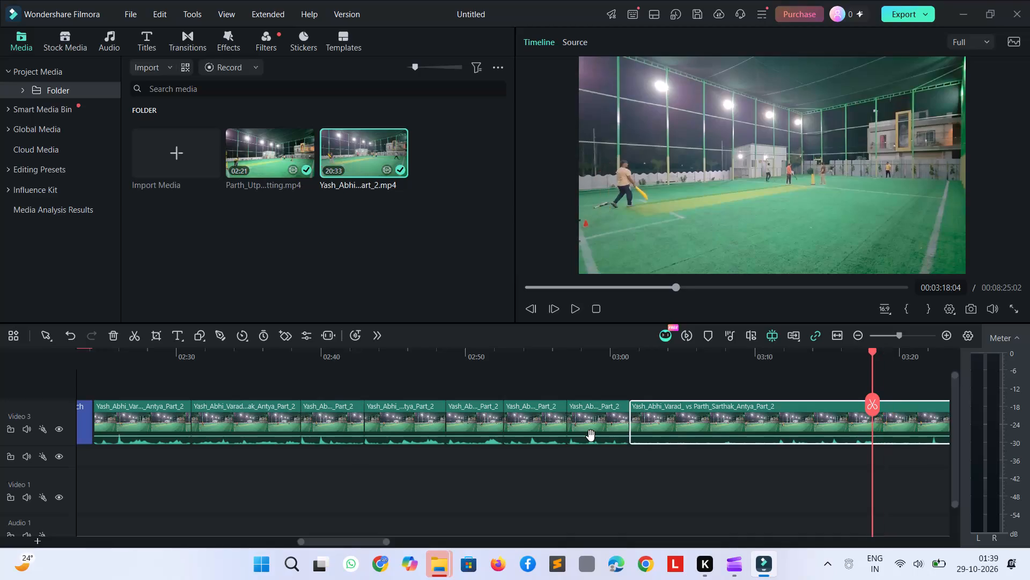
Go back to about 3:07 in the remaining Part_2 footage and play it full screen to look for the next delivery.
key(shift+Left)
key(shift+Left)
key(shift+Left)
key(shift+Left)
key(shift+Left)
key(shift+Left)
key(shift+Left)
key(shift+Left)
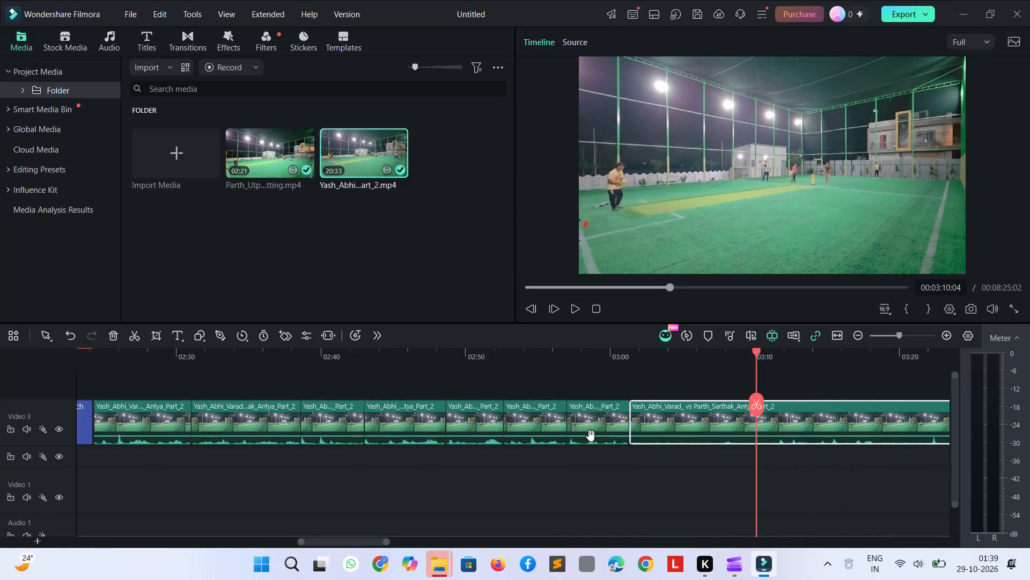
key(shift+Left)
key(shift+Left)
key(shift+Left)
key(shift+space)
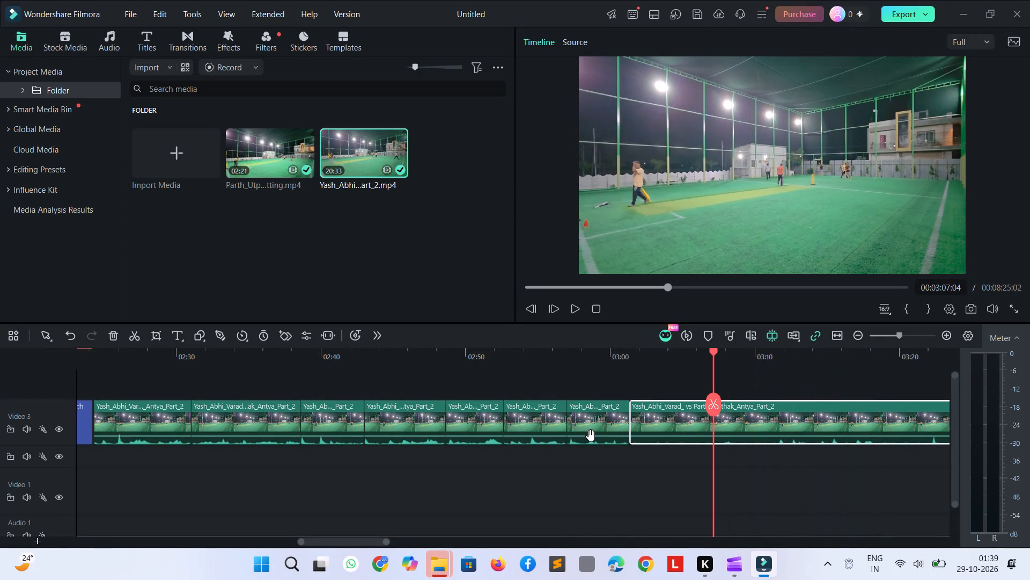
key(space)
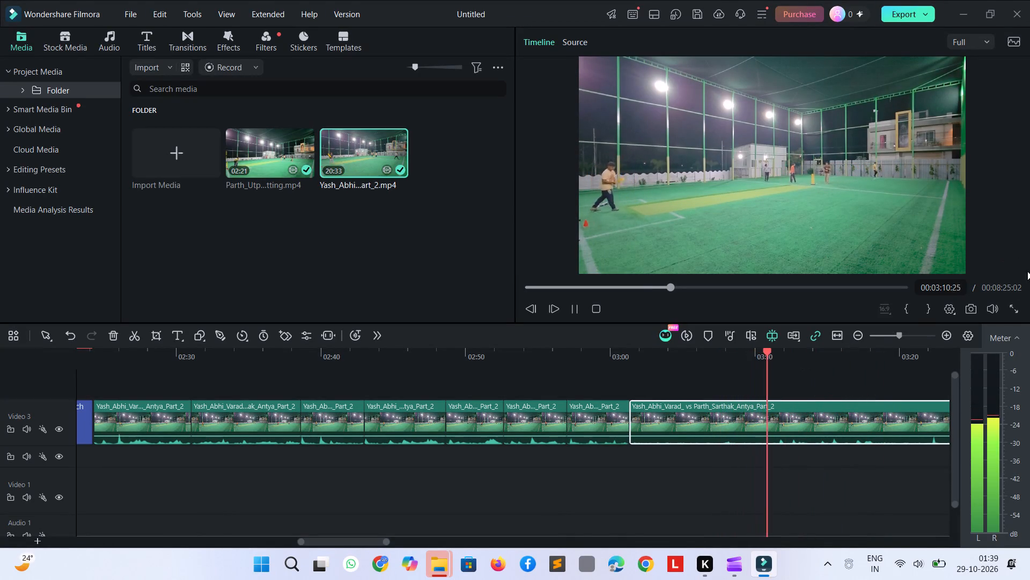
click(1009, 315)
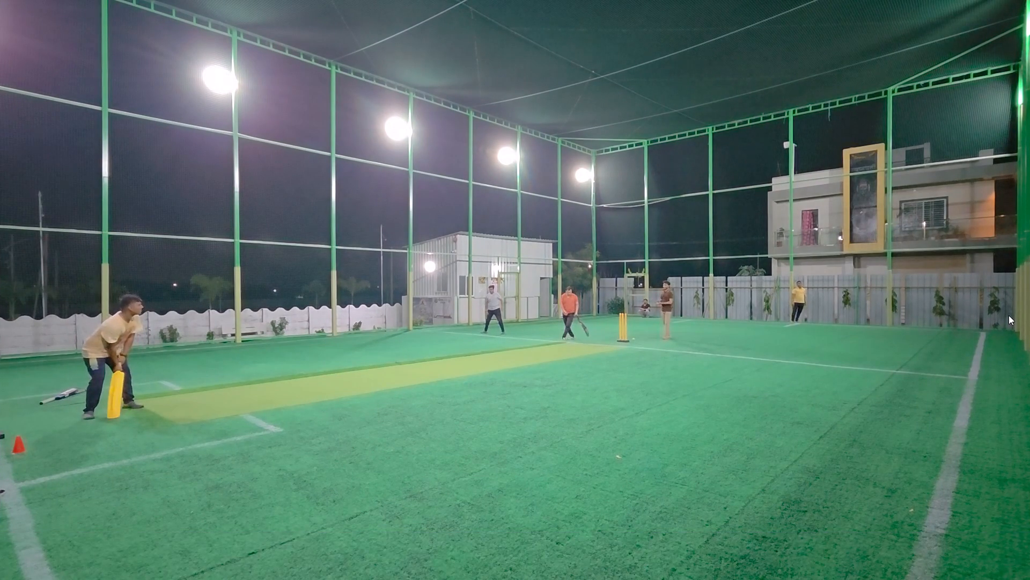
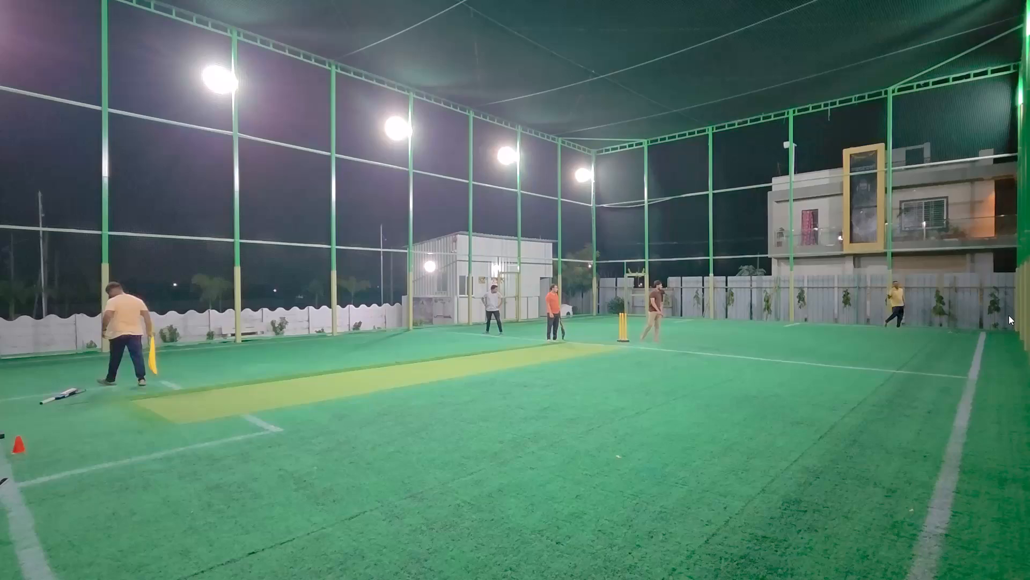
Replay and step back through the Part_2 footage full screen to look for the start of the next delivery, ending near 4:19.
key(Left)
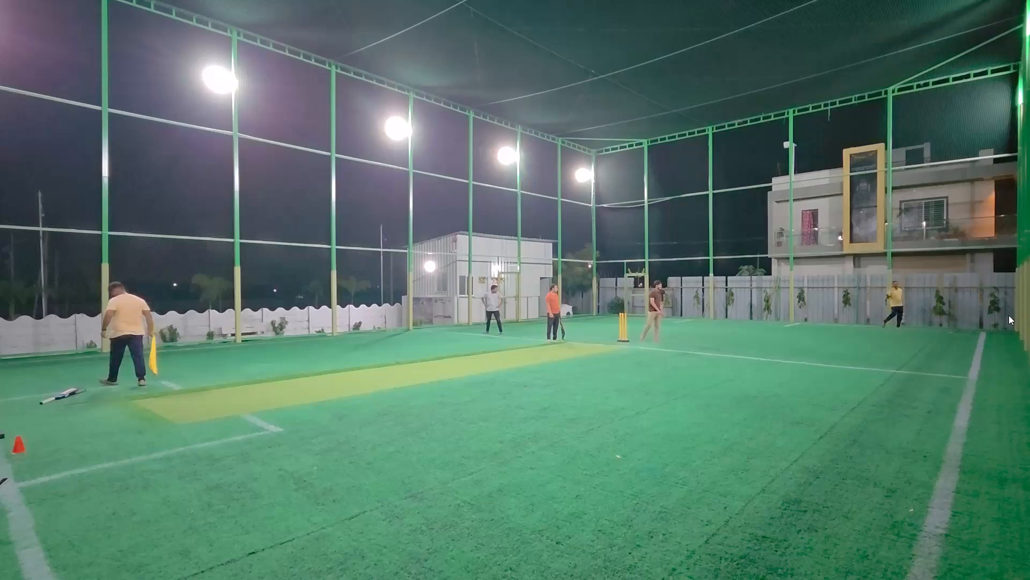
key(space)
key(shift+Left)
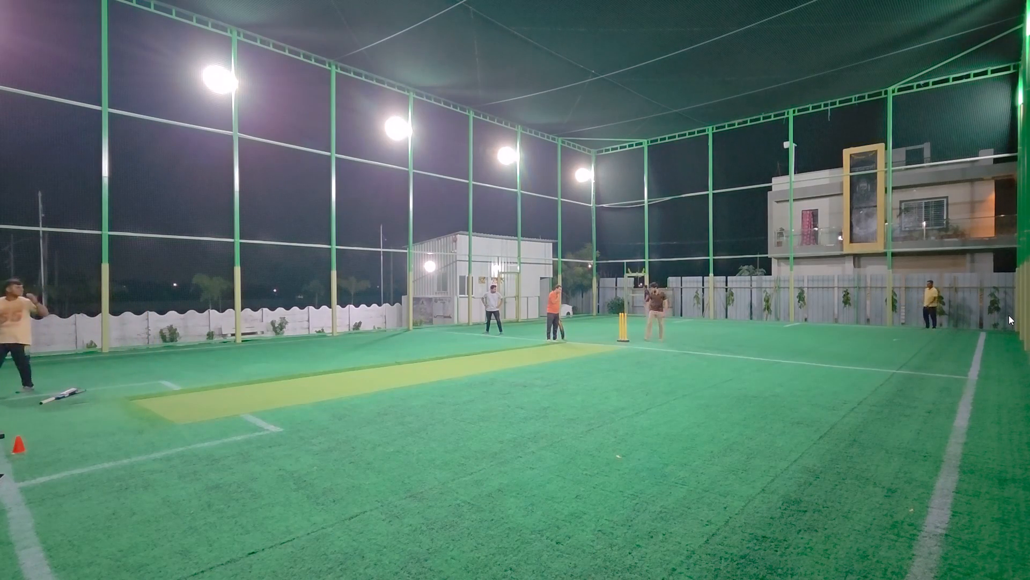
key(shift+Left)
key(space)
key(shift+Left)
key(shift+Left)
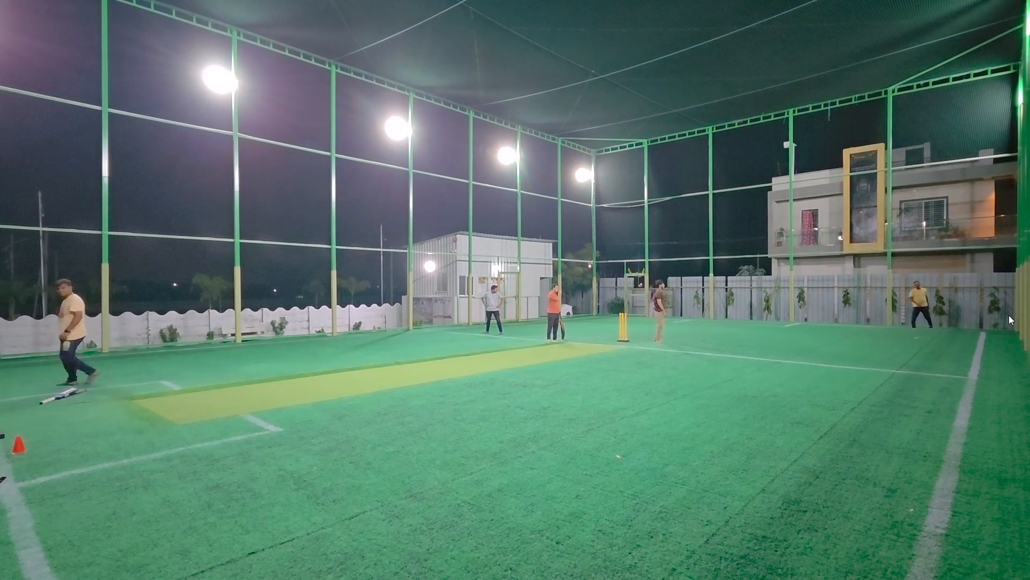
key(shift+Left)
key(shift+Left)
key(shift+Left)
key(space)
key(space)
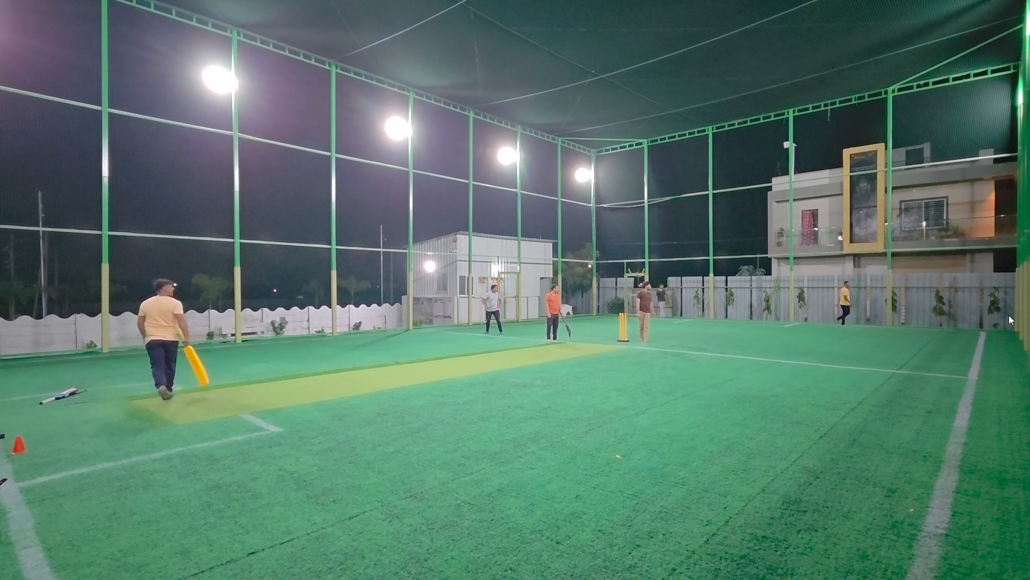
key(space)
key(space)
key(shift+Left)
key(shift+Left)
key(shift+Left)
key(shift+Left)
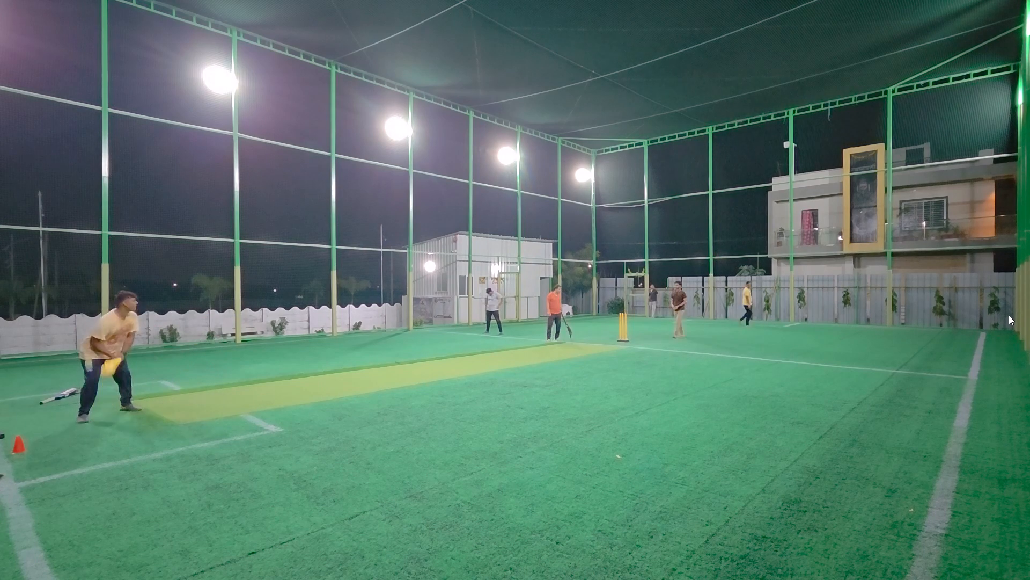
key(shift+Left)
key(space)
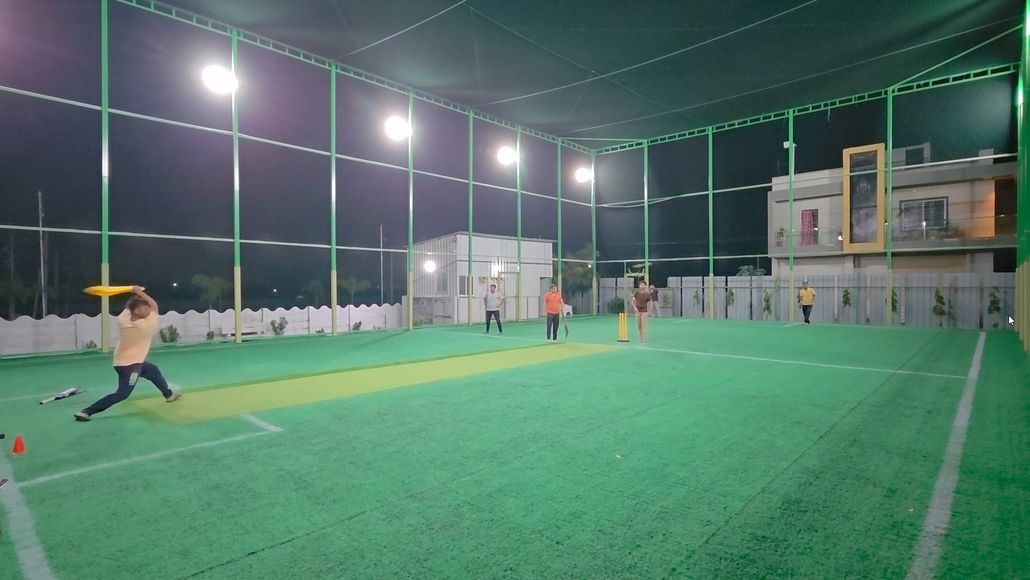
key(shift+Left)
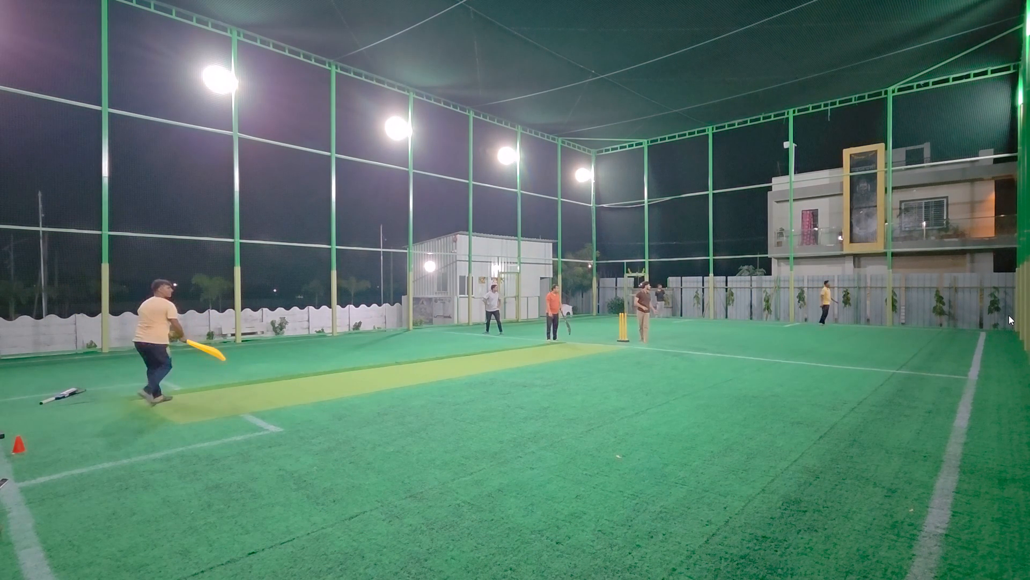
key(shift+Left)
key(shift+Left)
key(shift+Left)
key(shift+Left)
key(shift+Left)
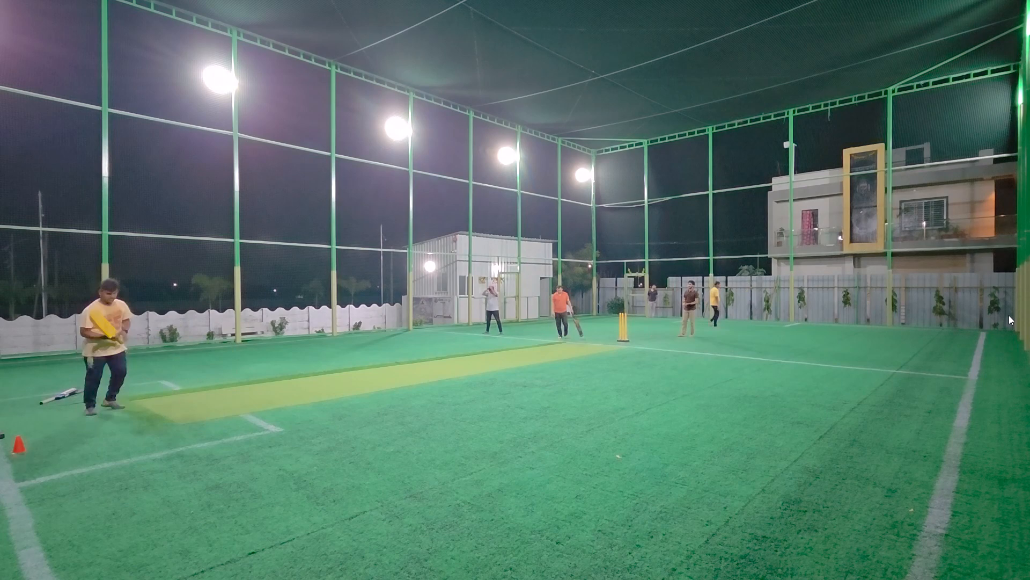
key(space)
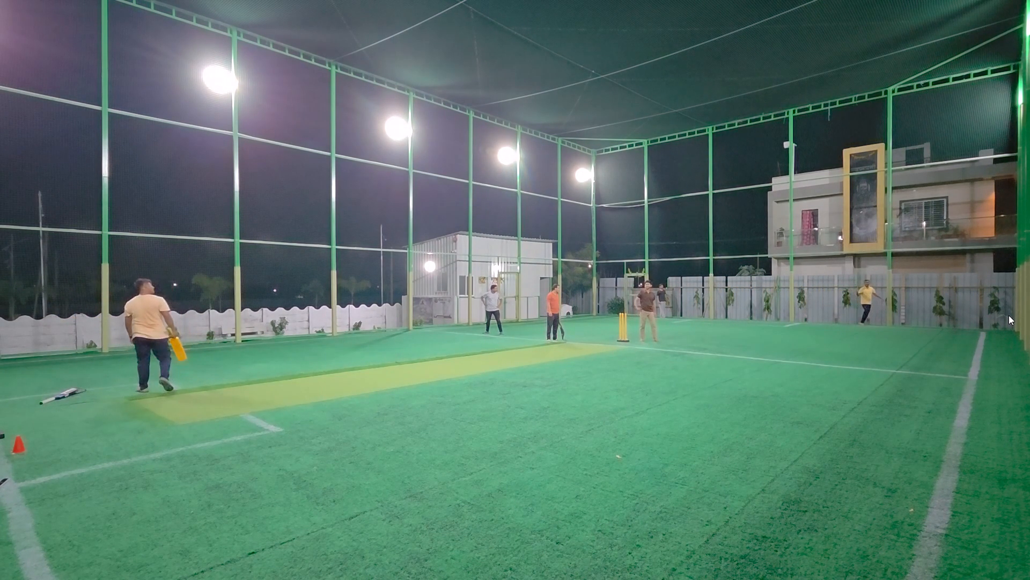
key(space)
key(Left)
key(Left)
key(Left)
key(Left)
key(Left)
key(Left)
key(Left)
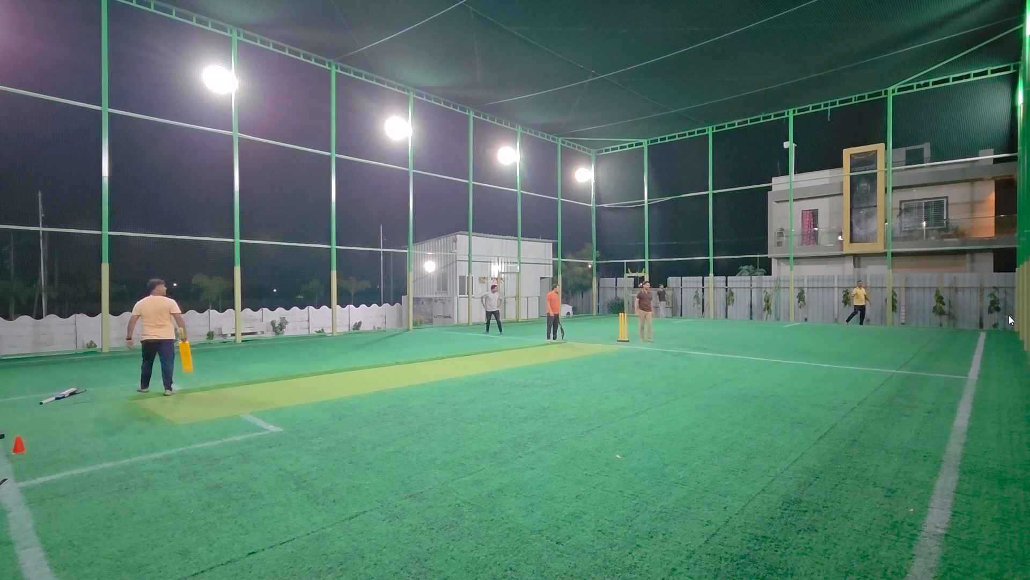
key(shift+Left)
key(shift+Left)
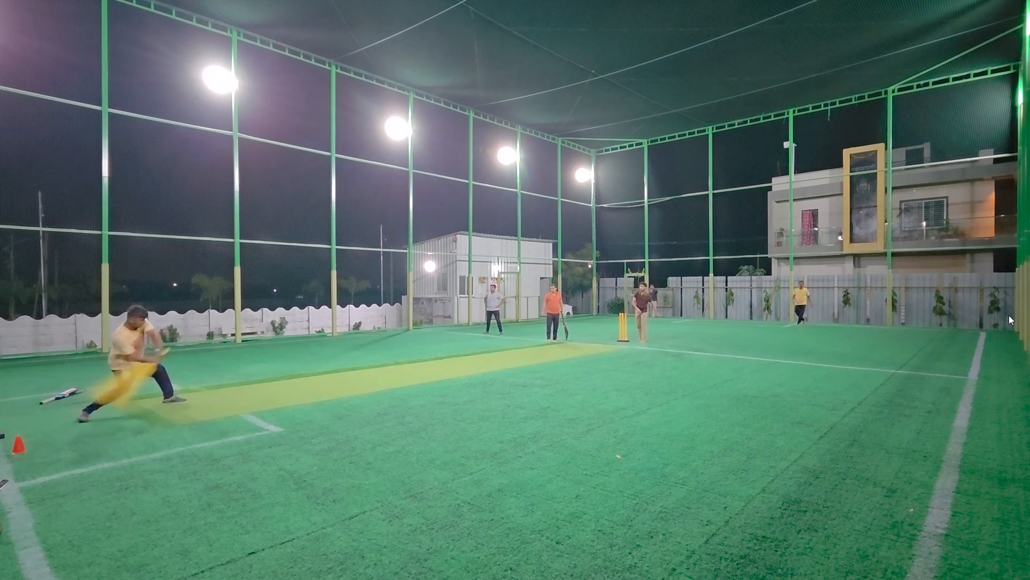
key(space)
key(space)
key(shift+Left)
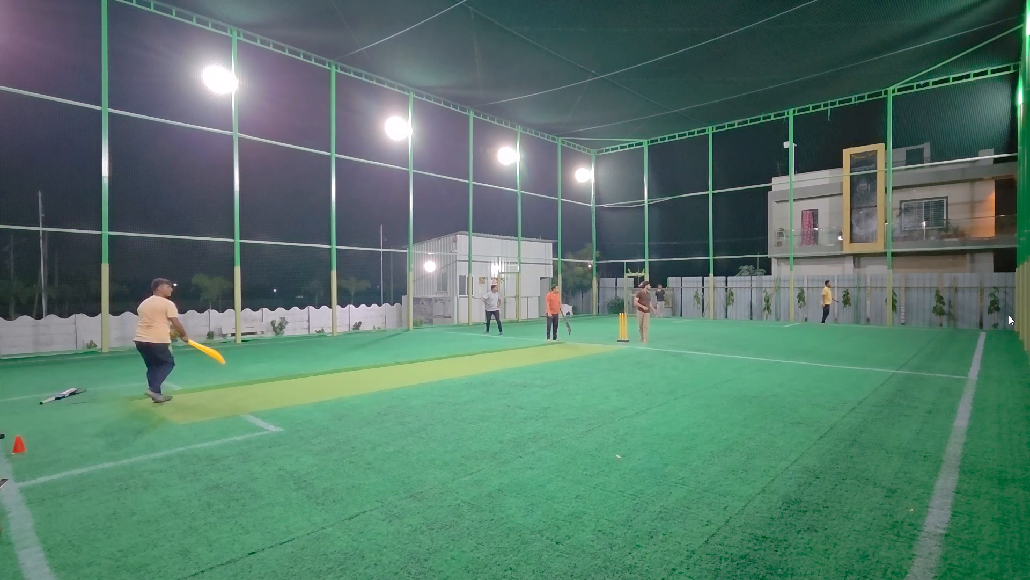
key(shift+Left)
key(shift+Right)
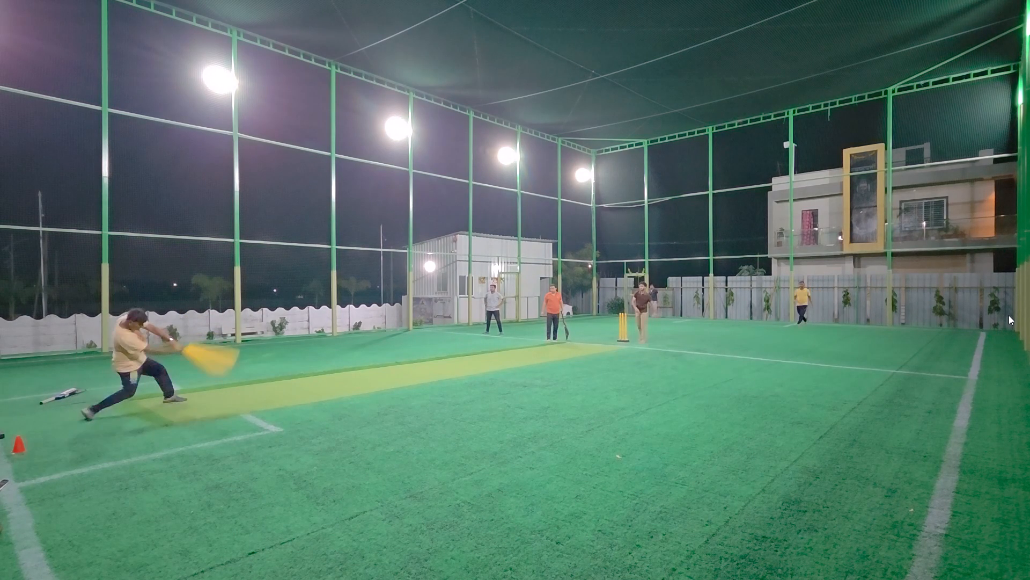
key(space)
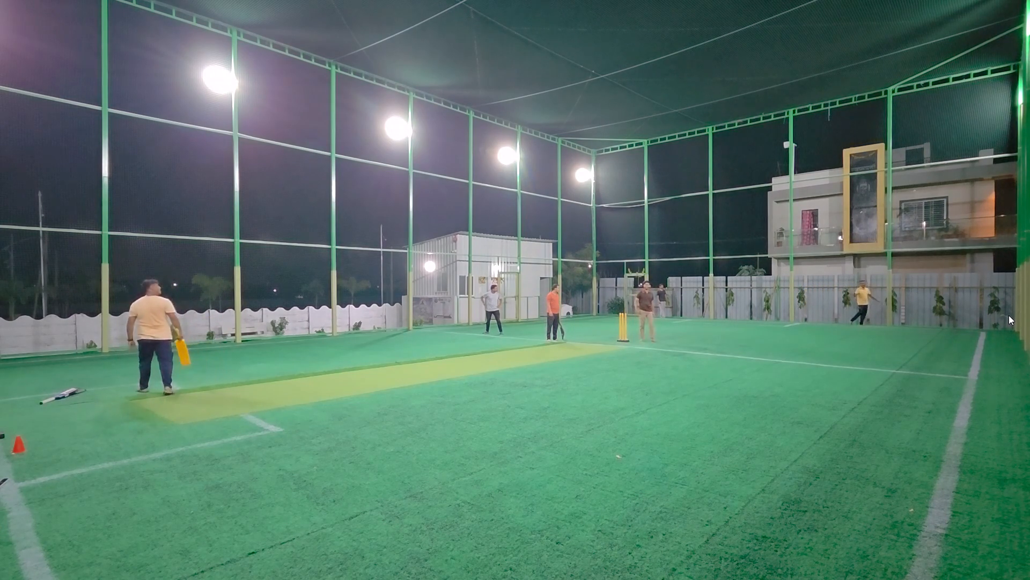
key(space)
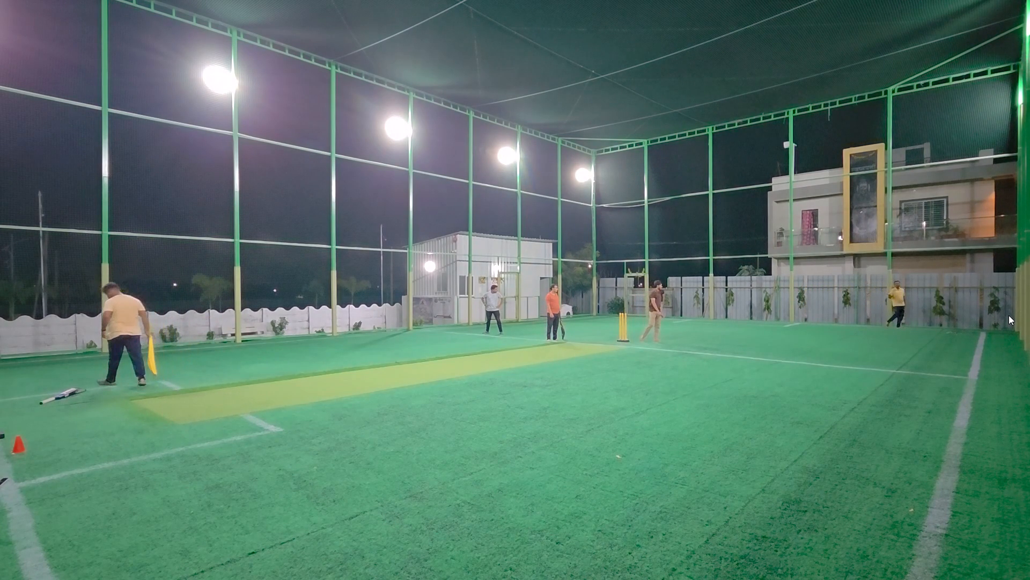
key(shift+Left)
key(shift+Left)
key(shift+Left)
key(shift+Left)
key(shift+Left)
key(shift+Left)
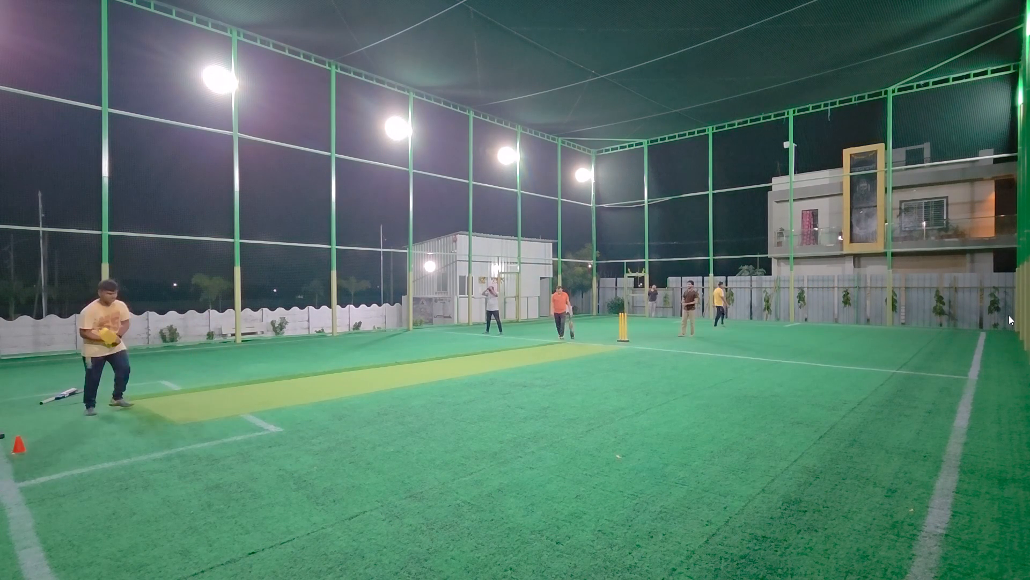
key(space)
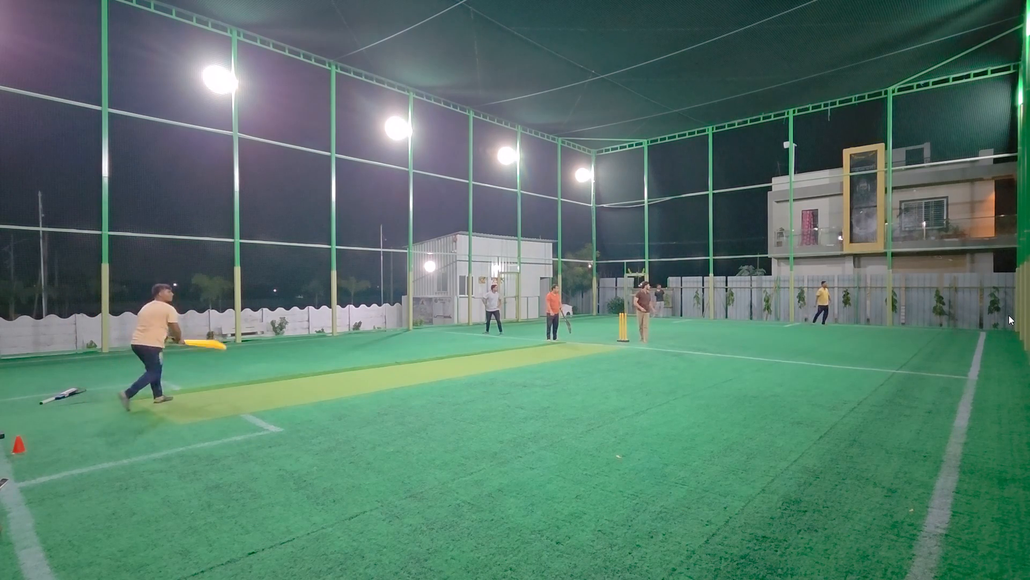
key(space)
key(Escape)
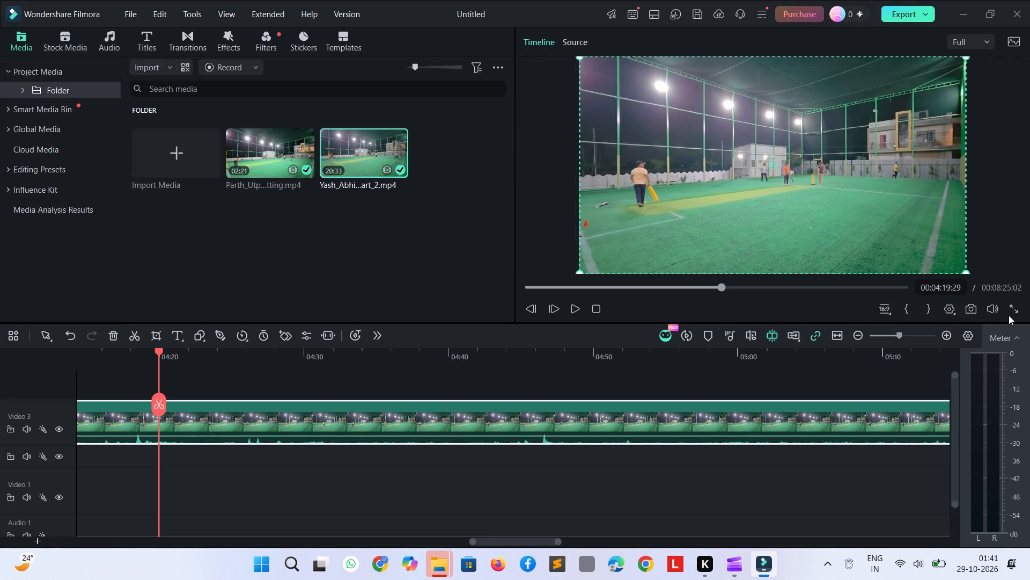
Split the Part_2 footage at 3:47:16, where the batsman stands ready, and delete the section before the cut.
key(shift+Left)
key(shift+Left)
key(shift+Left)
key(shift+Left)
key(shift+Left)
key(shift+Left)
key(shift+Left)
key(shift+Left)
key(shift+Left)
click(578, 307)
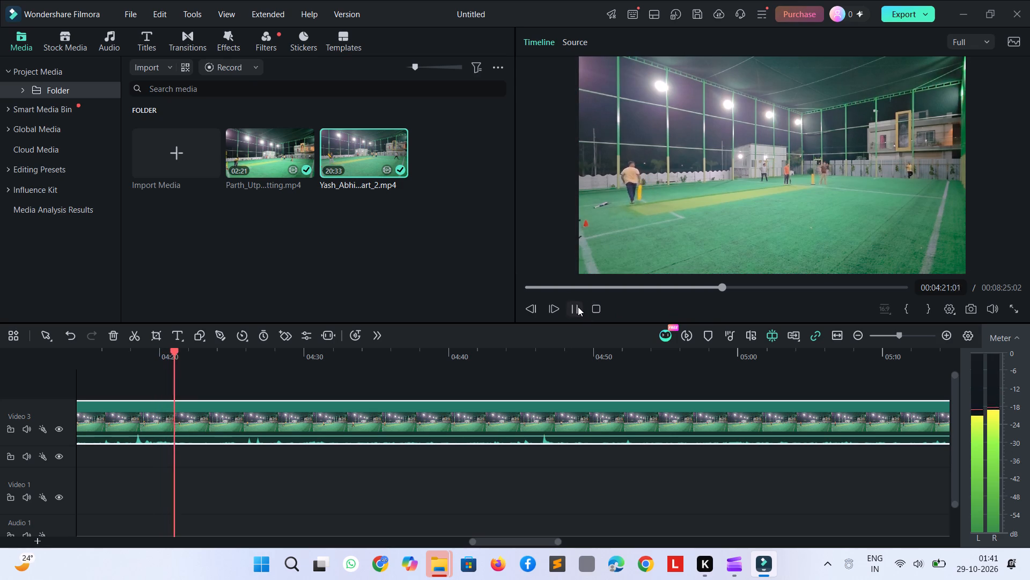
key(shift+Left)
key(shift+Left)
key(shift+Left)
key(shift+Left)
key(shift+Left)
key(shift+Left)
key(shift+Left)
key(shift+Left)
key(shift+Left)
key(shift+Left)
key(shift+Left)
key(shift+Left)
key(shift+Left)
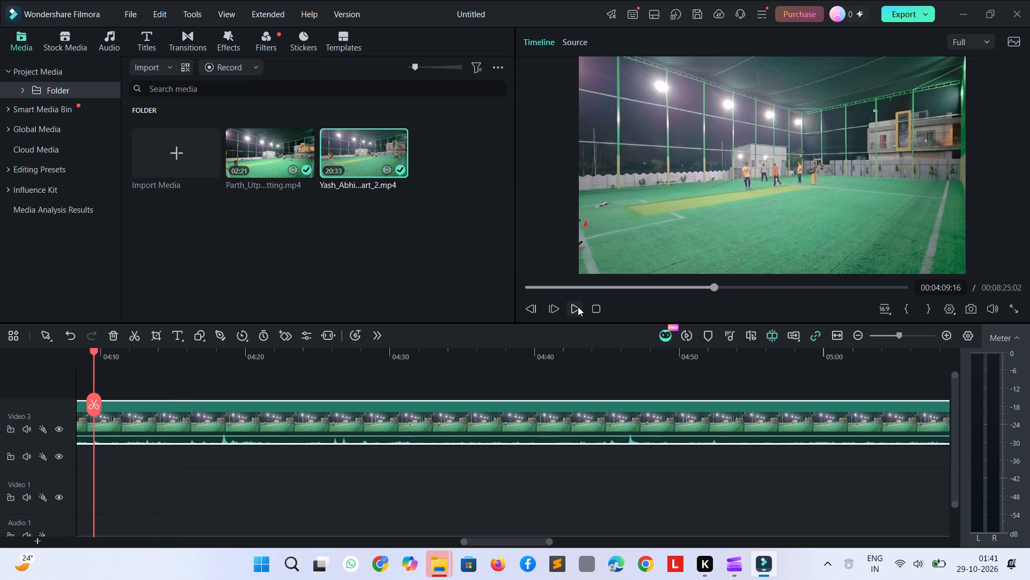
key(shift+Left)
key(shift+Left)
key(shift+Left)
key(shift+Left)
key(shift+Left)
key(shift+Left)
key(shift+Left)
key(shift+Left)
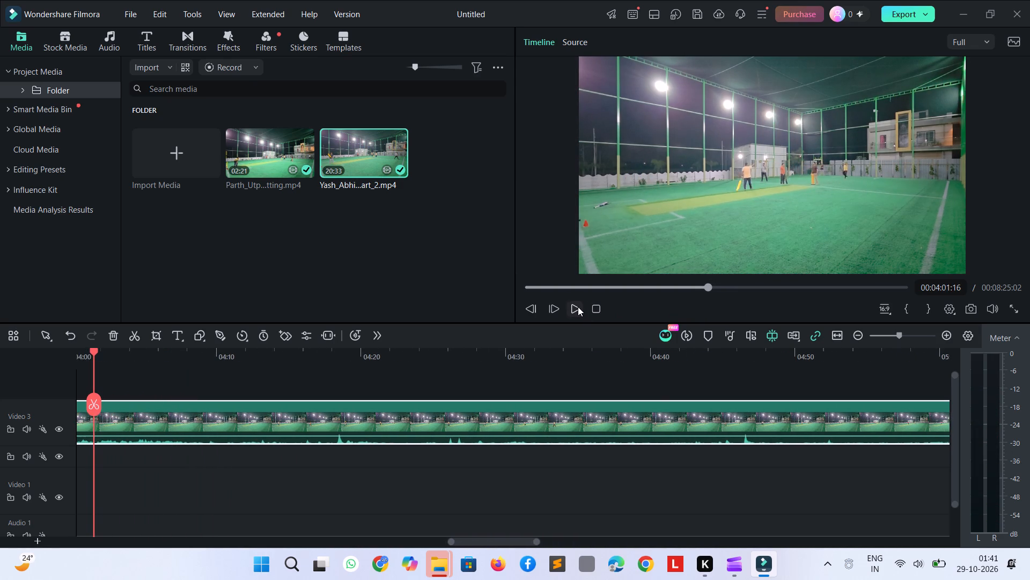
key(shift+Left)
key(shift+Left)
key(shift+Left)
key(shift+Left)
key(shift+Left)
key(shift+Left)
key(shift+Left)
key(shift+Left)
key(shift+Left)
key(shift+Left)
key(shift+Left)
key(shift+Left)
key(shift+Left)
key(shift+Left)
key(shift+Left)
key(shift+Left)
key(shift+Left)
key(space)
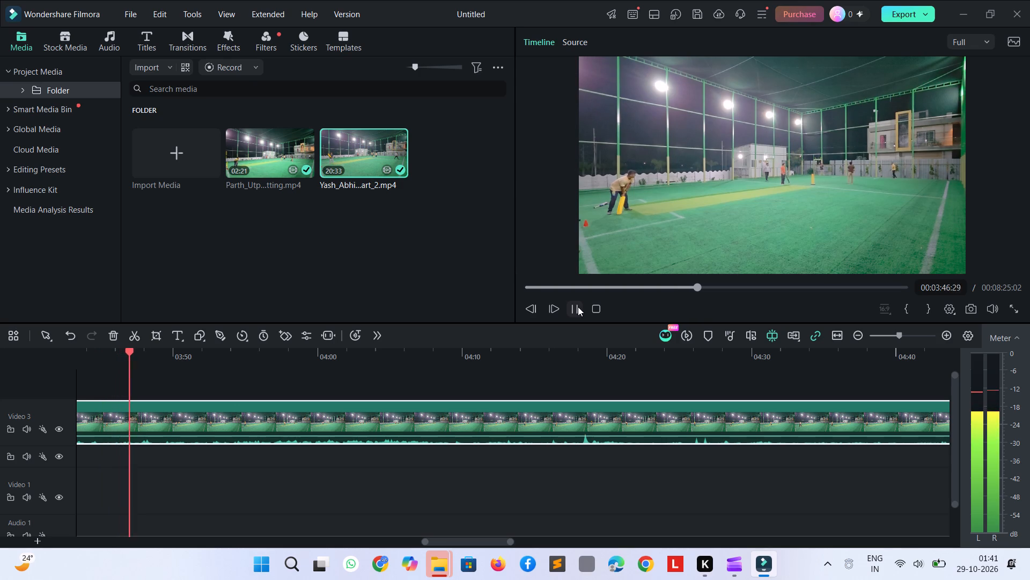
key(space)
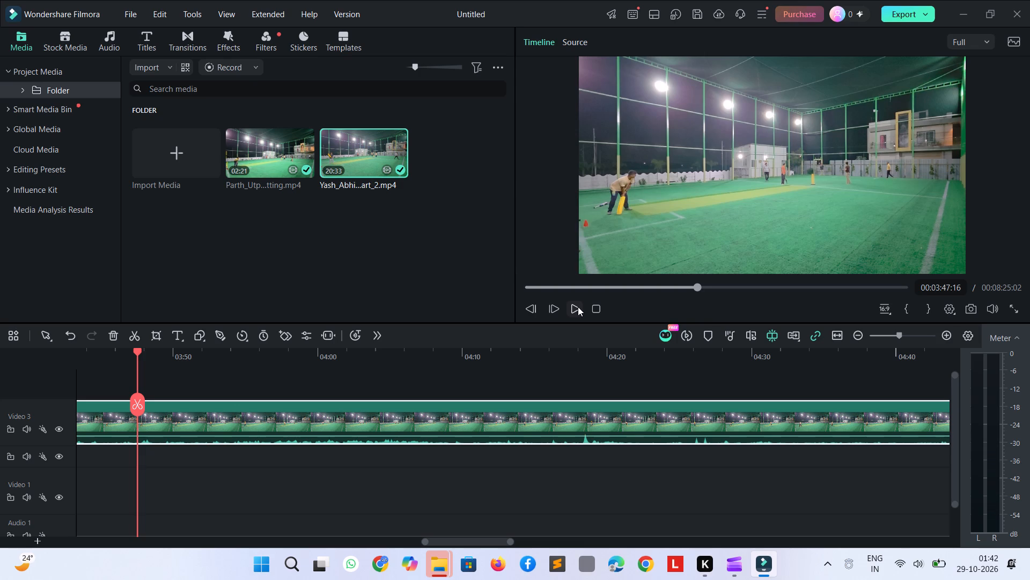
key(ctrl+b)
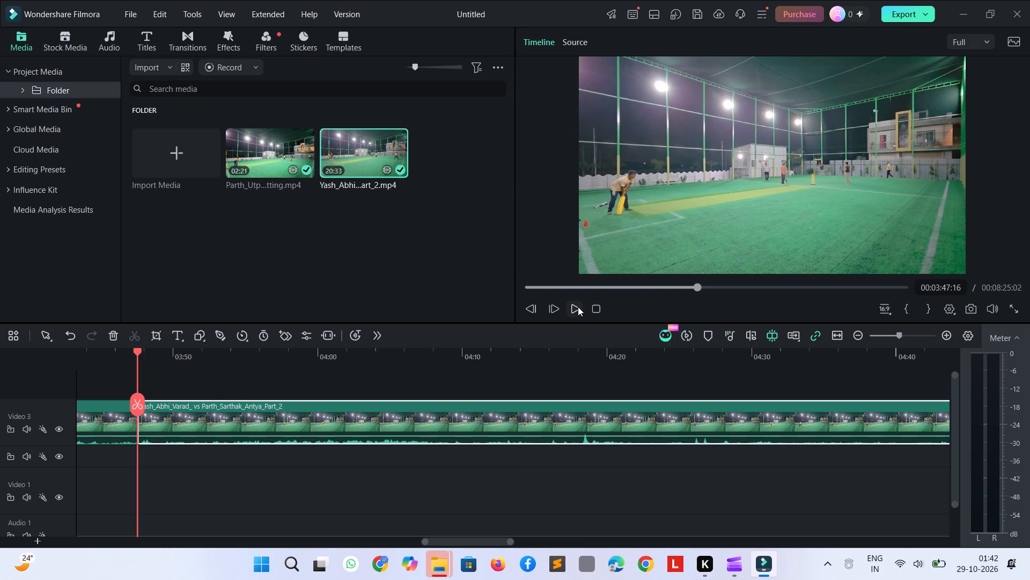
click(113, 412)
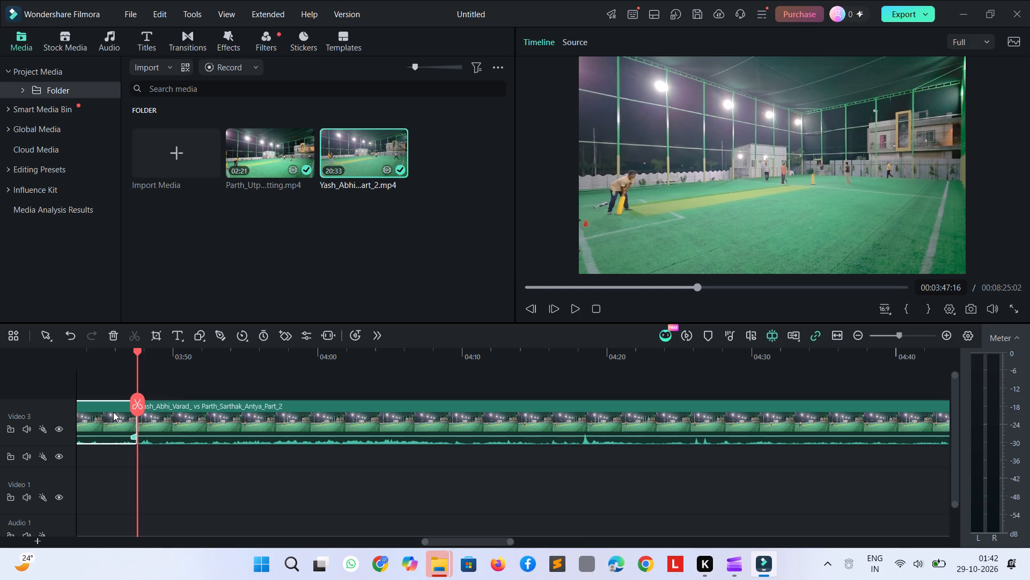
key(Delete)
Split the Part_2 footage at 3:04:24, just before the batsman gets ready, and delete the short section before the cut.
key(space)
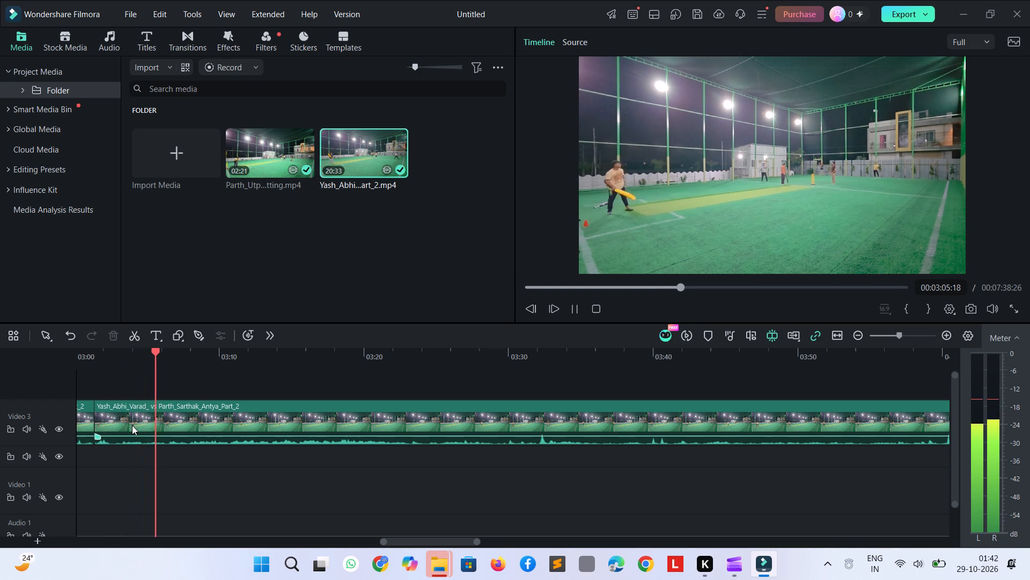
key(space)
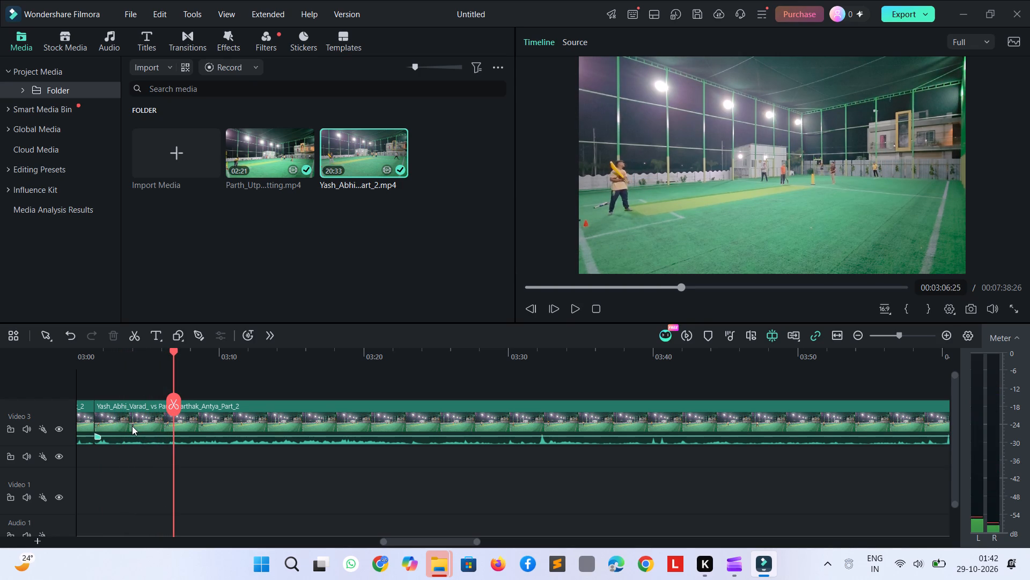
key(Left)
key(Left)
key(Left)
key(Left)
key(Left)
key(Left)
key(Left)
key(Left)
key(Left)
key(Left)
key(Left)
key(Left)
key(Left)
key(Left)
key(Left)
key(Left)
key(Left)
key(Left)
key(Left)
key(Left)
key(Left)
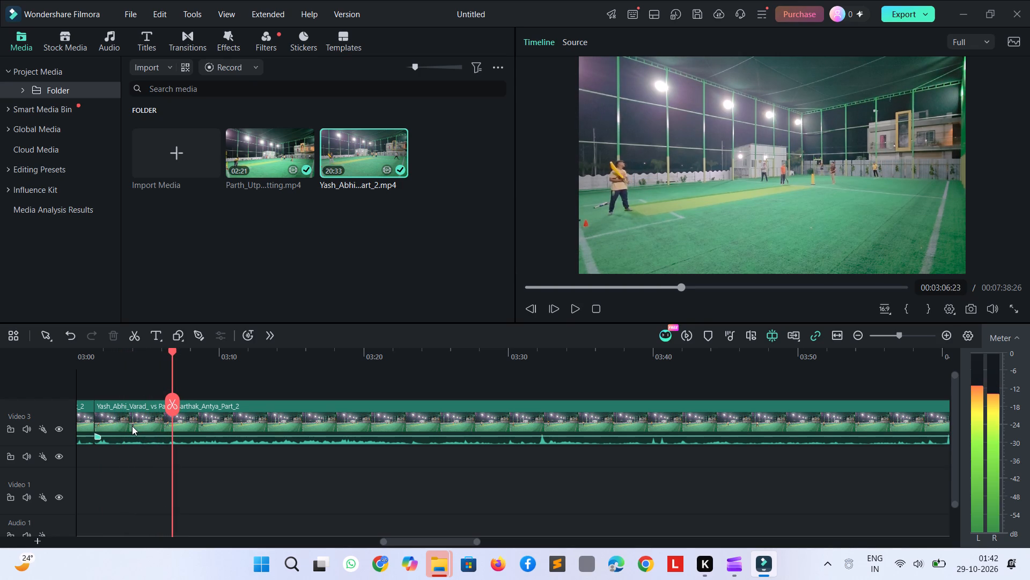
key(Left)
key(Left)
key(Left)
key(Left)
key(Left)
key(Left)
key(Left)
key(Left)
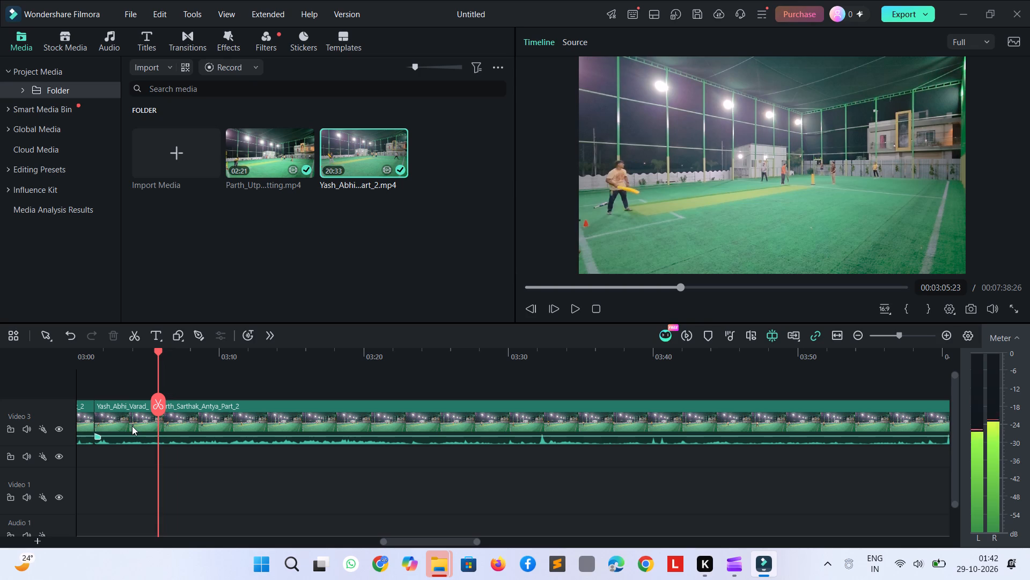
key(space)
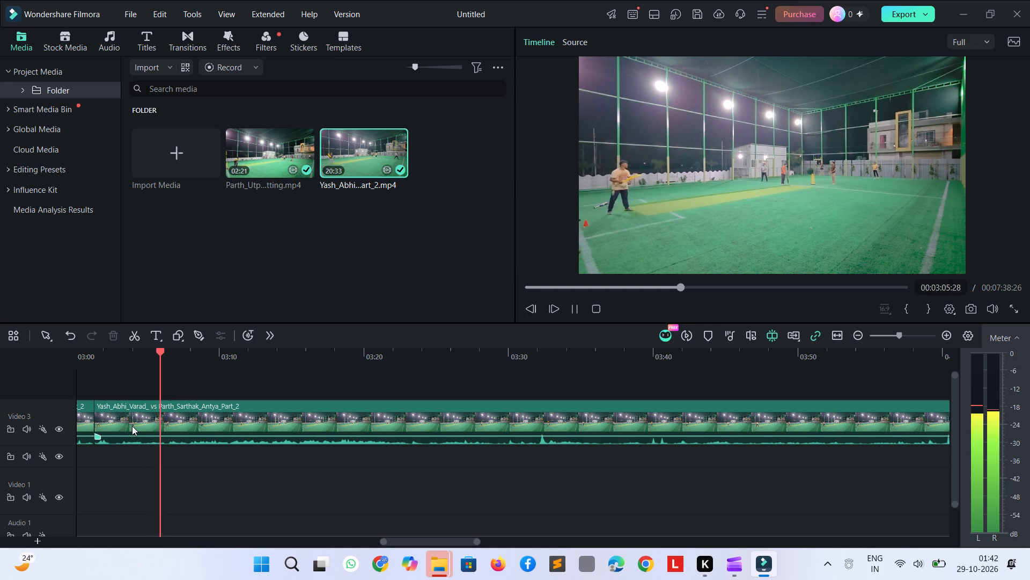
key(space)
key(Left)
key(Left)
key(Left)
key(Left)
key(Left)
key(Left)
key(Left)
key(Left)
key(Left)
key(Left)
key(Left)
key(Left)
key(Left)
key(Left)
key(Left)
key(Left)
key(Left)
key(Left)
key(Left)
key(Left)
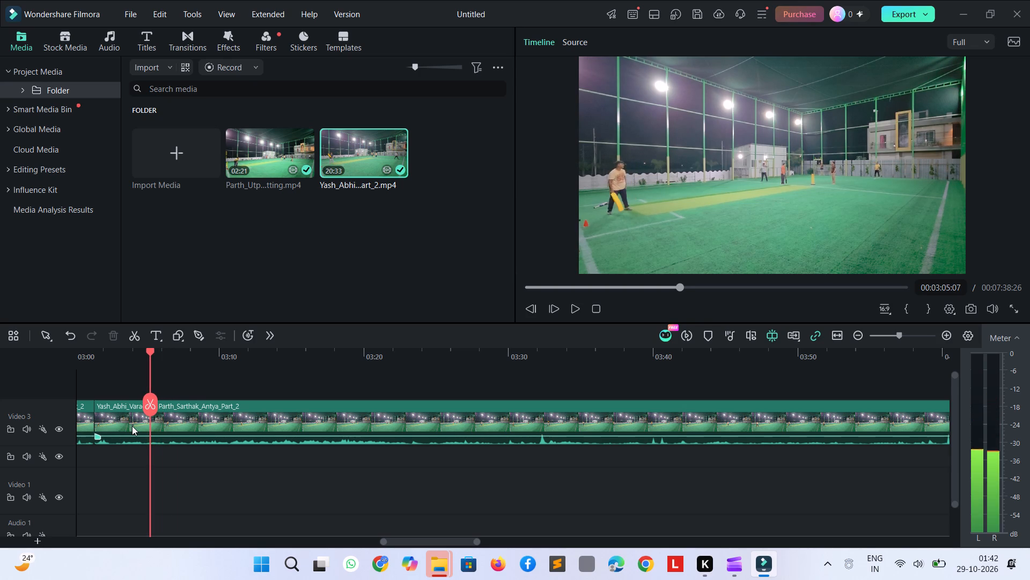
key(space)
key(space)
key(Left)
key(Left)
key(Left)
key(Left)
key(Left)
key(Left)
key(Left)
key(Left)
key(Left)
key(Left)
key(Left)
key(Left)
key(Left)
key(Left)
key(Left)
key(Left)
key(Left)
key(Left)
key(Left)
key(Left)
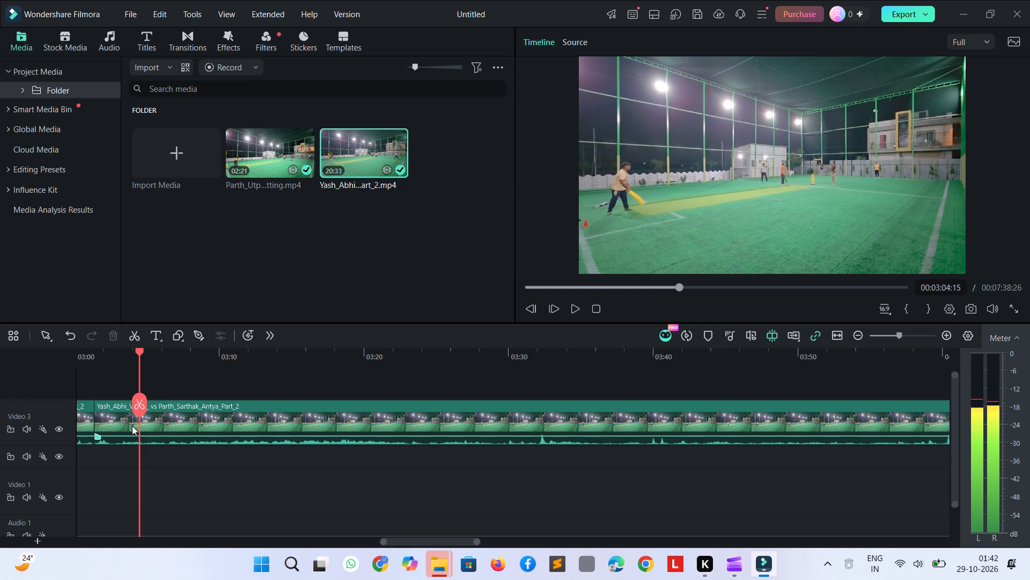
key(space)
key(space)
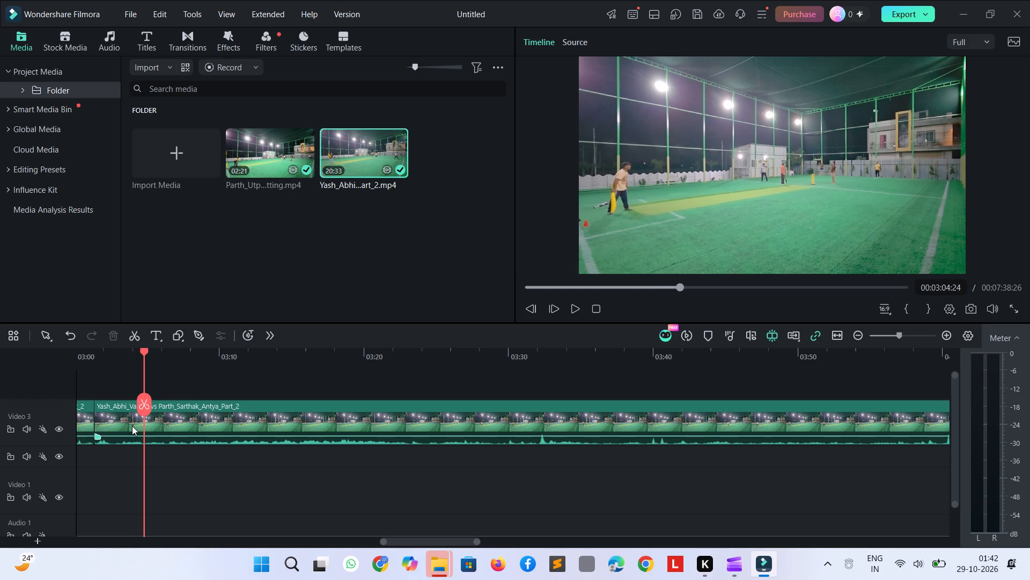
key(ctrl+b)
click(132, 426)
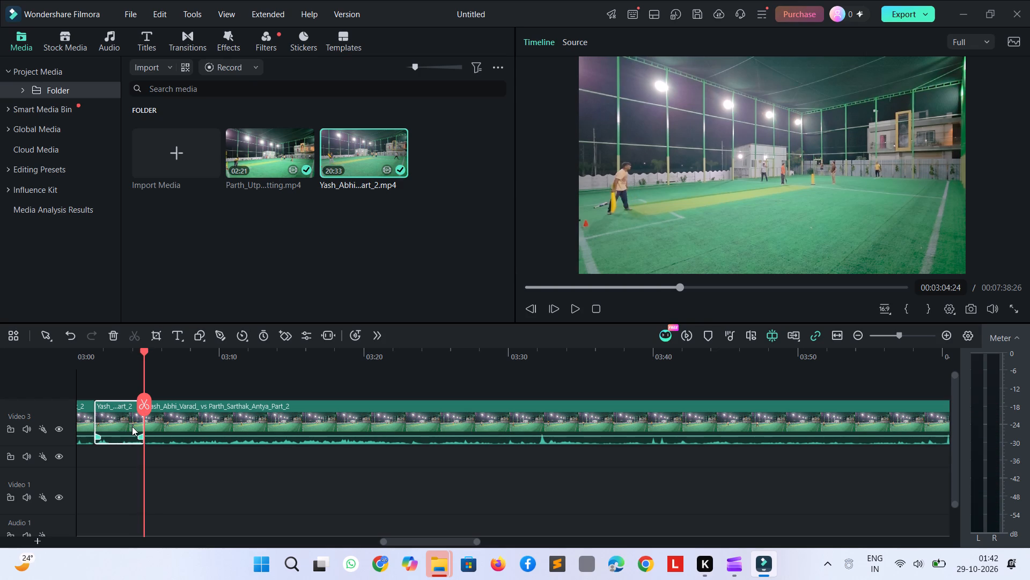
key(Delete)
Play the Part_2 footage on past the delivery and add a Quick 3D Text title at 3:19:19.
key(space)
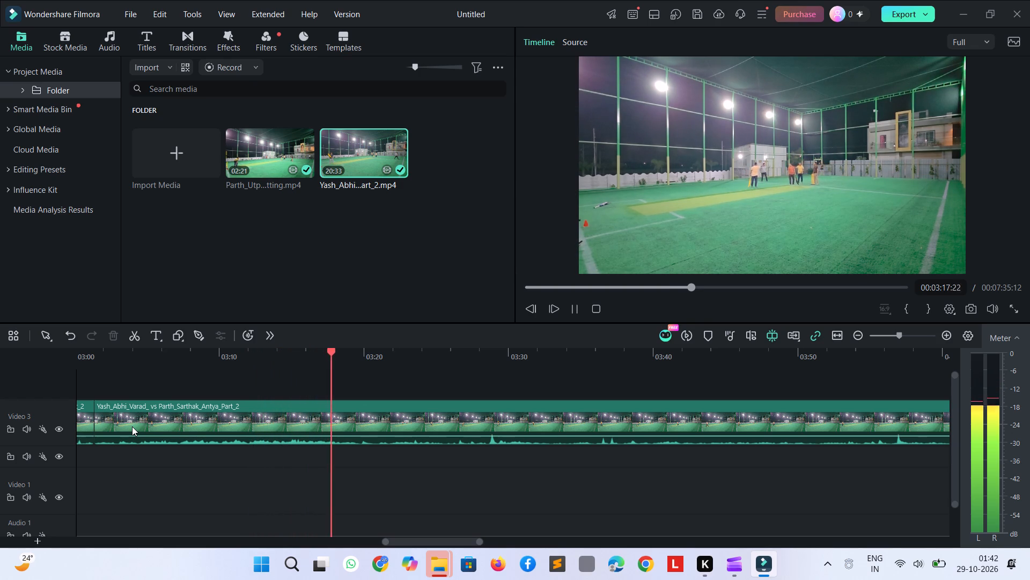
key(space)
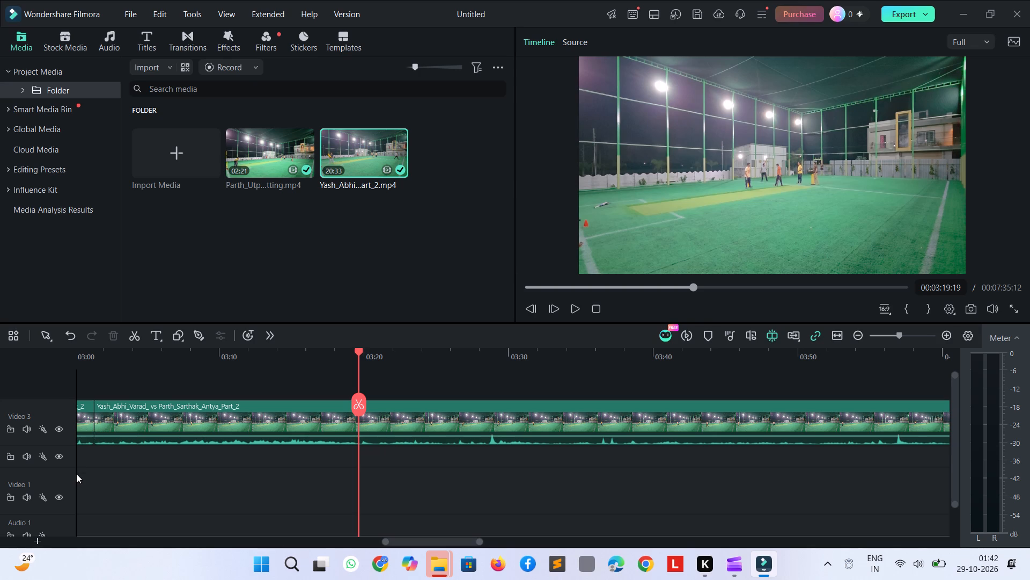
click(151, 329)
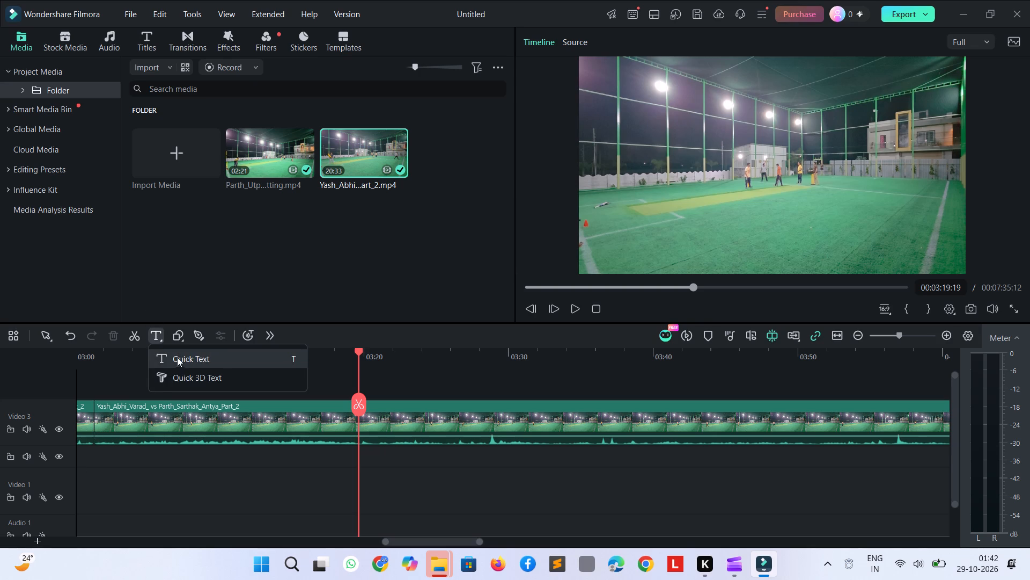
click(188, 382)
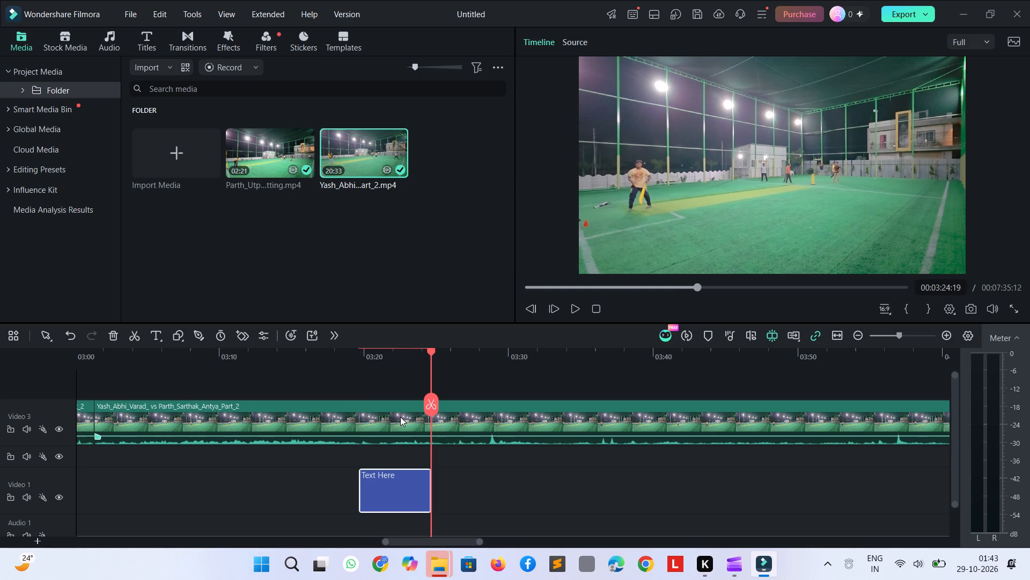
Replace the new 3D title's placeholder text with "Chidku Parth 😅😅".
key(shift+c)
double_click(378, 490)
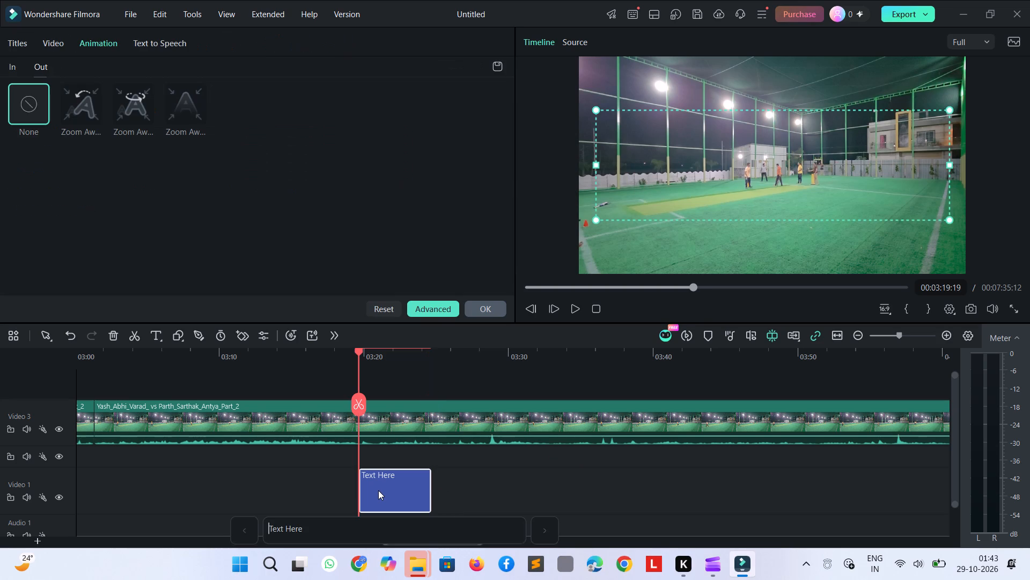
key(shift+c)
key(ctrl+a)
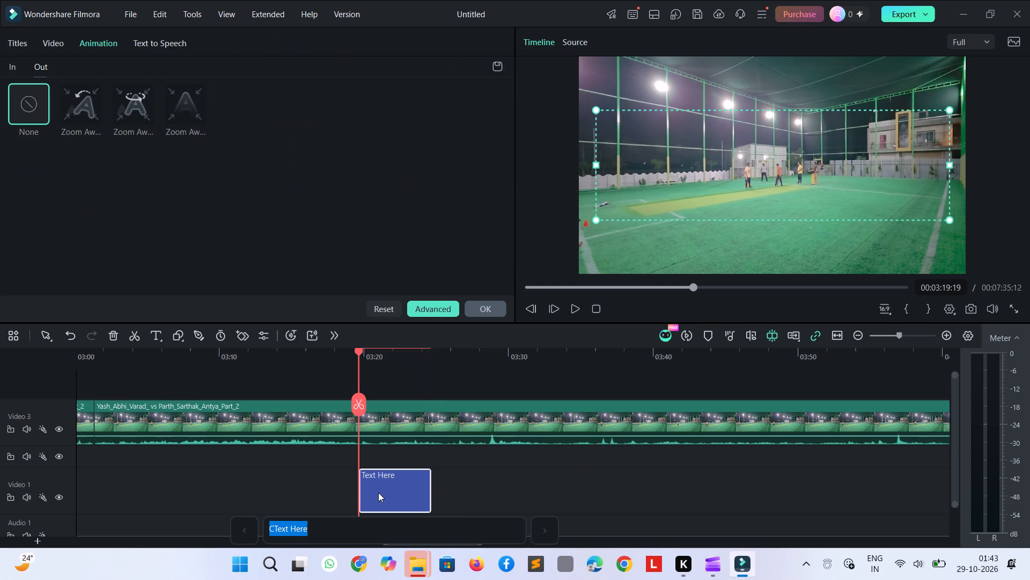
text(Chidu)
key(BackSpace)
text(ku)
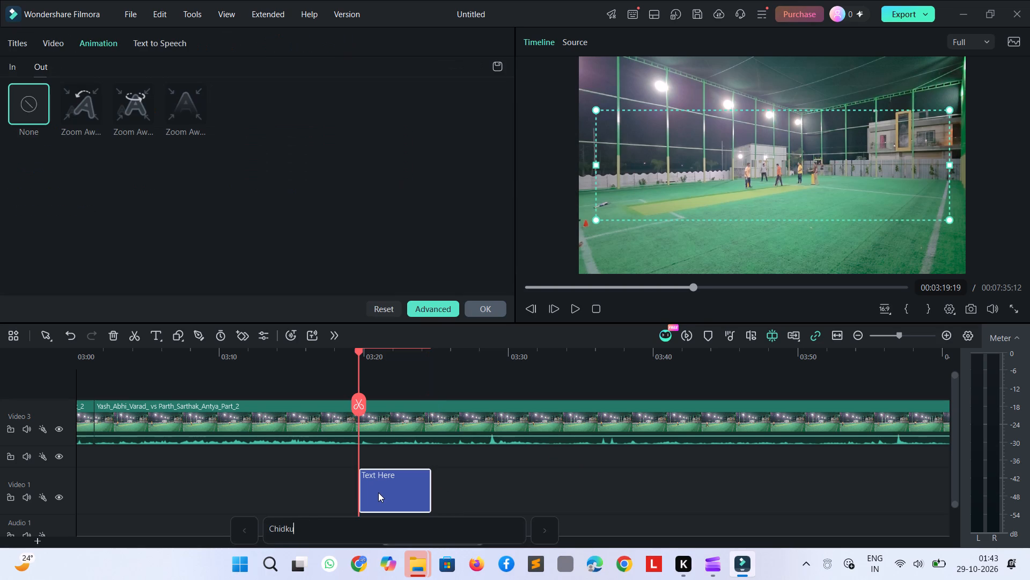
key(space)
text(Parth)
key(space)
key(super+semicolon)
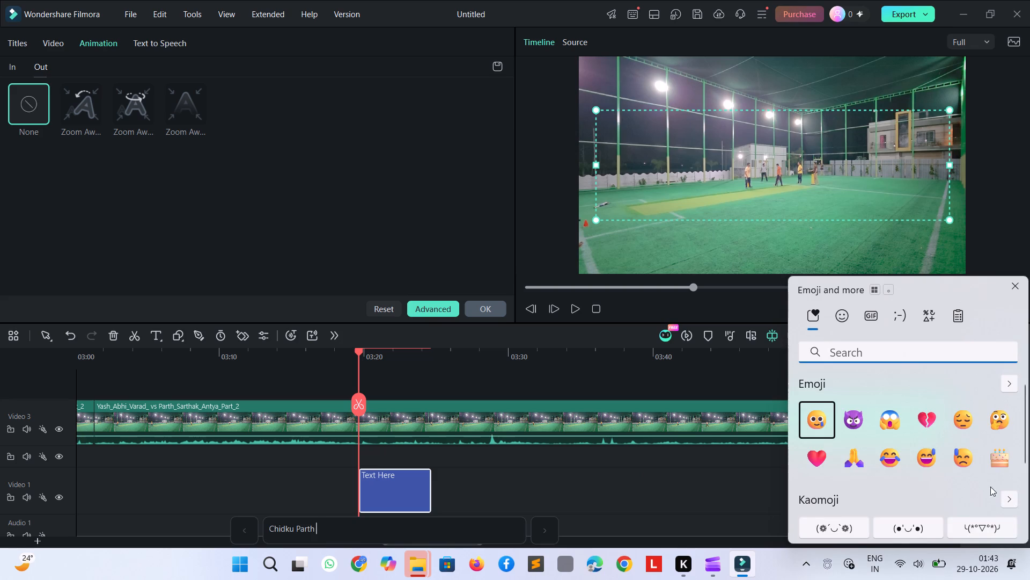
double_click(936, 457)
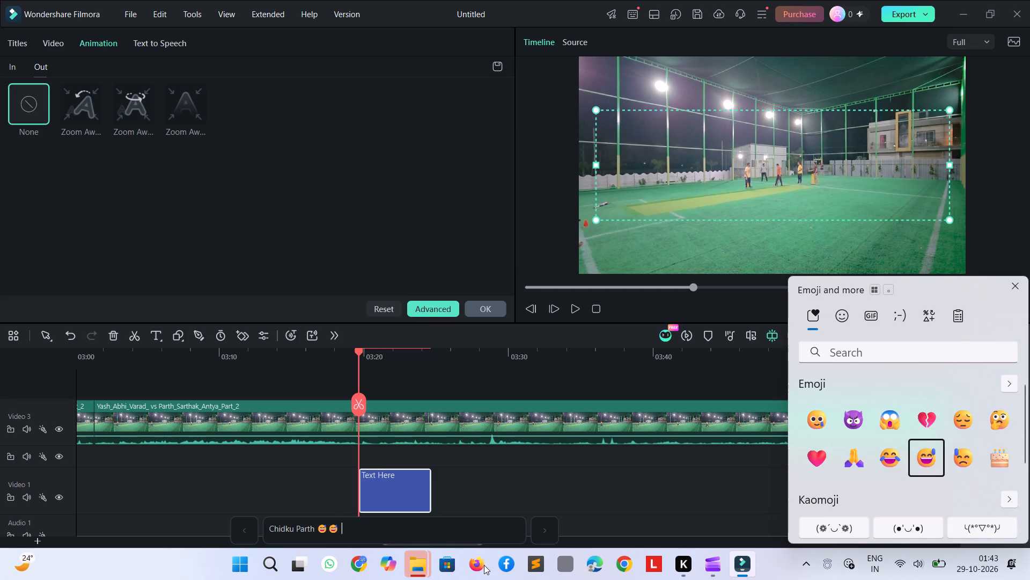
click(505, 503)
key(Return)
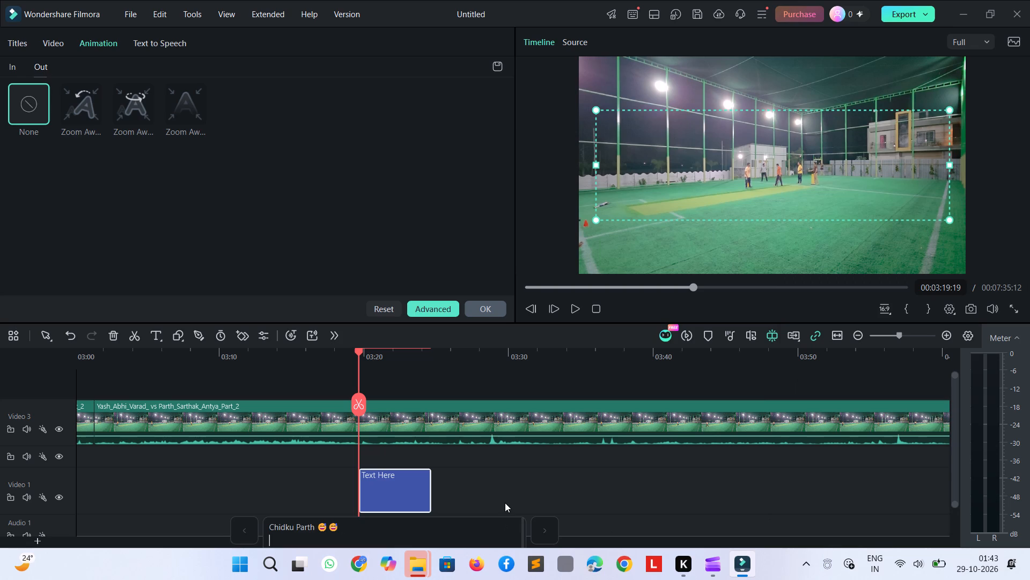
click(505, 503)
click(396, 492)
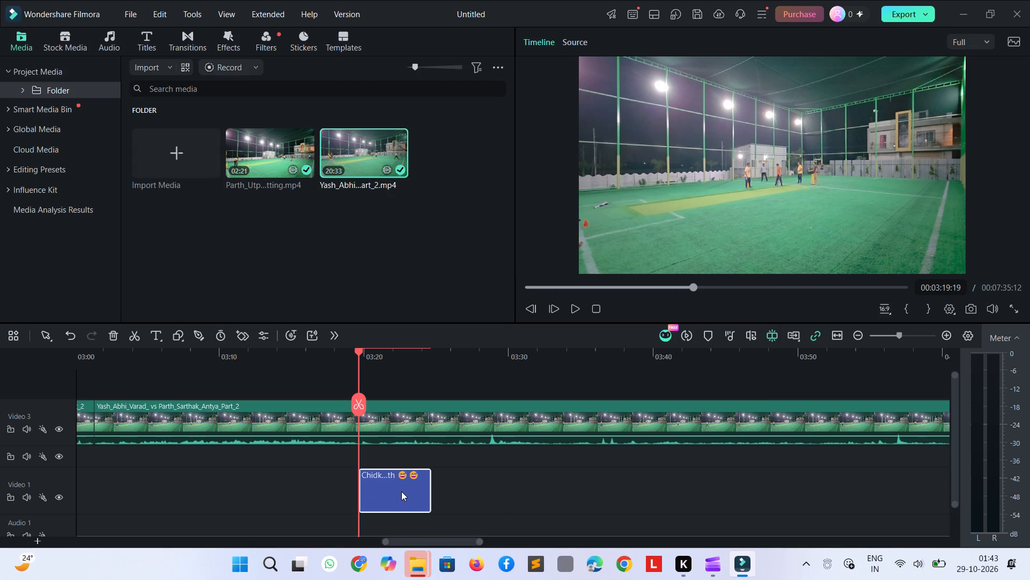
drag(430, 496, 401, 495)
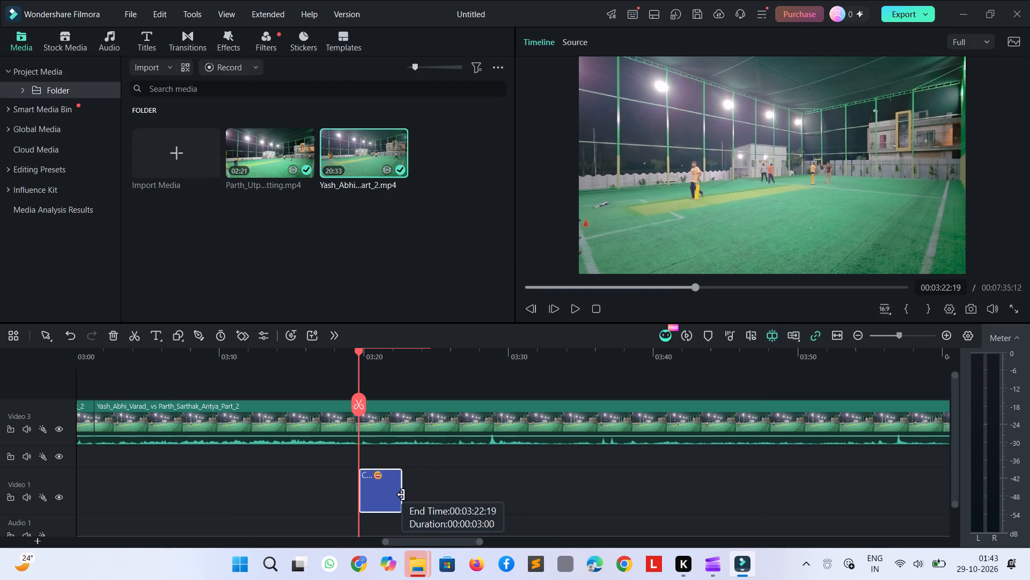
drag(401, 495, 393, 495)
drag(369, 478, 345, 374)
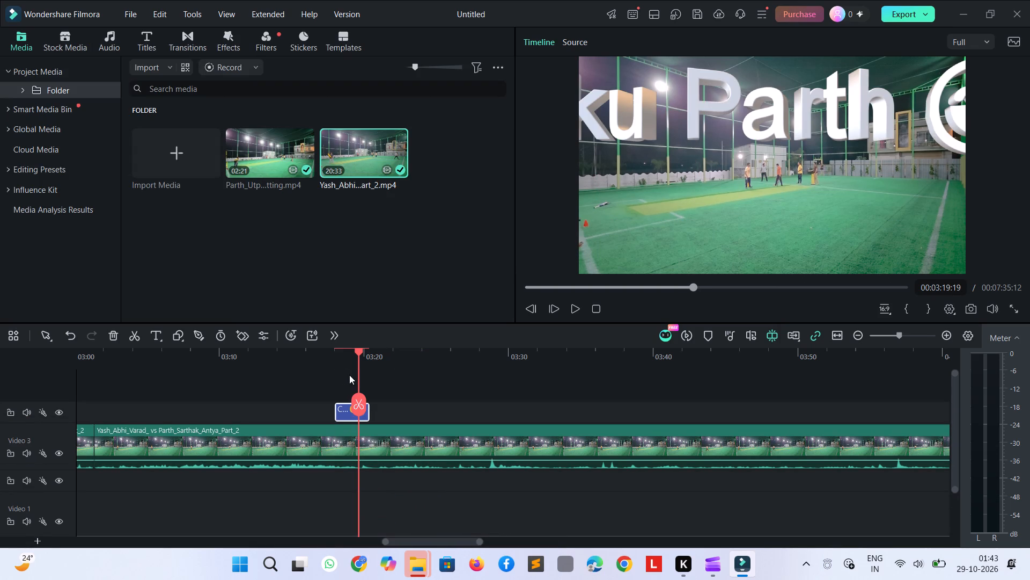
drag(366, 407, 373, 407)
drag(373, 407, 377, 407)
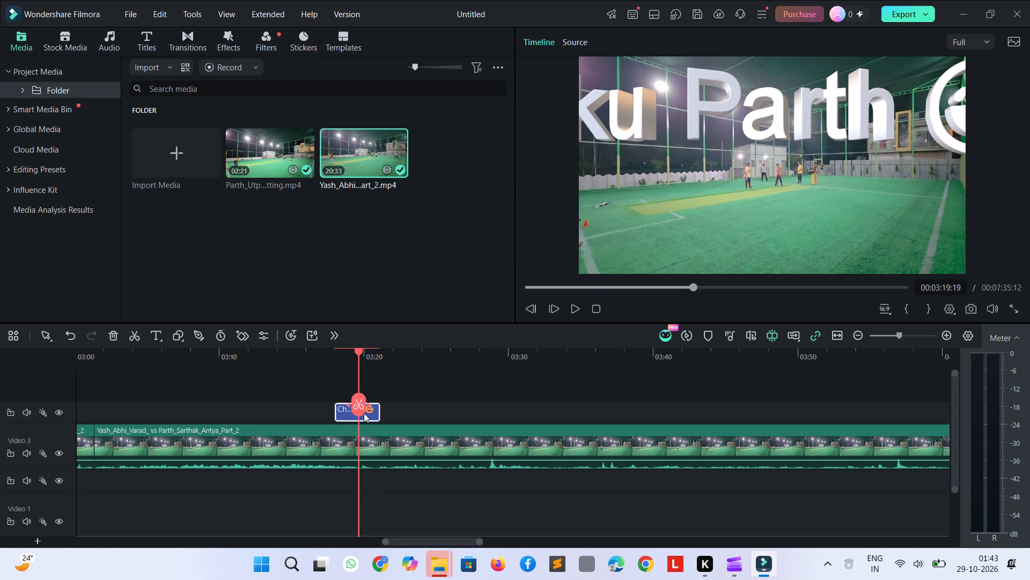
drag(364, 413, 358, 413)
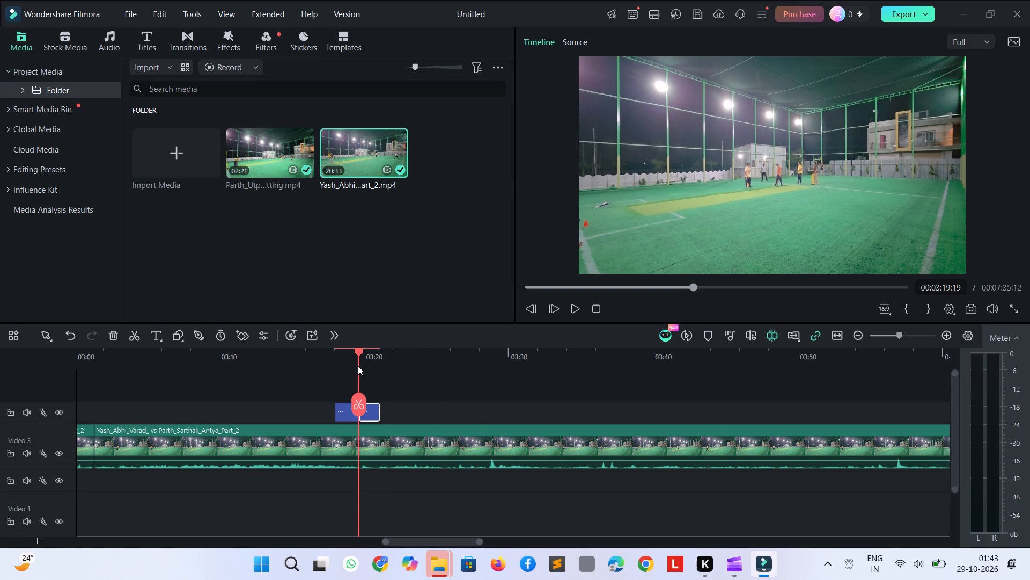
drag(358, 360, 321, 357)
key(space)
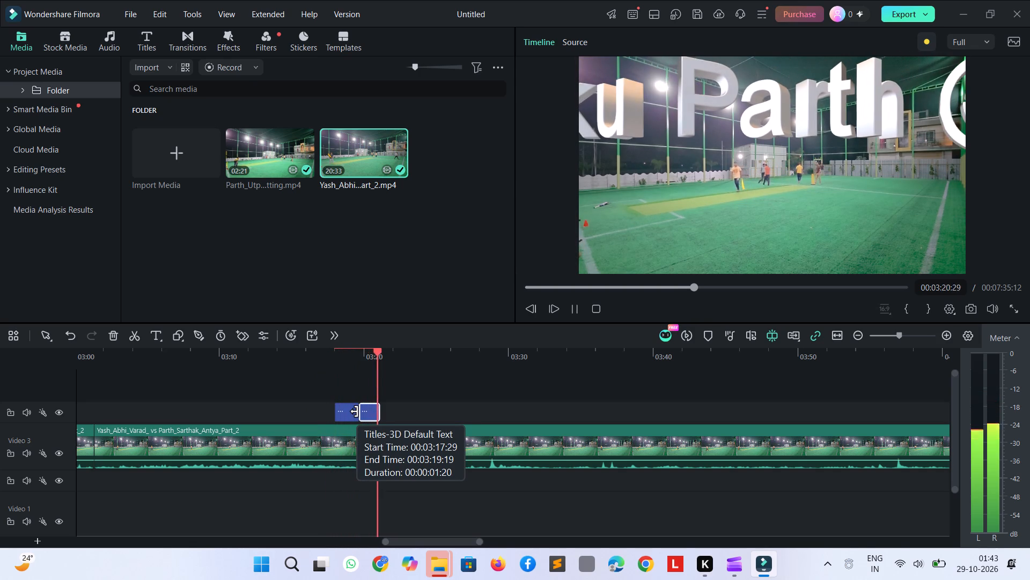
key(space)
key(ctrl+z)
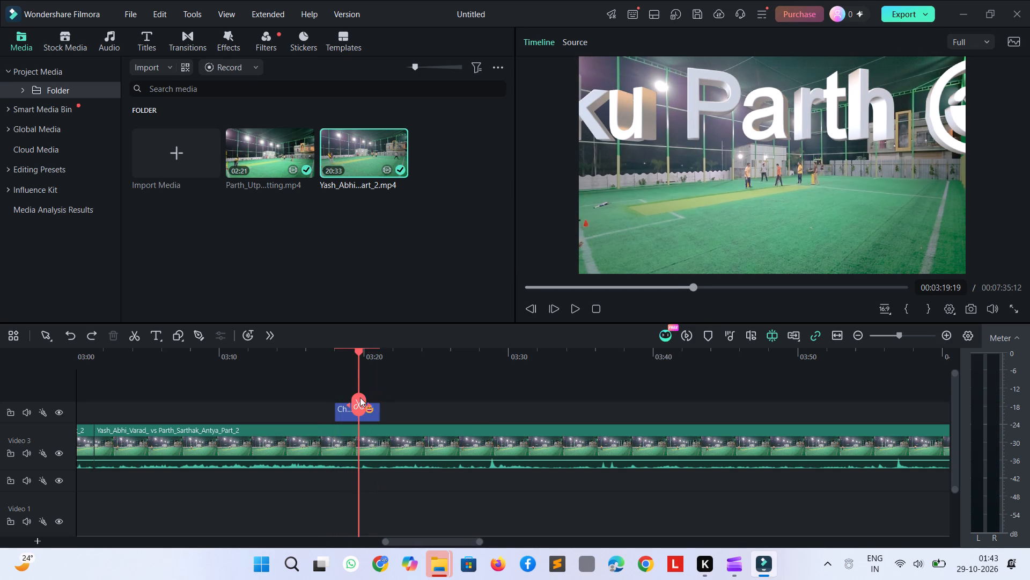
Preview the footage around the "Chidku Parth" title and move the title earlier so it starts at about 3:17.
drag(360, 353, 341, 353)
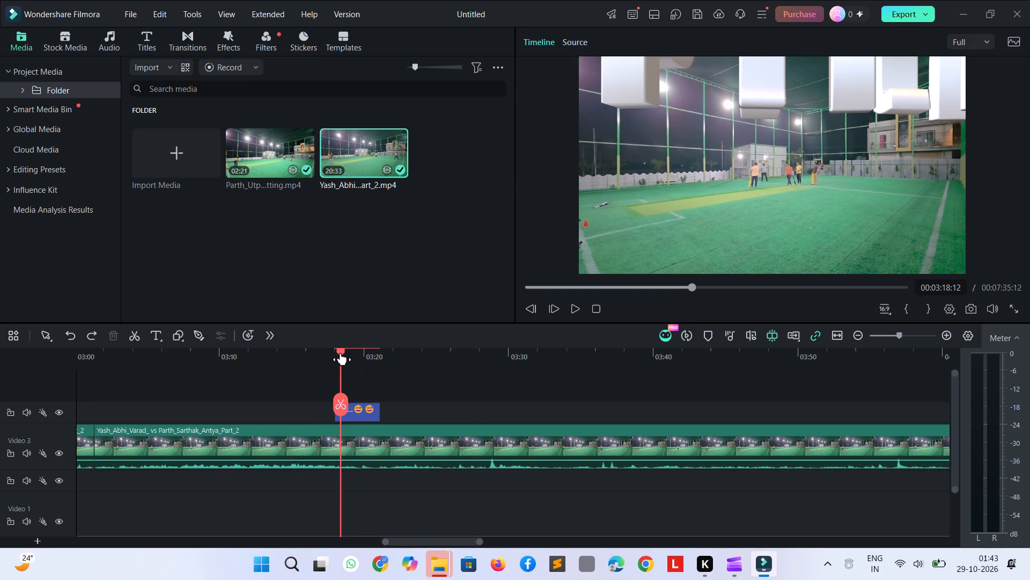
drag(341, 353, 325, 354)
key(space)
key(space)
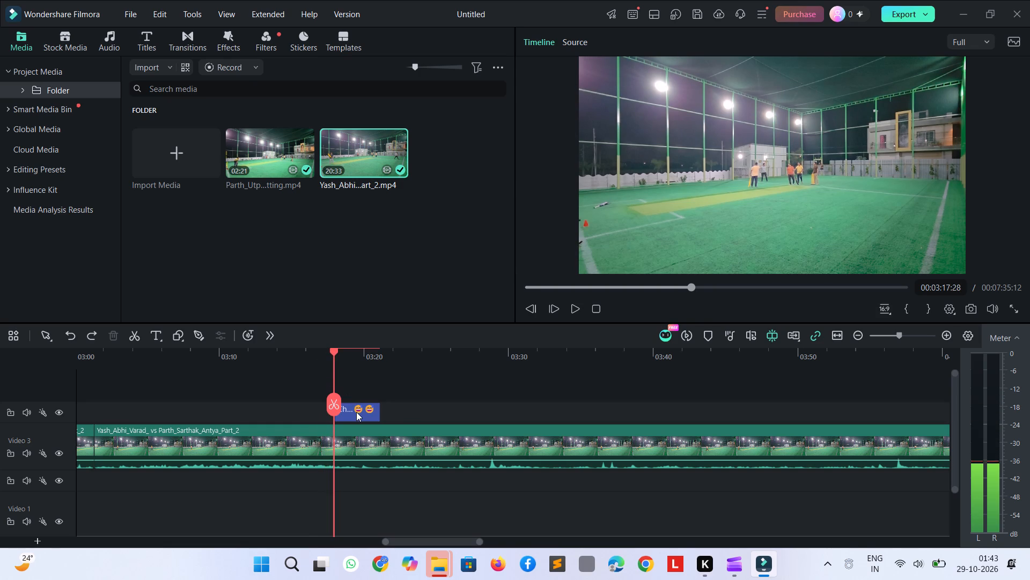
drag(357, 412, 340, 415)
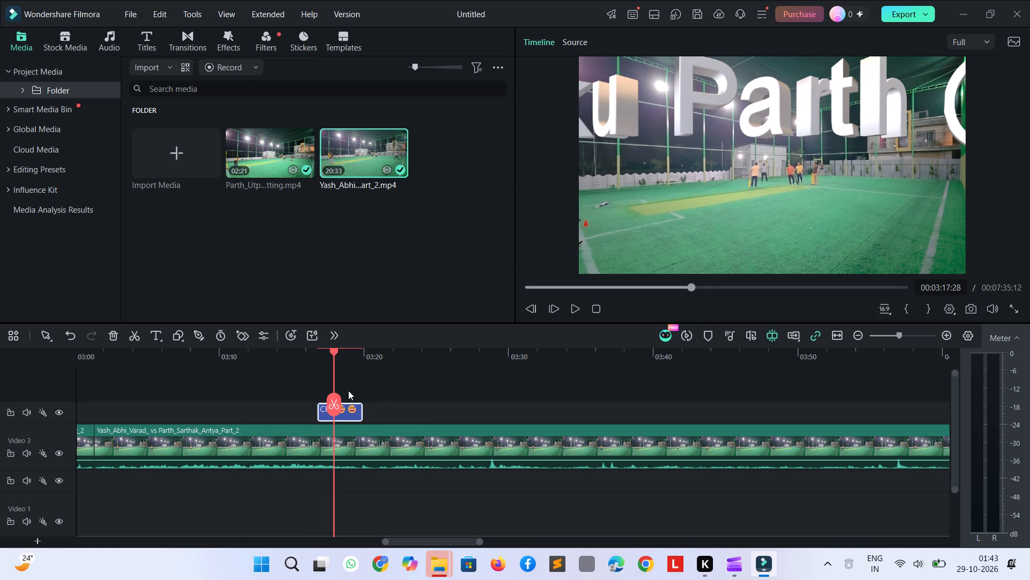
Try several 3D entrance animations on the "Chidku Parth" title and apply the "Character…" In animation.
click(354, 403)
double_click(348, 412)
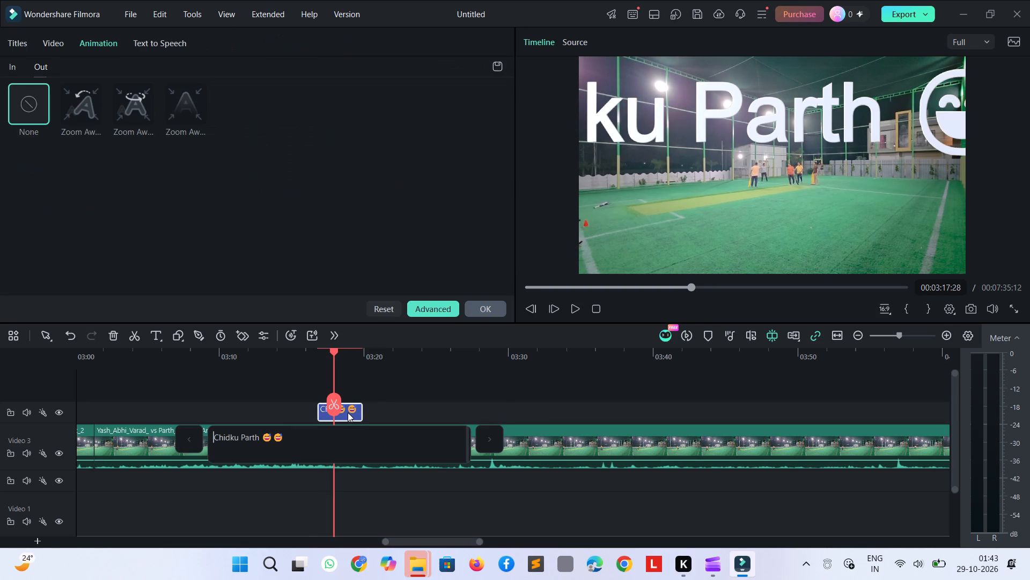
click(7, 66)
click(238, 122)
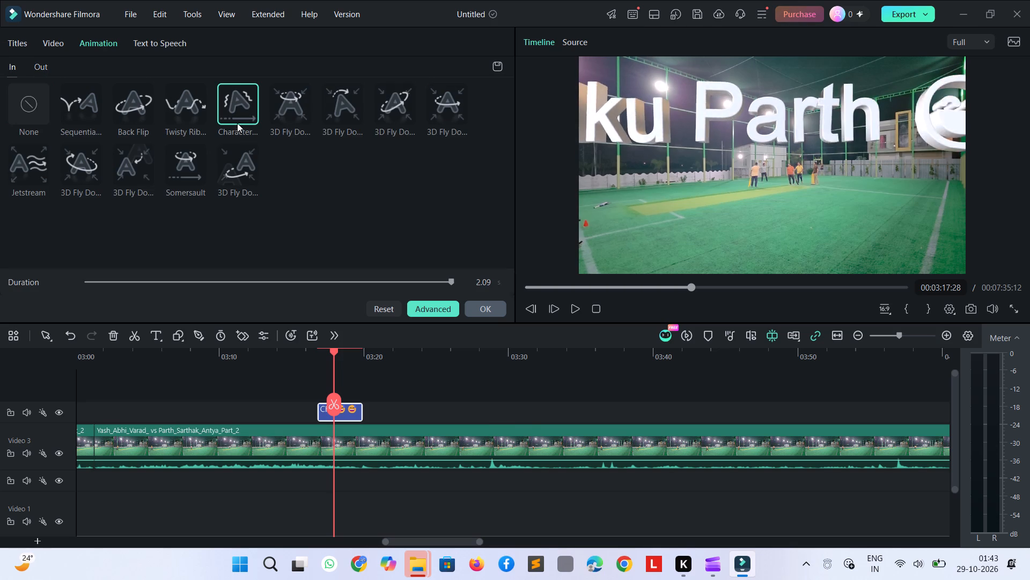
click(326, 102)
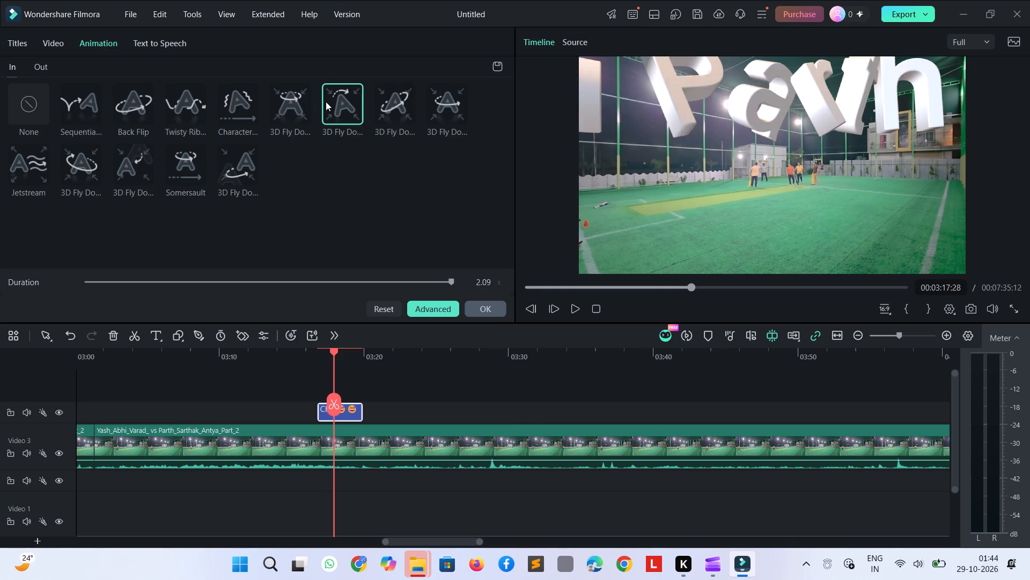
click(156, 104)
click(100, 100)
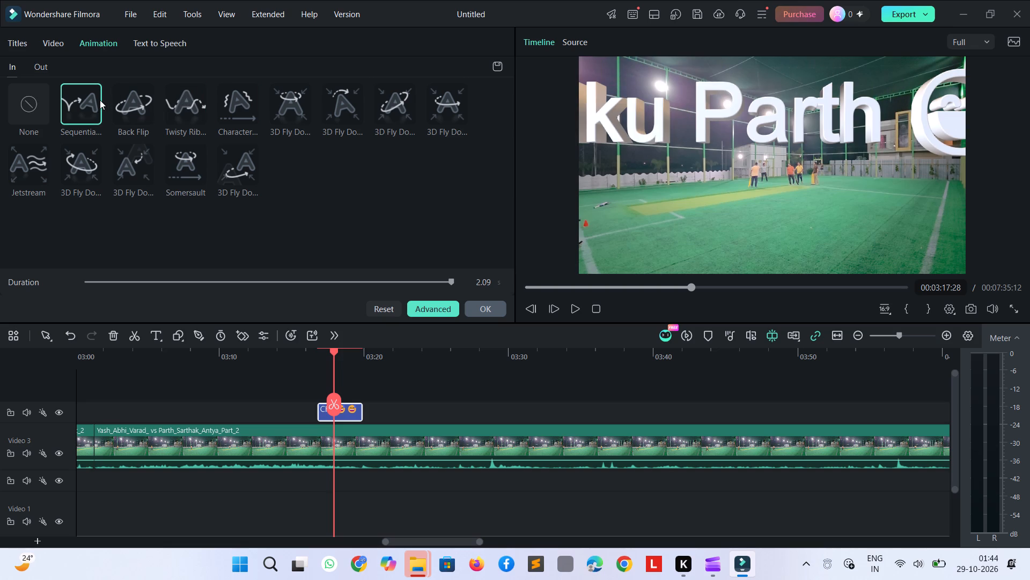
click(145, 114)
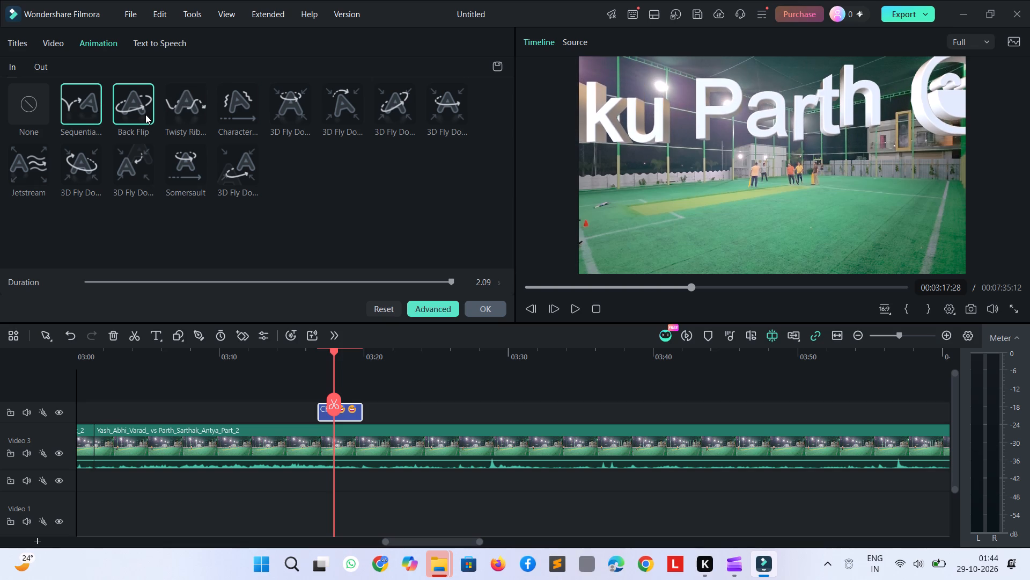
click(181, 117)
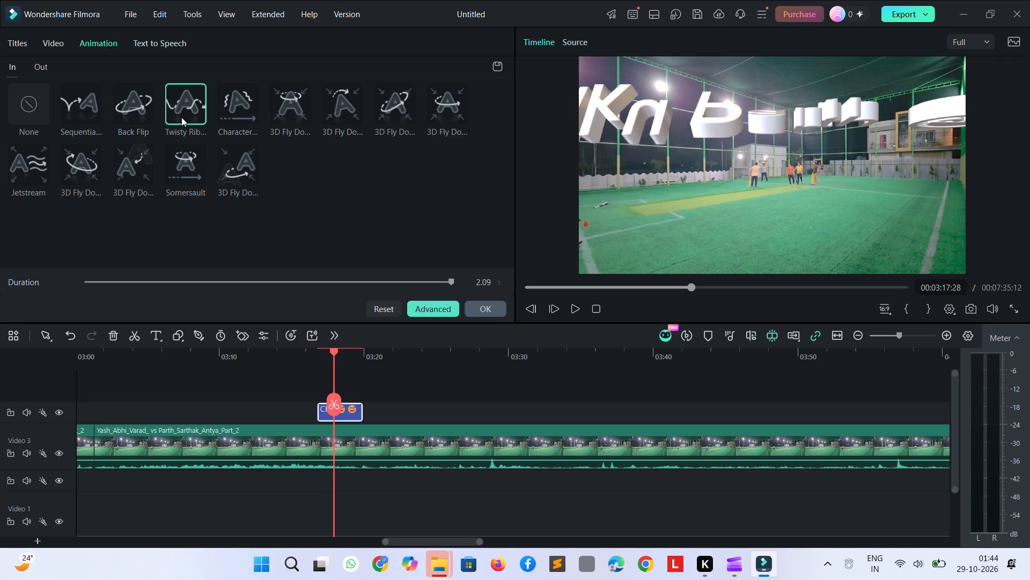
click(230, 105)
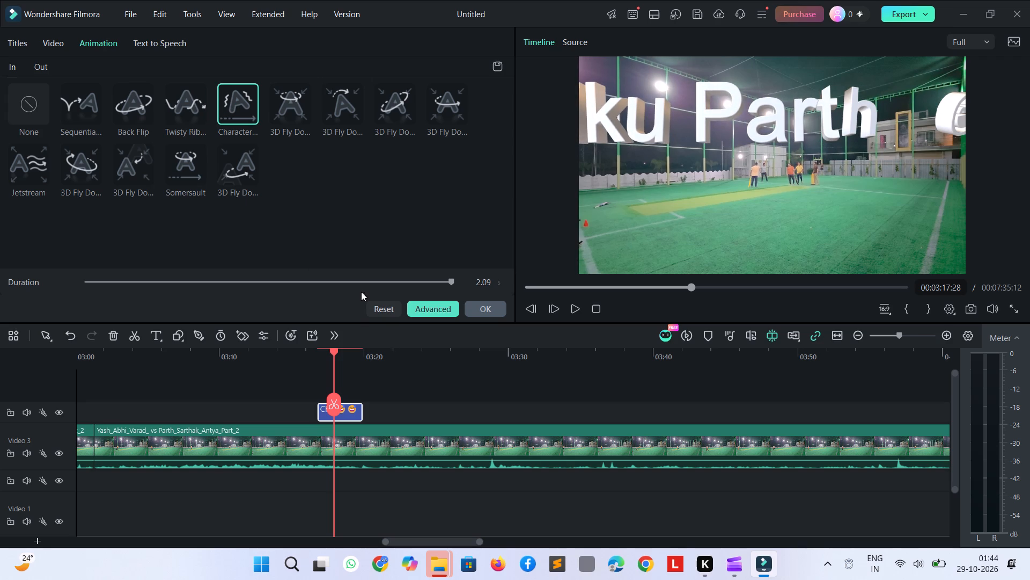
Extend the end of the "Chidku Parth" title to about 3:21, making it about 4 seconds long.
click(356, 411)
drag(360, 411, 374, 411)
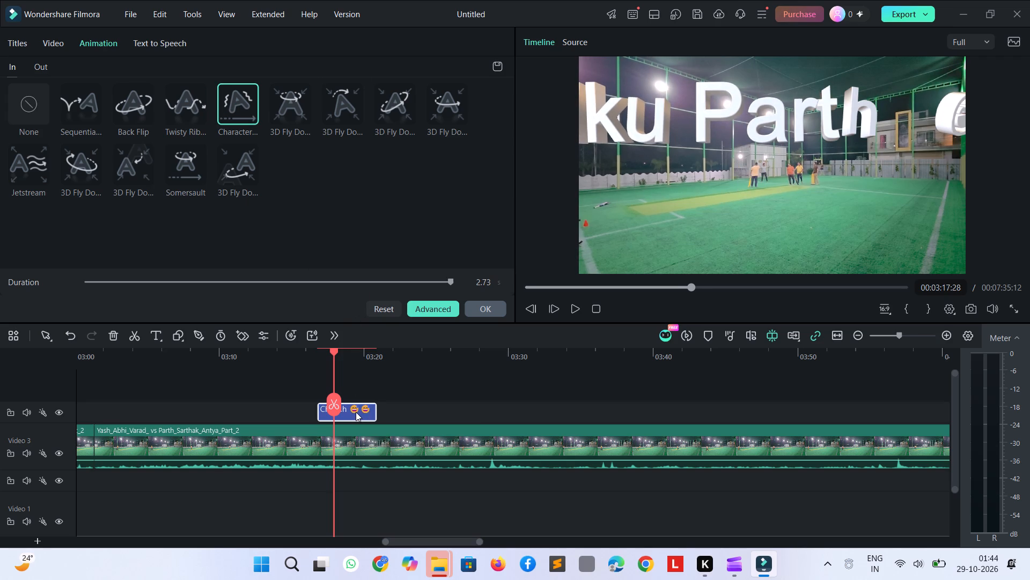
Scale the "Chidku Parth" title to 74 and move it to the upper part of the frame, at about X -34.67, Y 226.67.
click(356, 412)
click(25, 44)
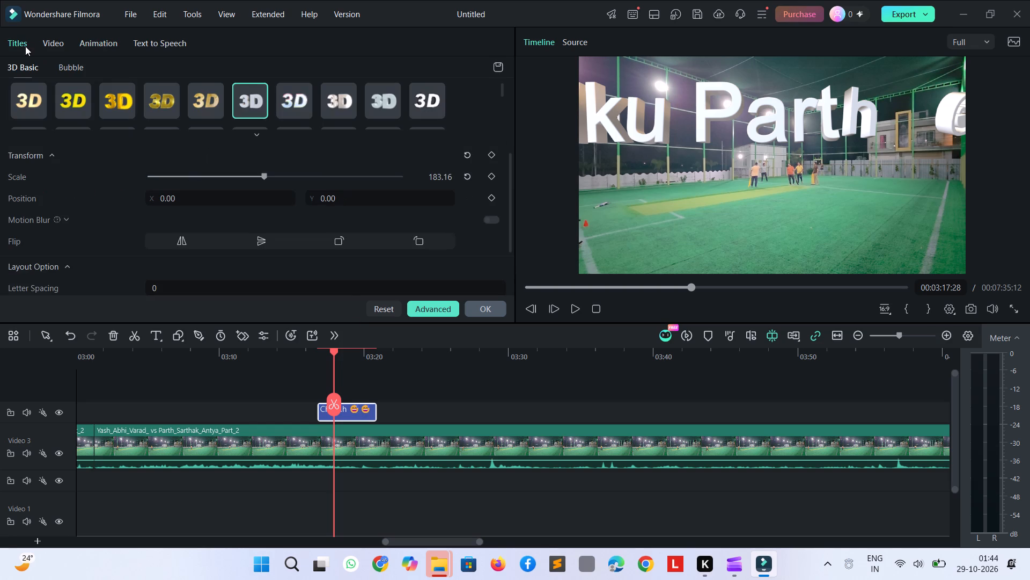
click(200, 177)
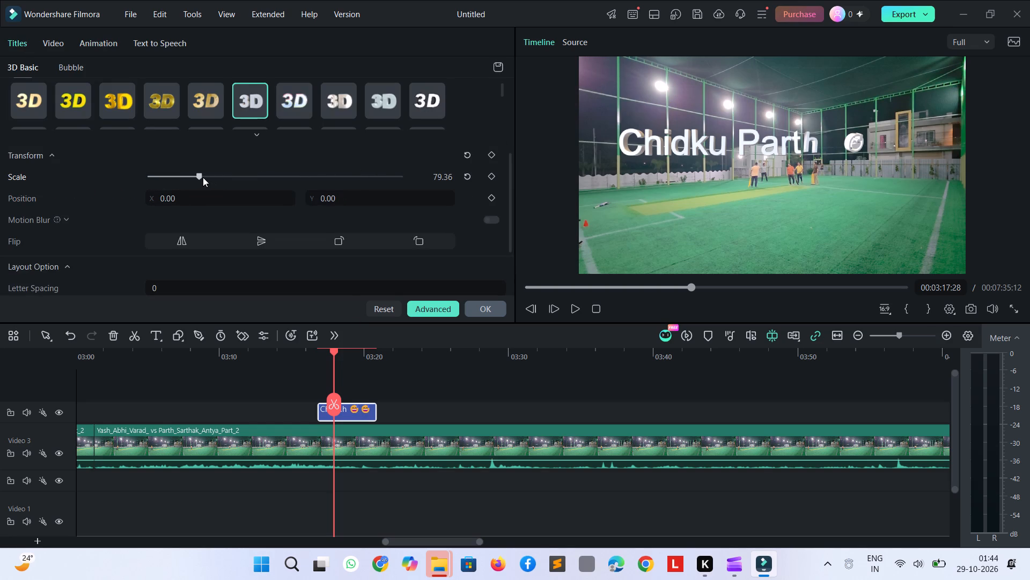
click(201, 175)
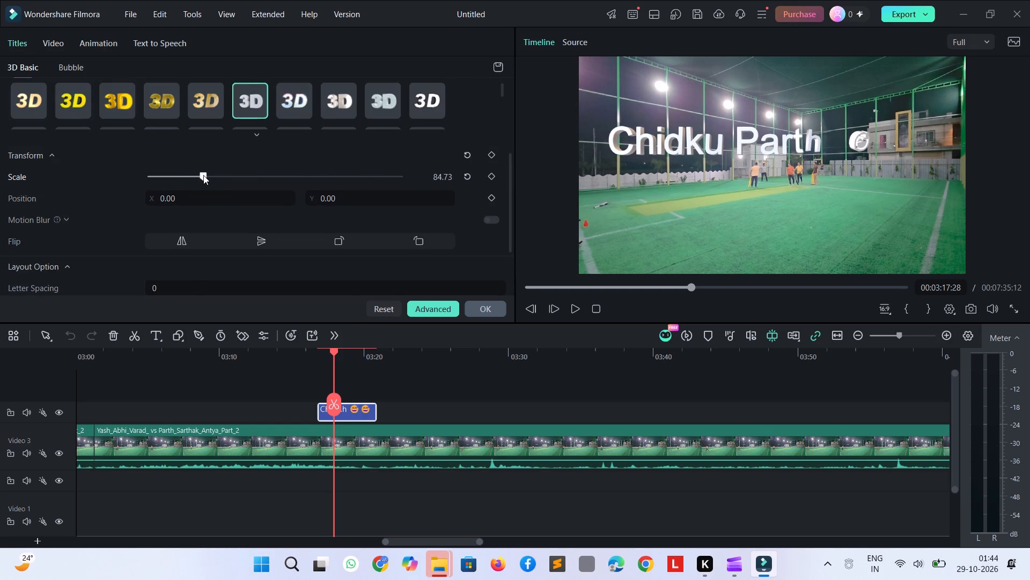
drag(754, 135, 747, 89)
click(189, 177)
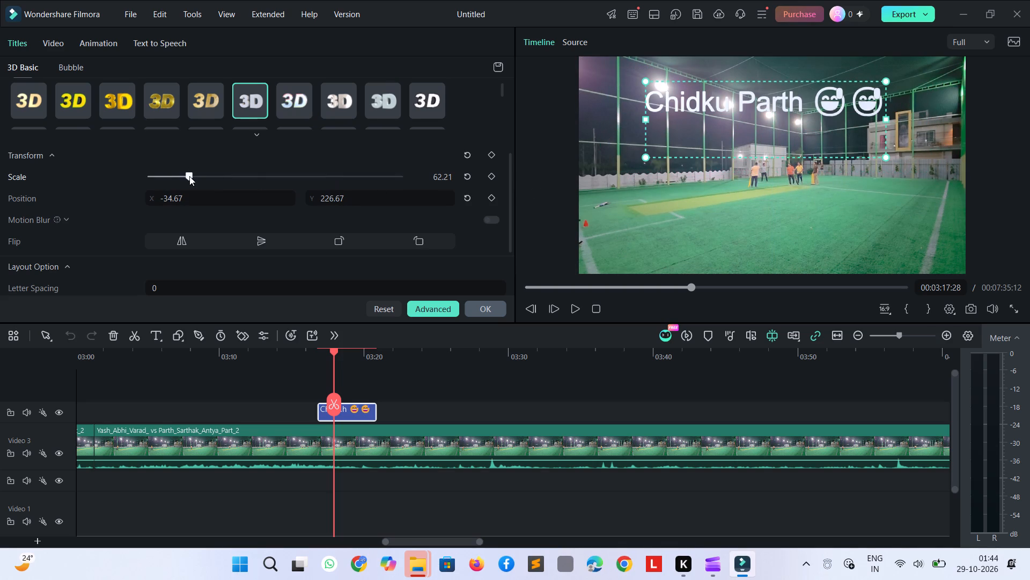
click(196, 176)
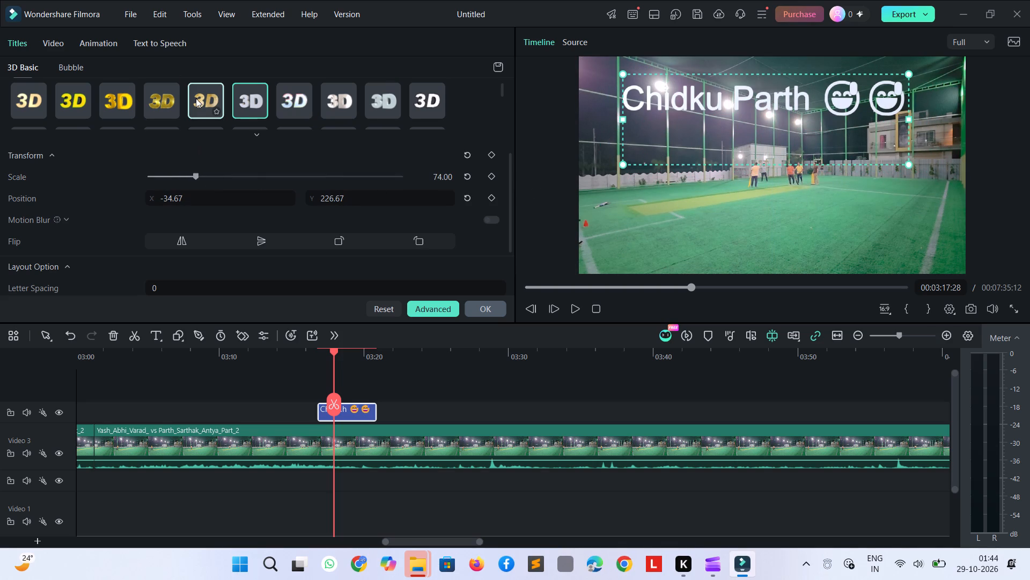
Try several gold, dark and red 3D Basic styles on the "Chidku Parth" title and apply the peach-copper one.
click(196, 98)
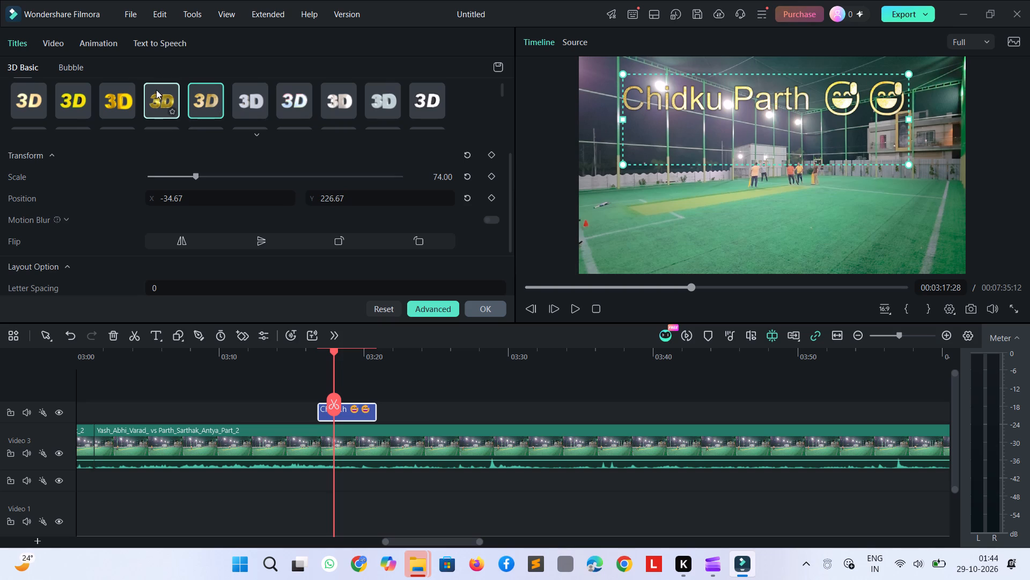
click(117, 93)
scroll(215, 119, down, 2)
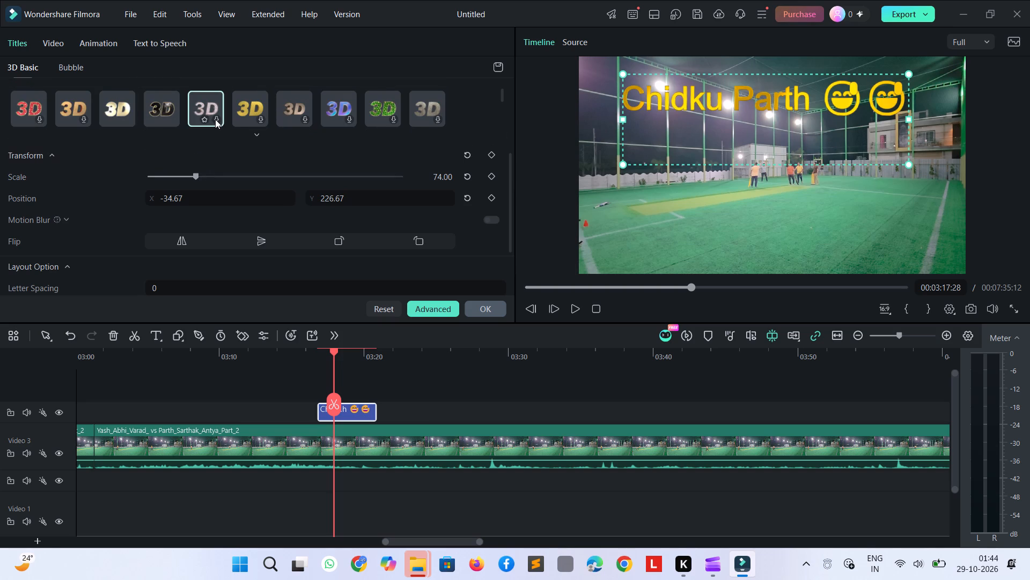
click(127, 107)
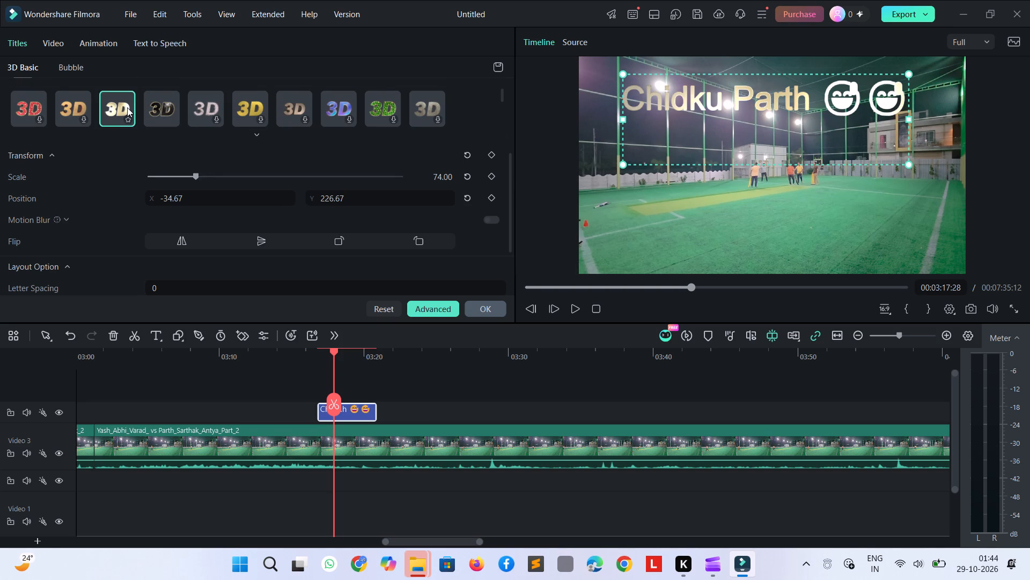
click(154, 111)
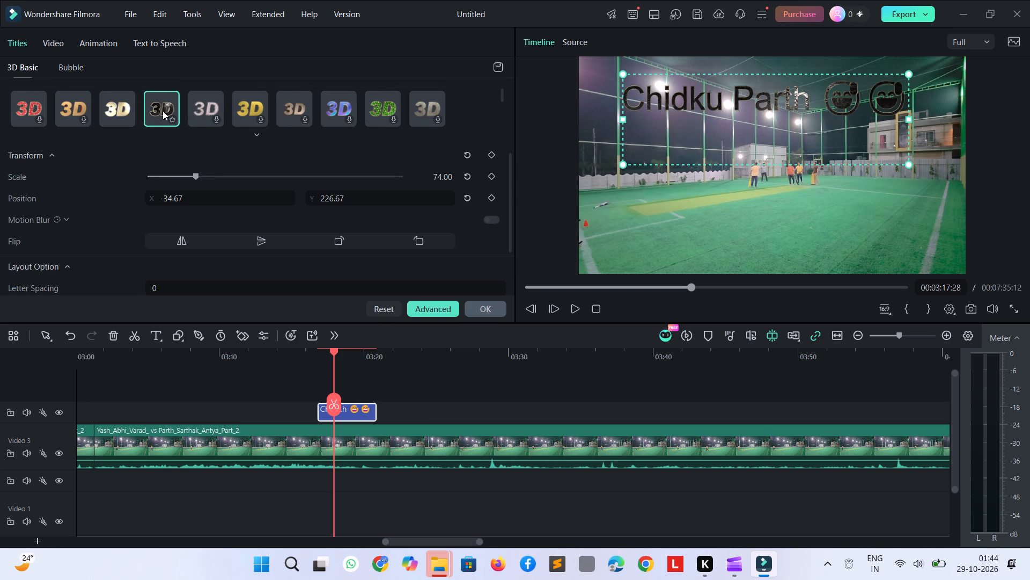
click(220, 100)
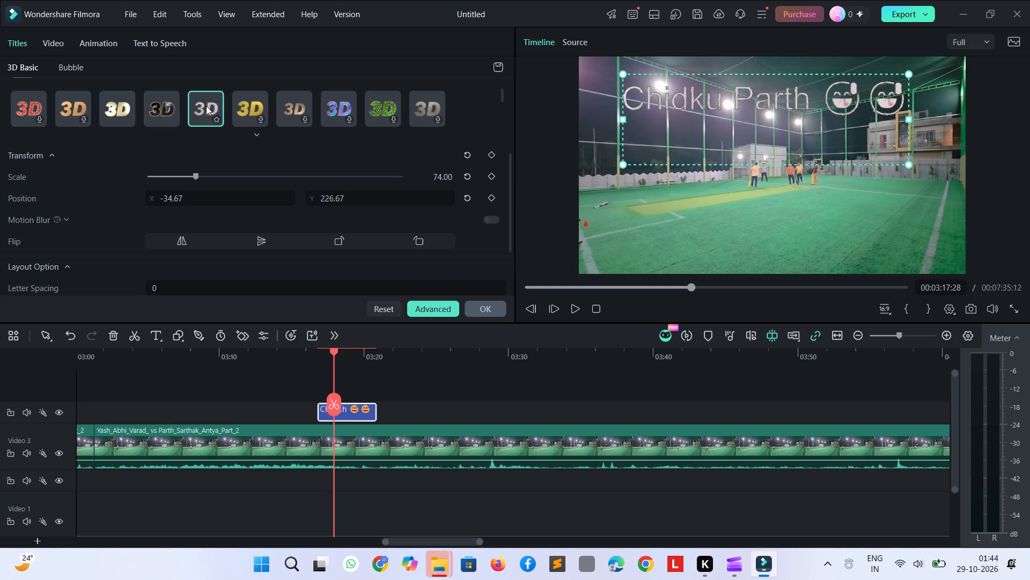
scroll(206, 106, down, 1)
click(206, 106)
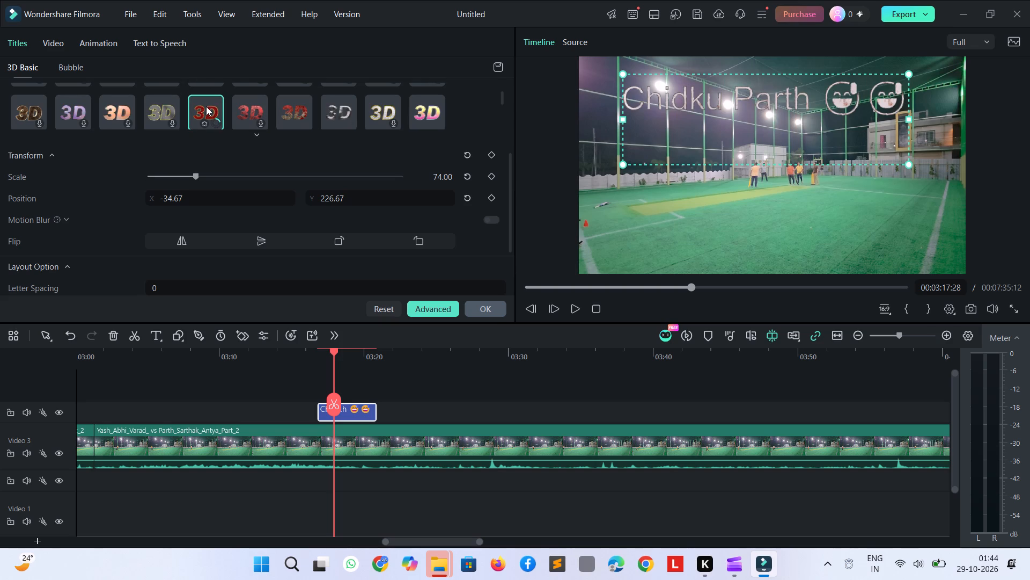
click(127, 105)
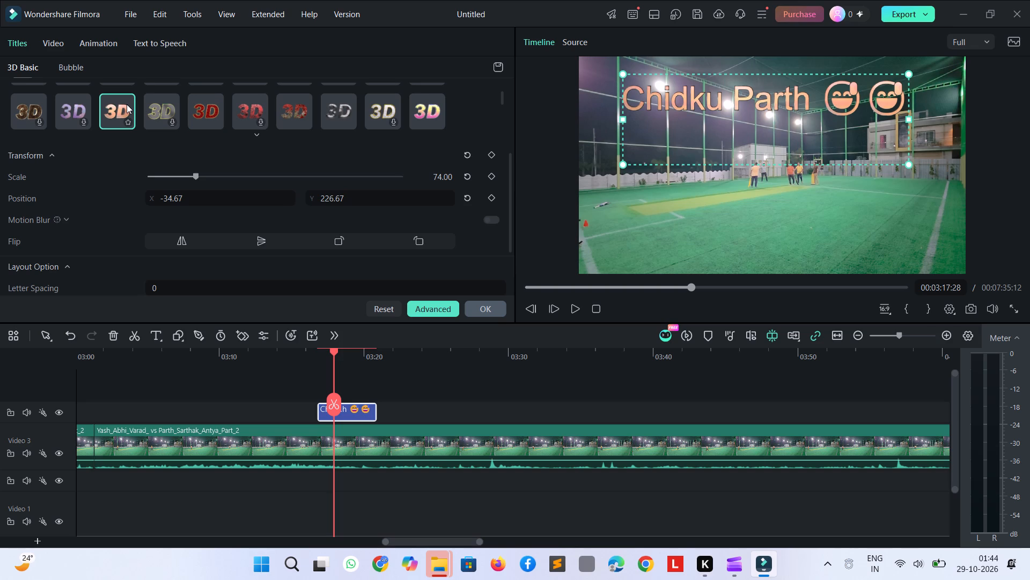
key(space)
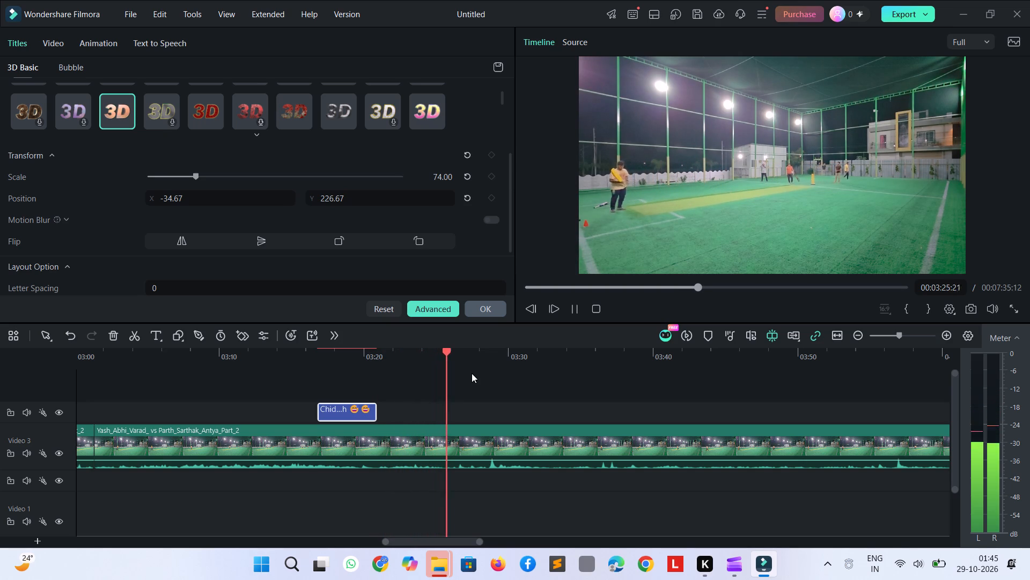
key(space)
key(ctrl+b)
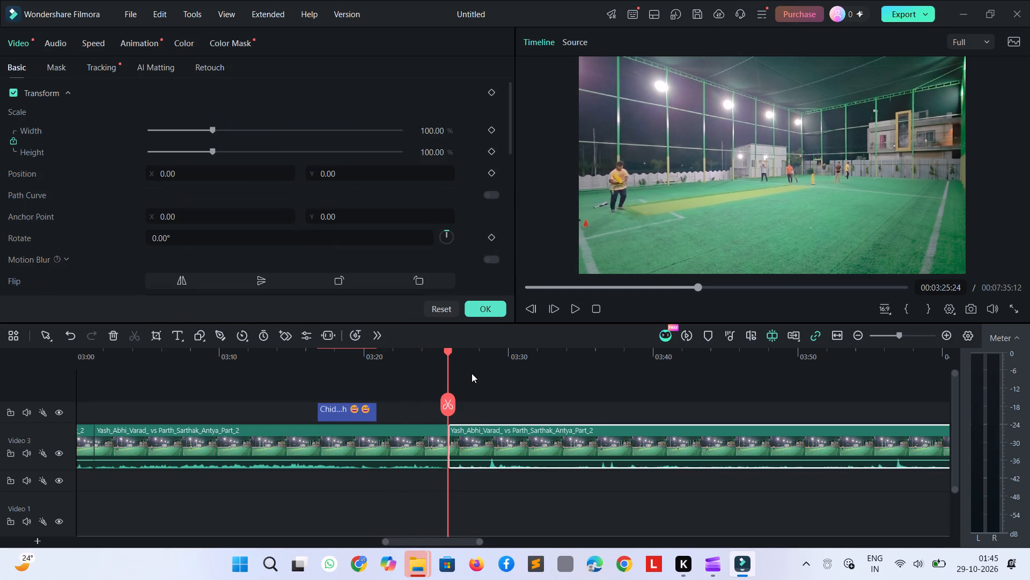
Play the Part_2 footage onward from the 3:25:24 cut to review the next delivery.
key(space)
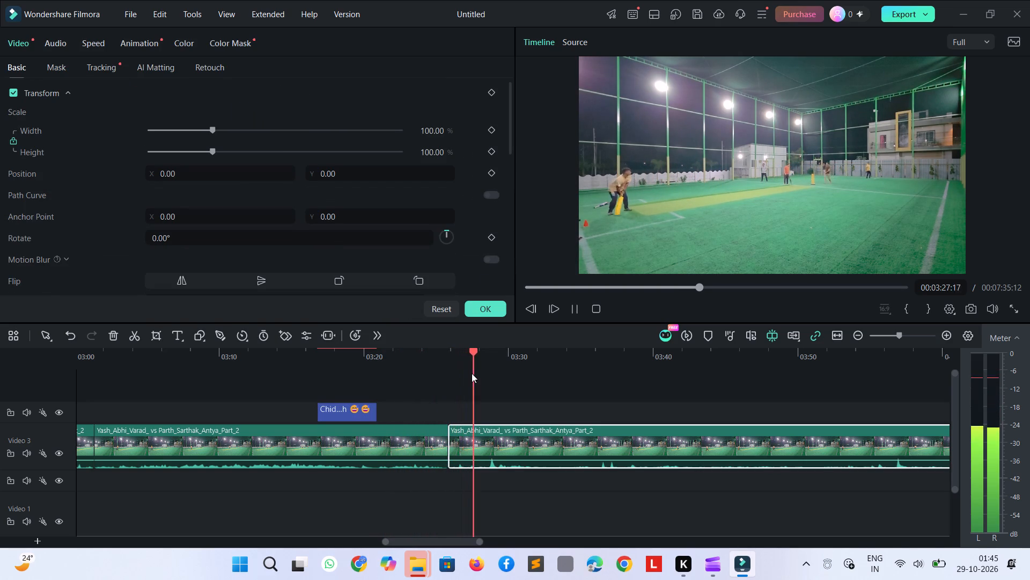
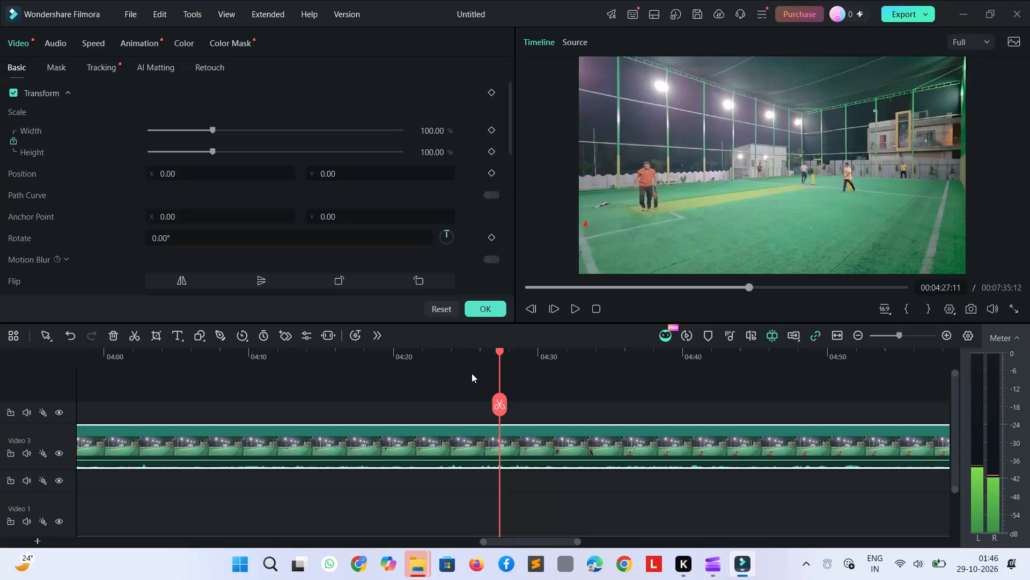
Skim forward through the uncut Part_2 footage from 4:27 to about 7:19 to examine the remaining deliveries.
key(shift+Right)
key(shift+Right)
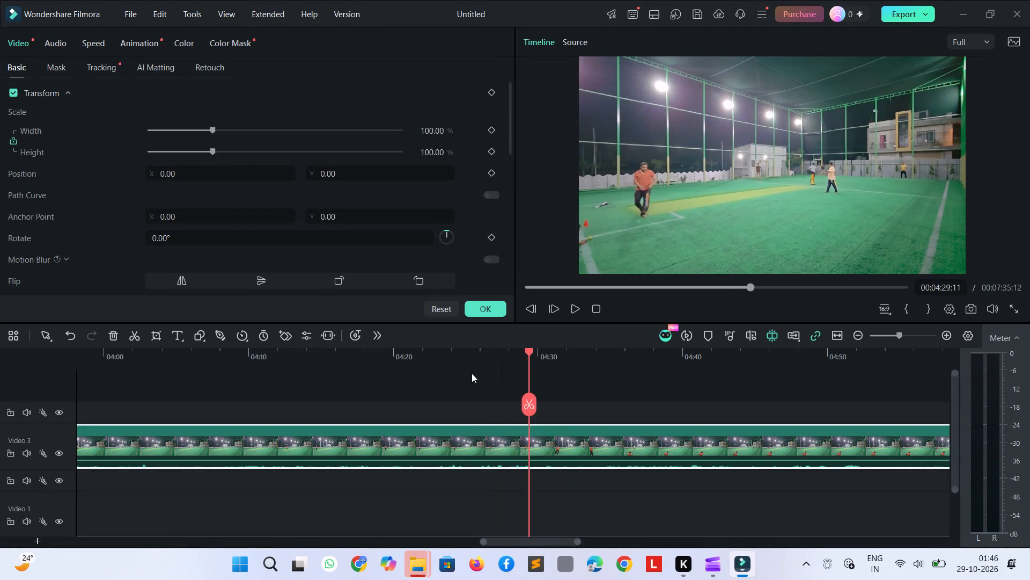
key(shift+Right)
key(shift+Right)
key(shift+Right)
key(shift+Right)
key(shift+Right)
key(shift+Right)
key(shift+Right)
key(shift+Right)
key(shift+Right)
key(shift+Right)
key(shift+Right)
key(shift+Right)
key(shift+Right)
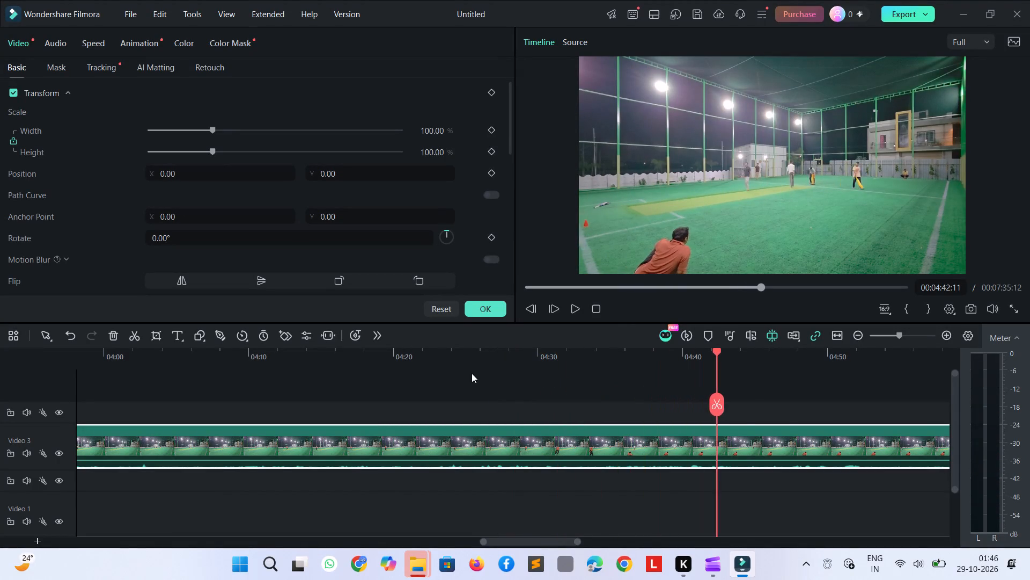
key(shift+Right)
key(shift+Right)
key(shift+Right)
key(shift+Right)
key(shift+Right)
key(shift+Right)
key(shift+Right)
key(shift+Right)
key(shift+Right)
key(shift+Right)
key(shift+Right)
key(shift+Right)
key(shift+Right)
key(shift+Right)
key(shift+Right)
key(shift+Right)
key(shift+Right)
key(shift+Right)
key(shift+Right)
key(shift+Right)
key(shift+Right)
key(shift+Right)
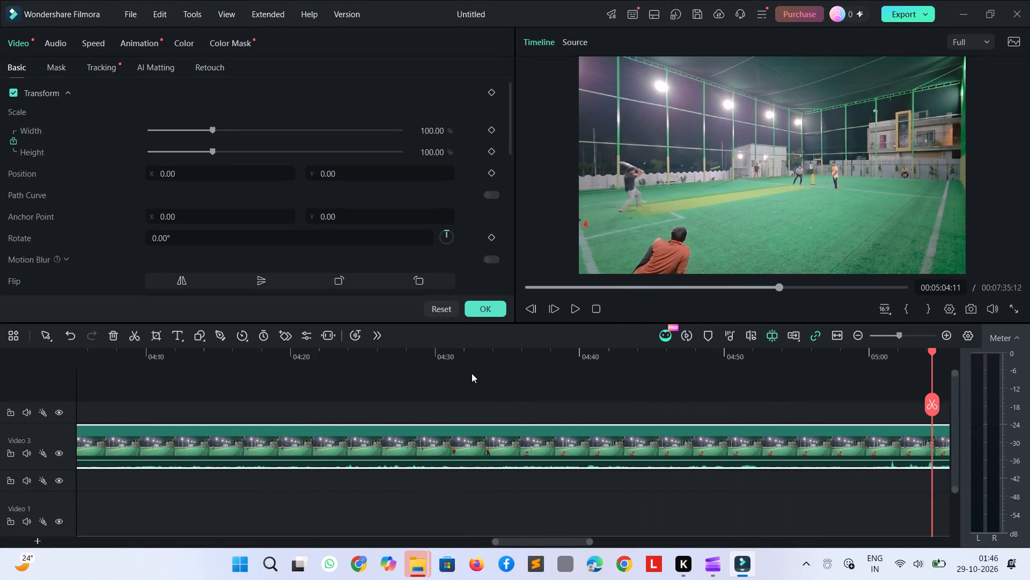
key(shift+Right)
key(shift+Right)
key(shift+Right)
key(shift+Right)
key(shift+Right)
key(shift+Right)
key(shift+Right)
key(shift+Right)
key(shift+Right)
key(shift+Right)
key(shift+Right)
key(shift+Right)
key(shift+Right)
key(shift+Right)
key(shift+Right)
key(shift+Right)
key(shift+Right)
key(shift+Right)
key(shift+Right)
key(shift+Right)
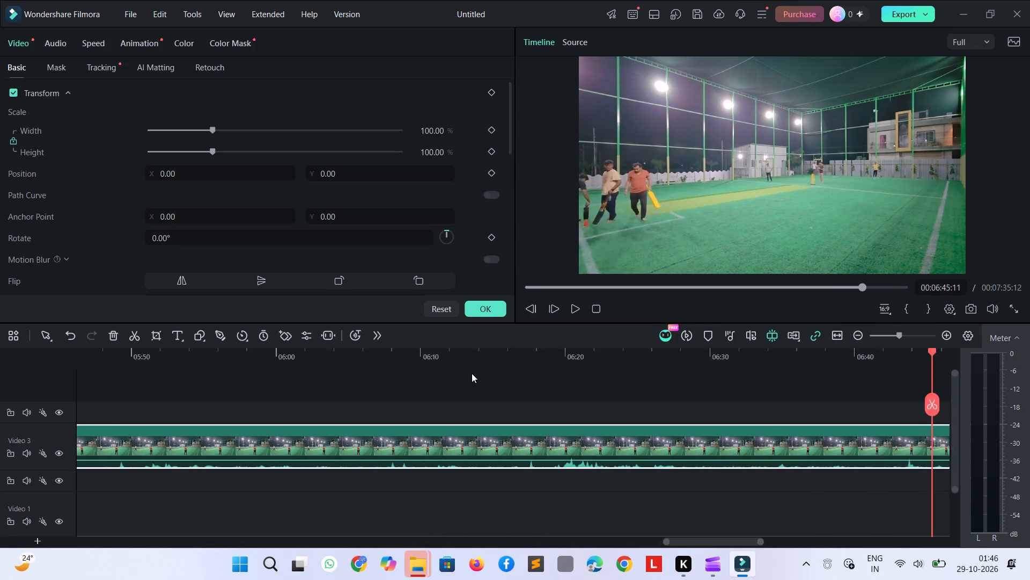
key(shift+Right)
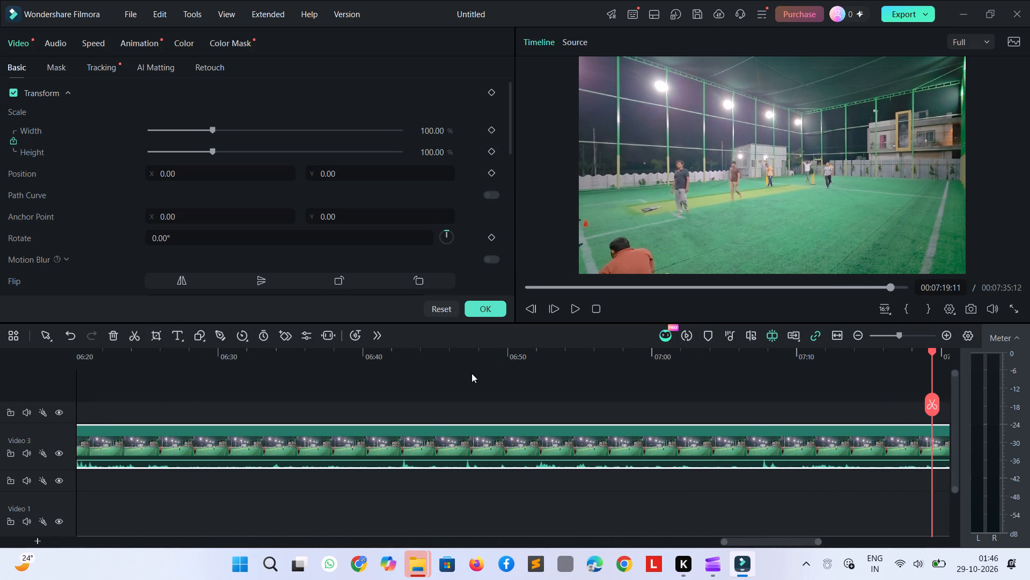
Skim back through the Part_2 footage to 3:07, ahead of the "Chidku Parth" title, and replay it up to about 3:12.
key(shift+Left)
key(shift+Left)
key(shift+Left)
key(shift+Left)
key(shift+Left)
key(shift+Left)
key(shift+Left)
key(shift+Left)
key(shift+Left)
key(shift+Left)
key(shift+Left)
key(shift+Left)
key(shift+Left)
key(shift+Left)
key(shift+Left)
key(shift+Left)
key(shift+Left)
key(shift+Left)
key(shift+Left)
key(shift+Left)
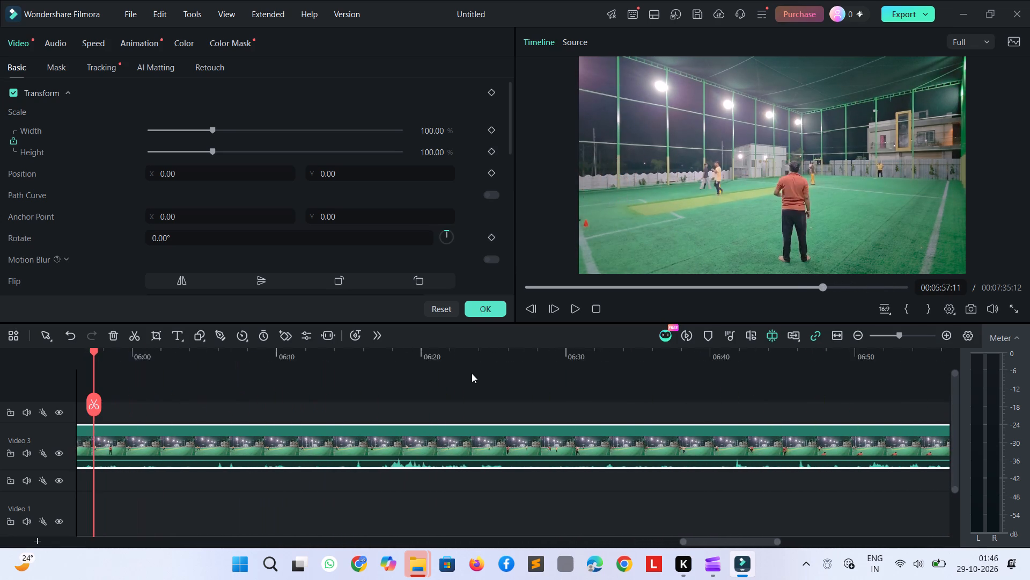
key(shift+Left)
key(shift+Left)
key(shift+Left)
key(shift+Left)
key(shift+Left)
key(shift+Left)
key(shift+Left)
key(shift+Left)
key(shift+Left)
key(shift+Left)
key(shift+Left)
key(shift+Left)
key(shift+Left)
key(shift+Left)
key(shift+Left)
key(shift+Left)
key(shift+Left)
key(shift+Left)
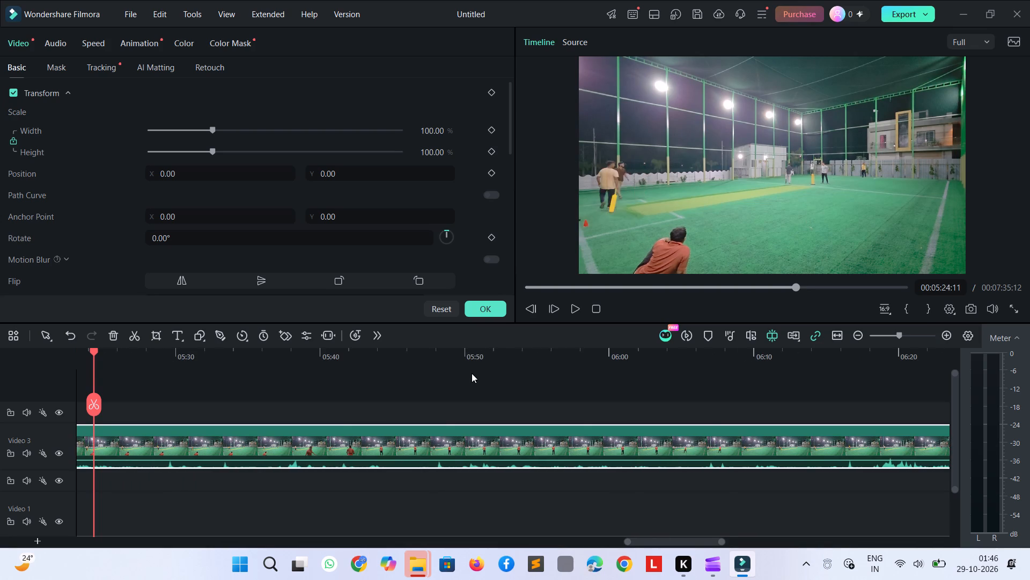
key(shift+Left)
key(shift+Left)
key(shift+Left)
key(shift+Left)
key(shift+Left)
key(shift+Left)
key(shift+Left)
key(shift+Left)
key(shift+Left)
key(shift+Left)
key(shift+Left)
key(shift+Left)
key(shift+Left)
key(shift+Left)
key(shift+Left)
key(shift+Left)
key(shift+Left)
key(shift+Left)
key(shift+Left)
key(shift+Left)
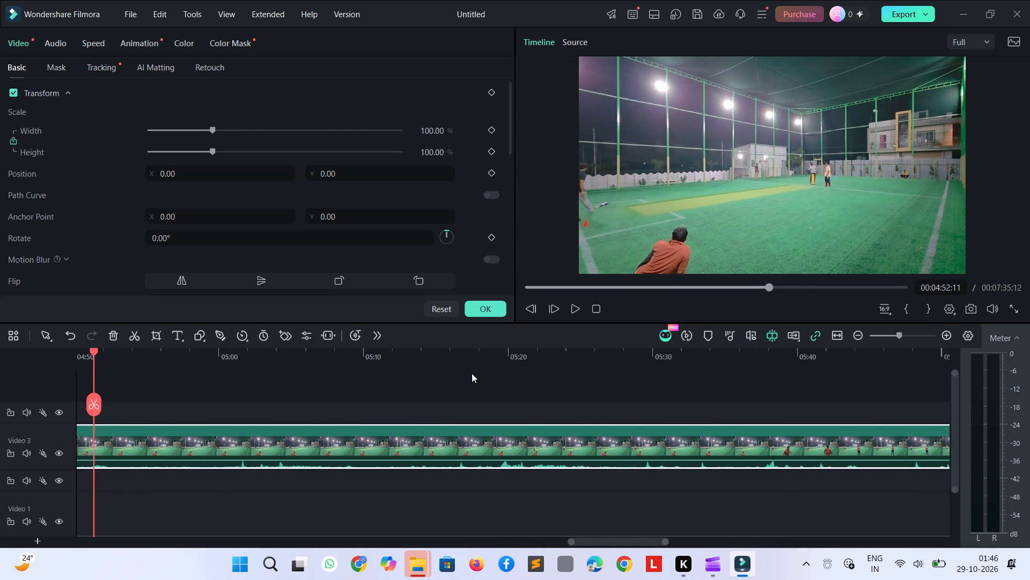
key(shift+Left)
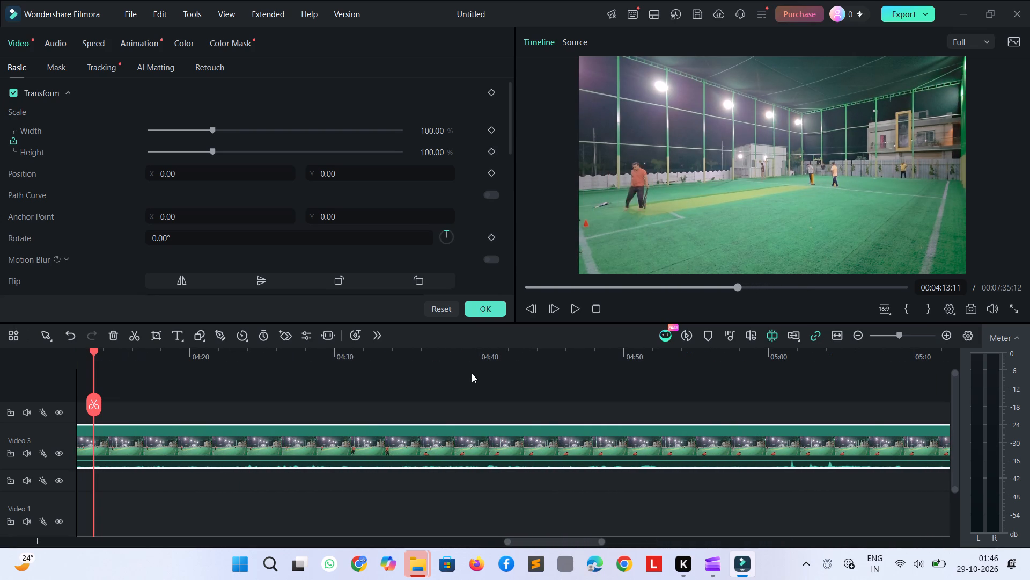
key(shift+Left)
key(shift+Left)
key(shift+Left)
key(shift+Left)
key(shift+Left)
key(shift+Left)
key(shift+Left)
key(shift+Left)
key(shift+Left)
key(shift+Left)
key(shift+Left)
key(shift+Left)
key(shift+Left)
key(shift+Left)
key(shift+Left)
key(shift+Left)
key(shift+Left)
key(shift+Left)
key(shift+Left)
key(shift+Left)
key(shift+Left)
key(shift+Left)
key(shift+Left)
key(shift+Left)
key(shift+Left)
key(shift+Left)
key(shift+Left)
key(shift+Left)
key(shift+Left)
key(shift+Left)
key(shift+Left)
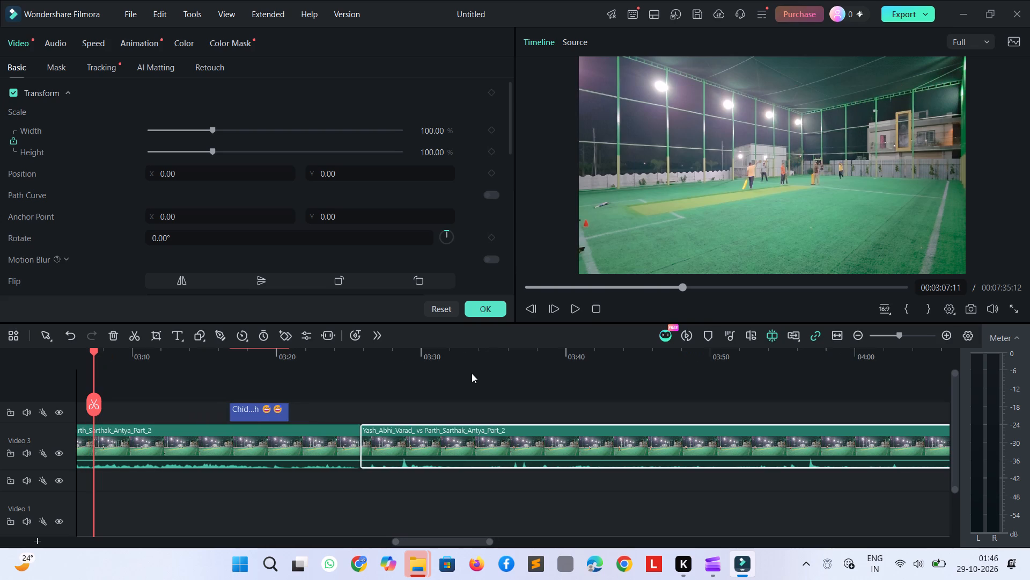
key(space)
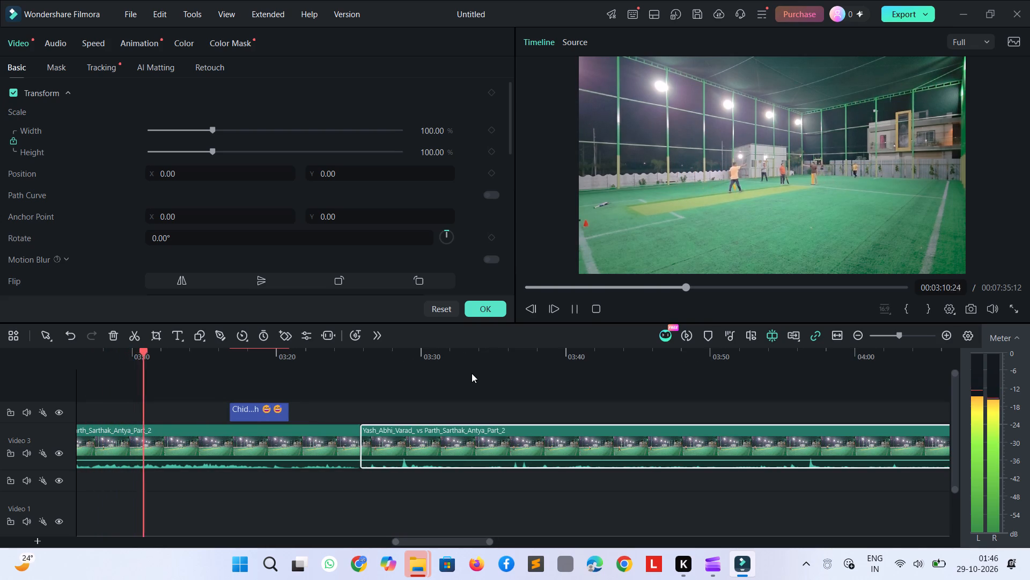
key(space)
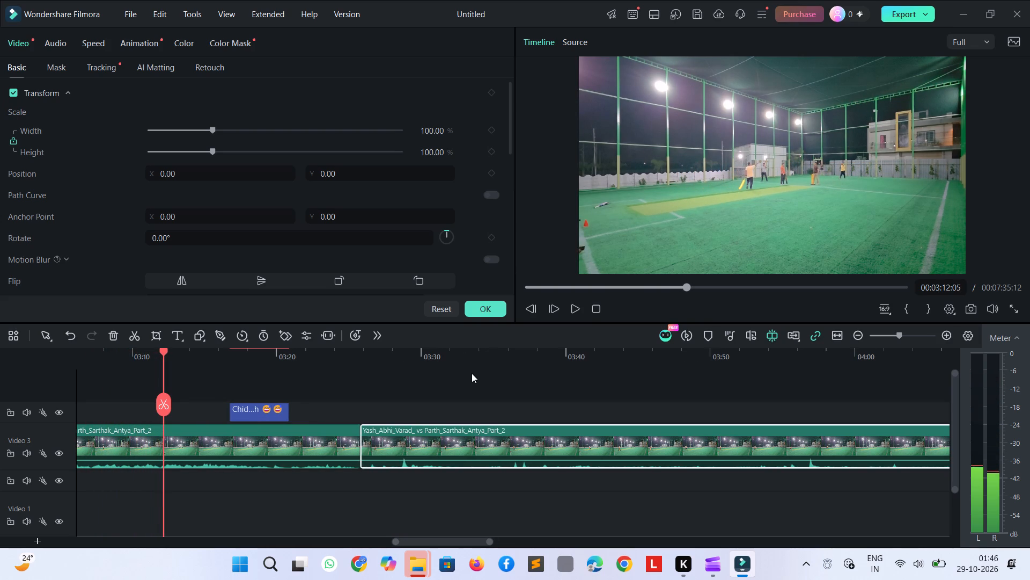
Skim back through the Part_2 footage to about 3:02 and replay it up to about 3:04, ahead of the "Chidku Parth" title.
key(shift+Left)
key(shift+Left)
key(shift+Left)
key(shift+Left)
key(shift+Left)
key(shift+Left)
key(shift+Left)
key(shift+Left)
key(shift+Left)
key(shift+Left)
key(shift+Left)
key(shift+Left)
key(shift+Left)
key(shift+Left)
key(shift+Left)
key(shift+Left)
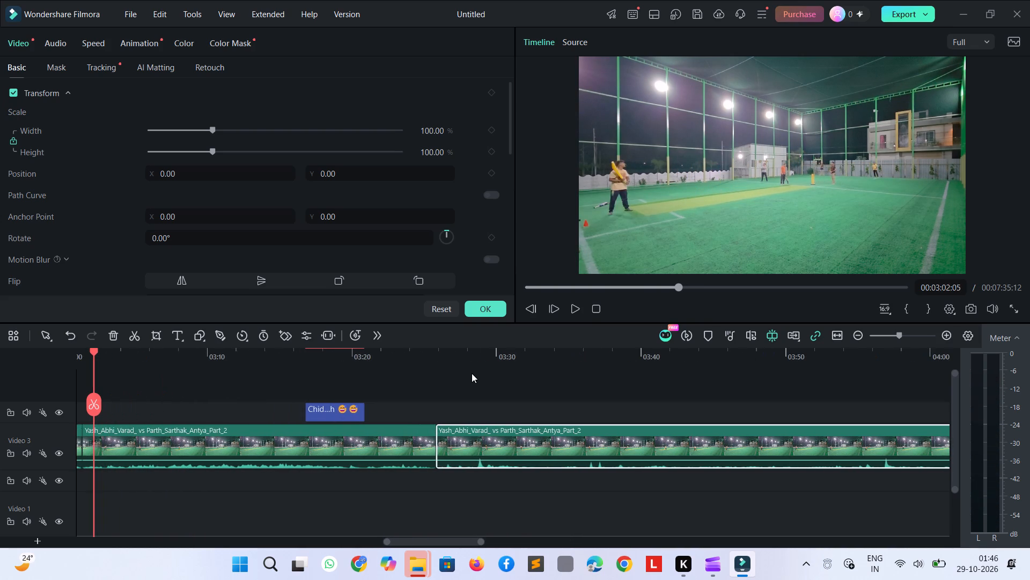
key(space)
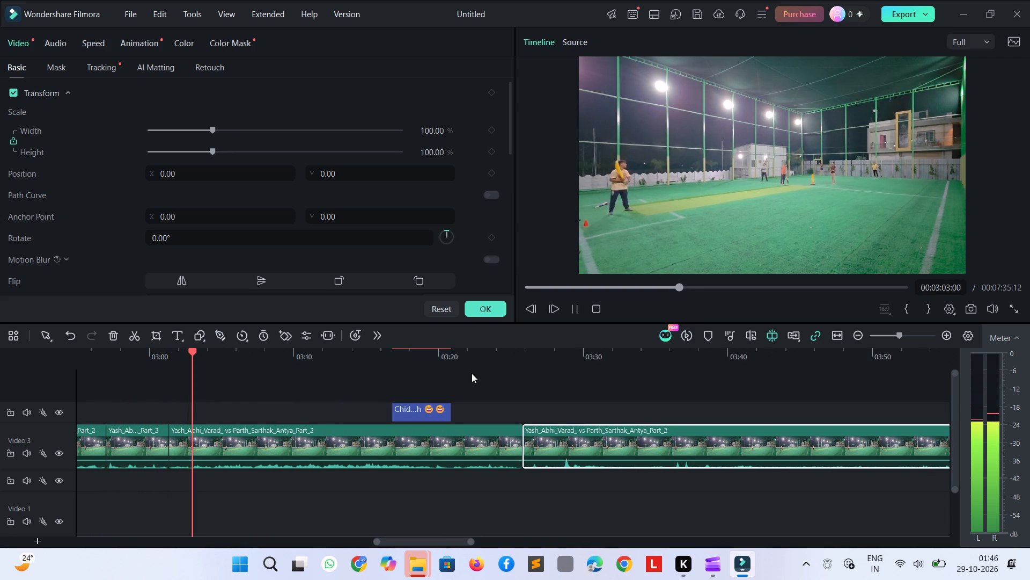
key(space)
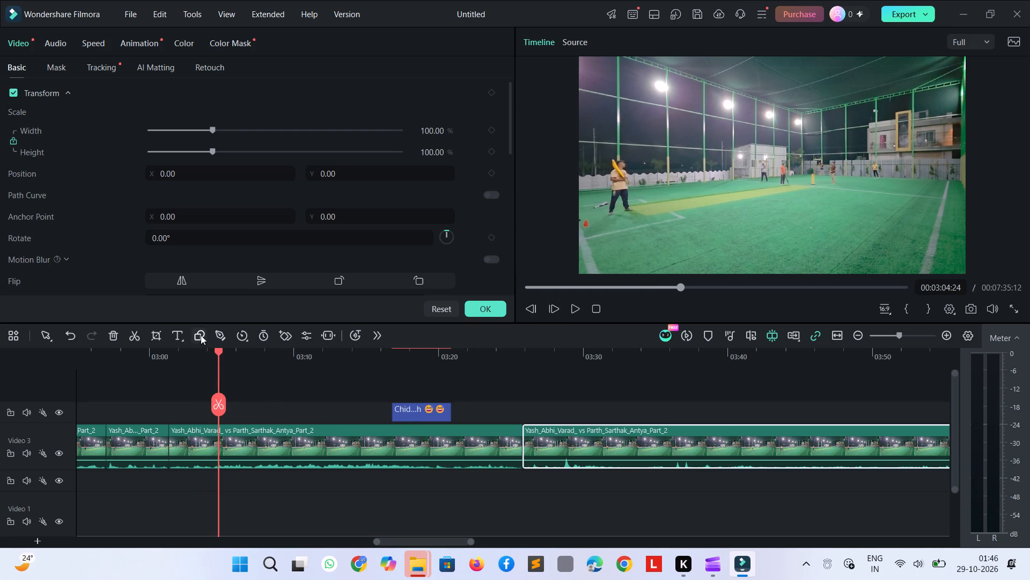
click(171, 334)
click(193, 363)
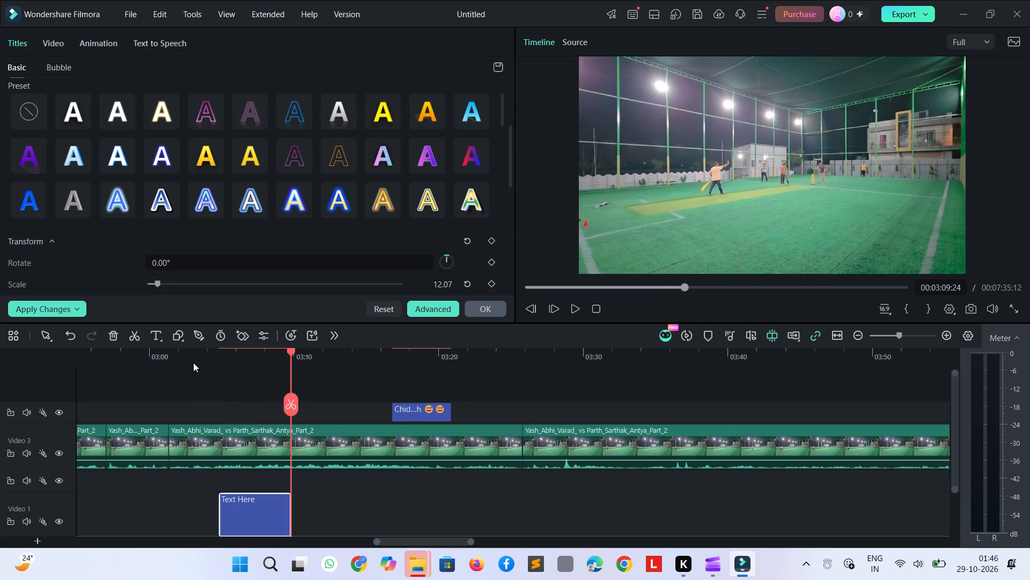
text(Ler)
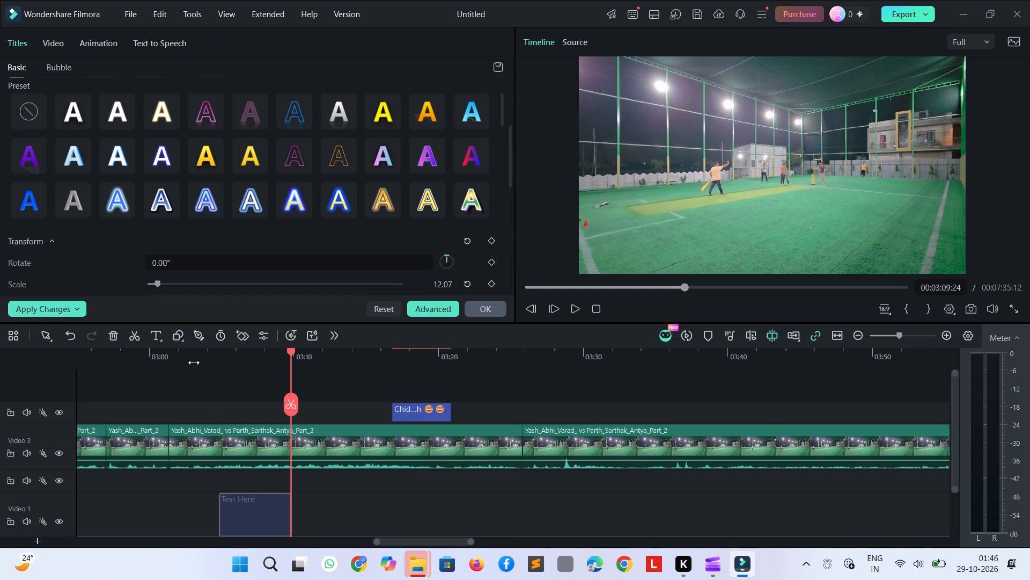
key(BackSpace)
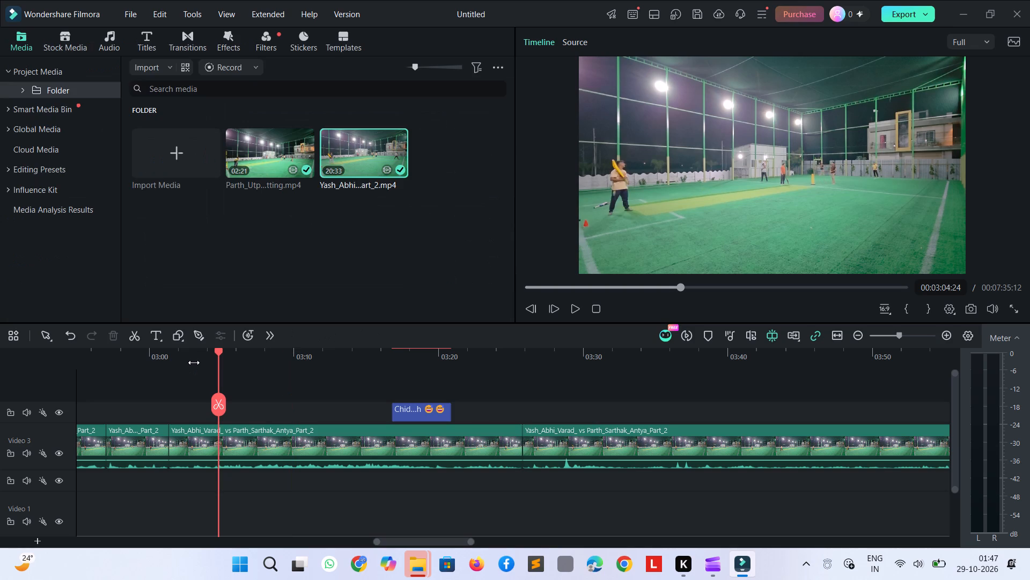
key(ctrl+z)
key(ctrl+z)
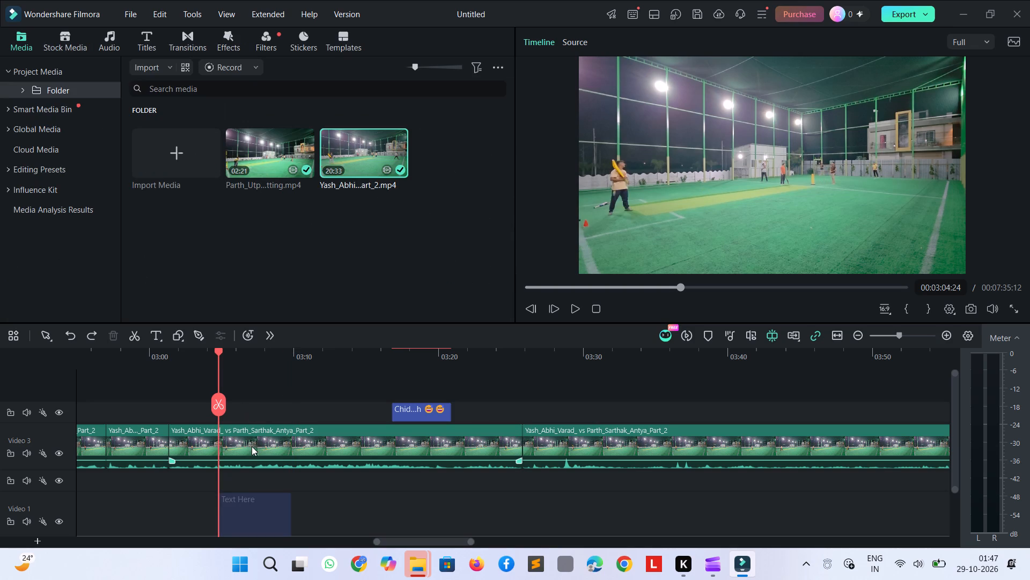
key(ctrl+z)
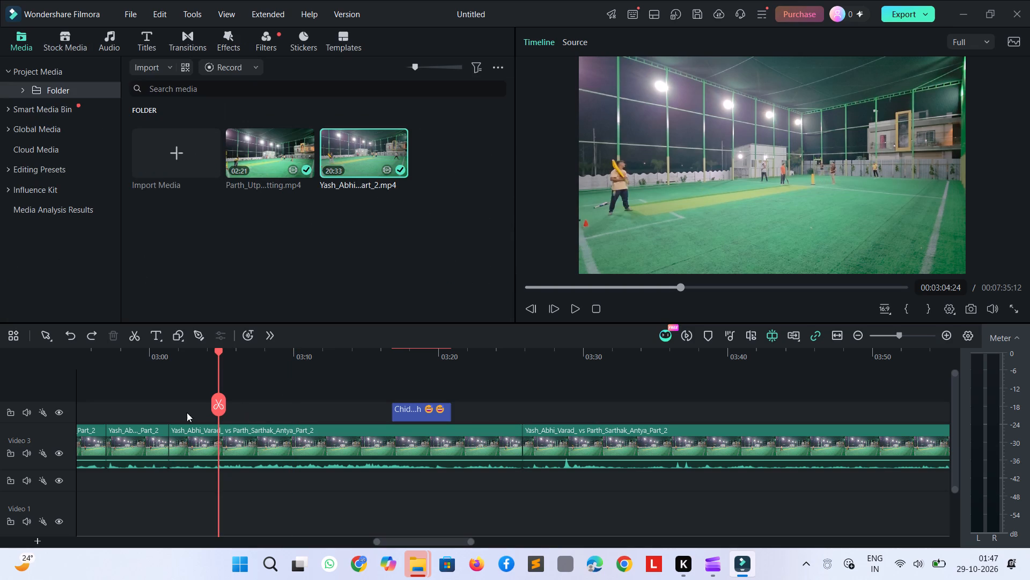
Add a basic text title and place it on the track above the Part_2 footage, starting at about 3:03.
click(156, 338)
click(184, 362)
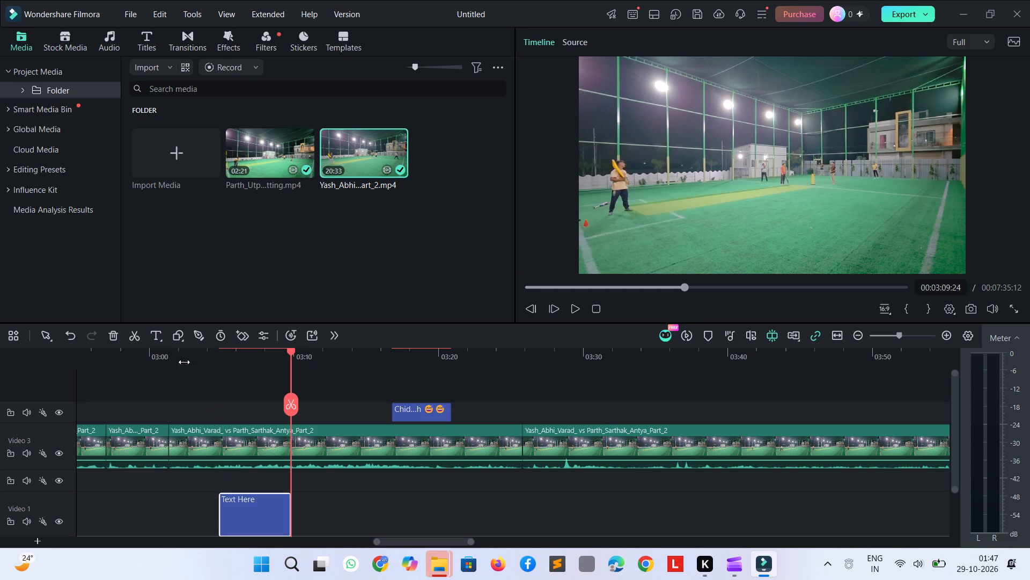
drag(240, 497, 212, 386)
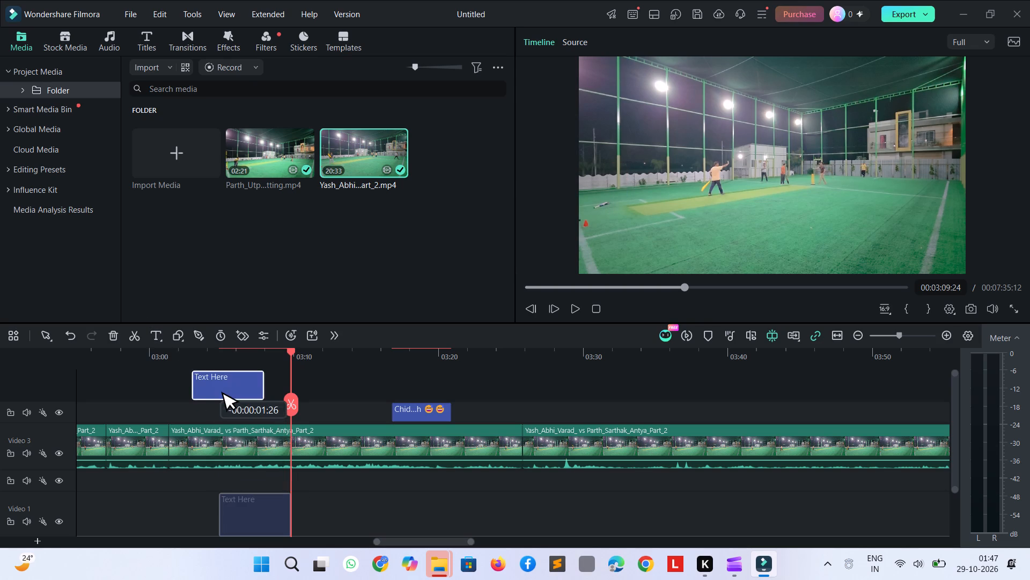
drag(212, 386, 217, 403)
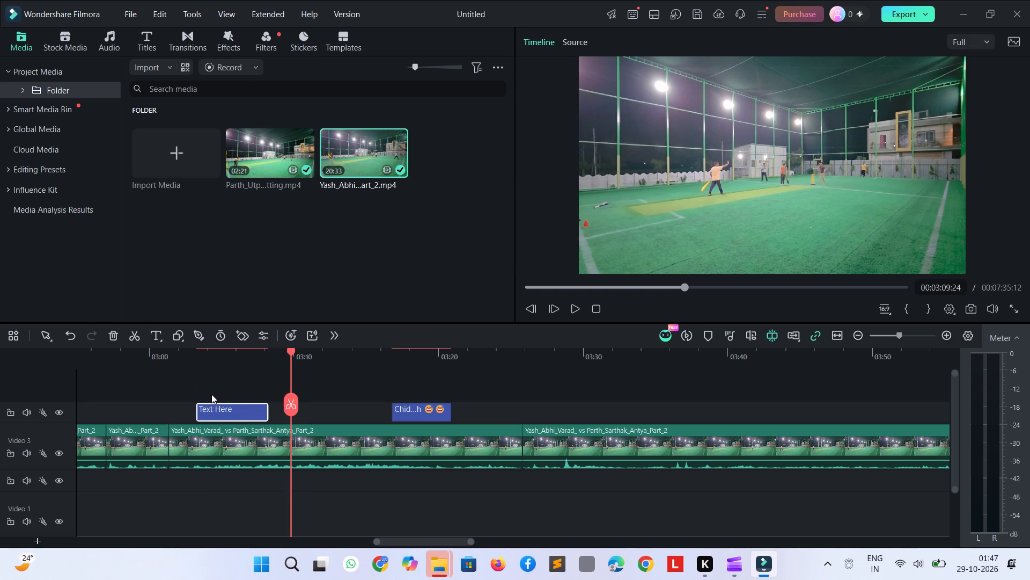
Clear the new title's placeholder text and apply the yellow preset with the orange outline to it.
double_click(213, 416)
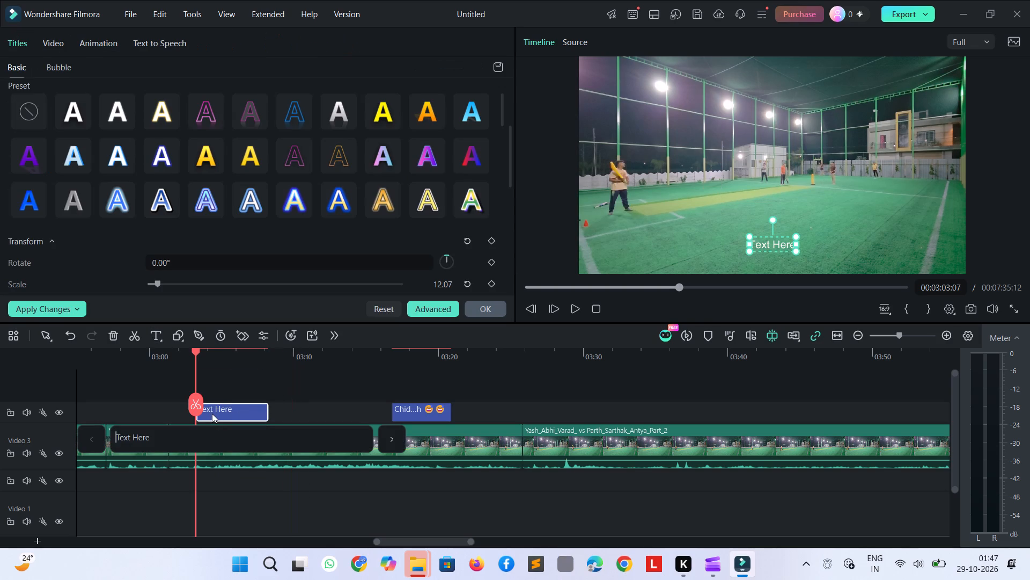
text(Lets)
key(space)
key(ctrl+a)
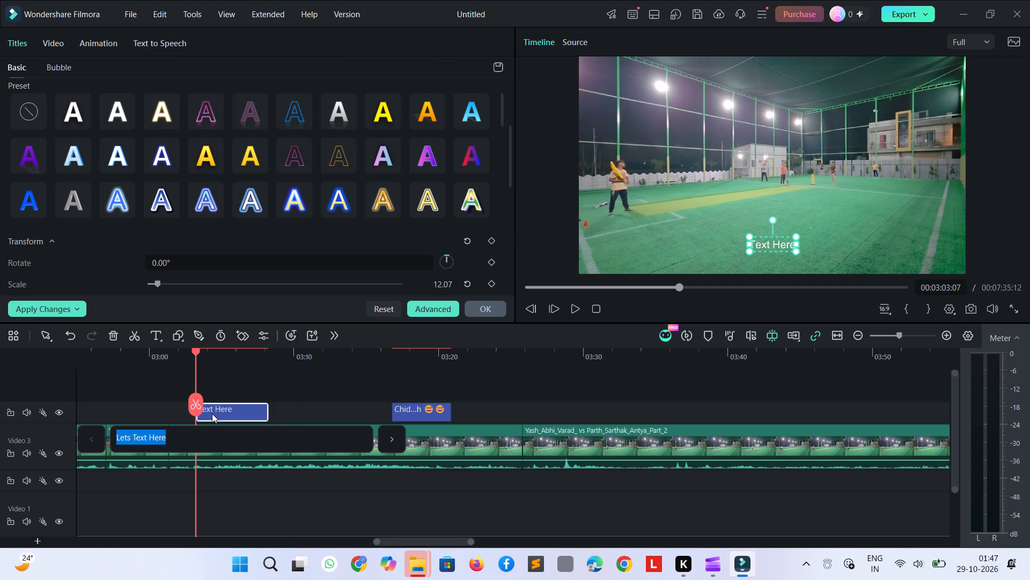
key(BackSpace)
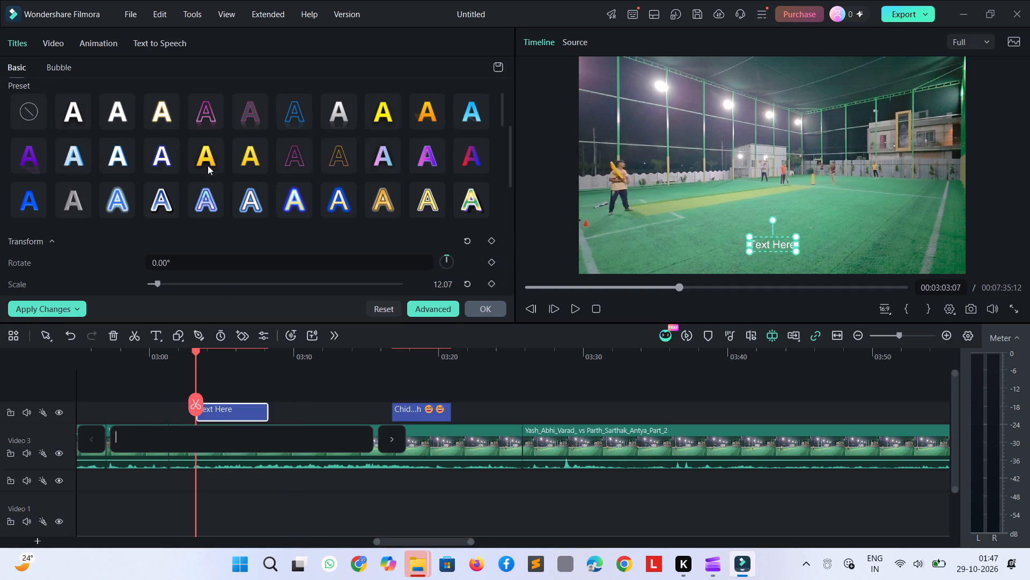
click(208, 162)
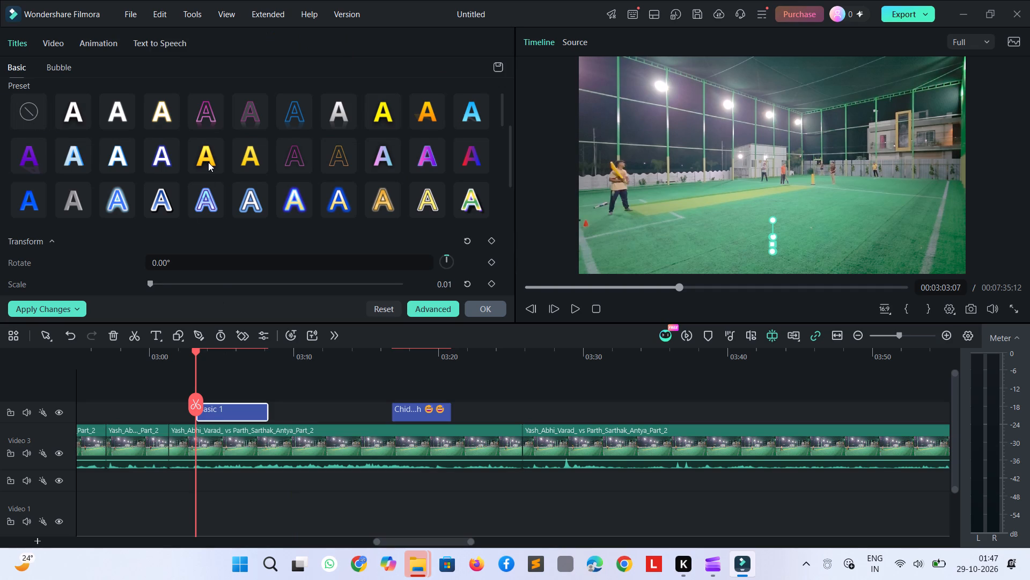
Enter "Let's See How Parth Does CHEATING" as the text of the title at 3:03.
text(Letsw)
key(s)
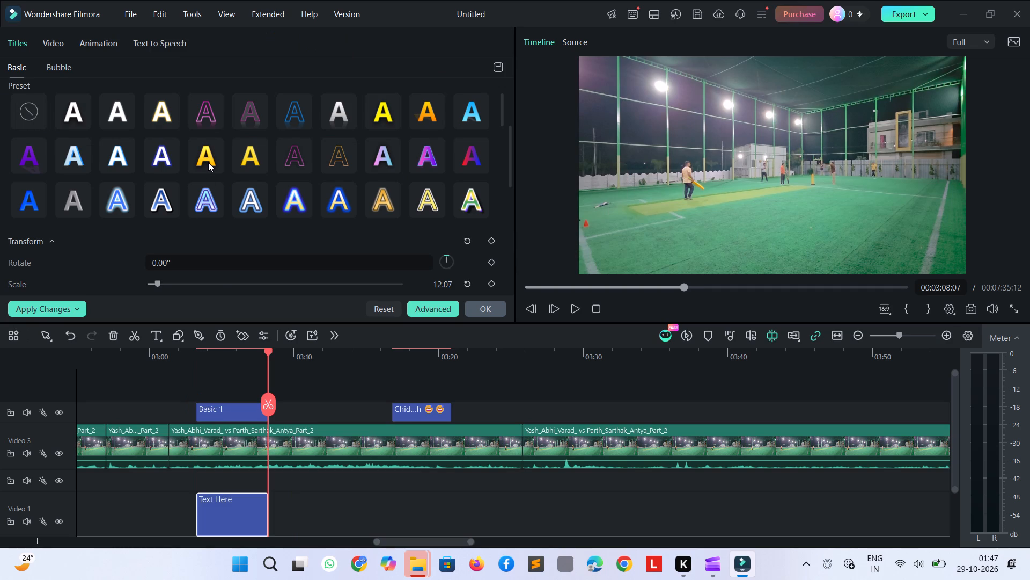
triple_click(237, 405)
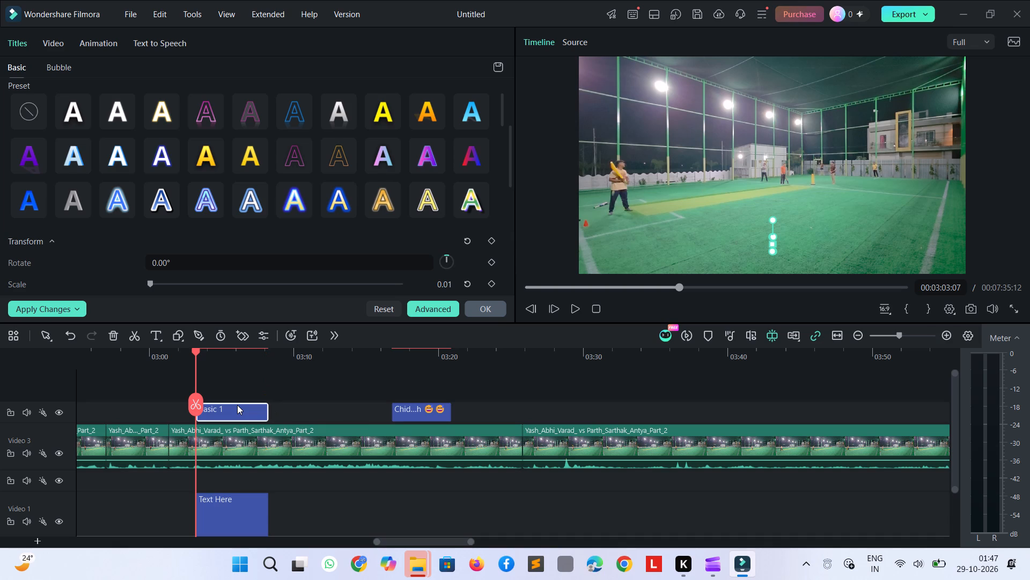
triple_click(237, 405)
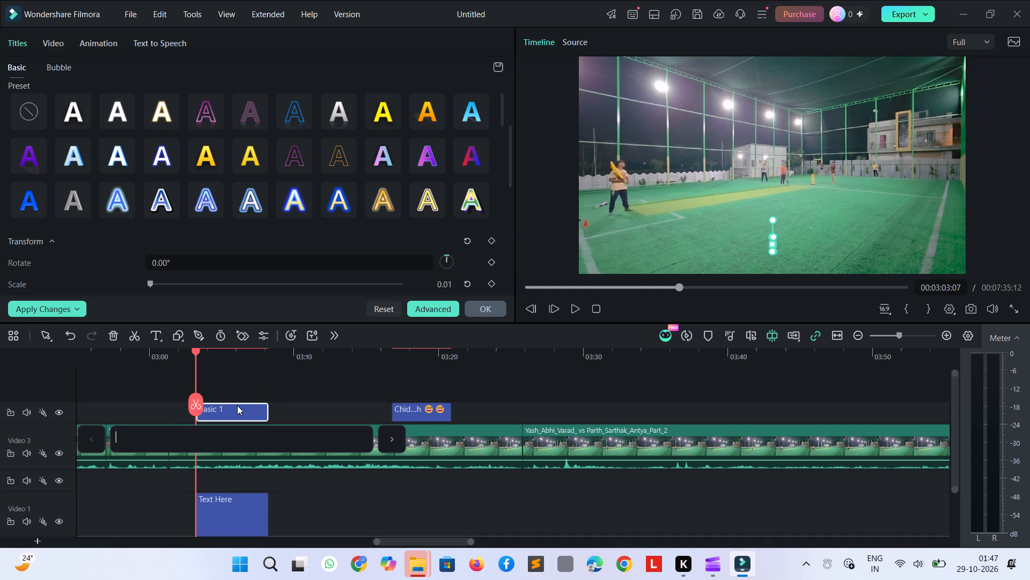
text(Lets)
key(space)
key(BackSpace)
key(BackSpace)
text('s See How Parth Does CHEATING)
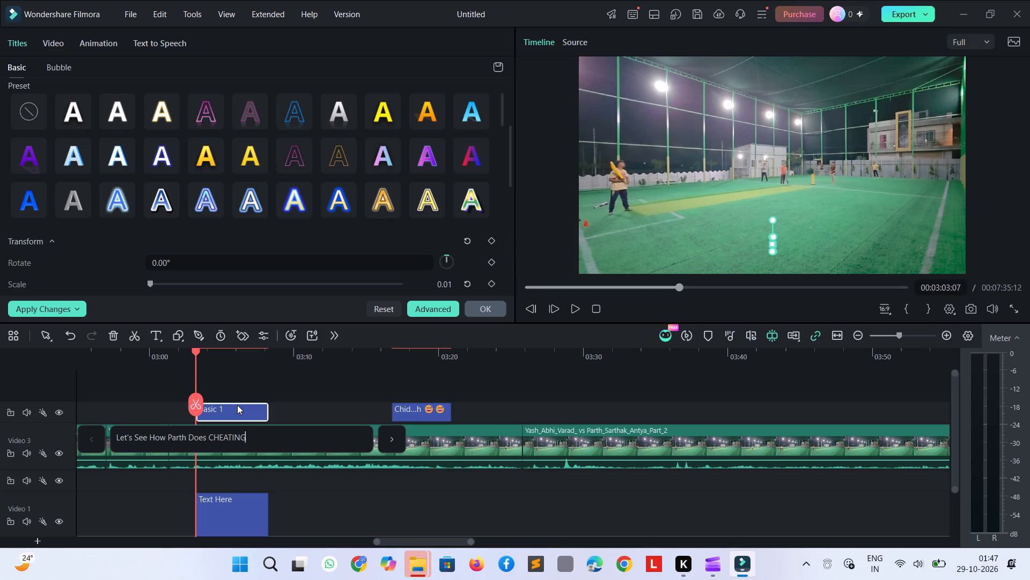
Delete the stray "Text Here" title from the Video 1 track.
click(240, 506)
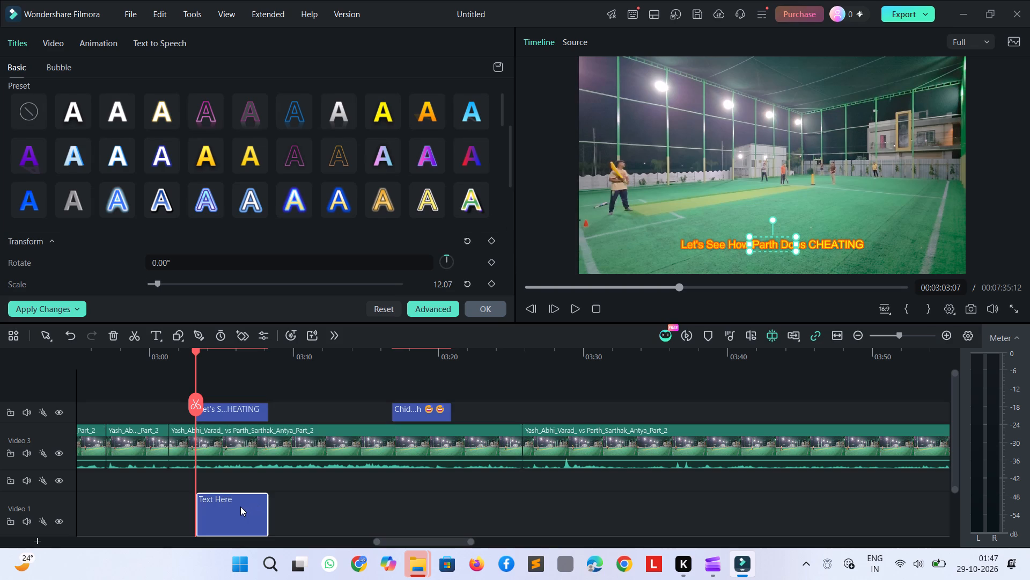
key(Delete)
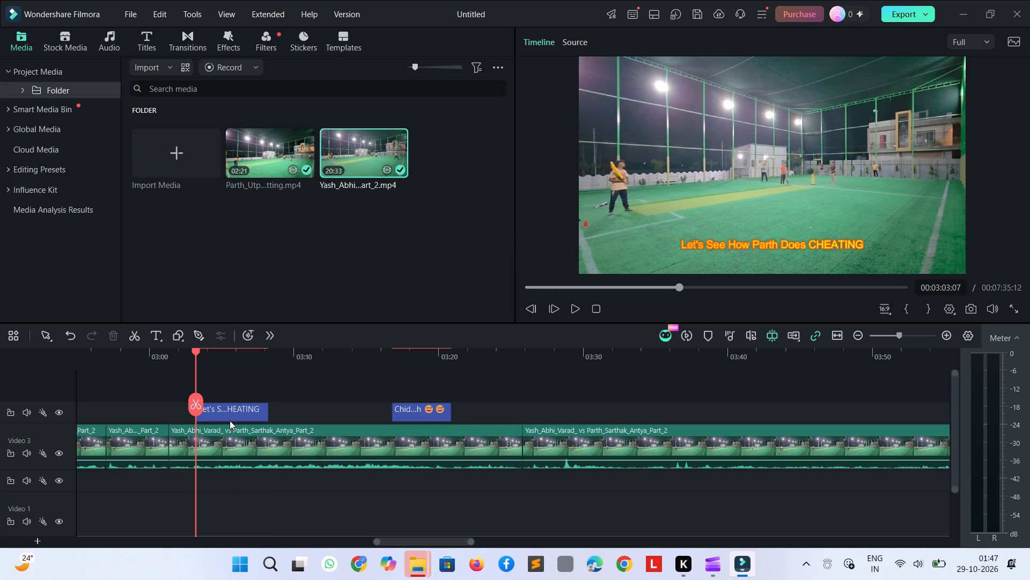
Play past both titles through the next delivery, split the Part_2 footage at 3:32:09 and delete everything after the cut.
click(229, 418)
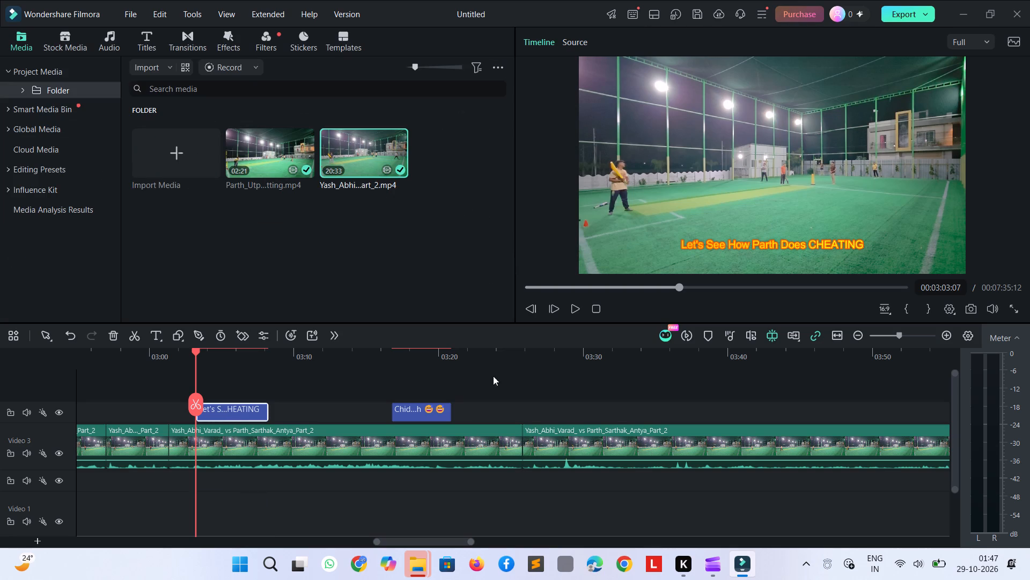
key(space)
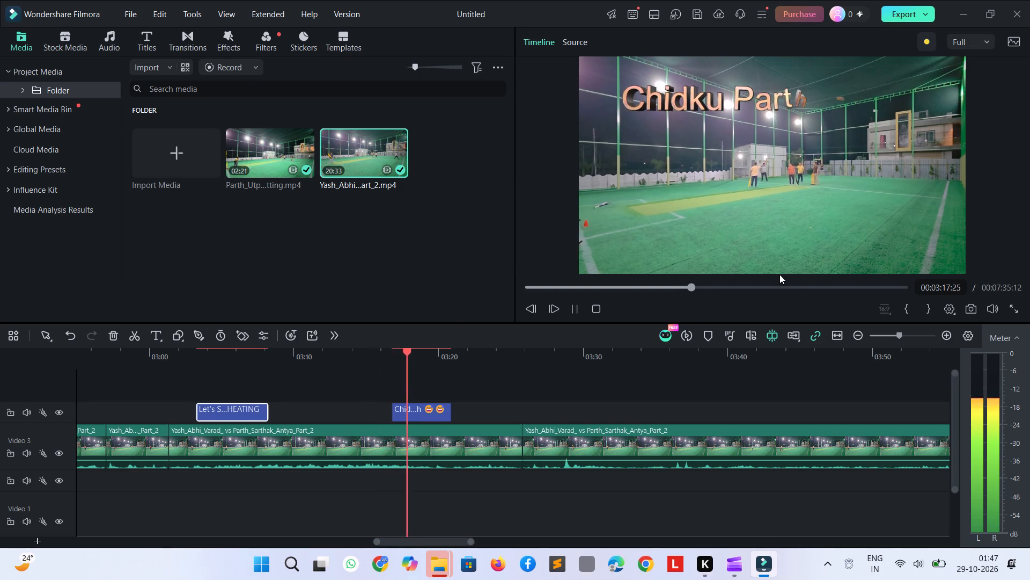
click(570, 315)
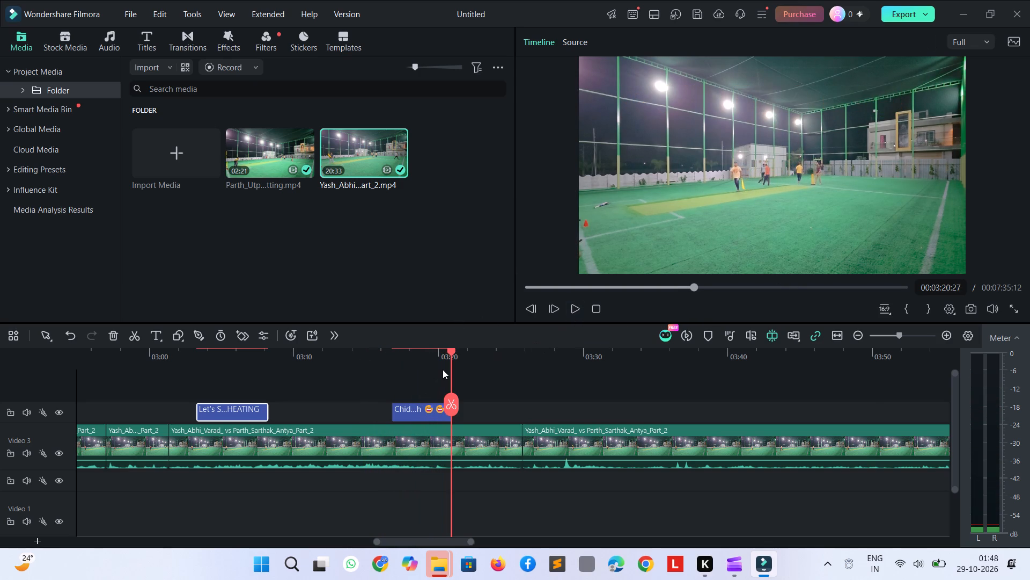
key(space)
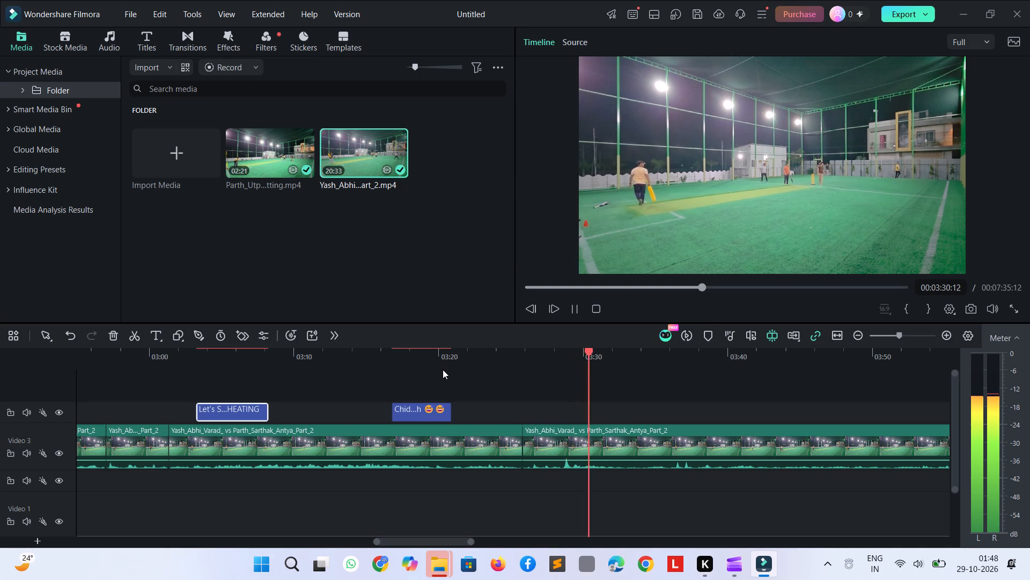
key(space)
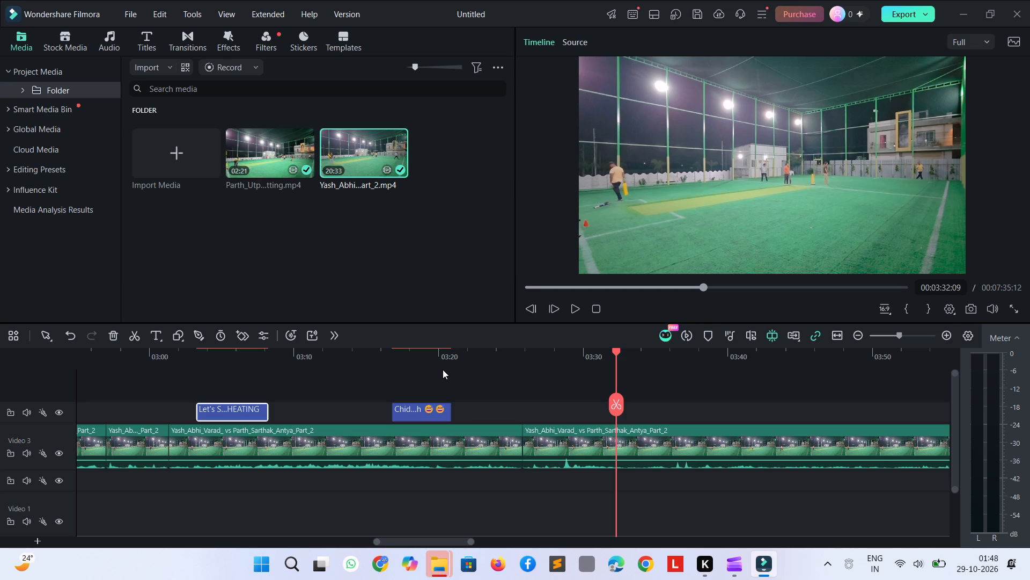
key(ctrl+b)
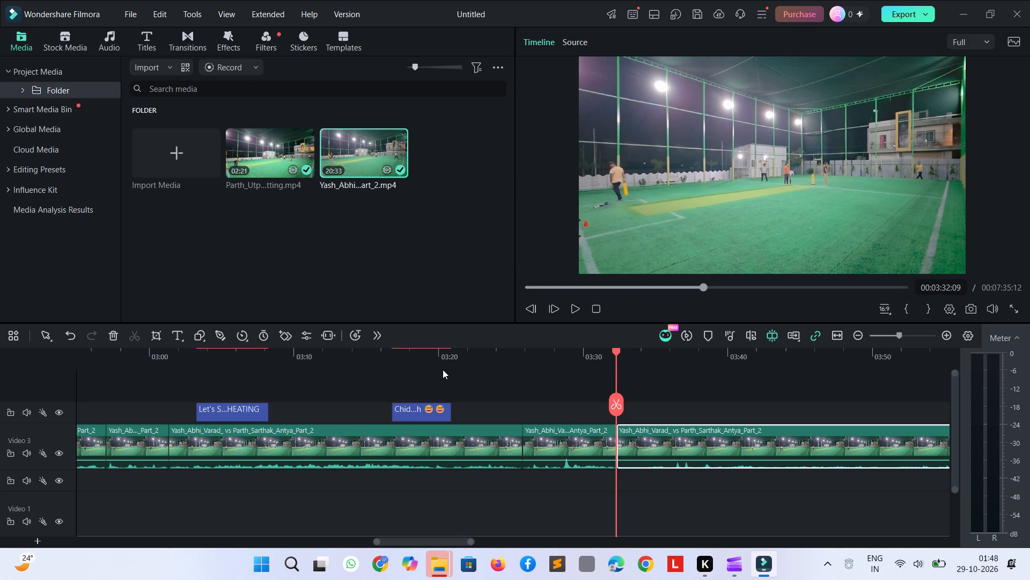
click(703, 451)
key(Delete)
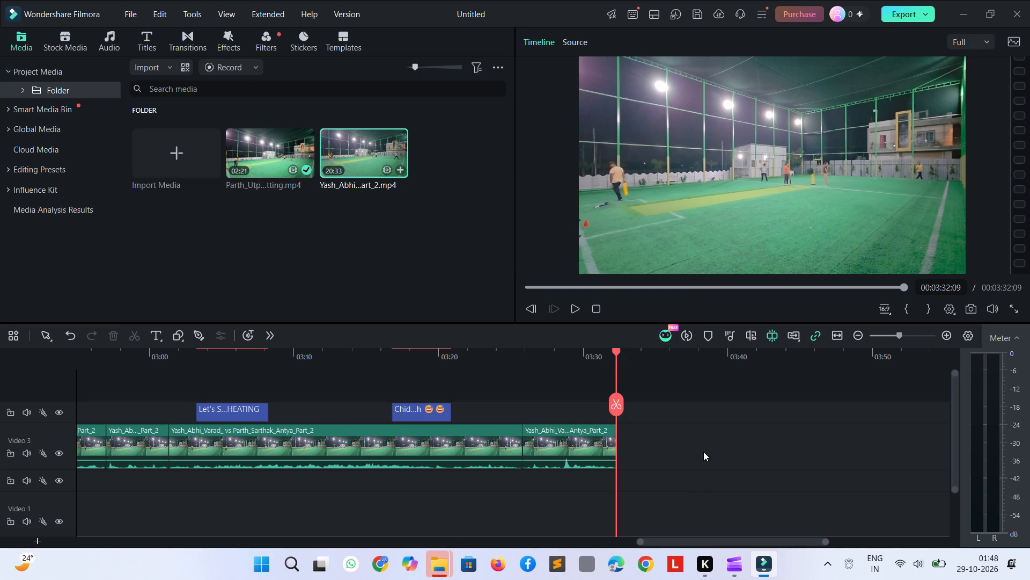
Replay the end of the last delivery to find its cut point, split the Part_2 footage at 3:30:08 and delete everything after it.
key(Left)
key(Left)
key(Left)
key(Left)
key(Left)
key(Left)
key(Left)
key(Left)
key(Left)
key(Left)
key(Left)
key(Left)
key(Left)
key(Left)
key(Left)
key(Left)
key(Left)
key(Left)
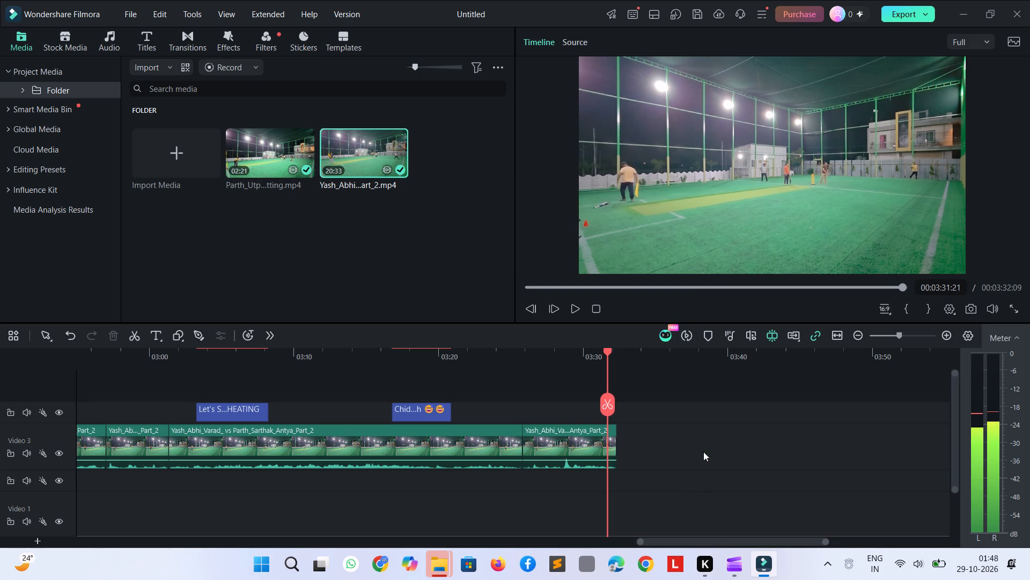
key(Left)
key(shift+Left)
key(shift+Left)
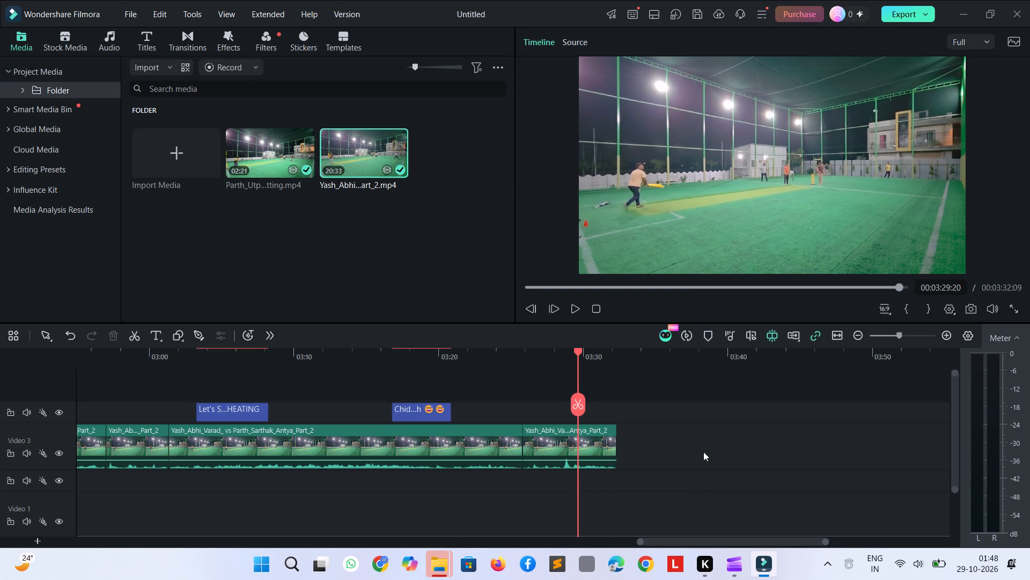
key(shift+Left)
key(space)
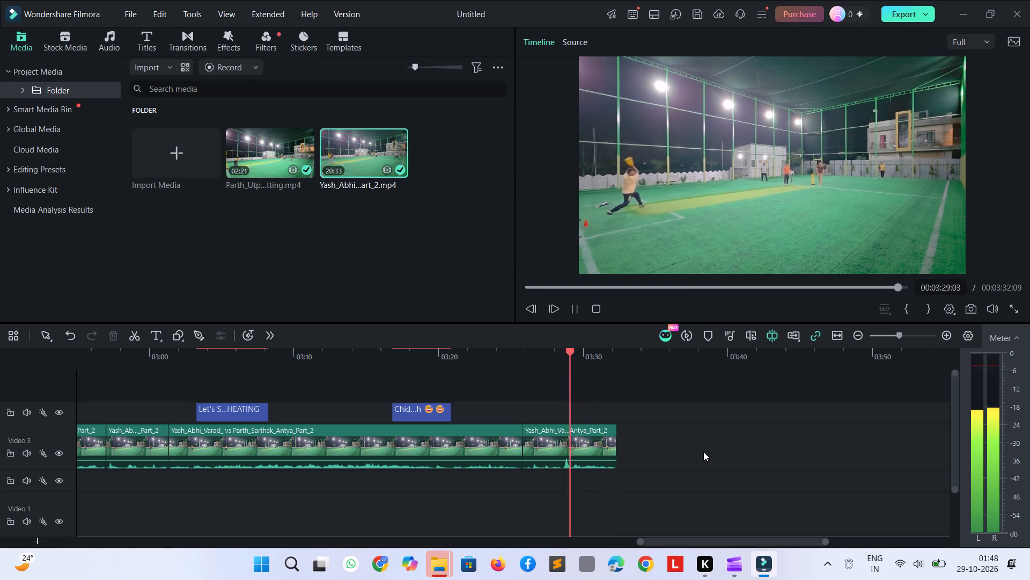
key(space)
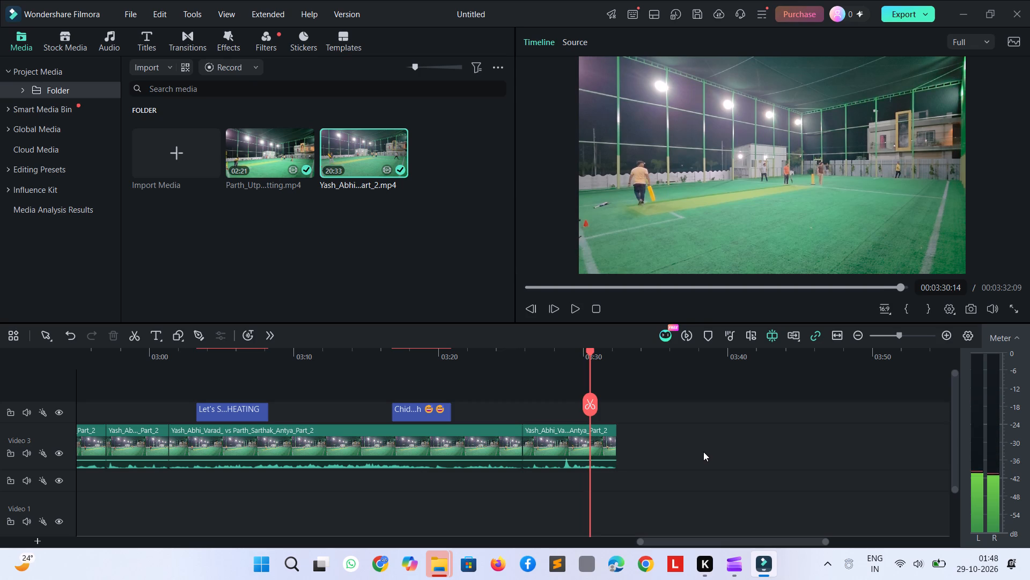
key(space)
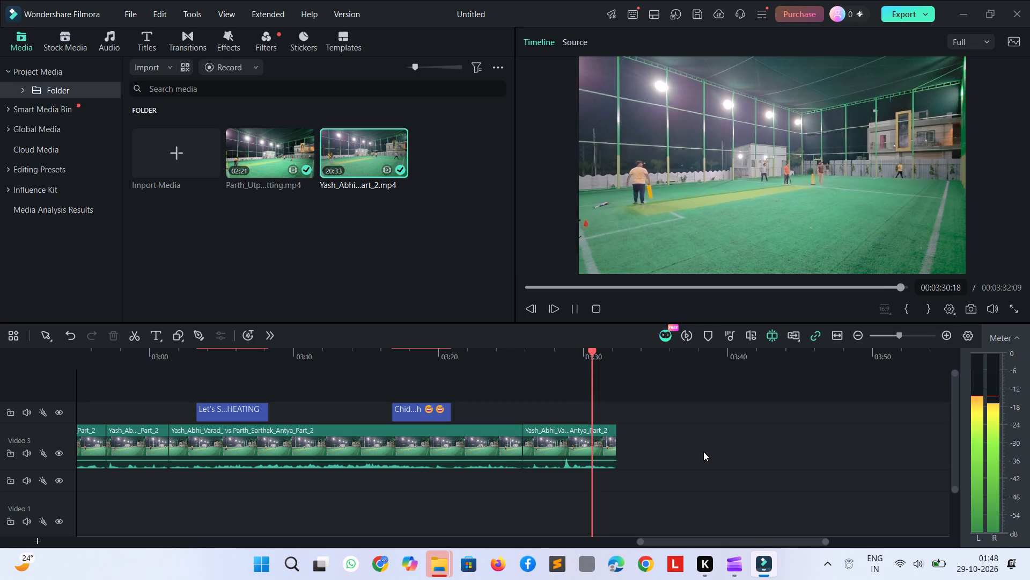
key(space)
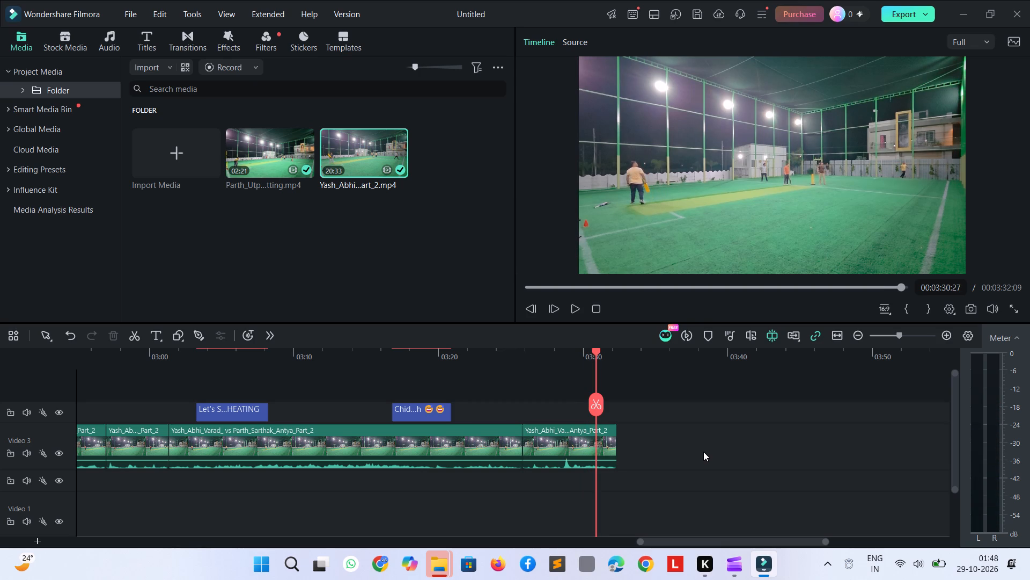
key(shift+Left)
key(space)
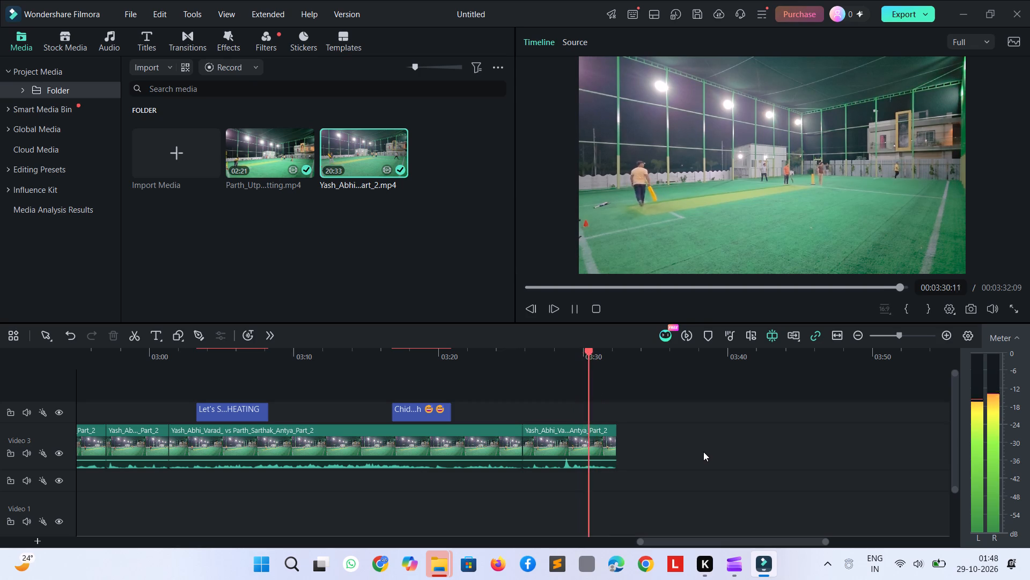
key(shift+Left)
key(shift+Left)
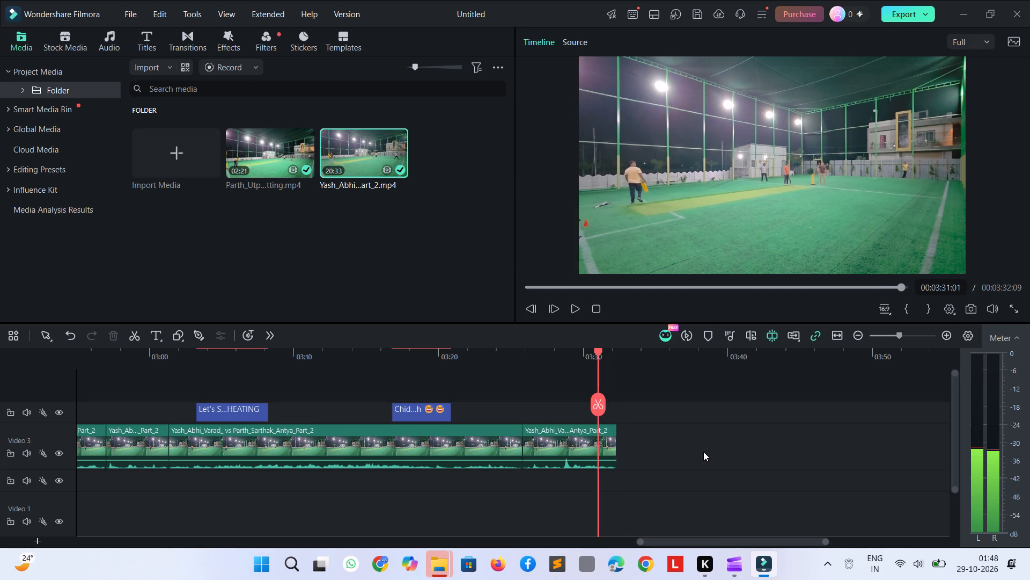
key(shift+Left)
key(shift+Left)
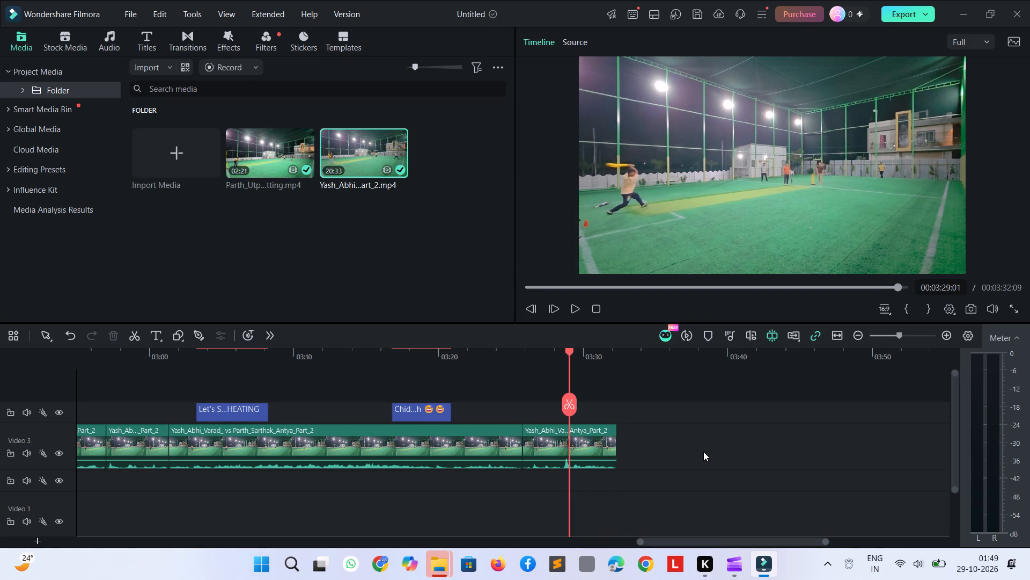
key(space)
key(space)
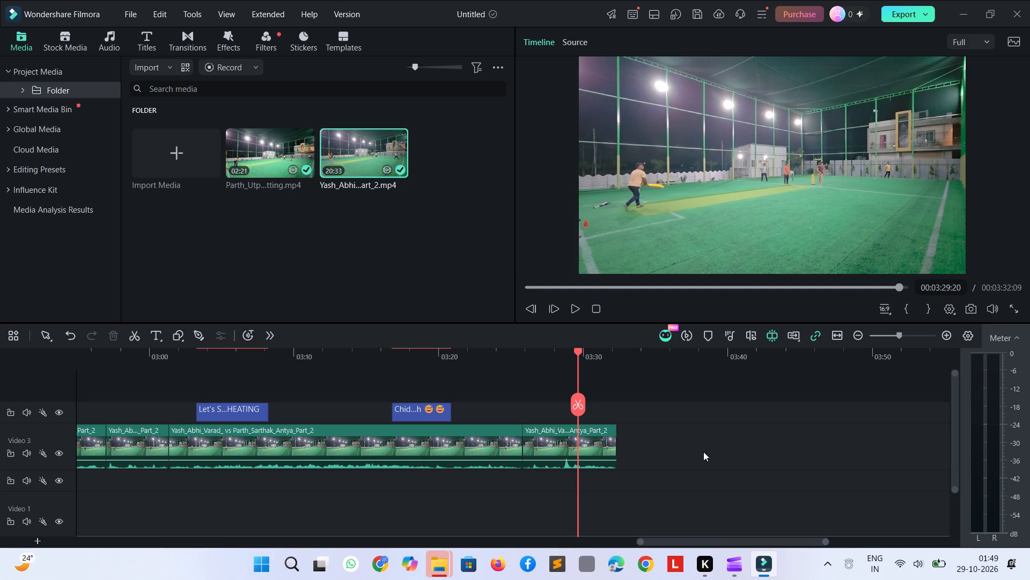
key(space)
key(space)
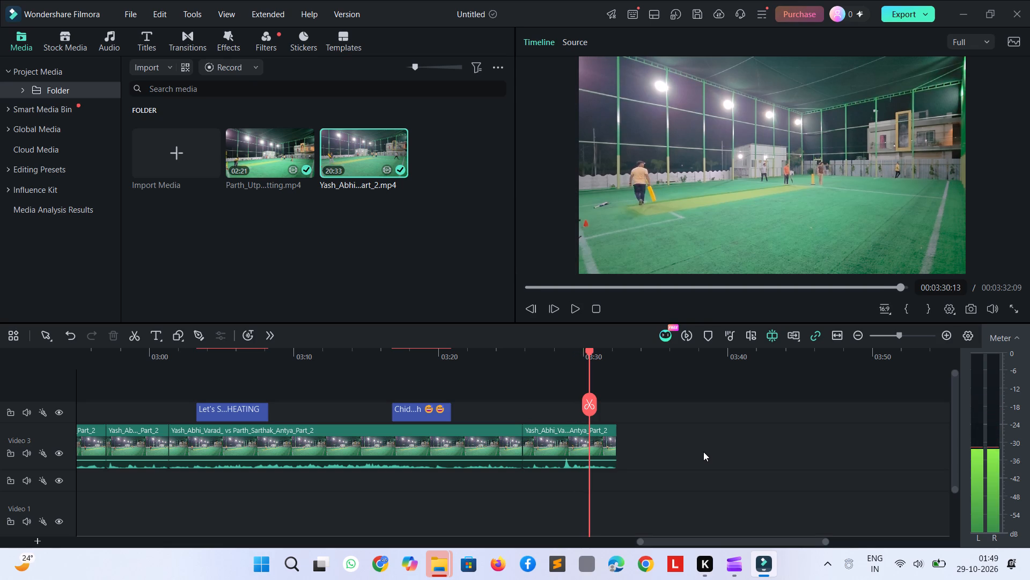
key(Left)
key(Left)
key(Left)
key(Left)
key(Left)
key(Left)
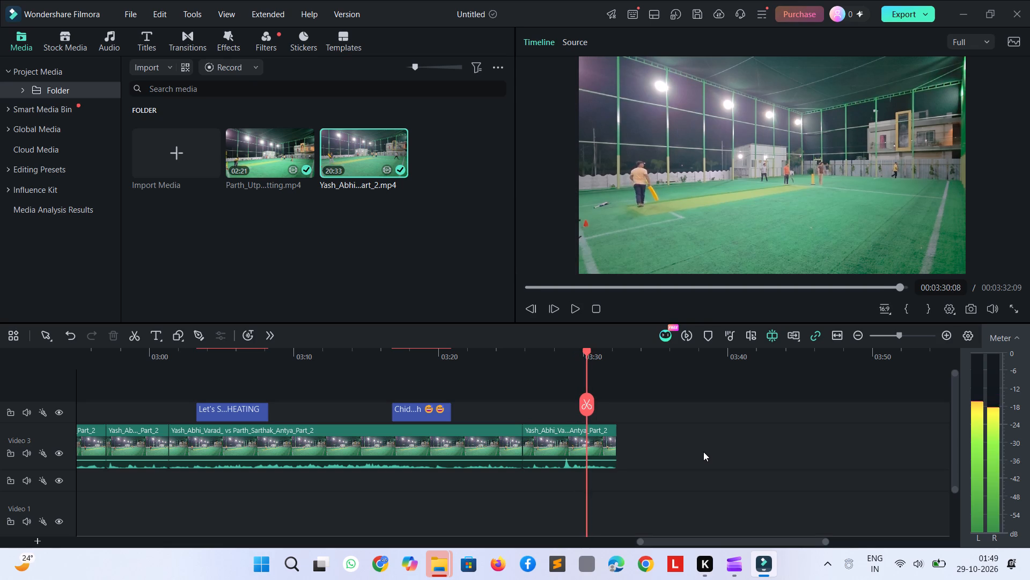
key(Left)
key(Left)
key(Left)
key(Left)
key(Left)
key(Left)
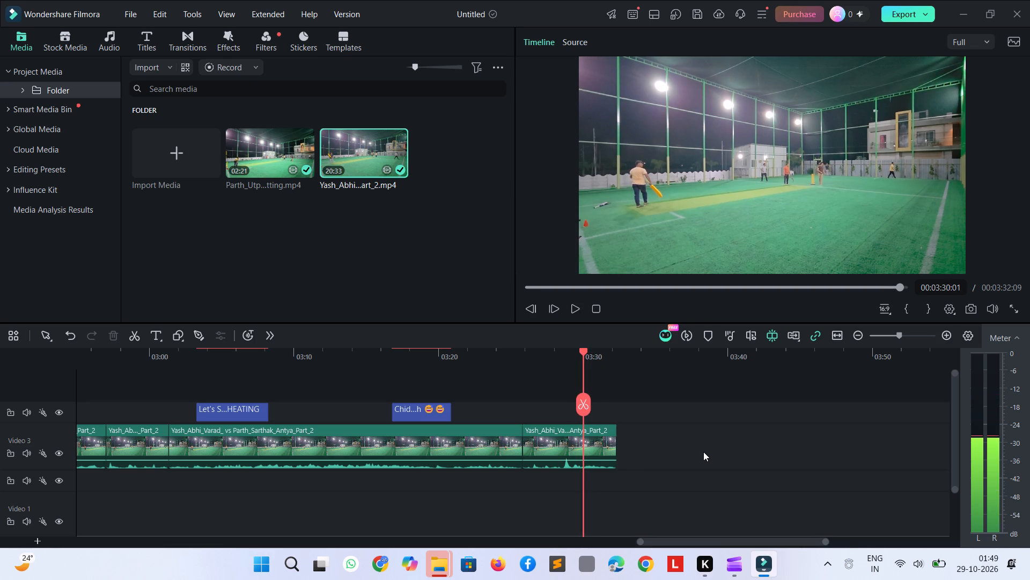
key(space)
key(space)
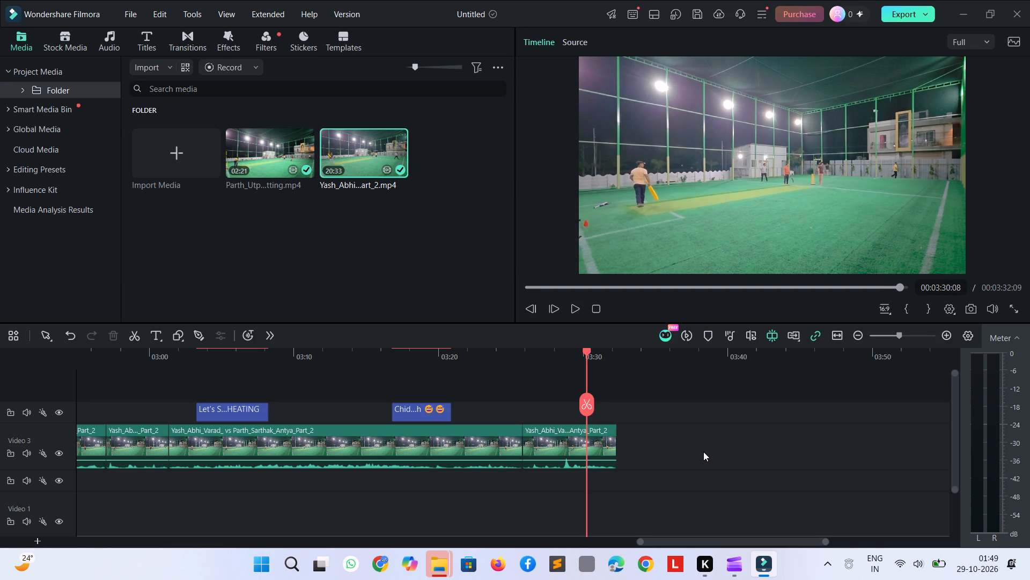
key(b)
key(b)
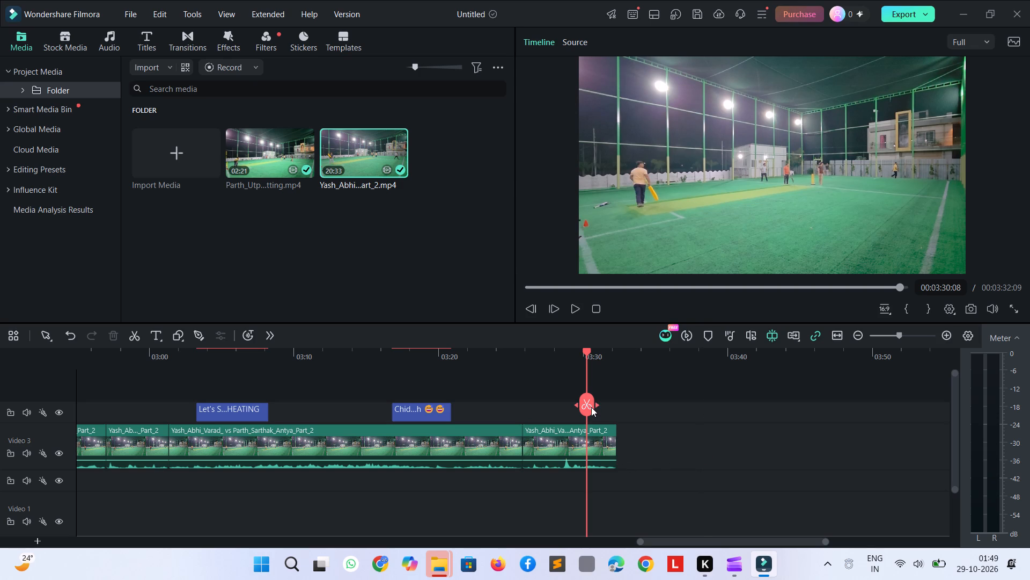
click(591, 407)
click(605, 451)
key(Delete)
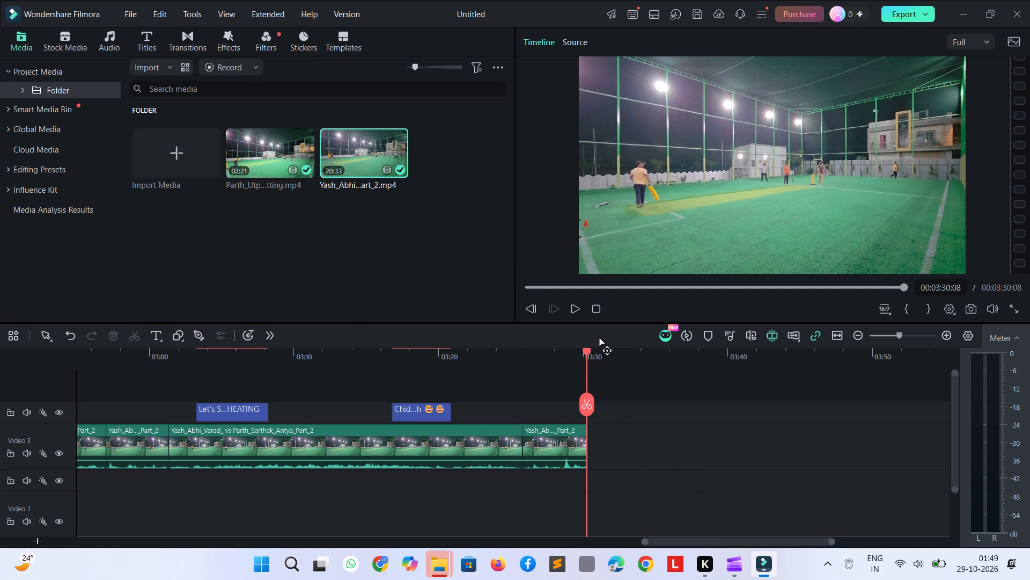
Play through the cheating title and move it earlier to begin with the long Part_2 clip at about 3:01.
drag(584, 347, 114, 375)
key(space)
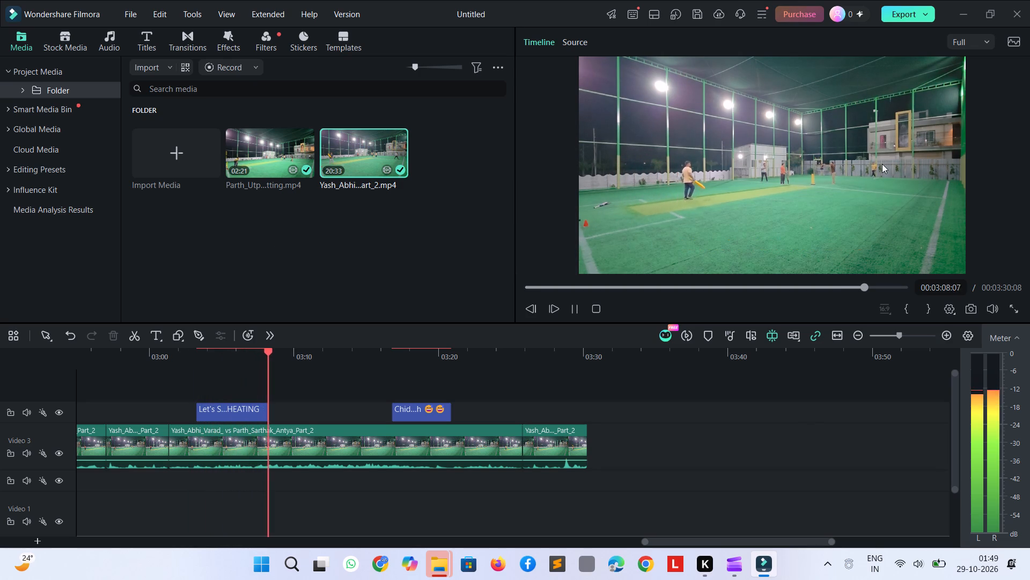
key(space)
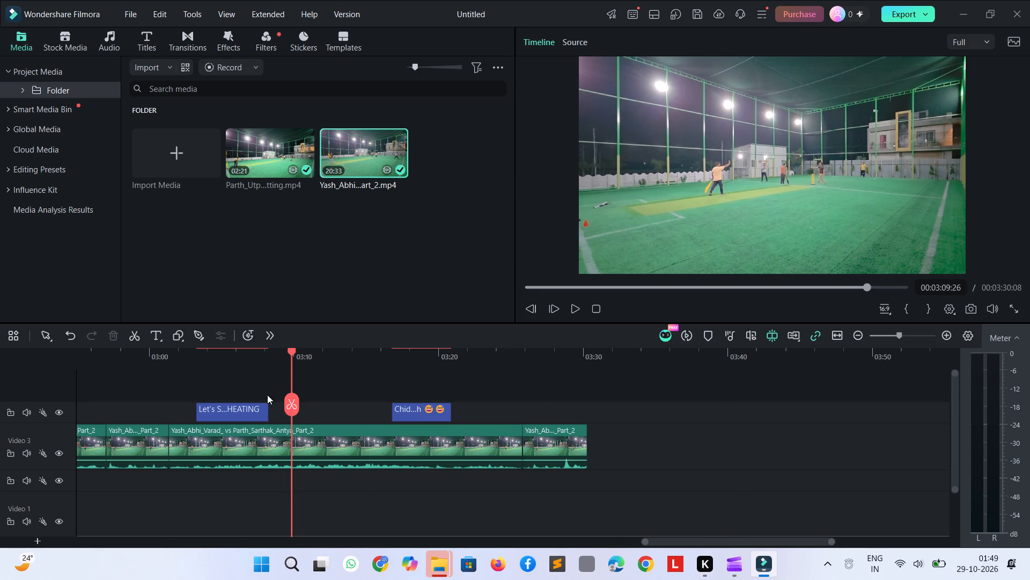
drag(795, 542, 722, 547)
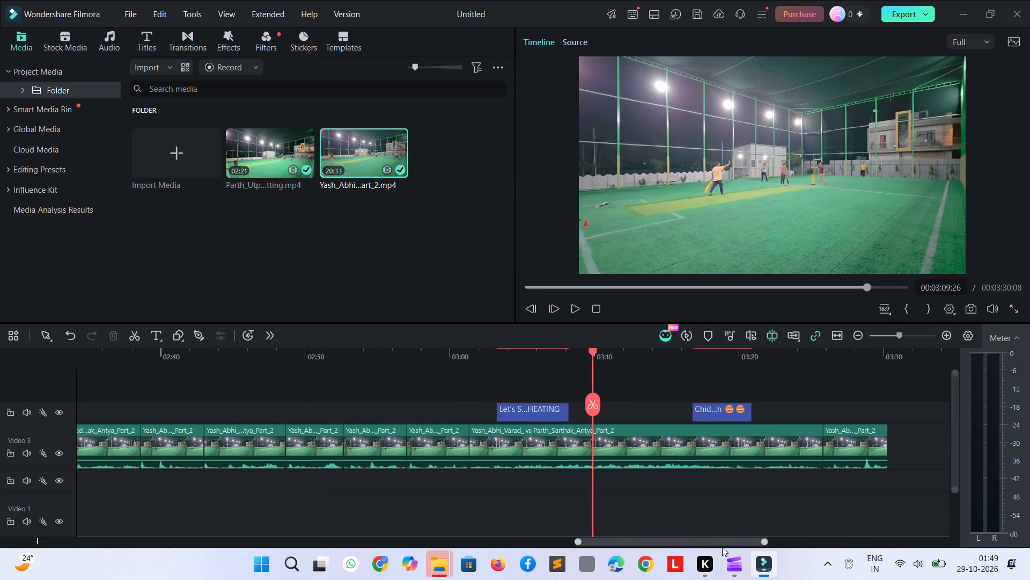
drag(722, 547, 704, 550)
click(629, 405)
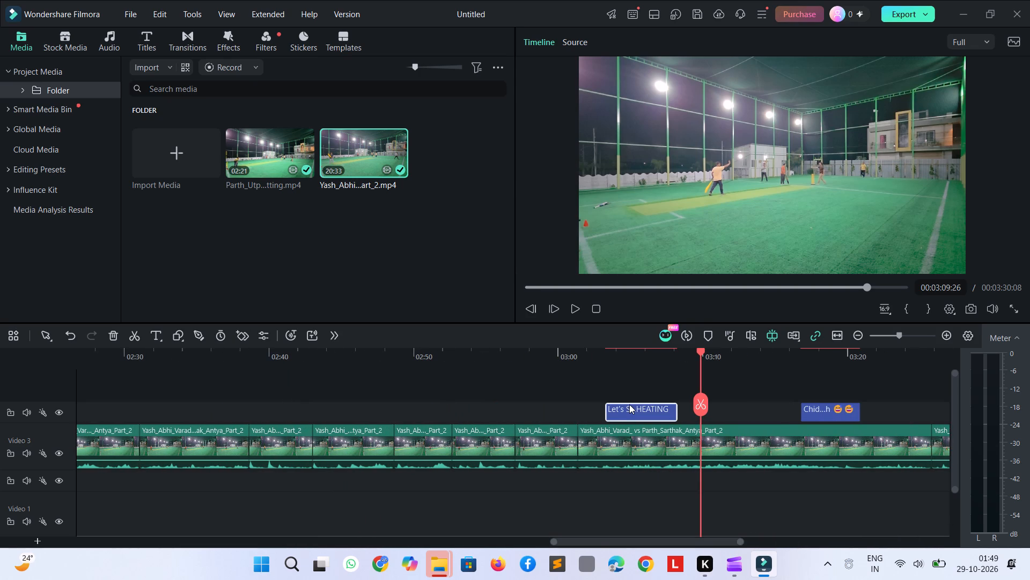
drag(626, 416, 601, 414)
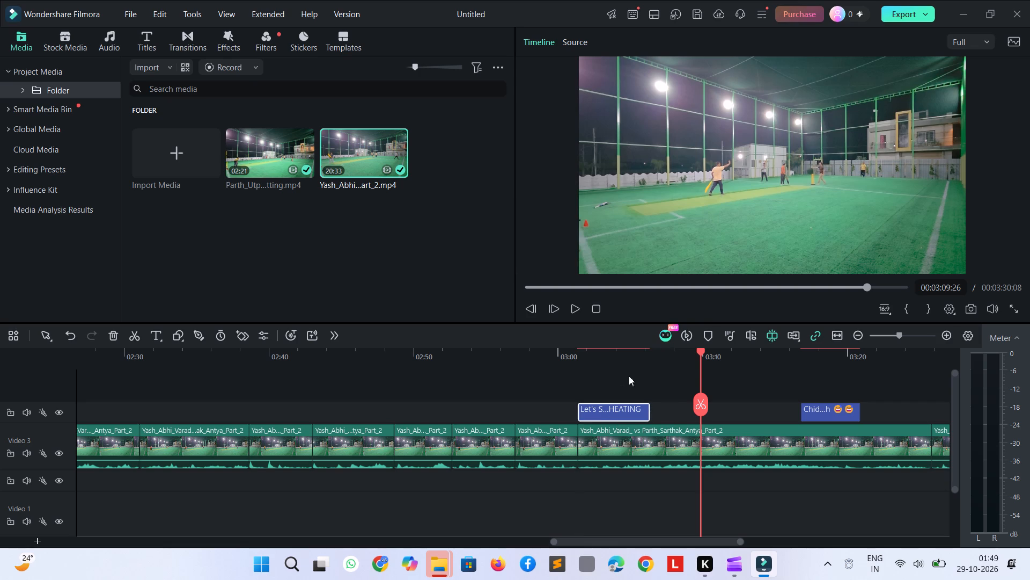
Play on past the cheating title, add a Quick Text title near 3:09 and place it at 3:08:15 on the other titles' track.
drag(701, 347, 557, 368)
key(space)
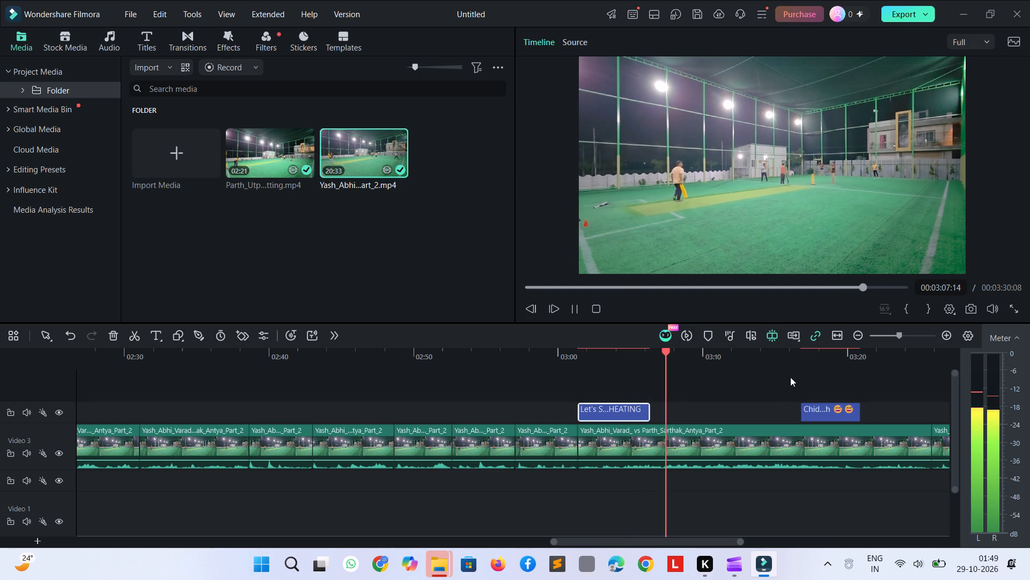
key(space)
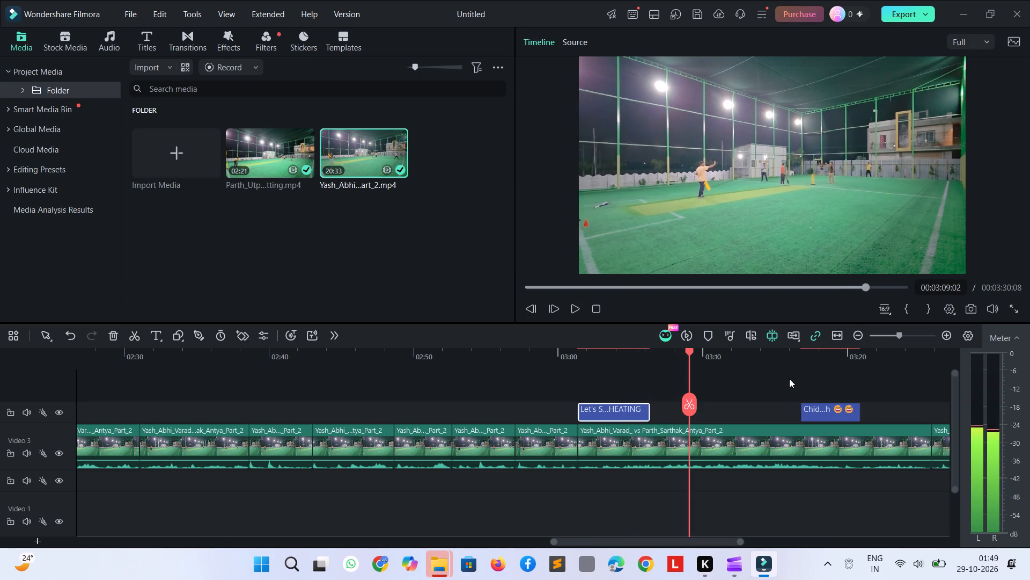
click(156, 328)
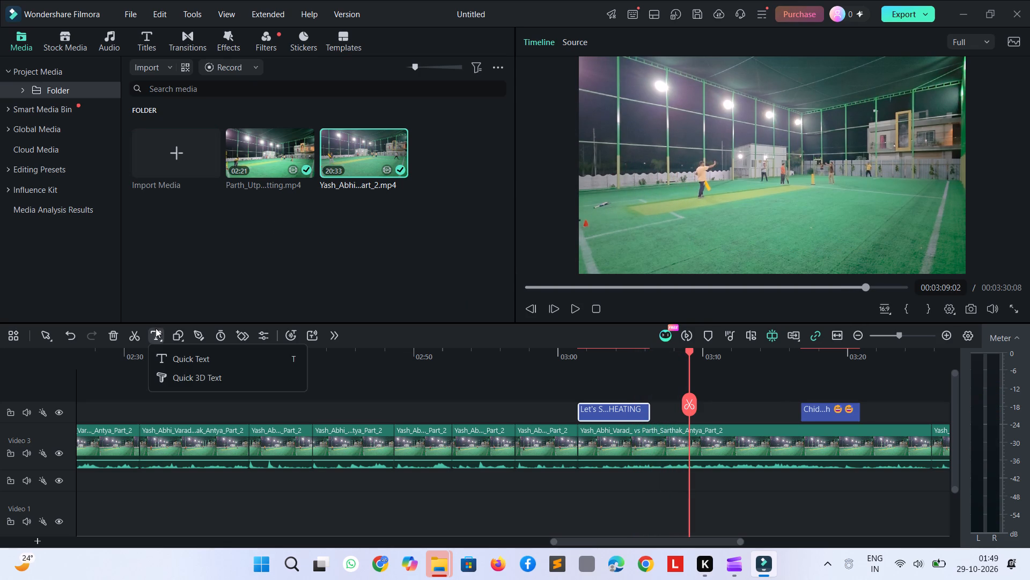
click(181, 362)
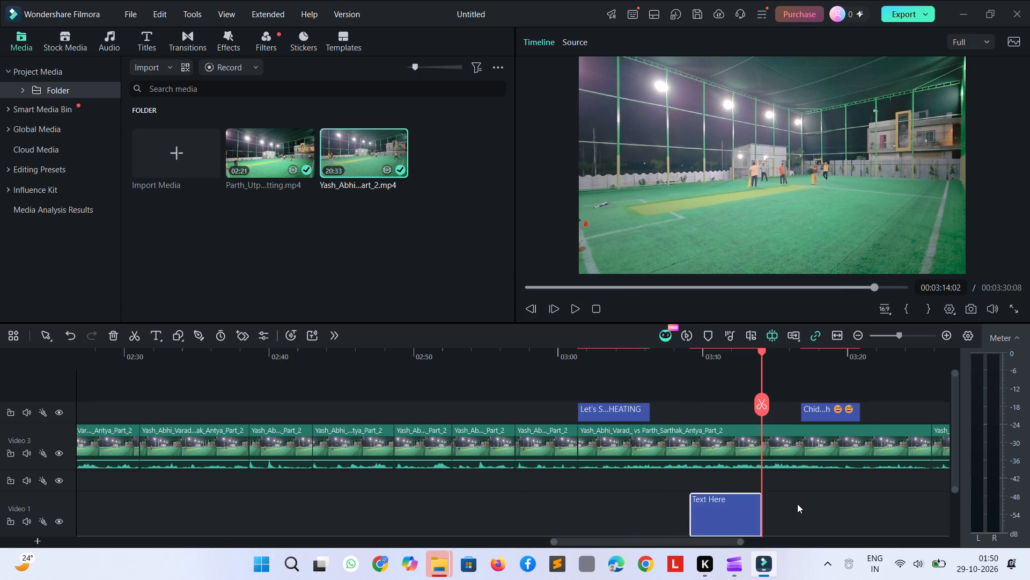
drag(718, 510, 710, 409)
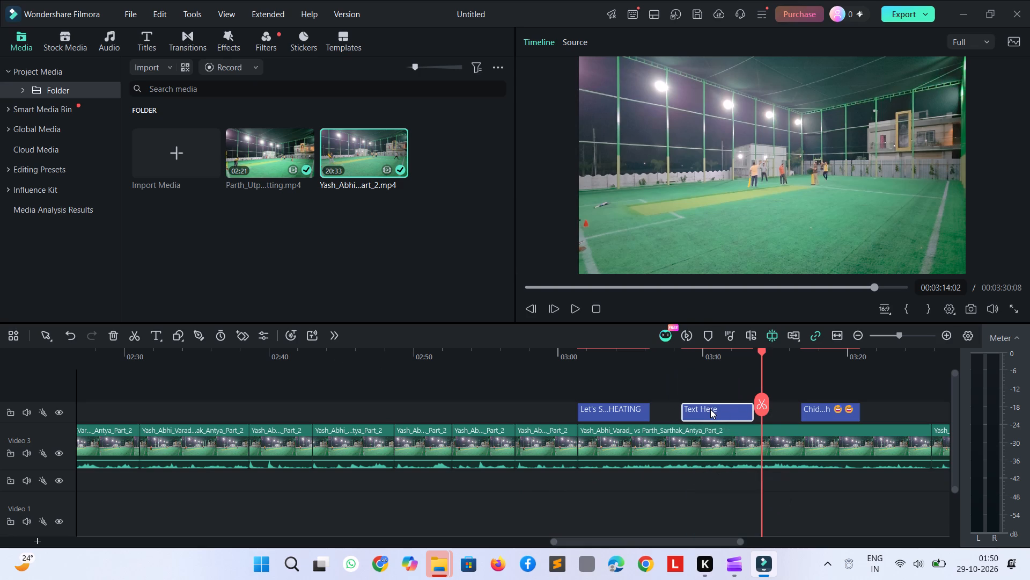
Replace the placeholder text of the title at 3:08:15 with "His Team Started".
double_click(710, 409)
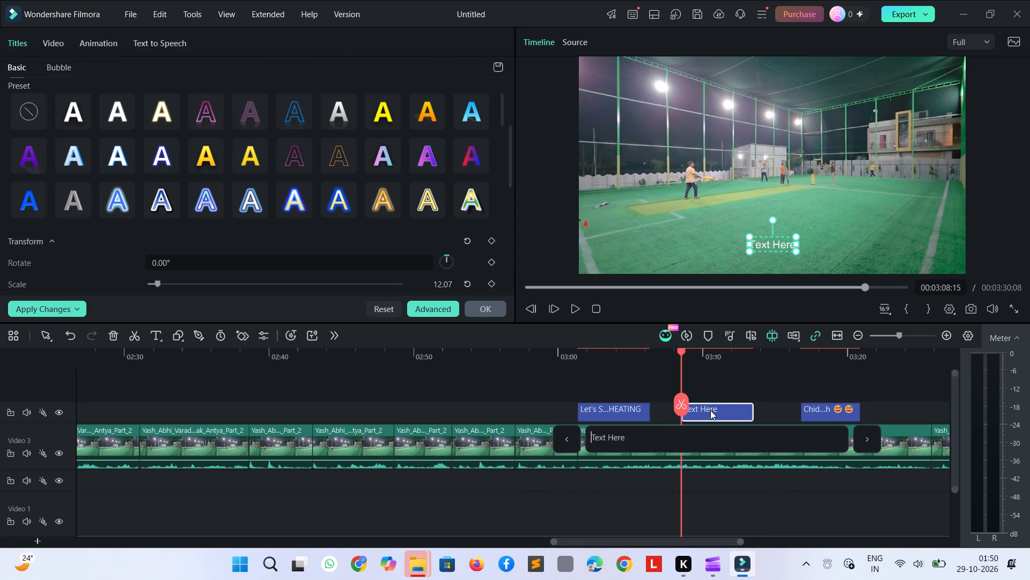
text(Hi)
key(ctrl+a)
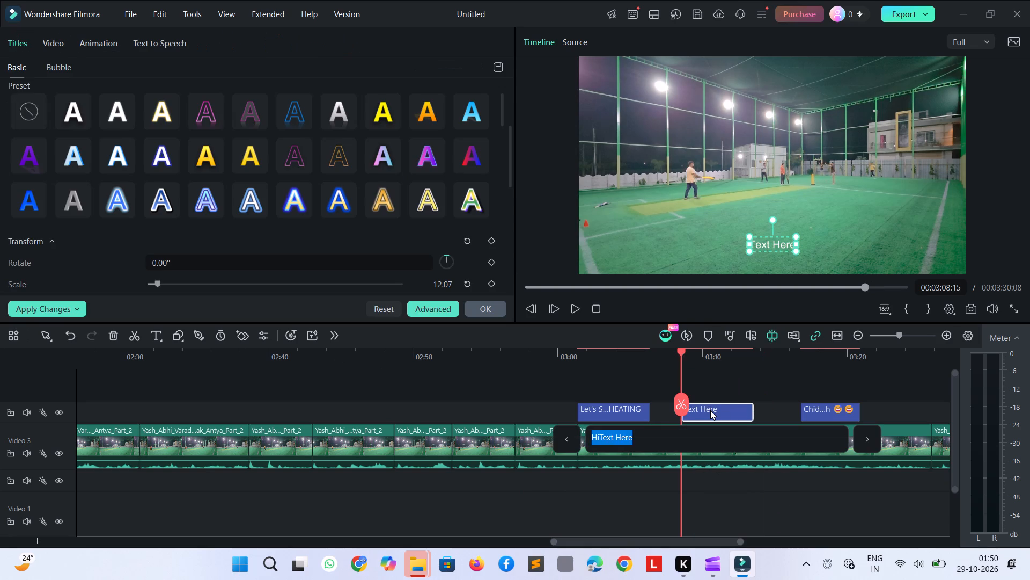
key(BackSpace)
text(His Team Starteed)
key(space)
key(BackSpace)
key(BackSpace)
key(BackSpace)
text(d)
key(space)
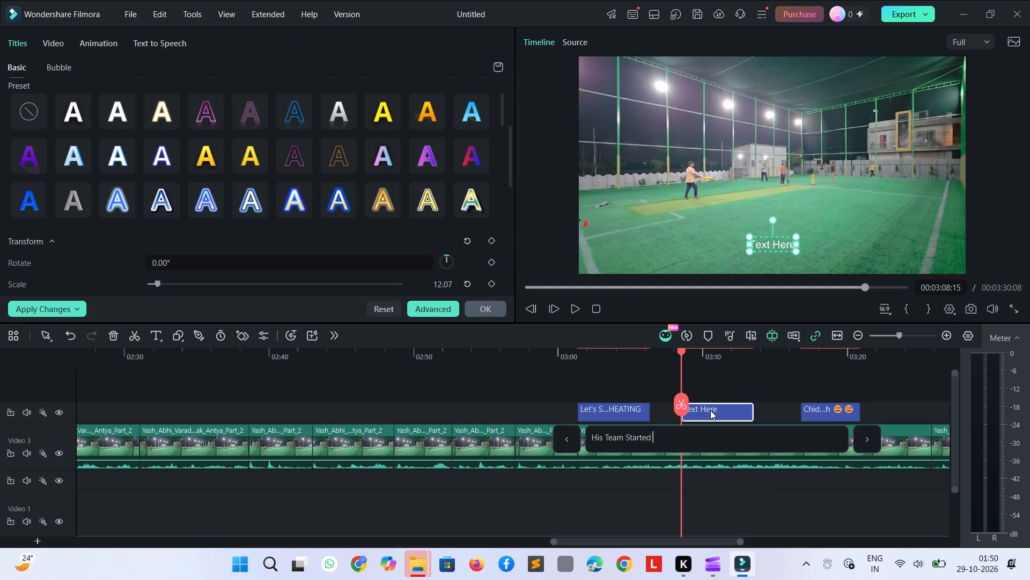
Insert "also" before "Started" in the title's text.
key(Left)
key(Left)
key(Left)
key(Left)
key(Left)
key(Left)
key(Left)
key(Left)
text(alops)
key(BackSpace)
key(BackSpace)
key(BackSpace)
text(so)
key(space)
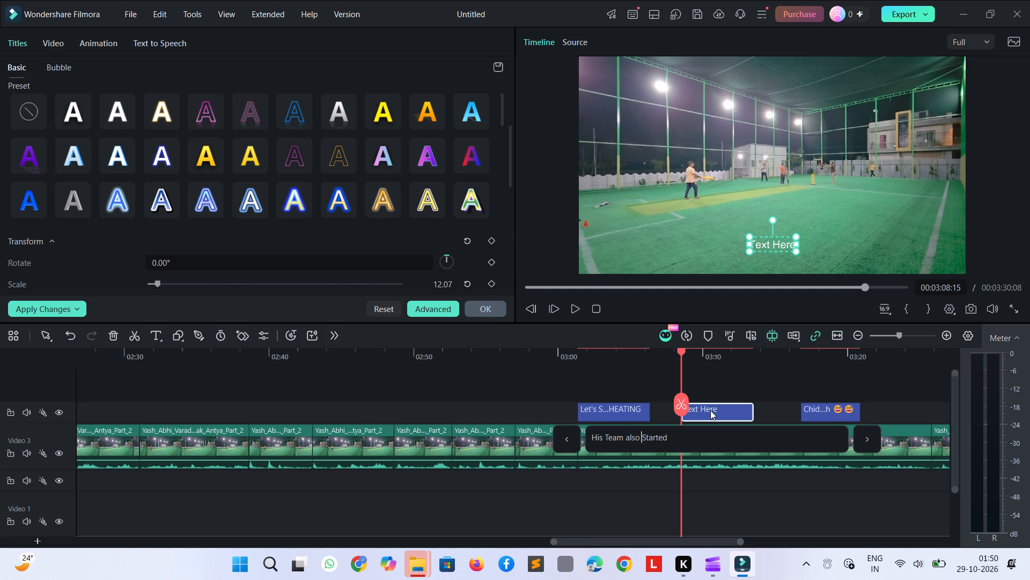
Complete the title's text by adding "Supporting Him" after "Started".
key(Right)
key(Right)
key(Right)
key(Right)
key(Right)
key(Right)
key(Right)
key(Right)
key(Right)
key(shift+s)
key(p)
key(BackSpace)
text(upp)
text(orting Him)
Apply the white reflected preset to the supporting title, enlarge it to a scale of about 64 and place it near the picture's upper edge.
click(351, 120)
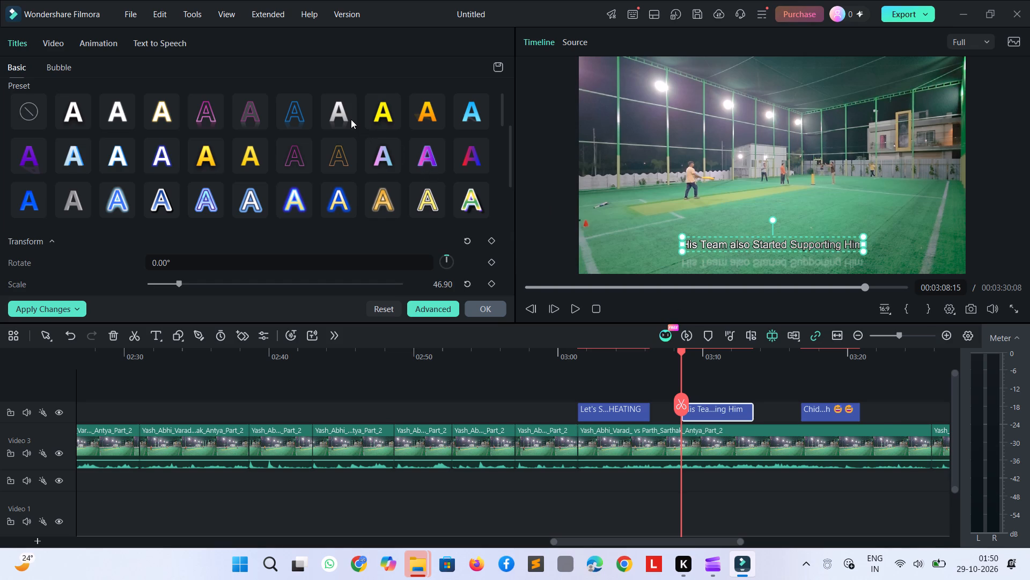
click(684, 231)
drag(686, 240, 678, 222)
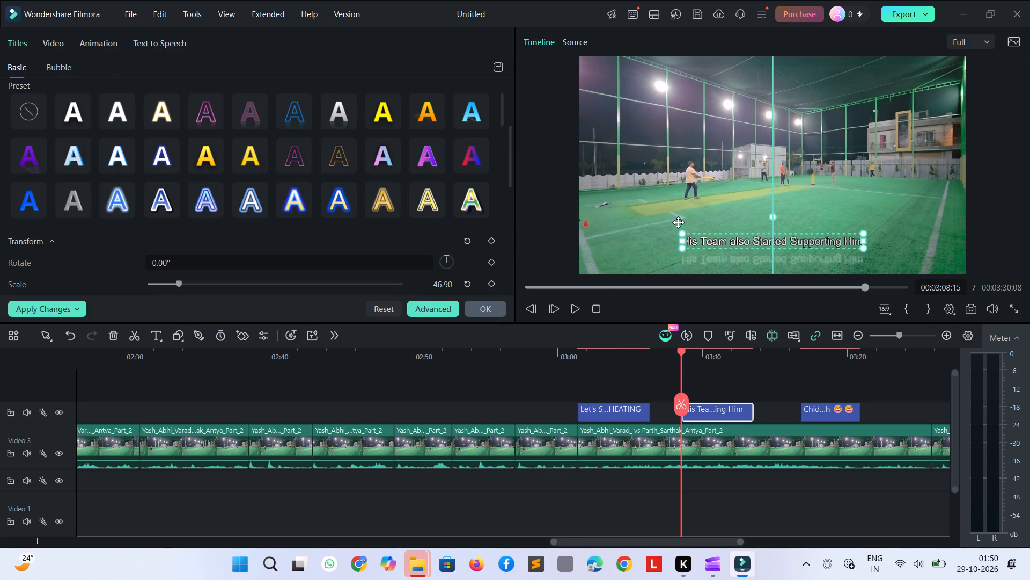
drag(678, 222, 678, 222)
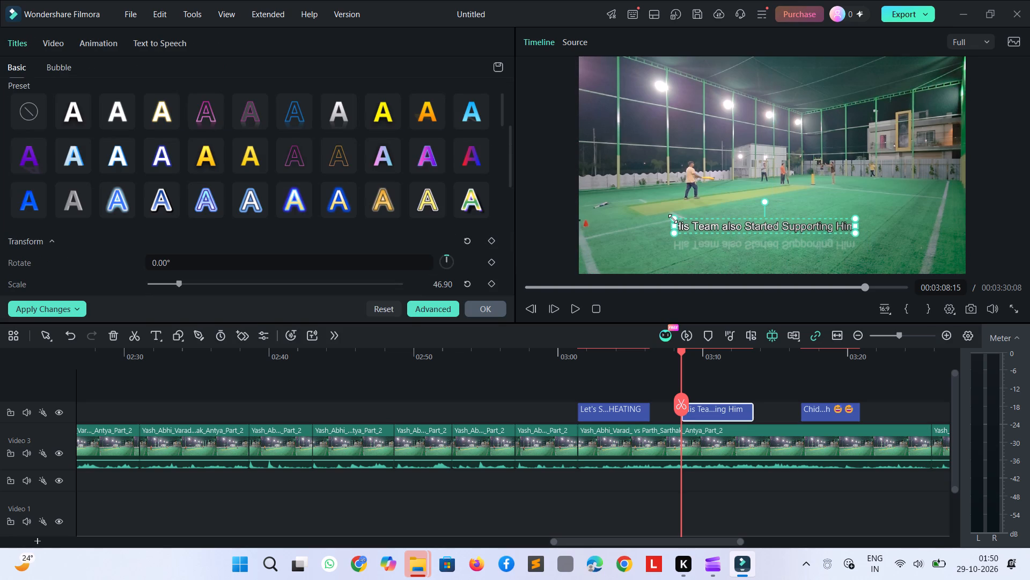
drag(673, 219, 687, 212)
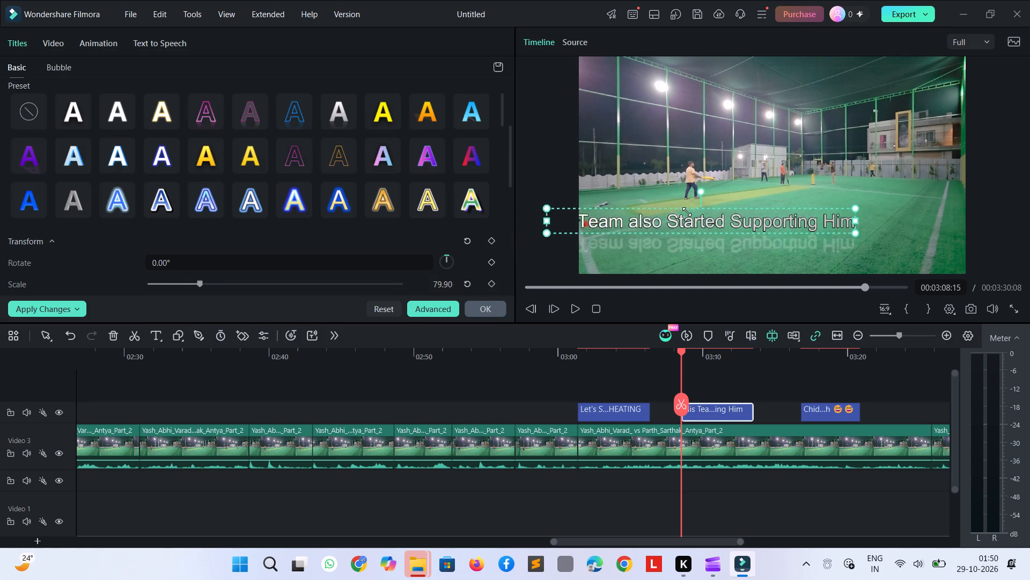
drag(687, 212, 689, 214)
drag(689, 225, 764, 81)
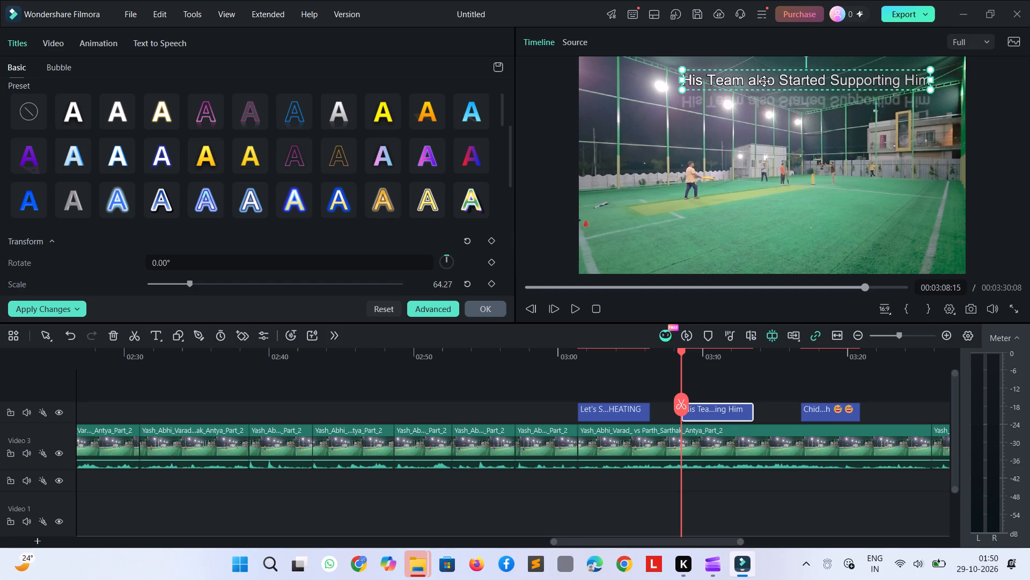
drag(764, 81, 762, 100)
Try the blue, orange and reflected presets on the supporting title and apply the white style with a dark outline.
click(483, 102)
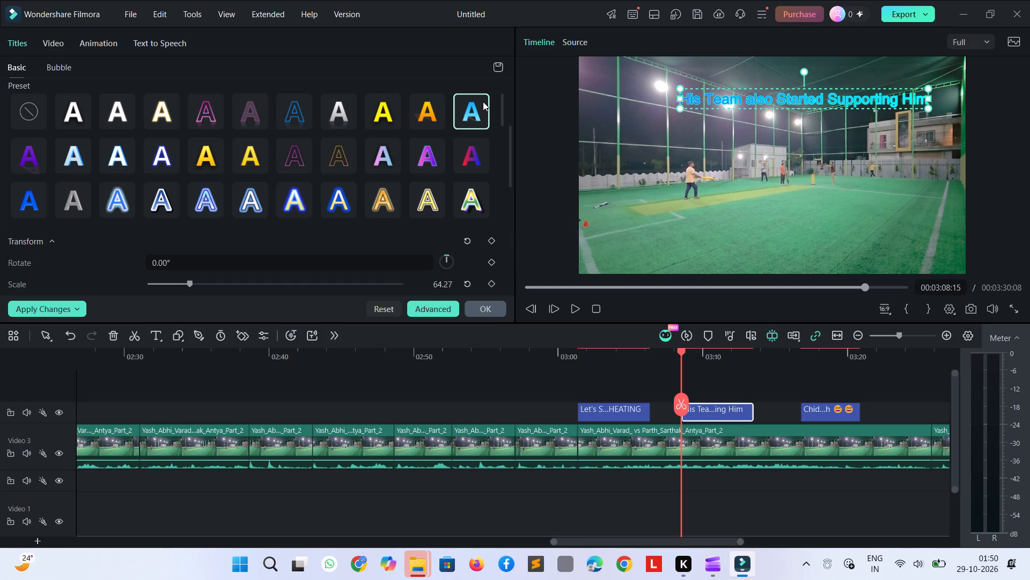
click(435, 103)
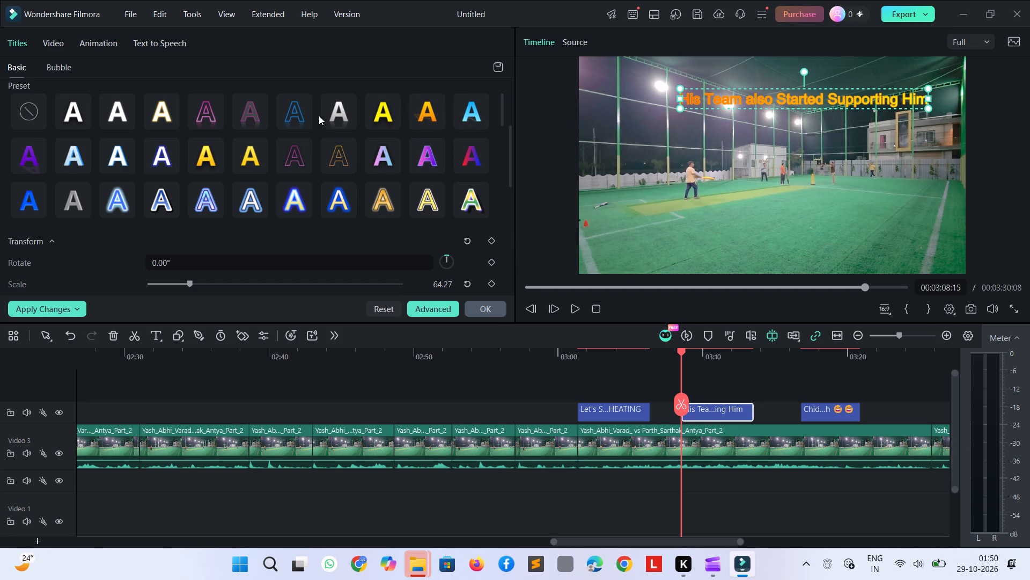
click(332, 117)
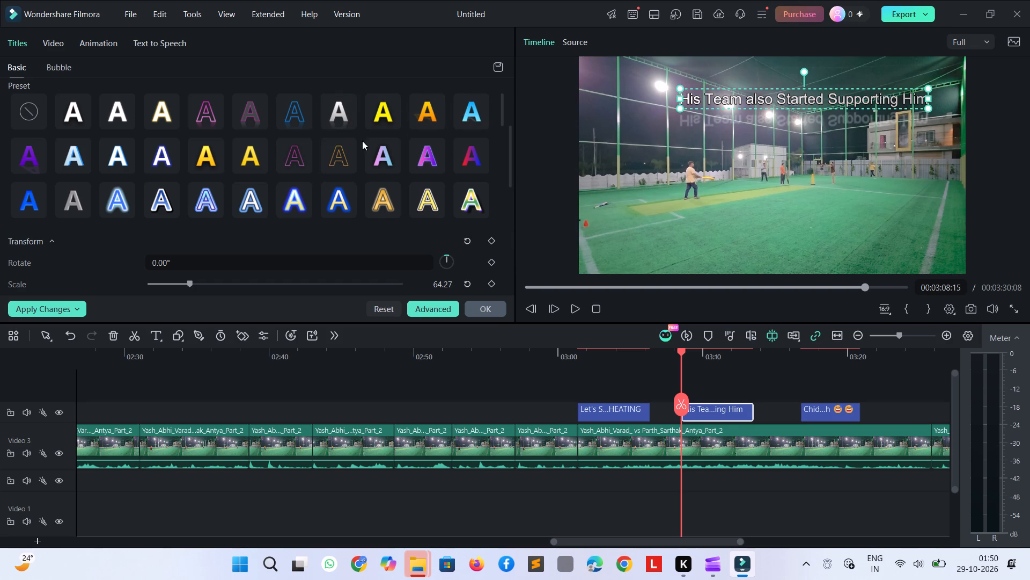
click(126, 112)
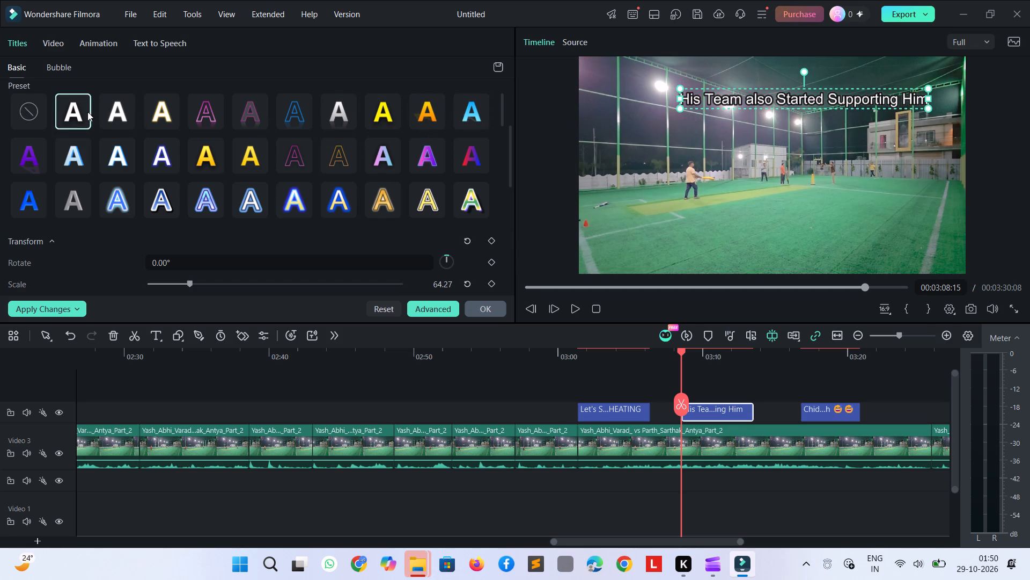
click(61, 108)
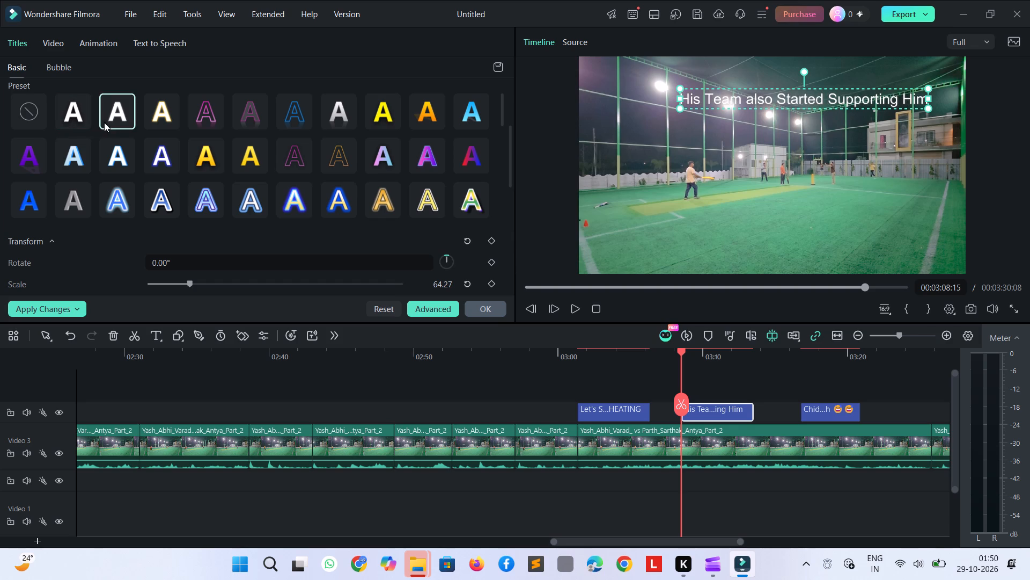
click(149, 125)
click(123, 113)
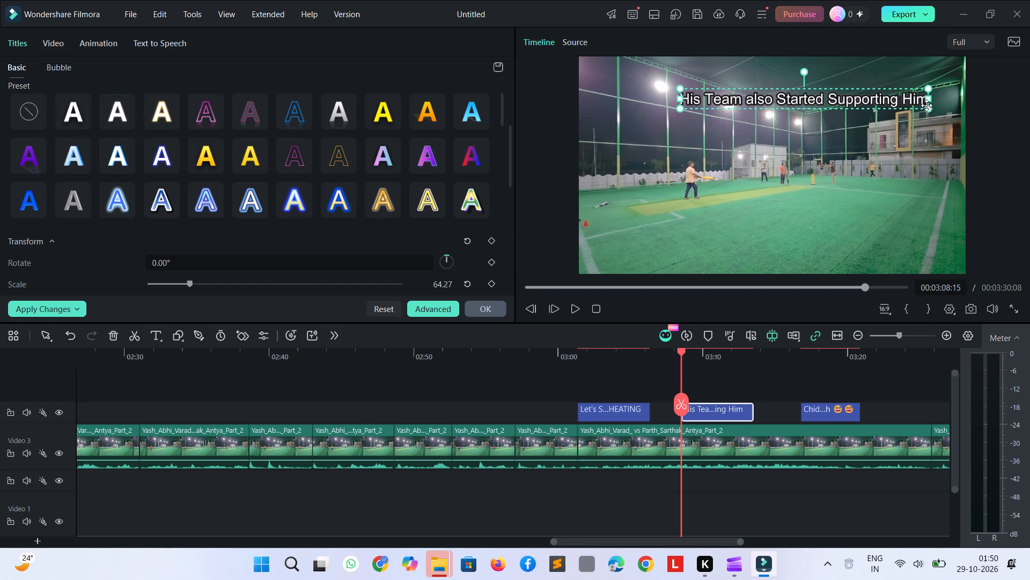
Enlarge the supporting title to a scale of about 85 and place it across the lower part of the picture.
drag(928, 109, 921, 115)
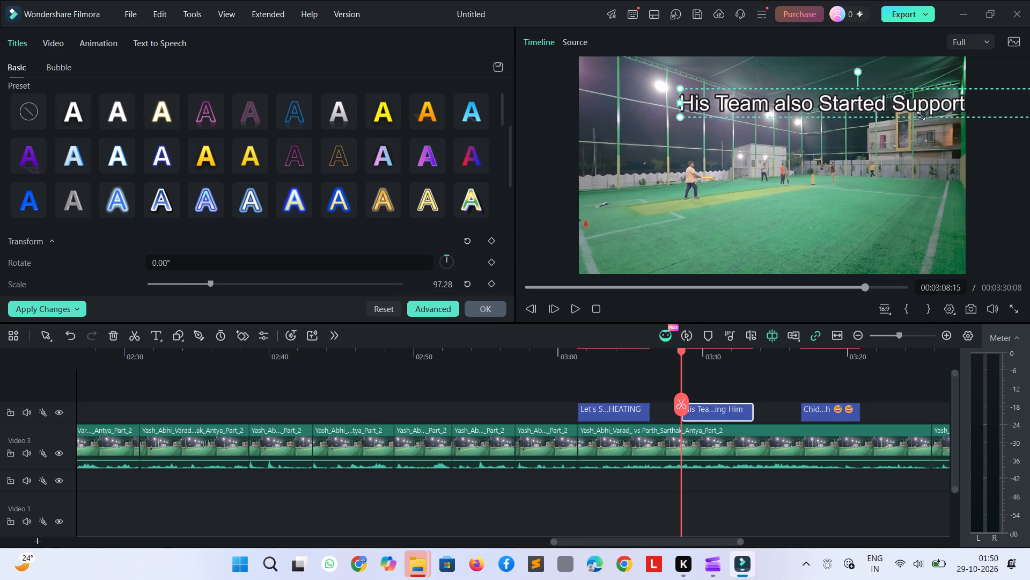
drag(921, 115, 900, 107)
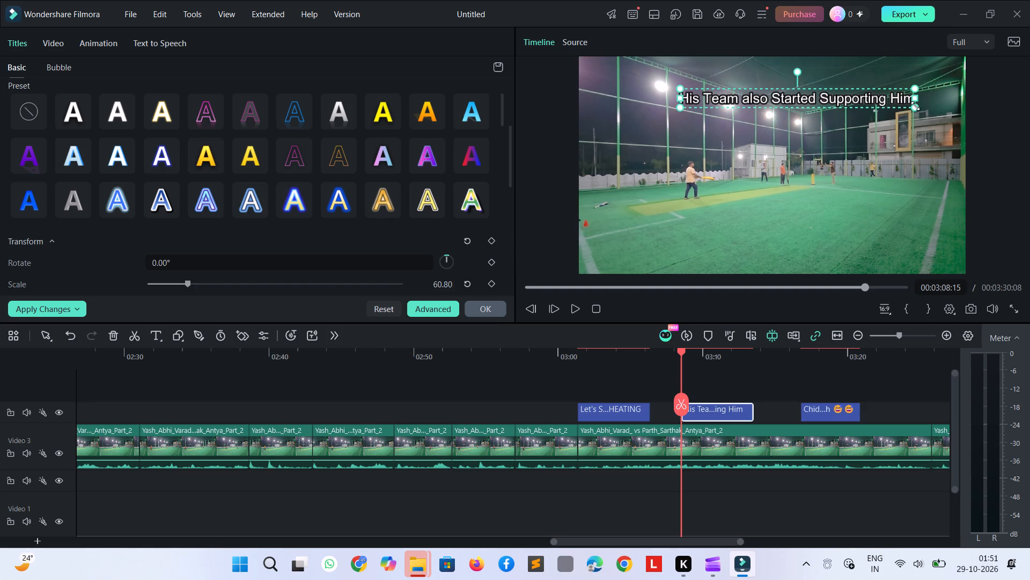
drag(915, 106, 905, 117)
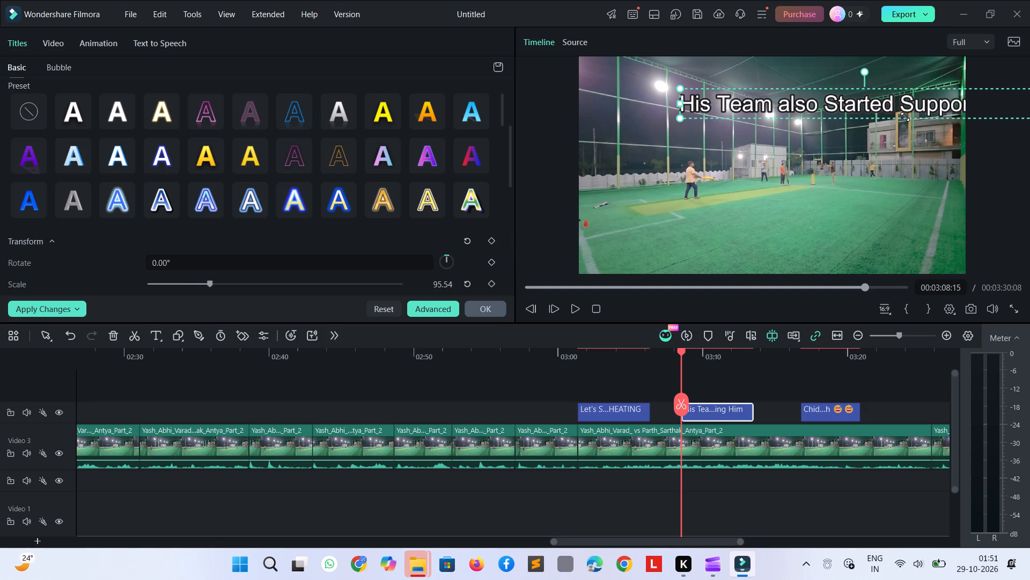
drag(905, 117, 898, 113)
drag(887, 96, 801, 145)
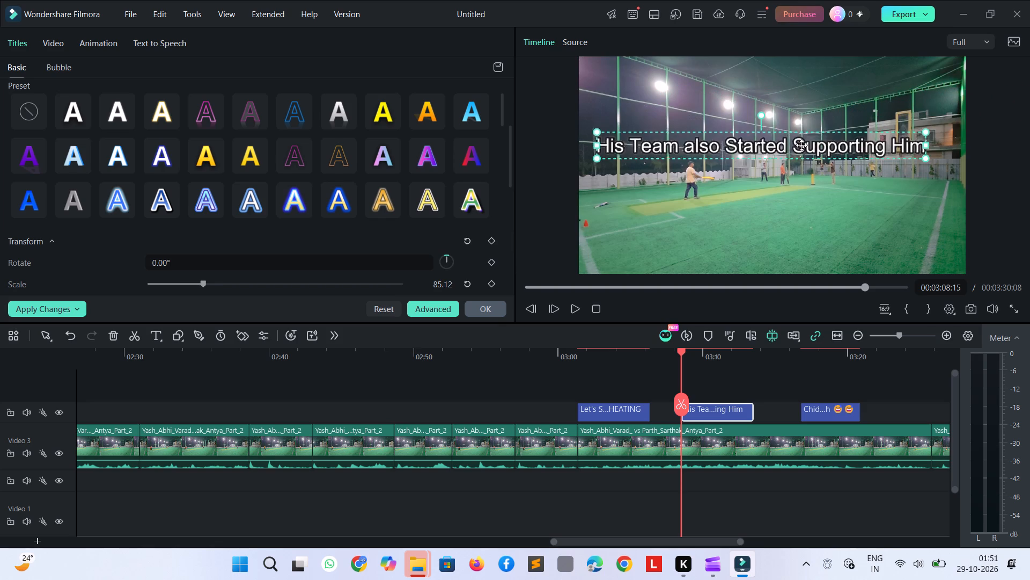
drag(801, 145, 813, 226)
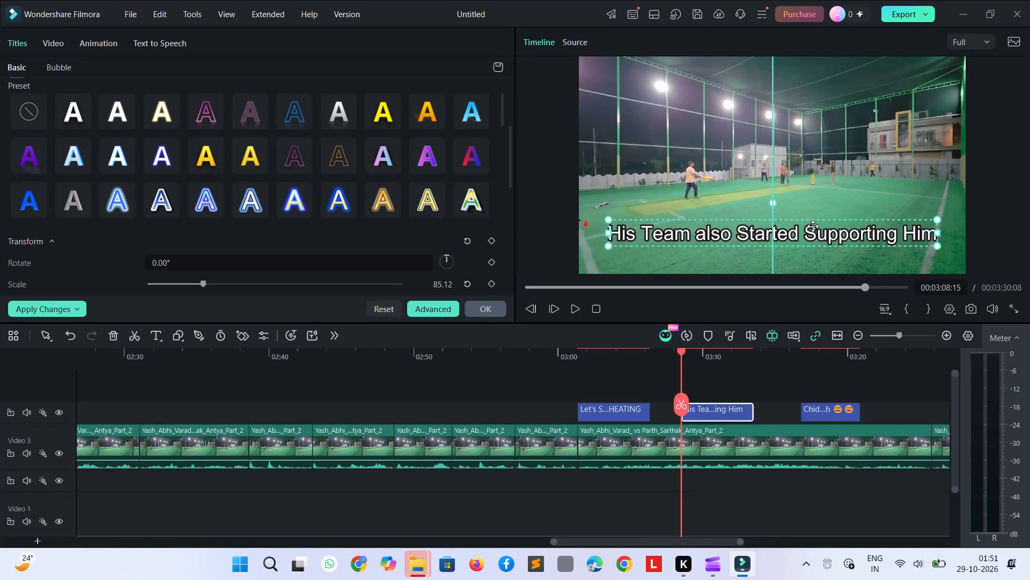
drag(813, 226, 800, 222)
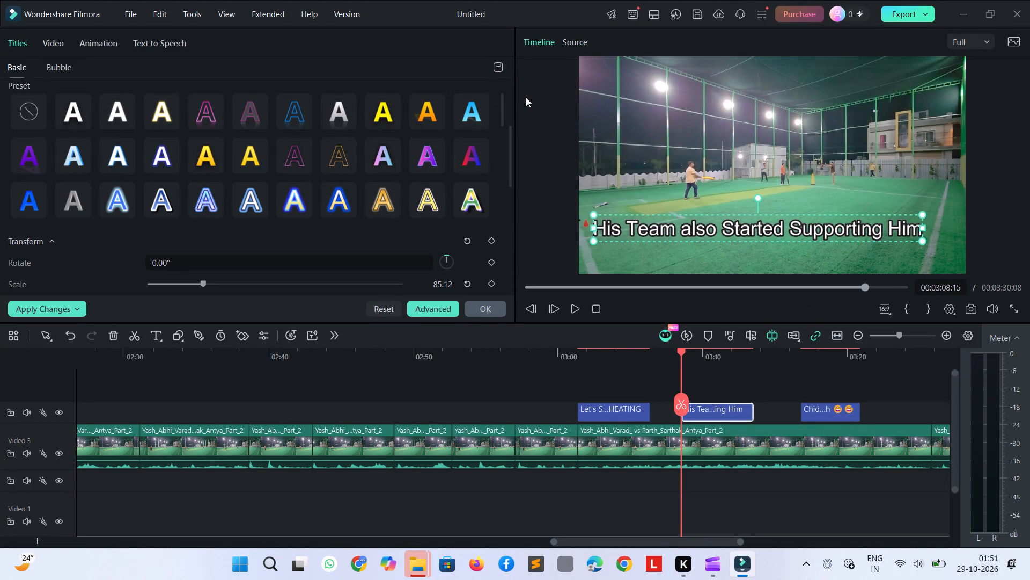
Play on to 3:15:03, add a 3D title there and move it to the track just below the footage, starting near 3:13.
click(558, 382)
key(space)
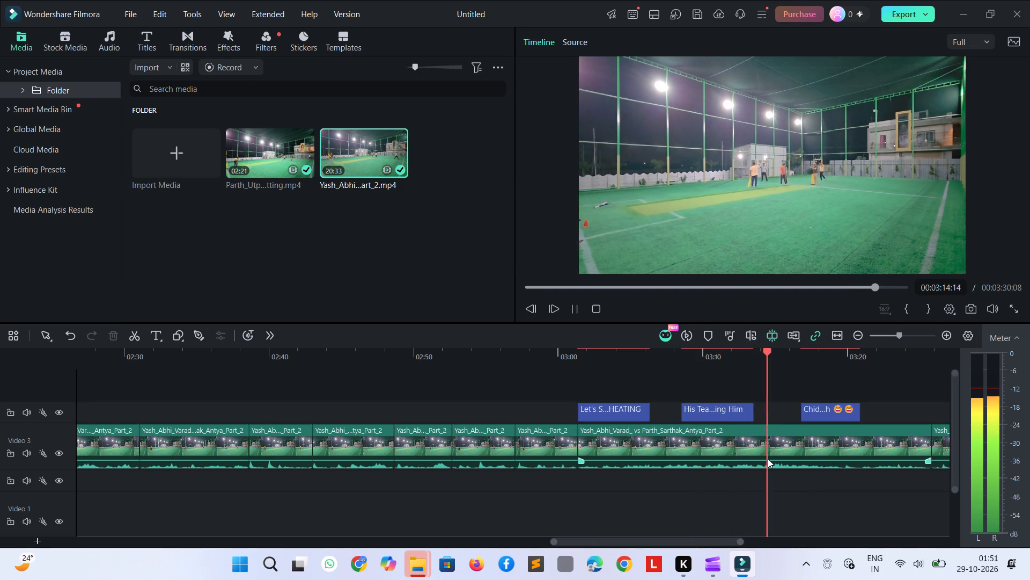
key(space)
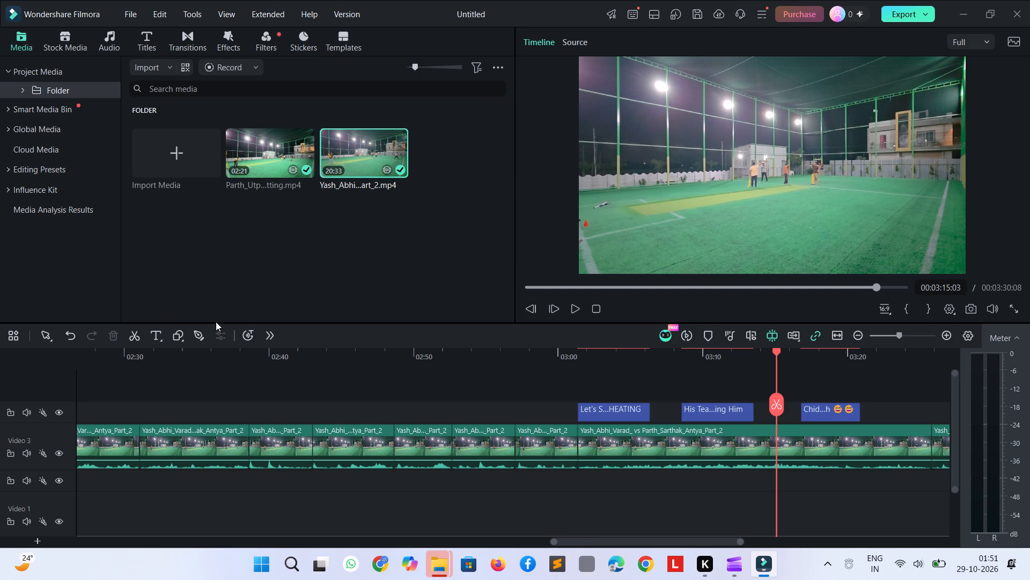
click(150, 336)
click(171, 375)
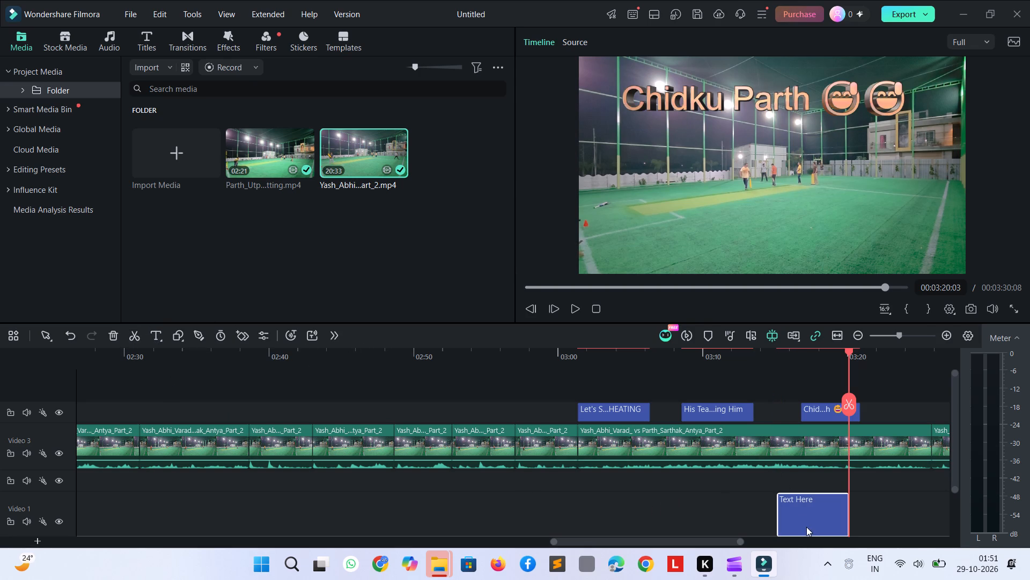
double_click(796, 502)
double_click(796, 502)
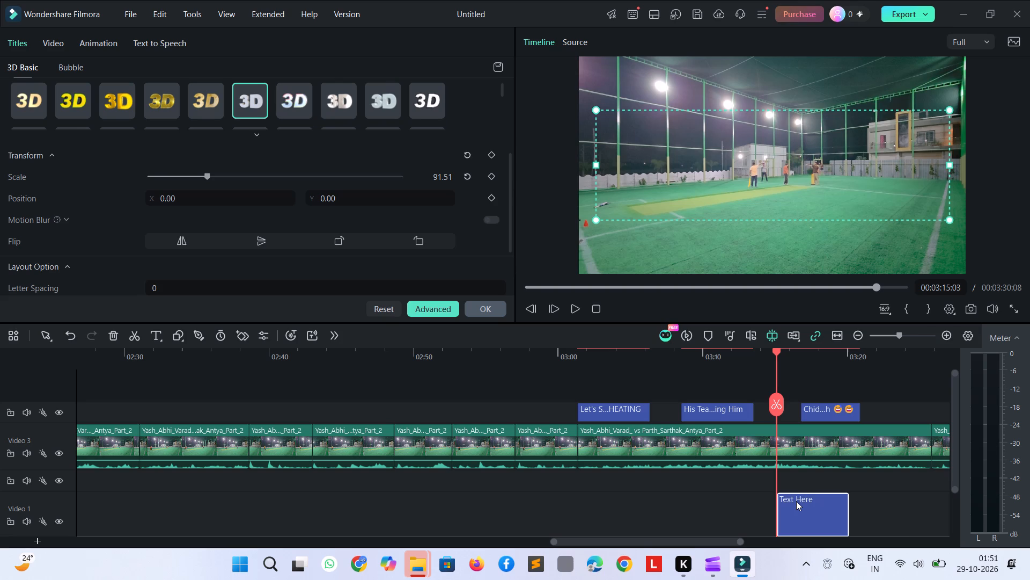
triple_click(796, 502)
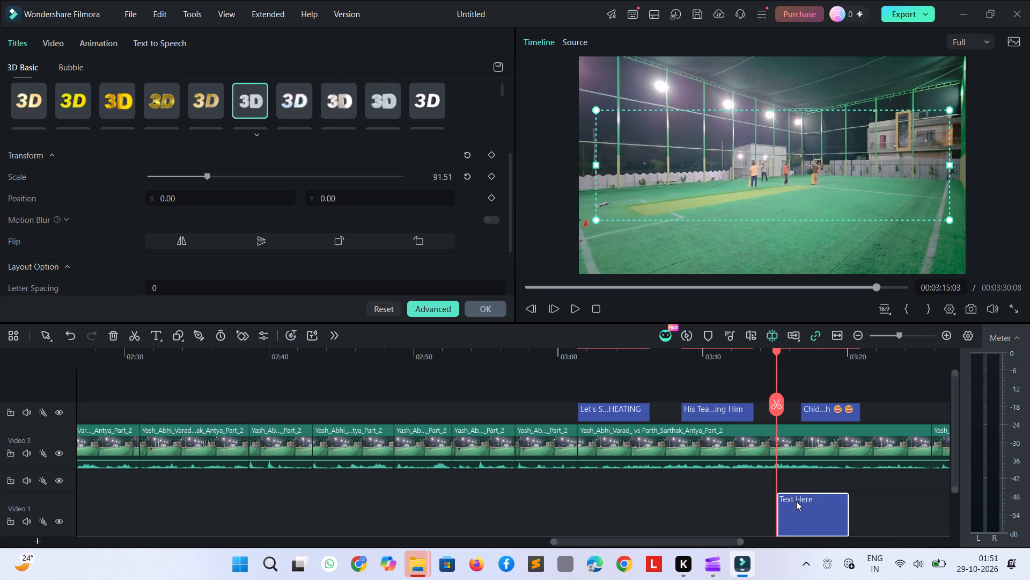
triple_click(796, 501)
drag(796, 501, 762, 405)
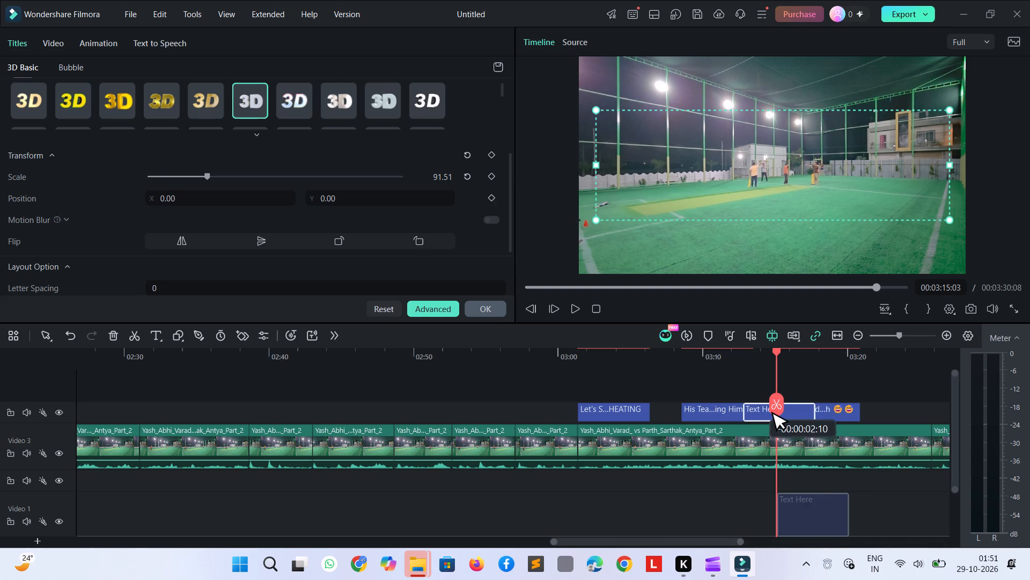
drag(762, 405, 770, 472)
Set the text of the new 3D title below the footage to "Antya Got TRUE SCORE".
double_click(801, 477)
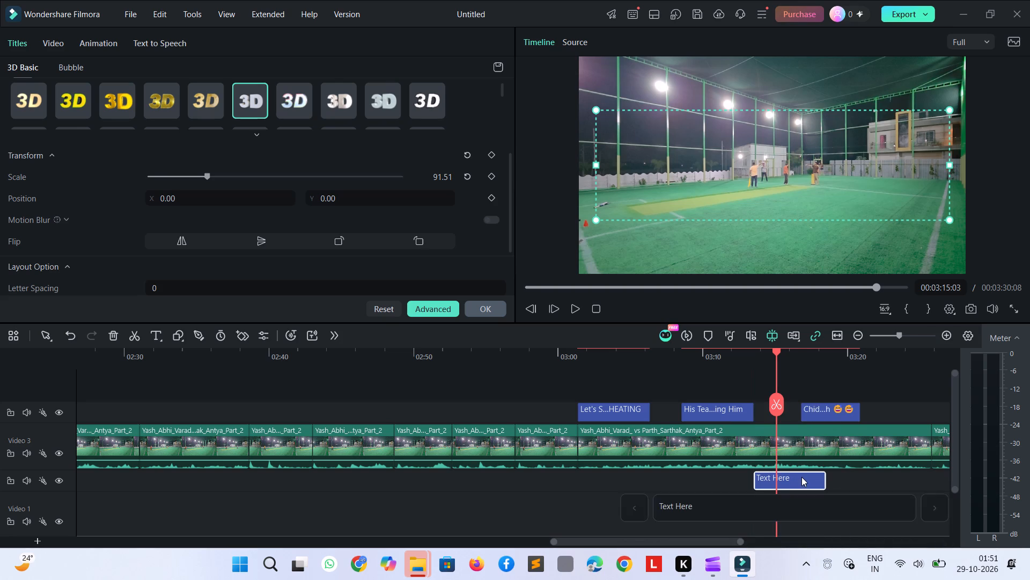
click(801, 477)
double_click(801, 477)
click(801, 477)
text(Antya)
key(space)
key(ctrl+a)
text(Antya)
key(space)
text(Got RE)
key(BackSpace)
key(BackSpace)
text(TRU S)
key(BackSpace)
key(BackSpace)
key(e)
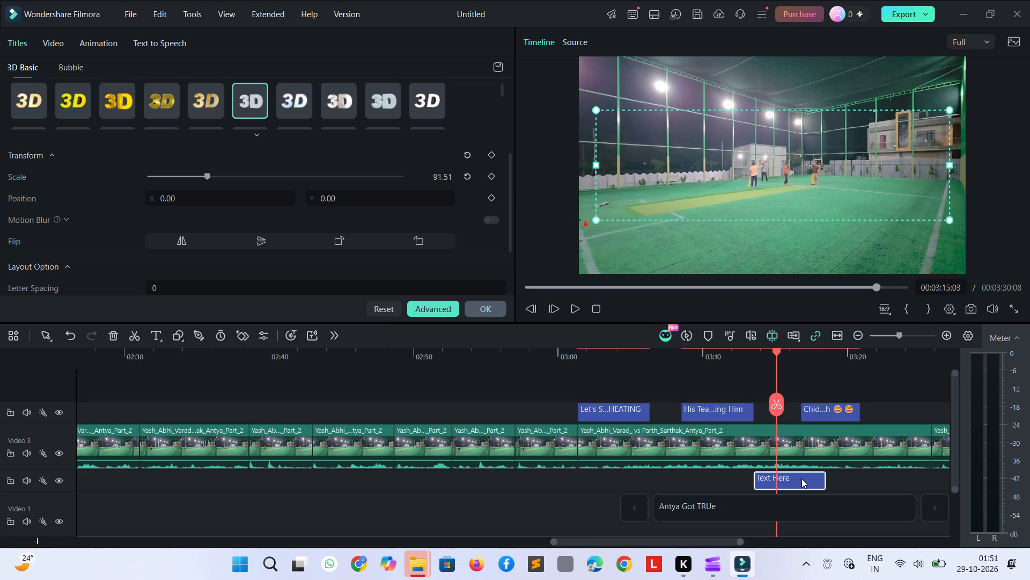
key(BackSpace)
text(E SCORE)
key(Return)
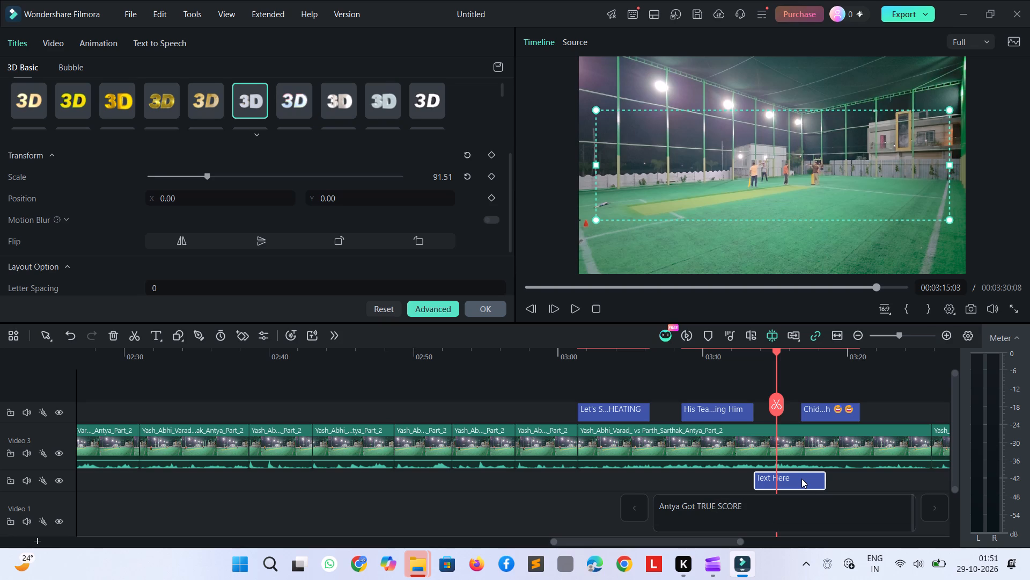
click(631, 482)
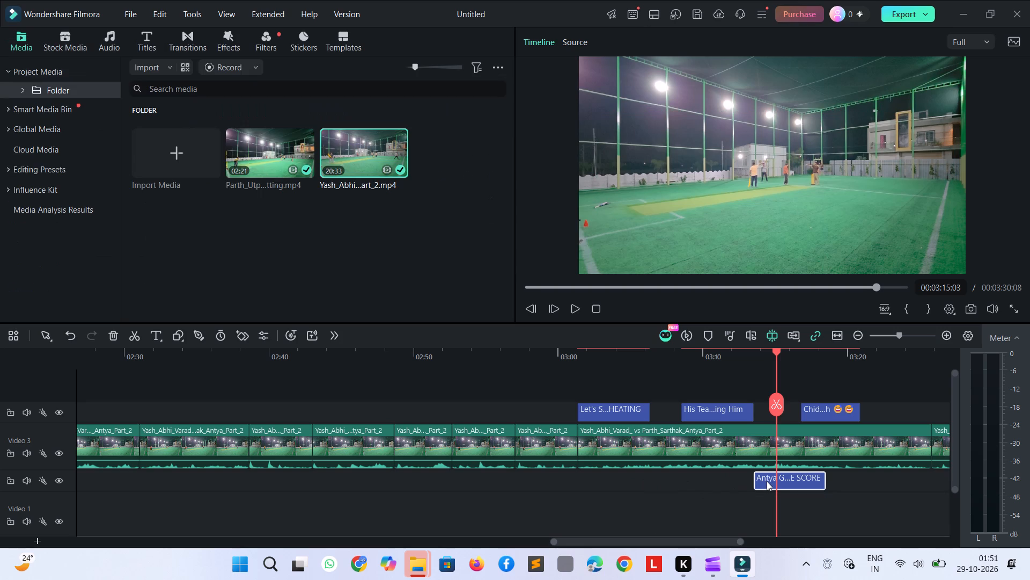
Trim the end of the "Antya Got TRUE SCORE" title back to about 3:16.
click(767, 482)
drag(825, 478, 818, 478)
drag(818, 478, 796, 477)
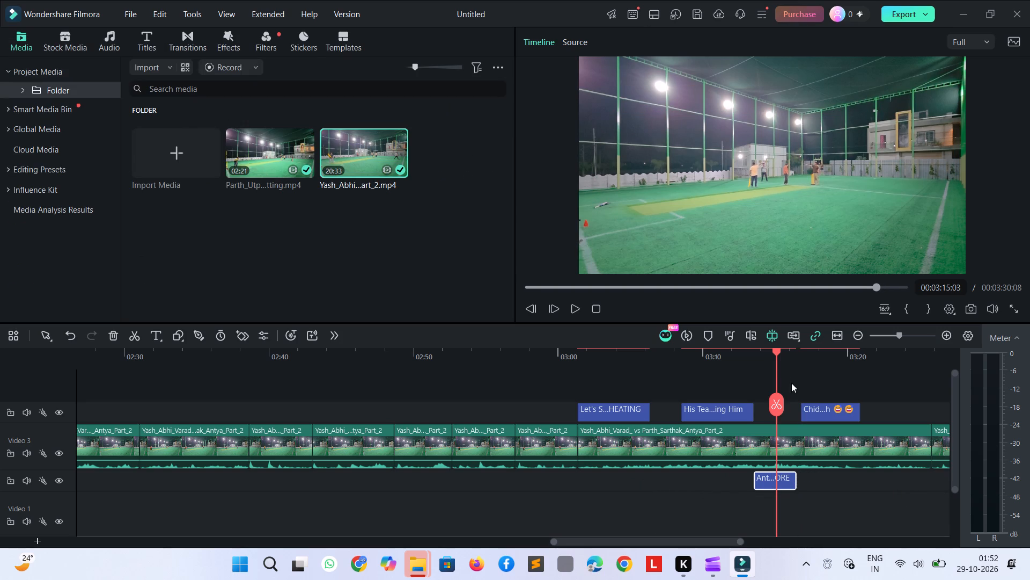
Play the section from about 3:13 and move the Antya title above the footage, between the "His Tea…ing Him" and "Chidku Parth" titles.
drag(775, 352, 751, 353)
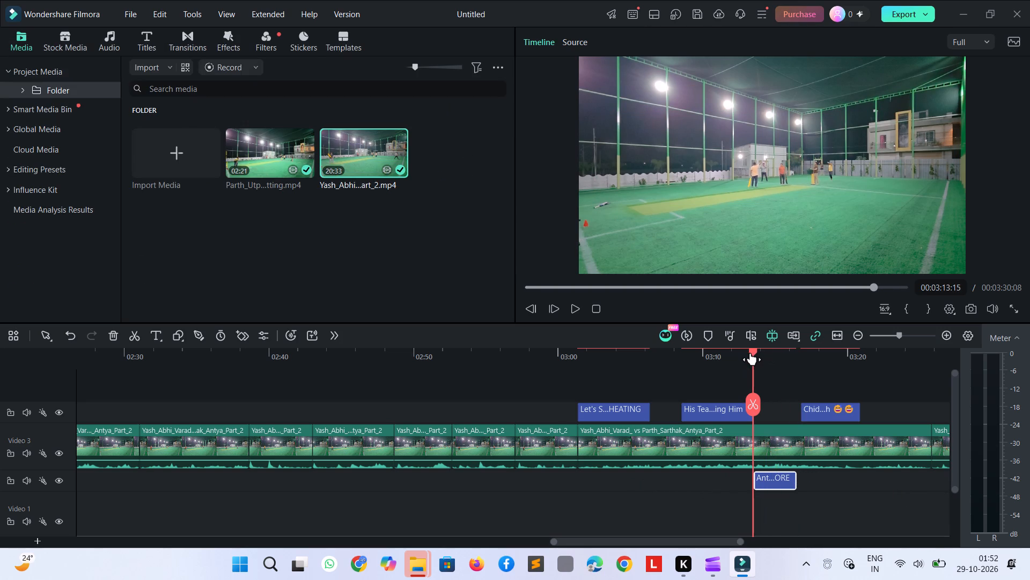
drag(751, 353, 747, 353)
key(space)
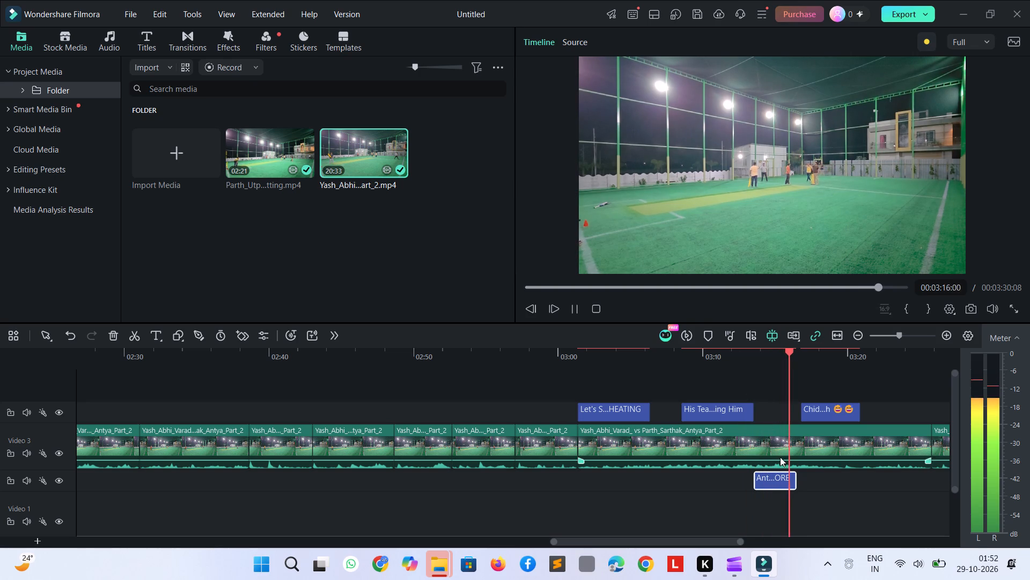
click(781, 484)
key(space)
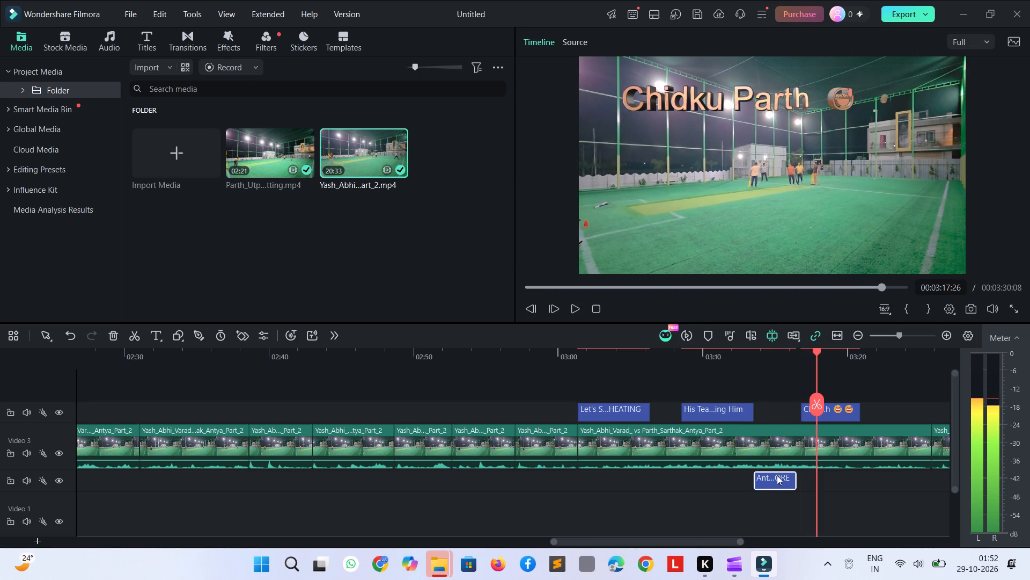
drag(777, 474, 773, 408)
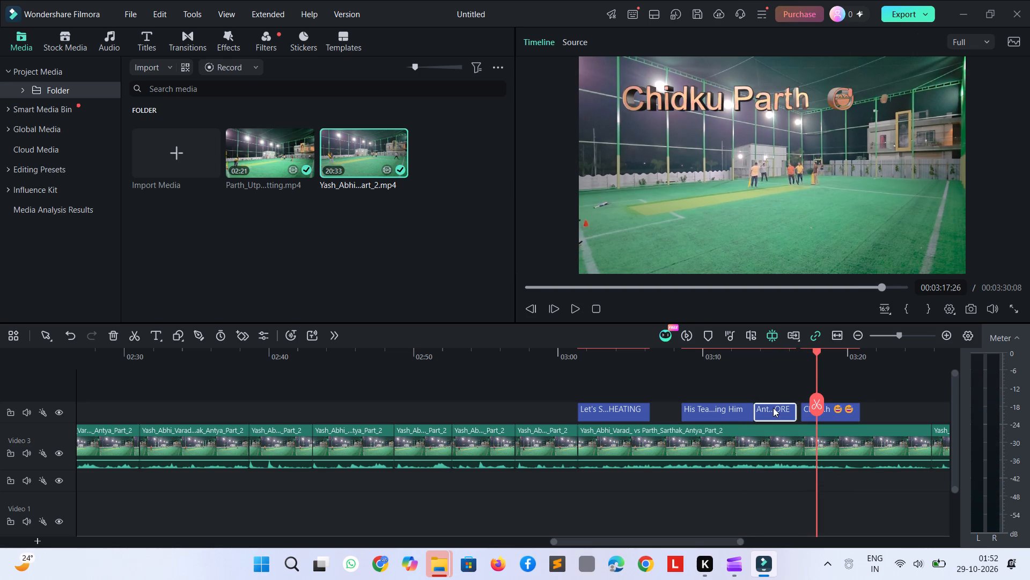
Play the Antya title from about 3:13, stop at 3:15:05 and split the title there.
drag(818, 349, 766, 353)
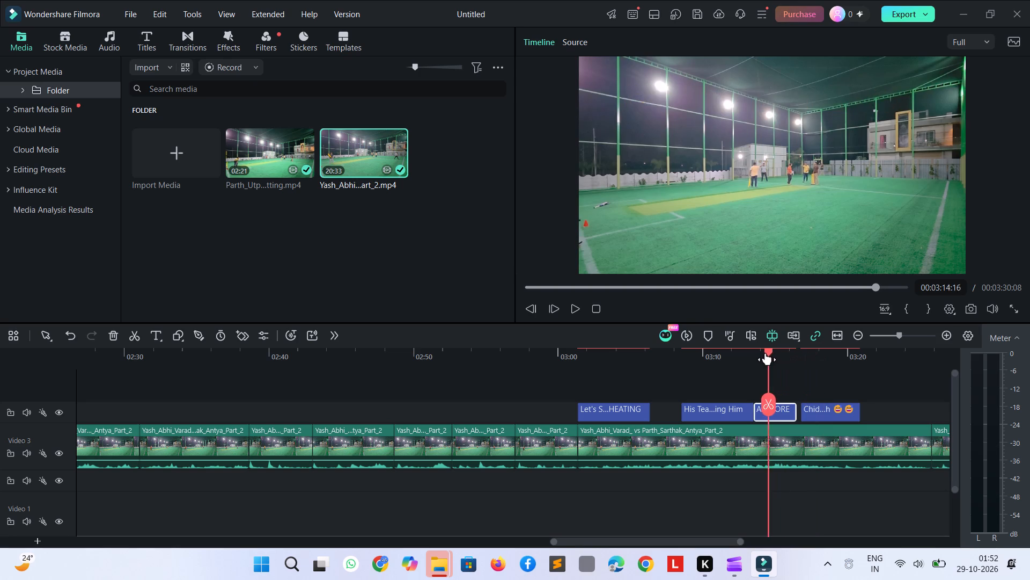
drag(766, 353, 747, 351)
key(space)
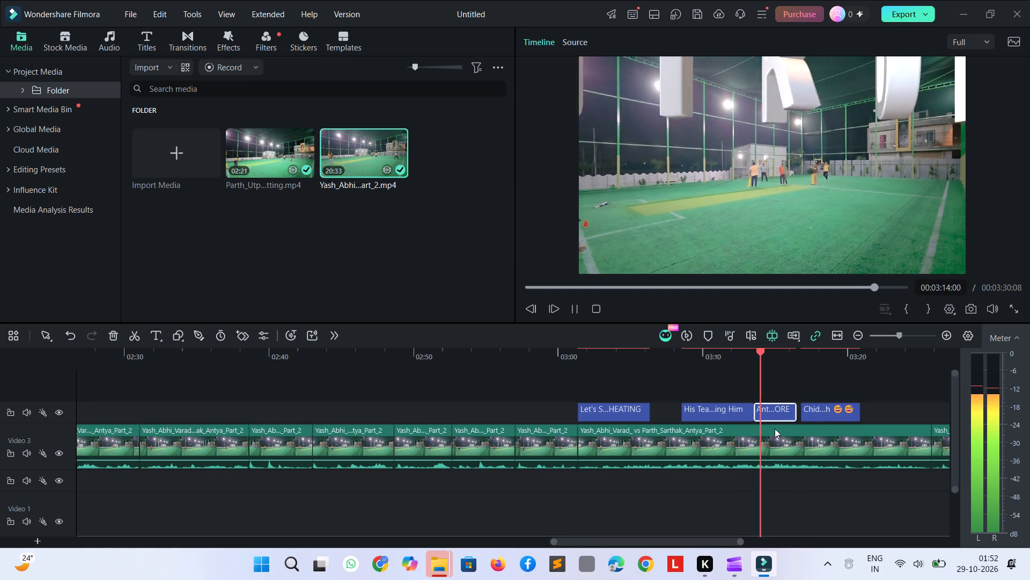
key(space)
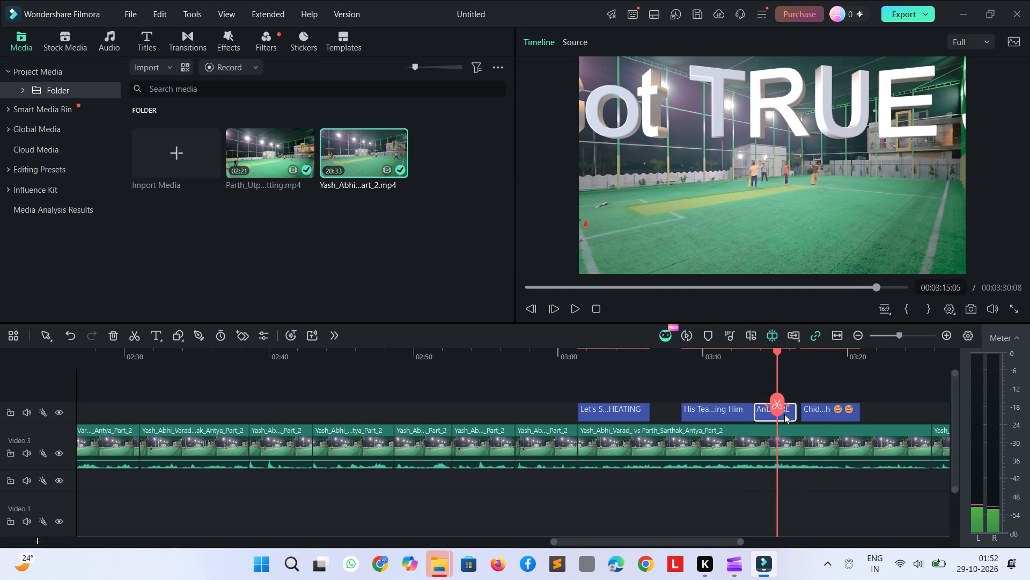
click(784, 412)
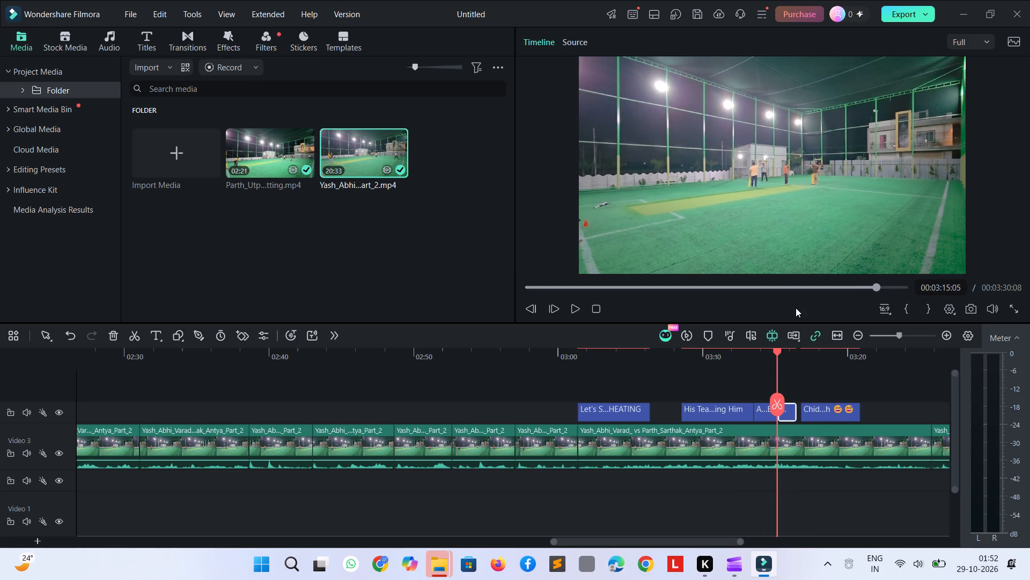
Scale the second piece of the Antya title to about 88 and place it high in the picture, at about X -40, Y 204.
double_click(792, 410)
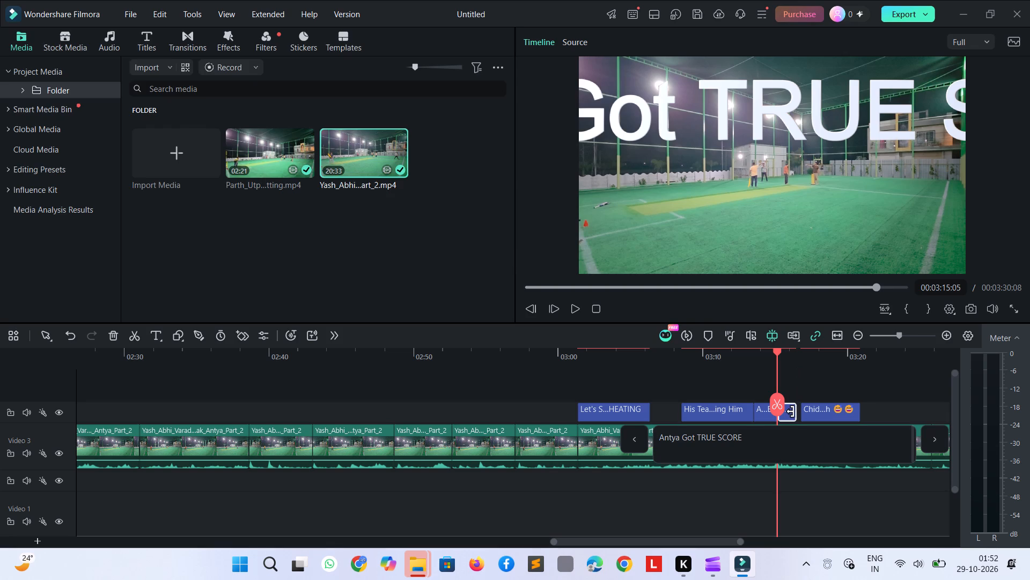
drag(295, 177, 255, 168)
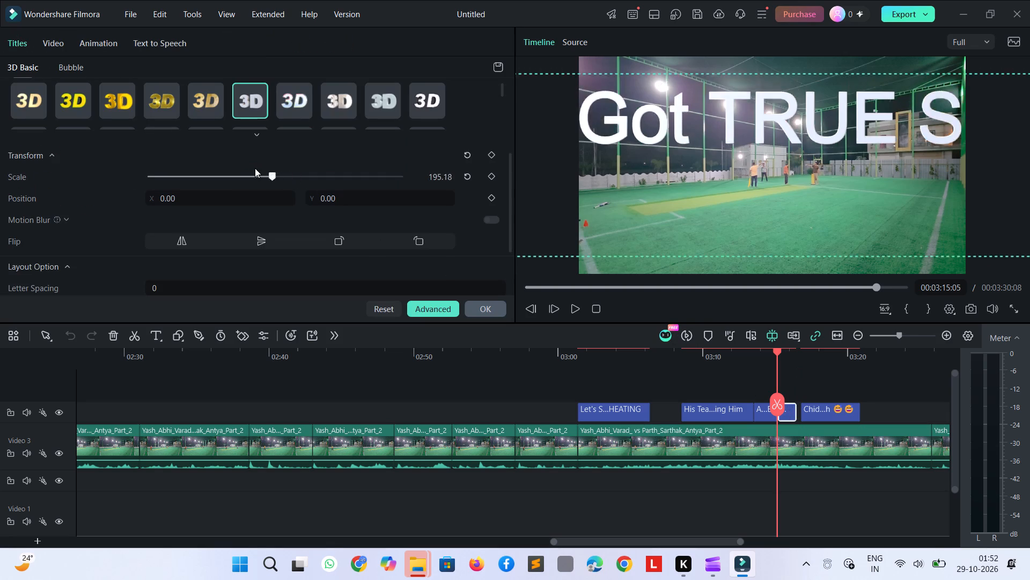
drag(255, 168, 216, 166)
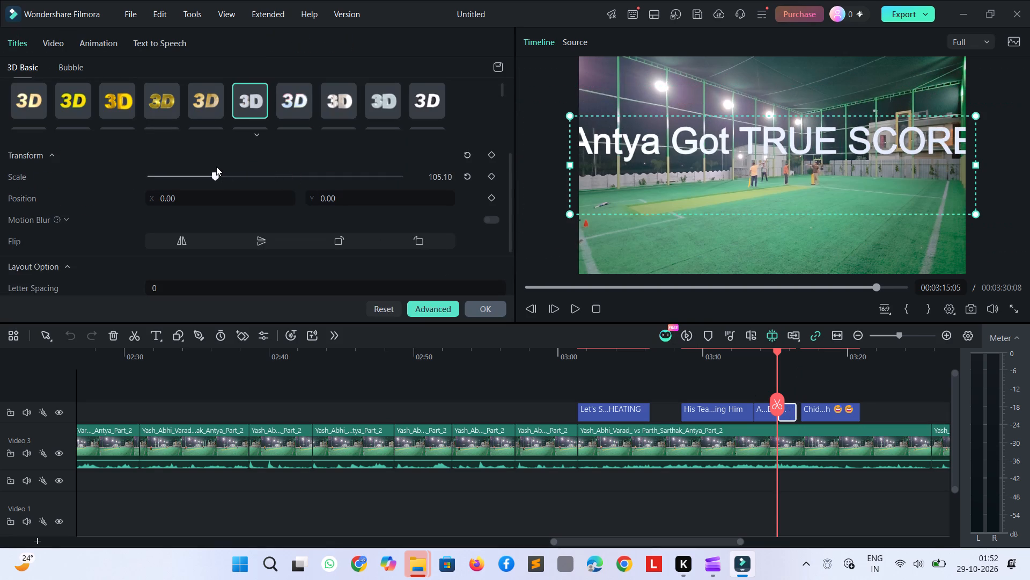
drag(216, 166, 198, 169)
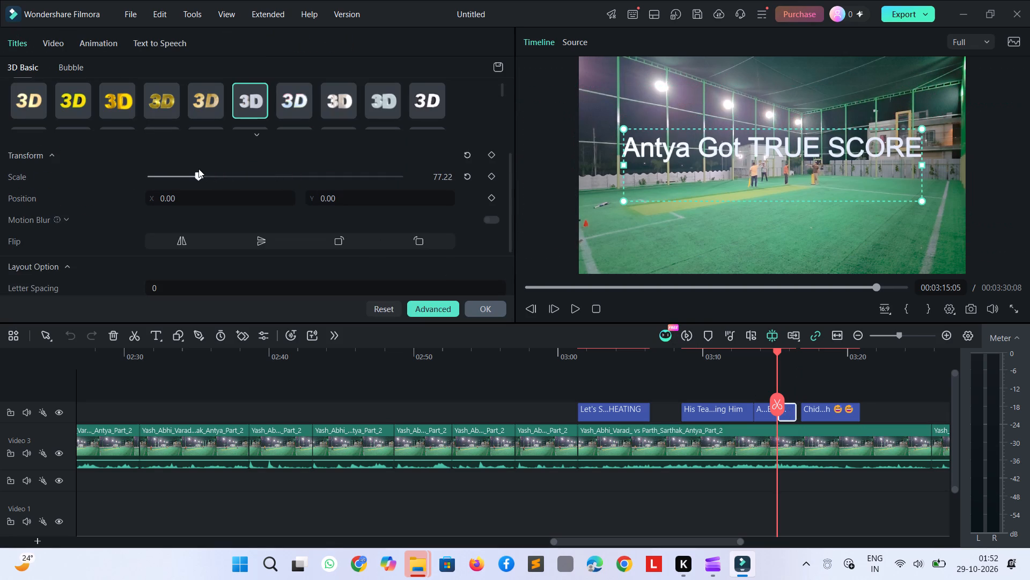
drag(198, 169, 205, 169)
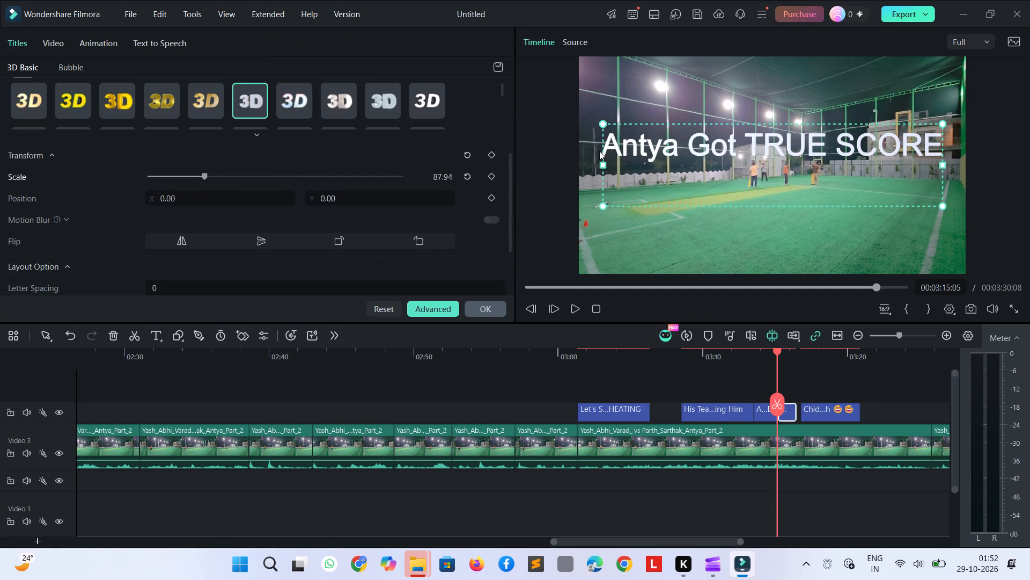
drag(651, 162, 642, 122)
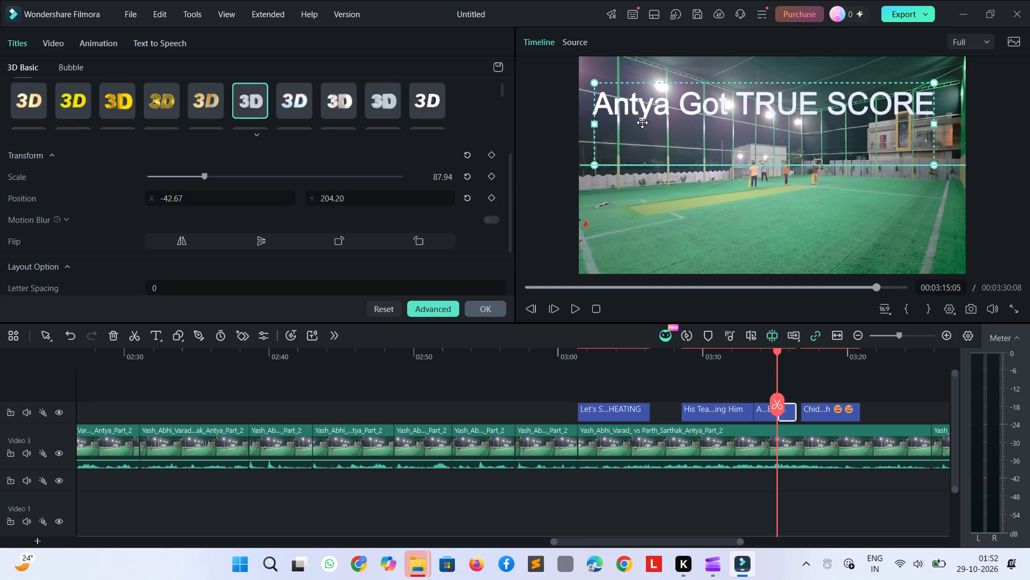
drag(642, 122, 643, 122)
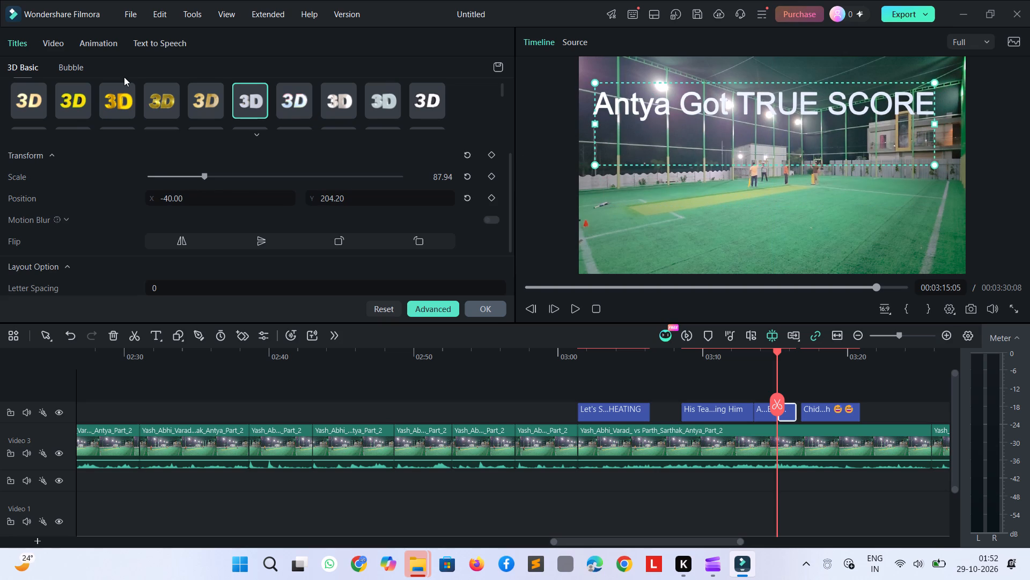
Try the gold and dark metallic presets on the second Antya title piece, apply the yellow-to-pink gradient preset and browse further styles.
click(120, 105)
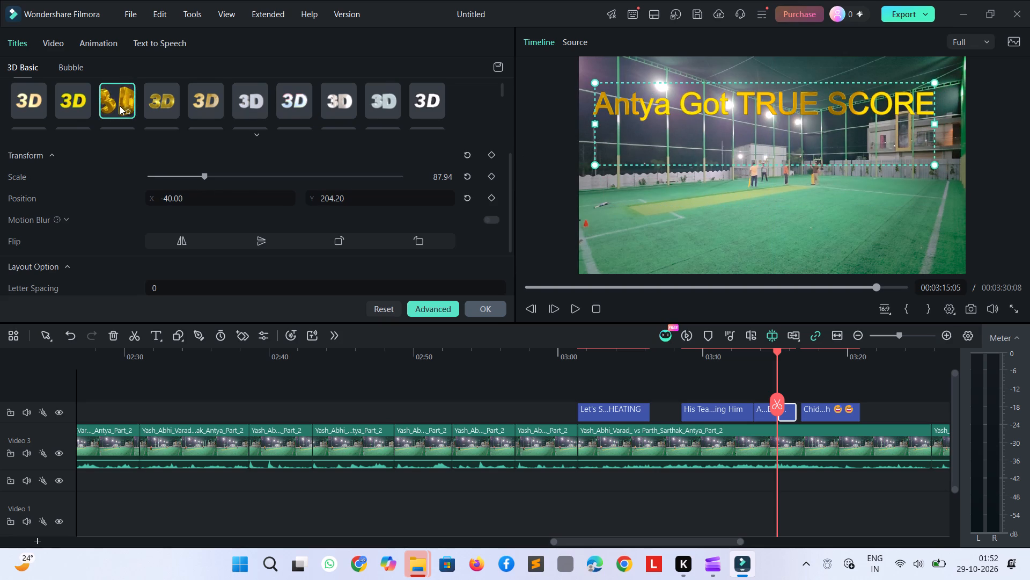
scroll(120, 106, down, 2)
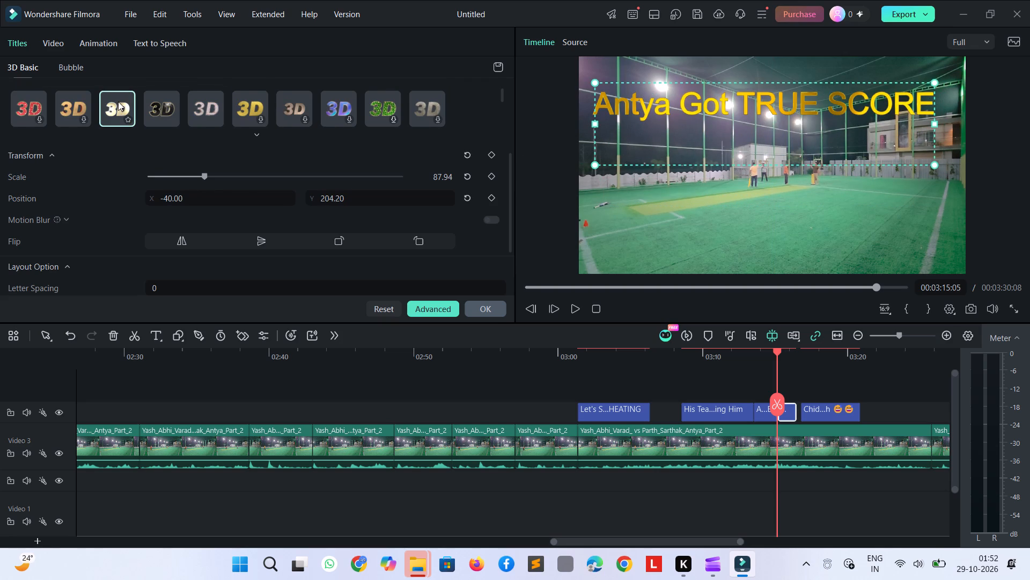
scroll(118, 102, down, 1)
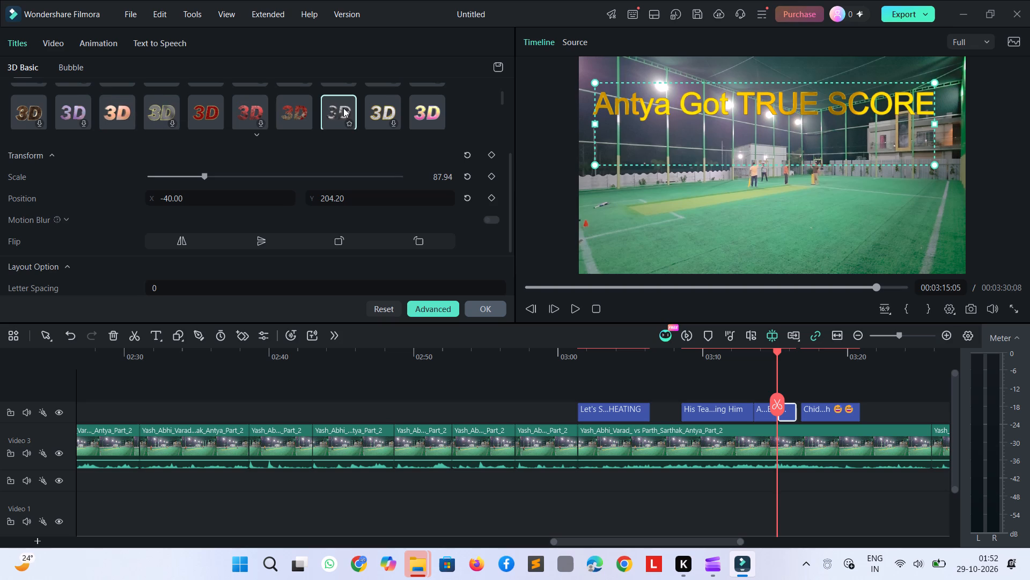
click(343, 108)
click(368, 114)
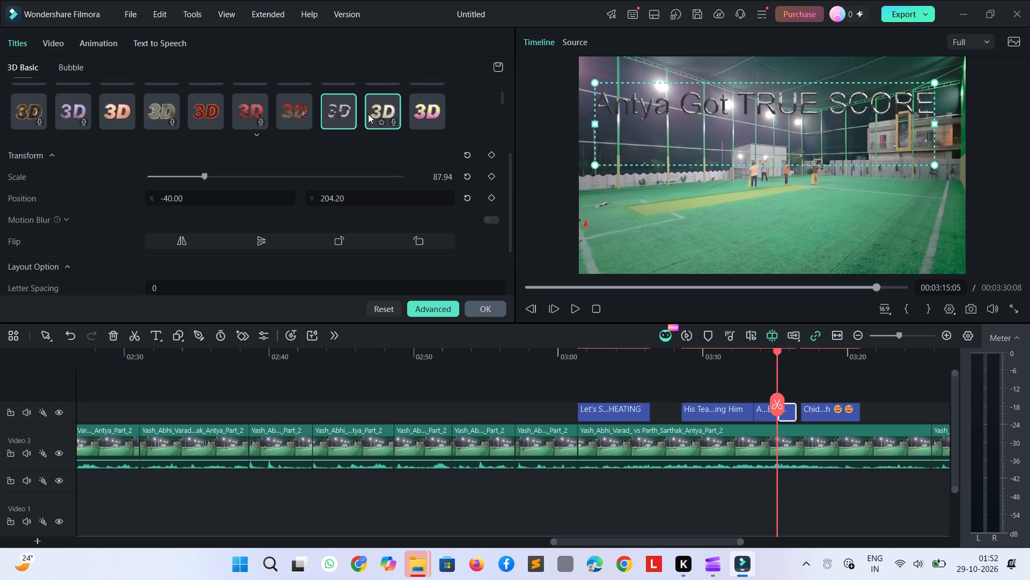
click(416, 109)
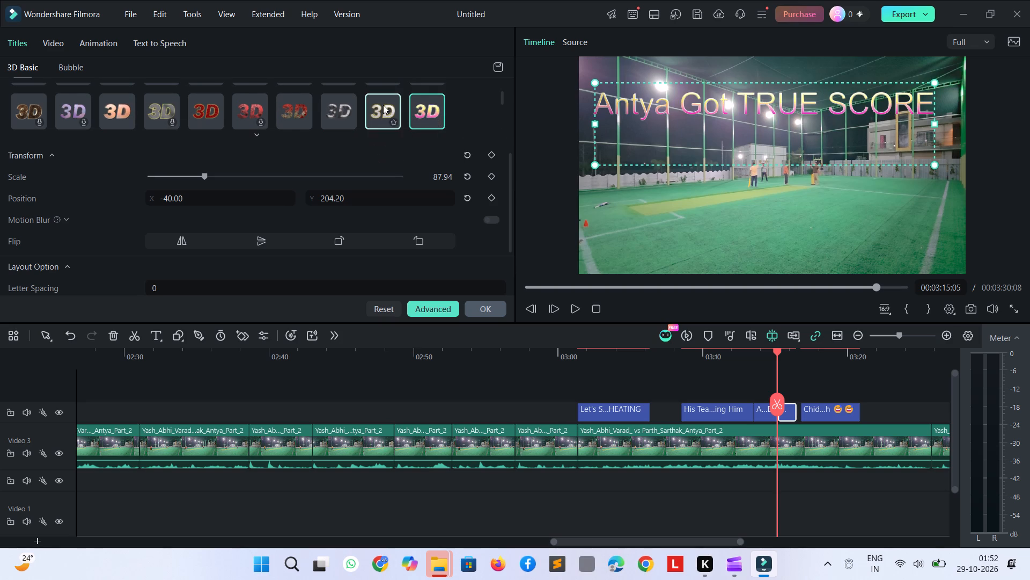
scroll(385, 96, down, 1)
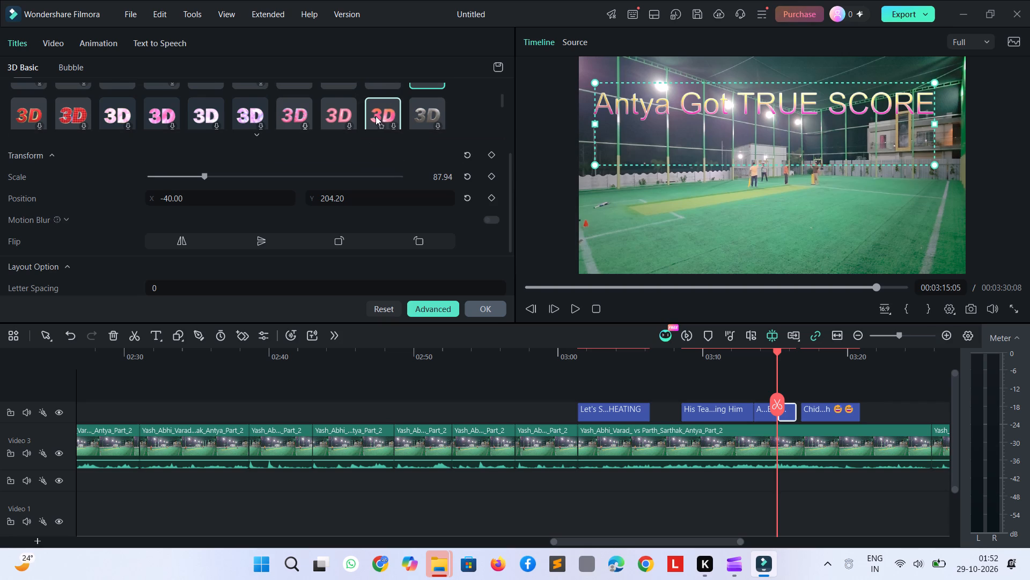
scroll(376, 116, down, 1)
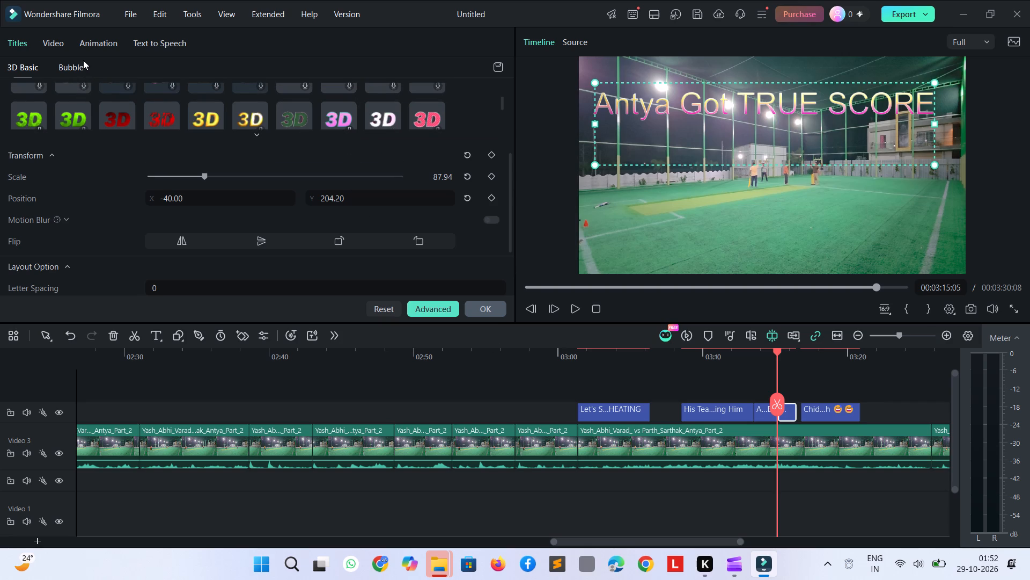
Try several intro animations, including Somersault, on the second Antya title piece and apply the last 3D fly preset in the set.
click(83, 55)
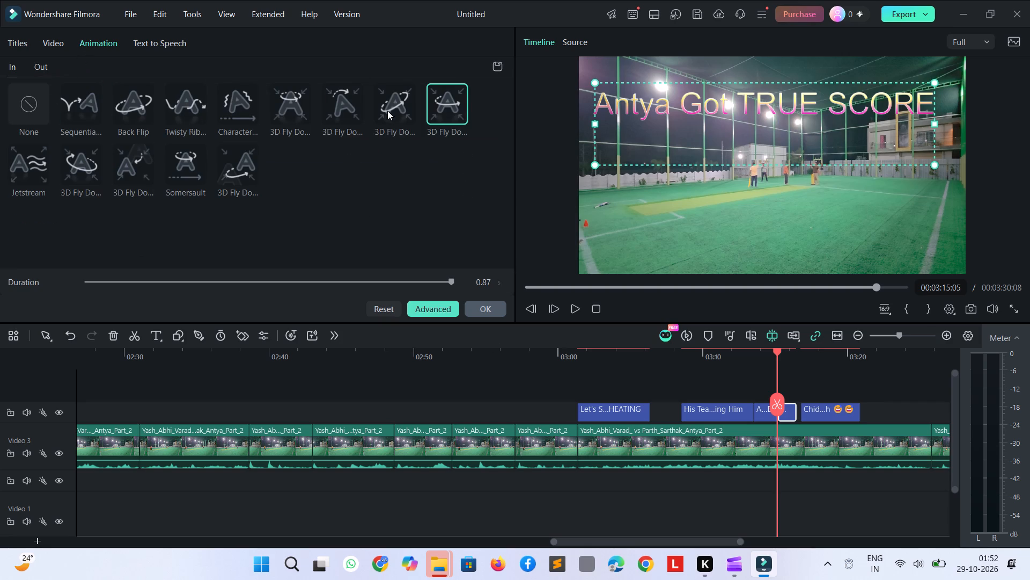
click(291, 105)
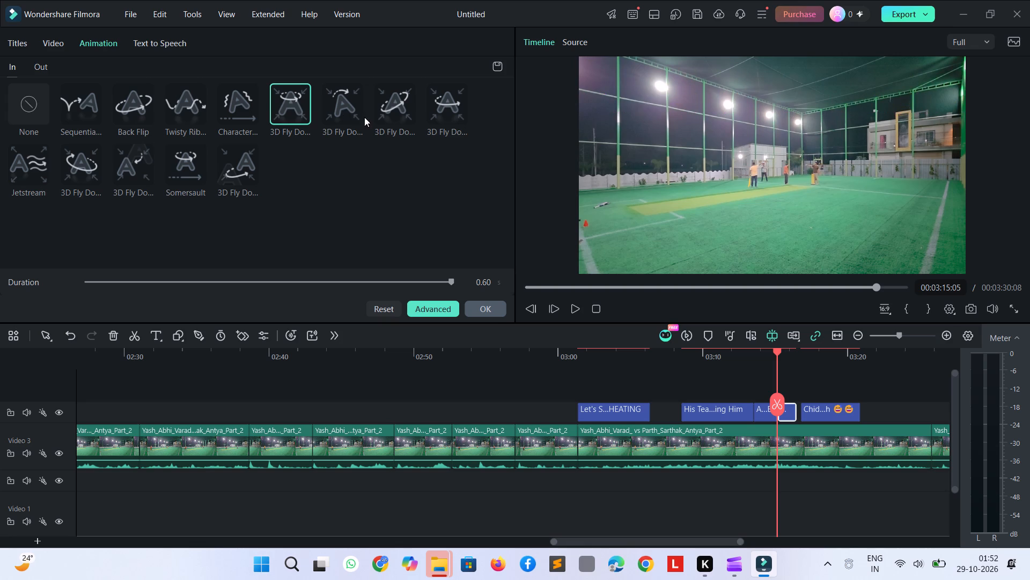
click(384, 106)
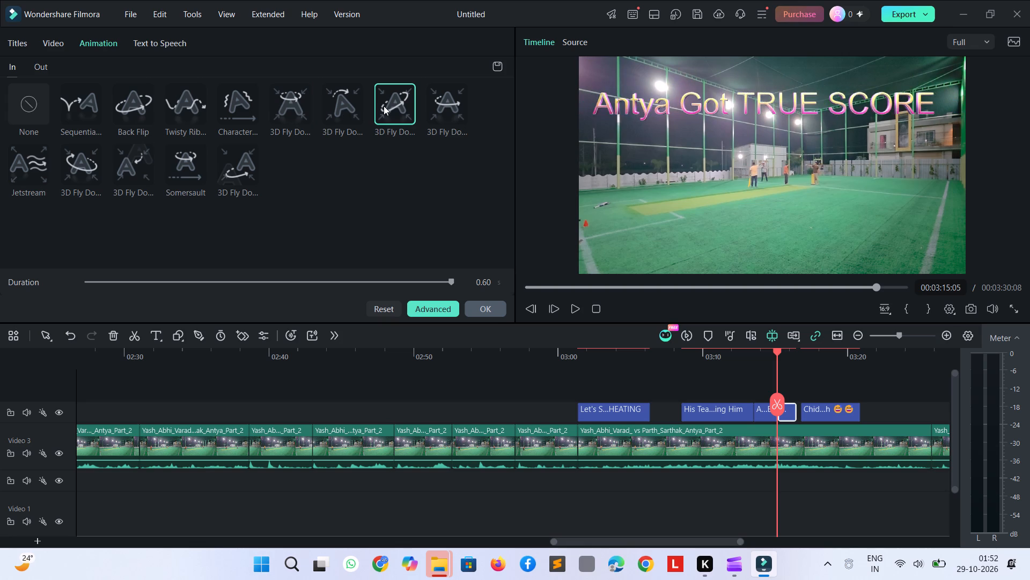
click(139, 175)
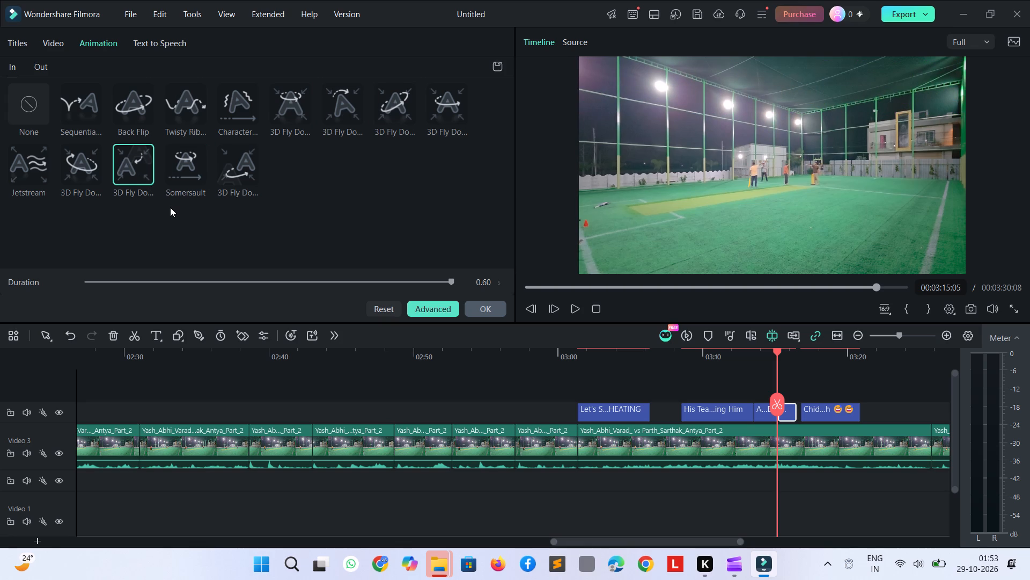
click(175, 169)
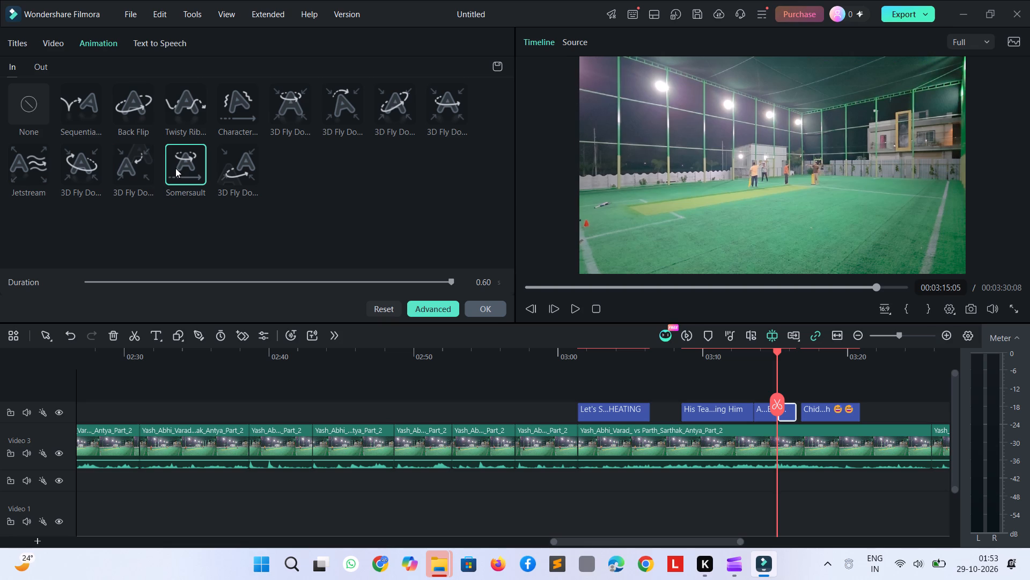
click(128, 155)
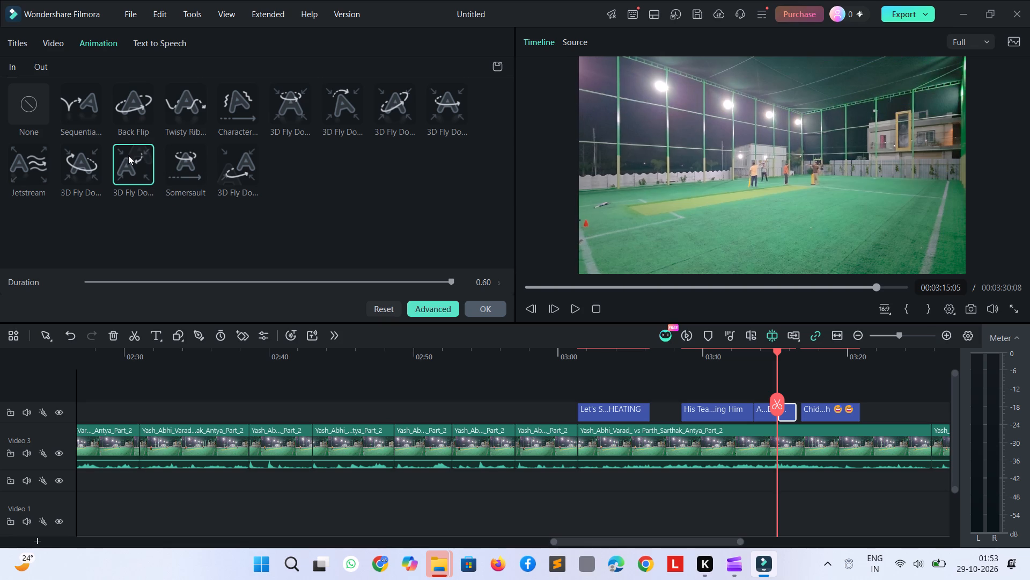
click(128, 155)
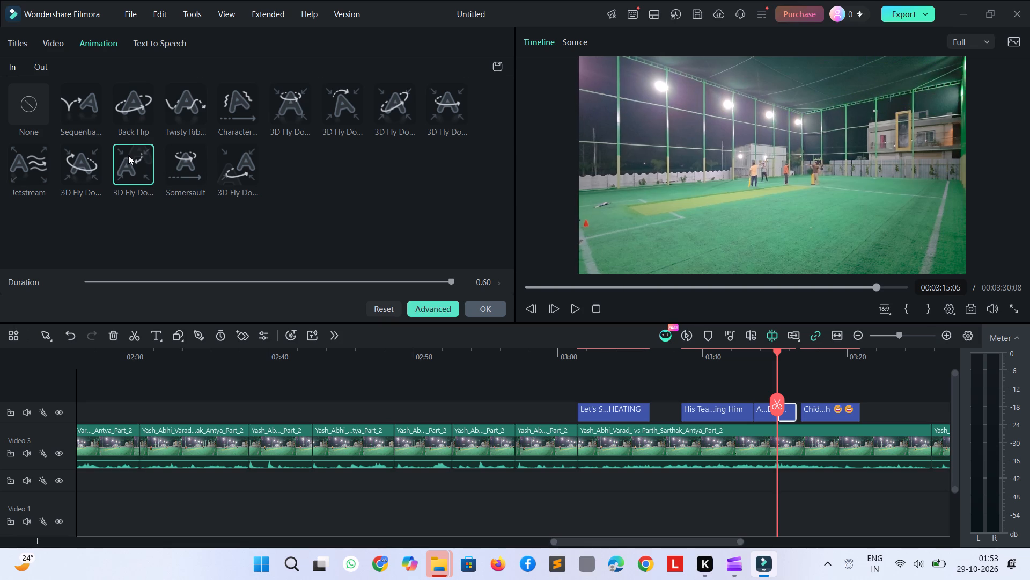
click(128, 155)
click(234, 164)
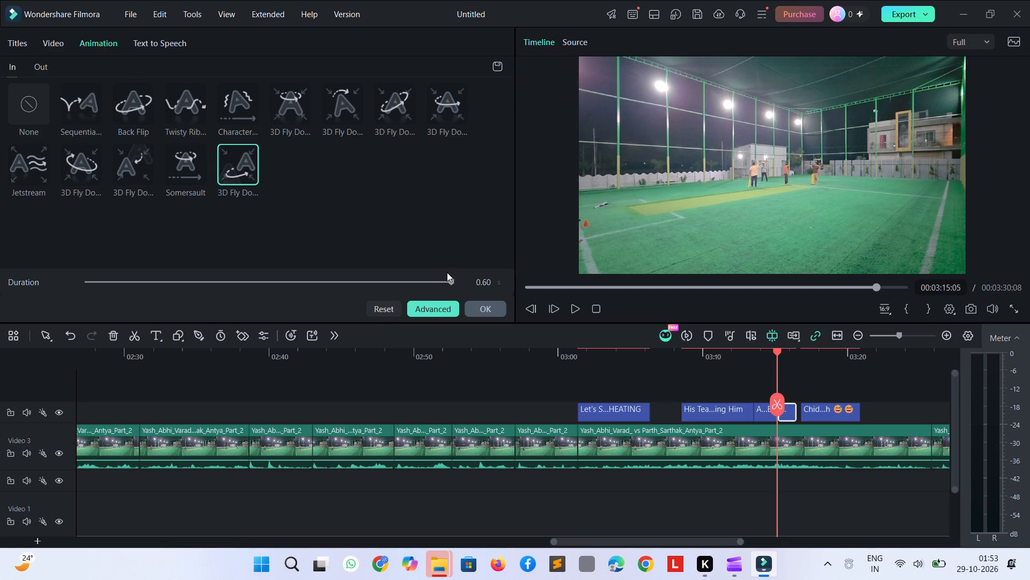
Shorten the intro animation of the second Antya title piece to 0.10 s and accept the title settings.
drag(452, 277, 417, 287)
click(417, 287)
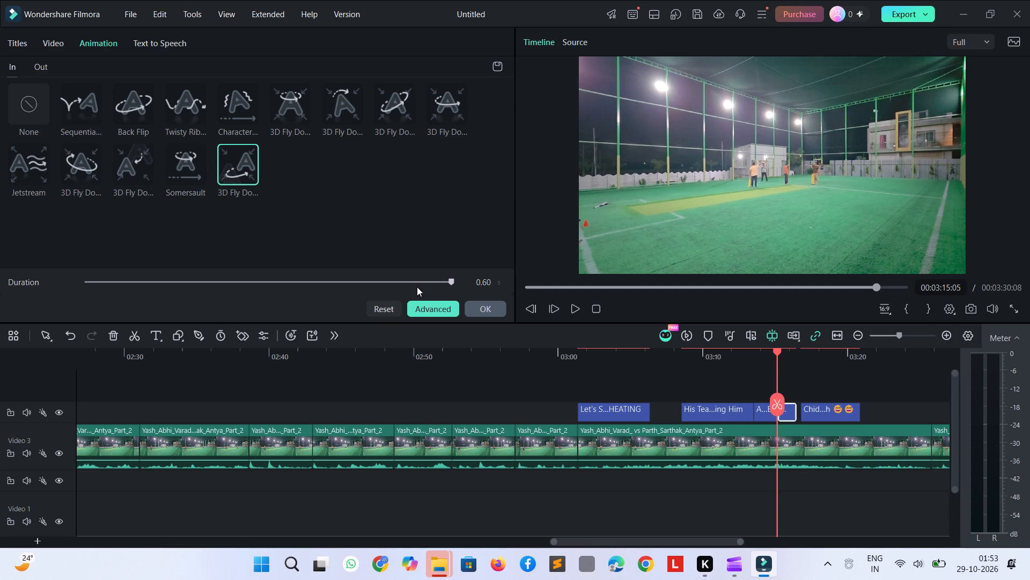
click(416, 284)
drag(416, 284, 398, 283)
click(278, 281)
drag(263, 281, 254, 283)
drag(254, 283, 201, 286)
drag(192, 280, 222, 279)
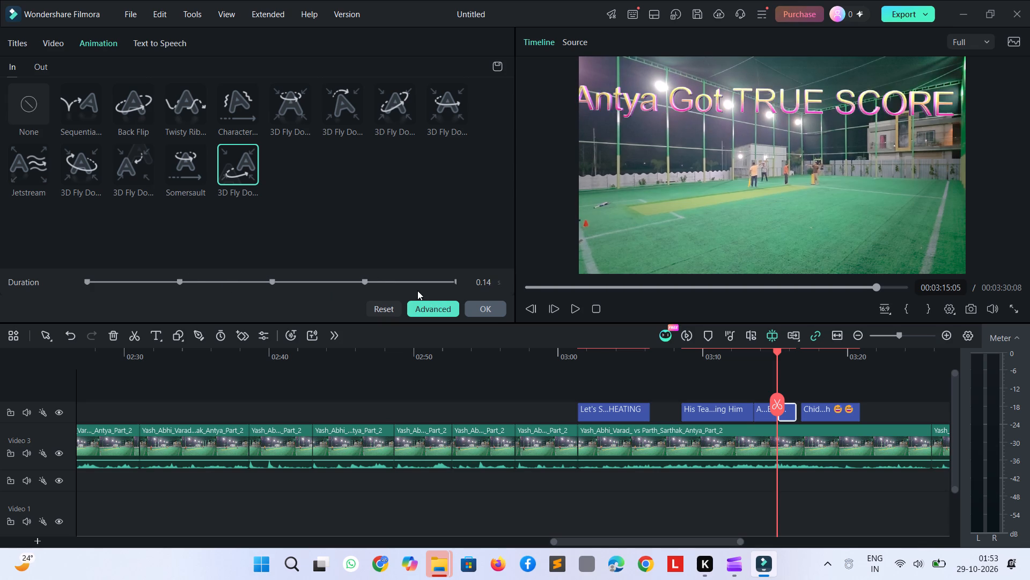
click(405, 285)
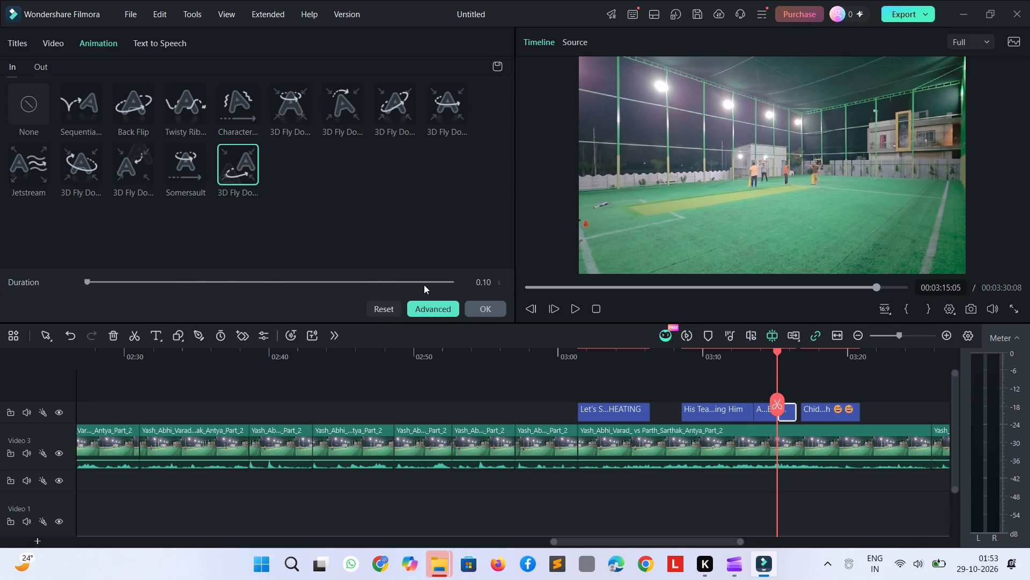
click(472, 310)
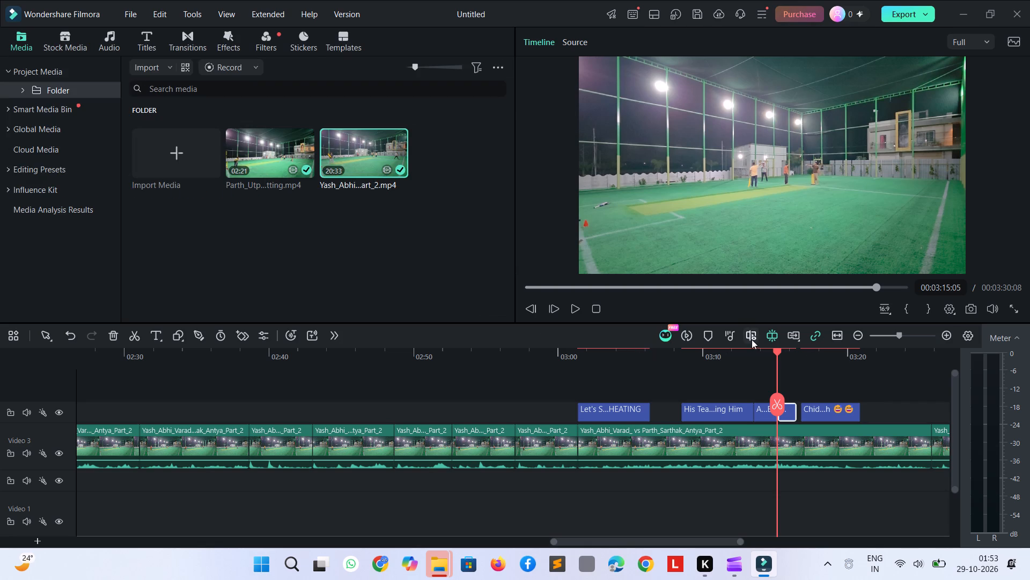
Play the titles from about 3:12 to 3:17 to check the Antya title's animation.
drag(776, 351, 745, 348)
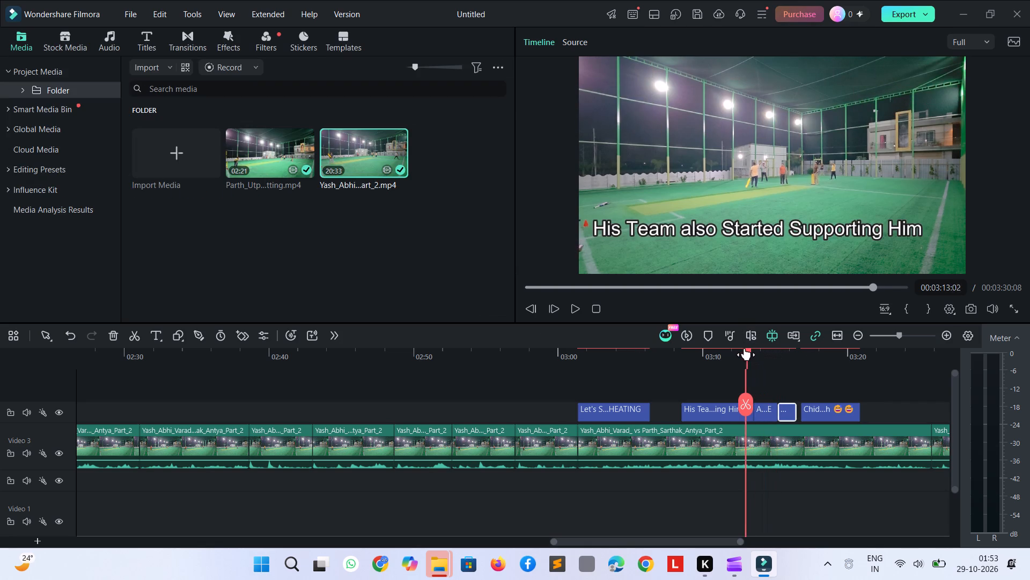
drag(745, 348, 730, 349)
key(space)
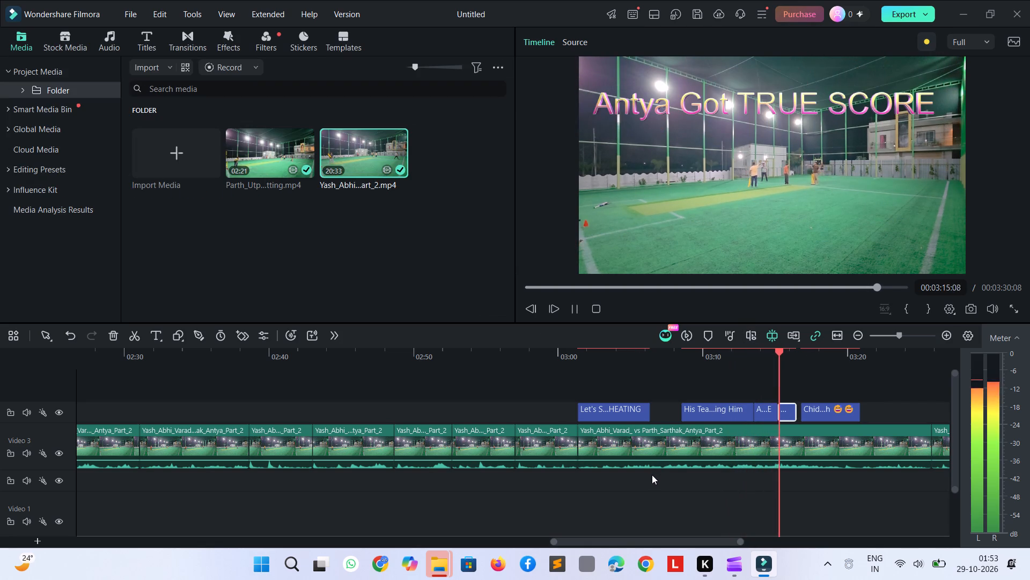
key(space)
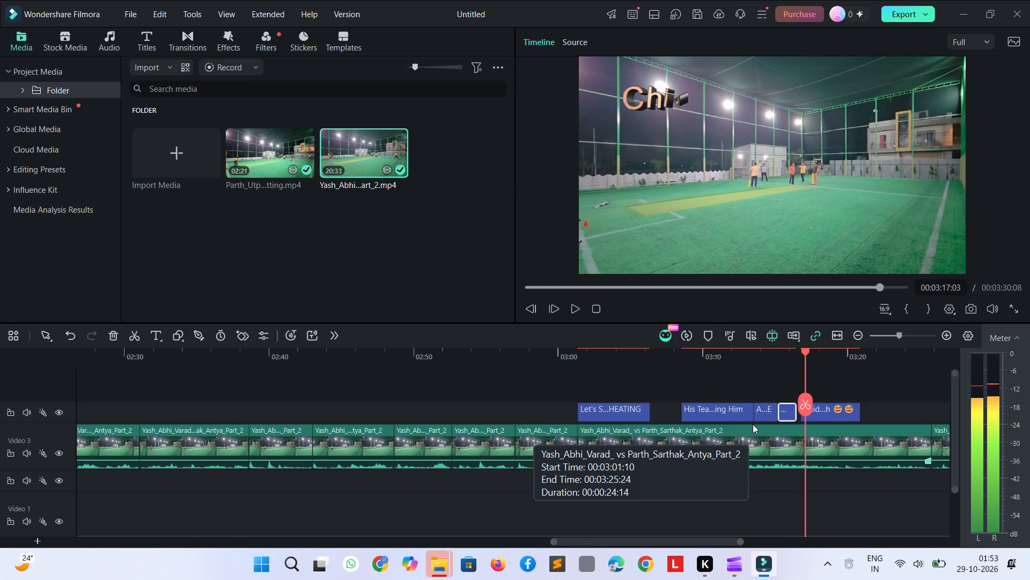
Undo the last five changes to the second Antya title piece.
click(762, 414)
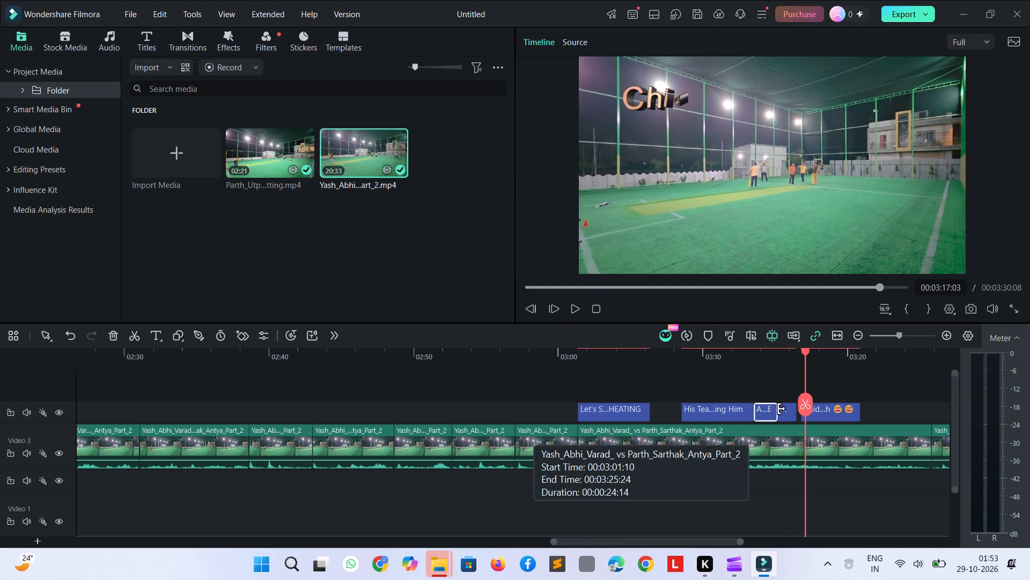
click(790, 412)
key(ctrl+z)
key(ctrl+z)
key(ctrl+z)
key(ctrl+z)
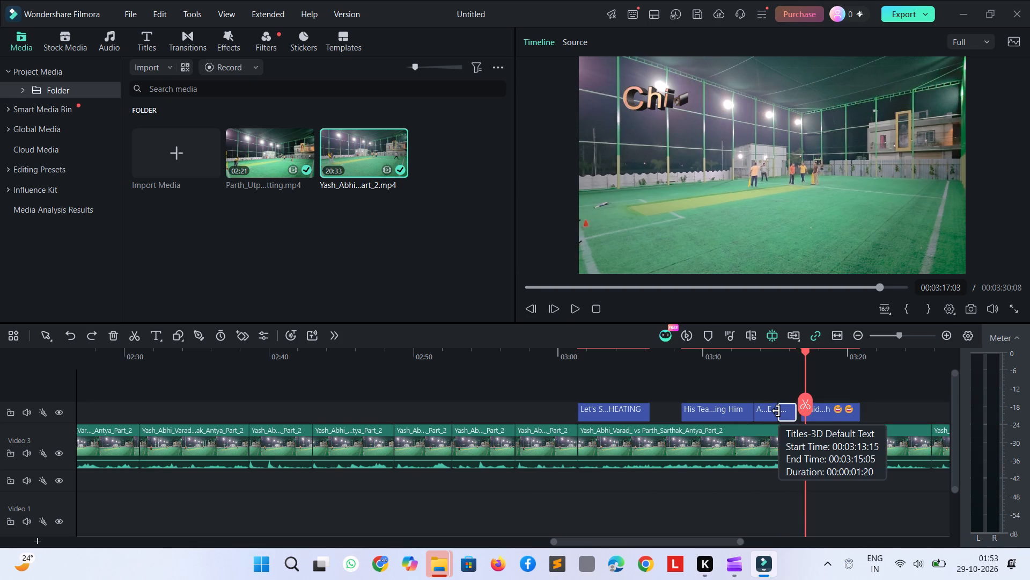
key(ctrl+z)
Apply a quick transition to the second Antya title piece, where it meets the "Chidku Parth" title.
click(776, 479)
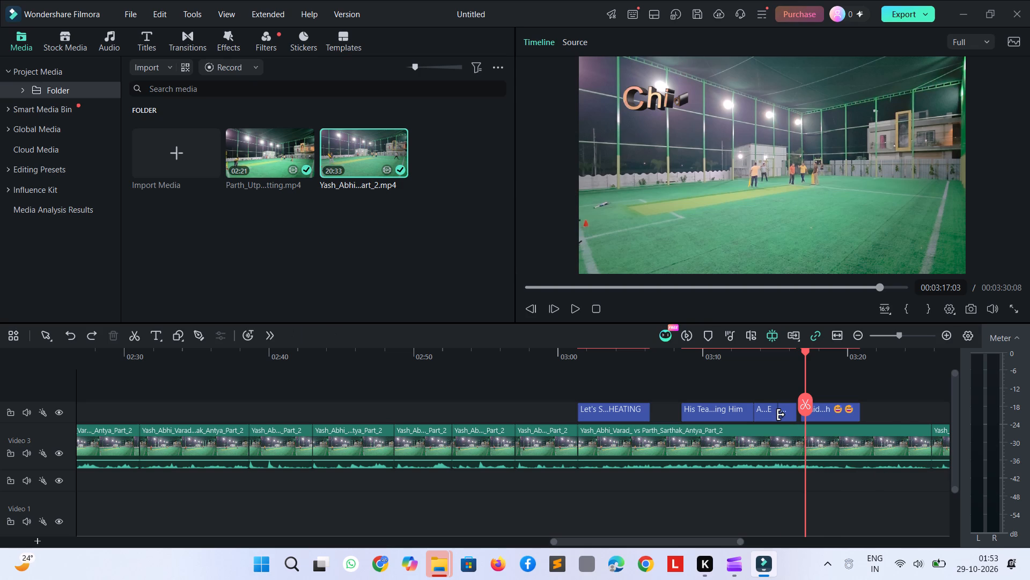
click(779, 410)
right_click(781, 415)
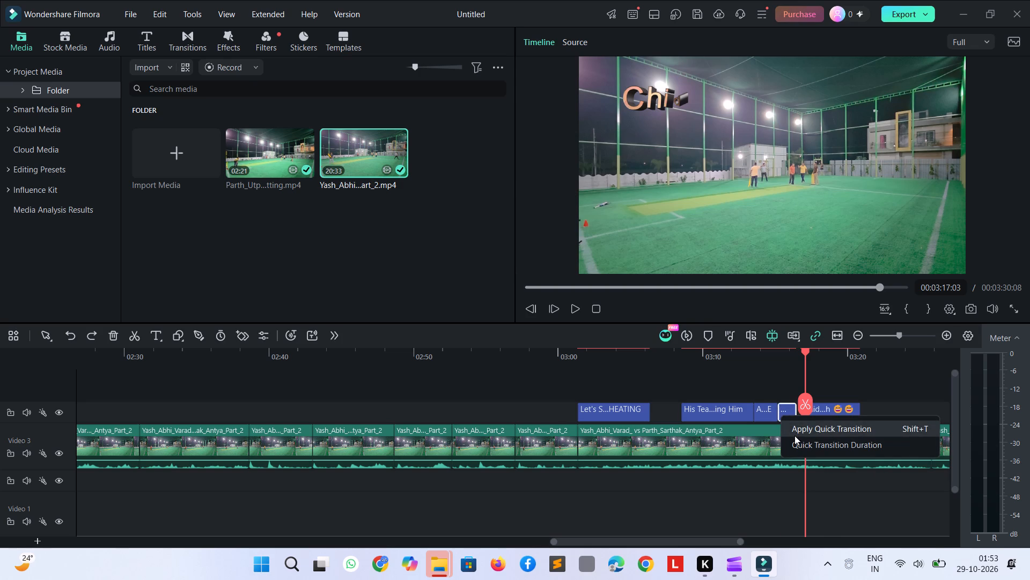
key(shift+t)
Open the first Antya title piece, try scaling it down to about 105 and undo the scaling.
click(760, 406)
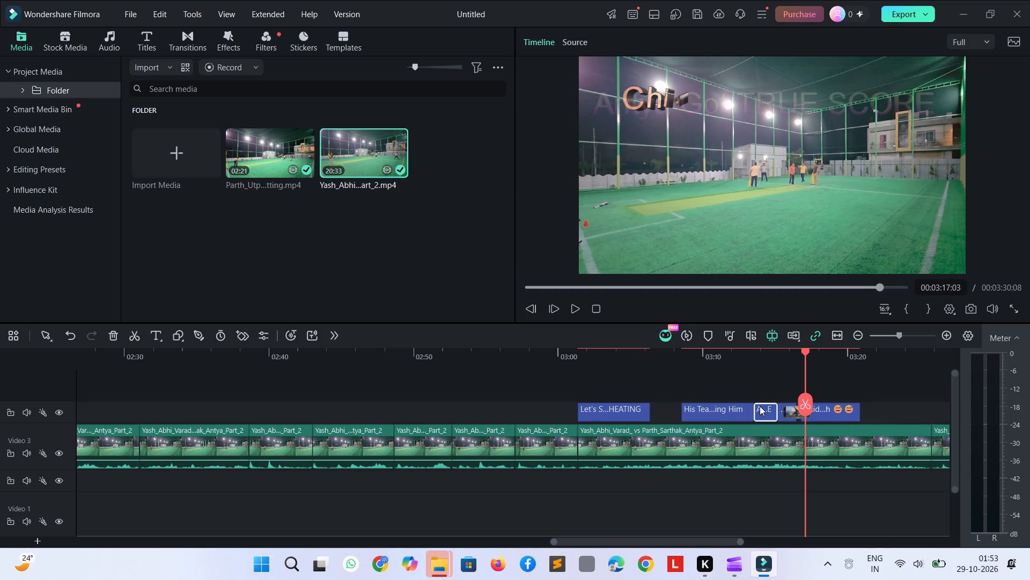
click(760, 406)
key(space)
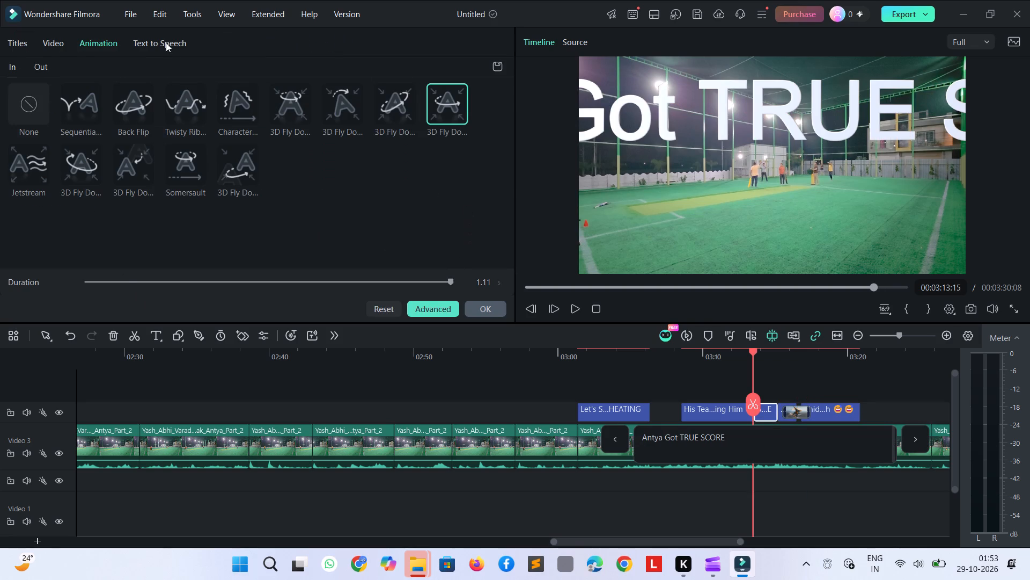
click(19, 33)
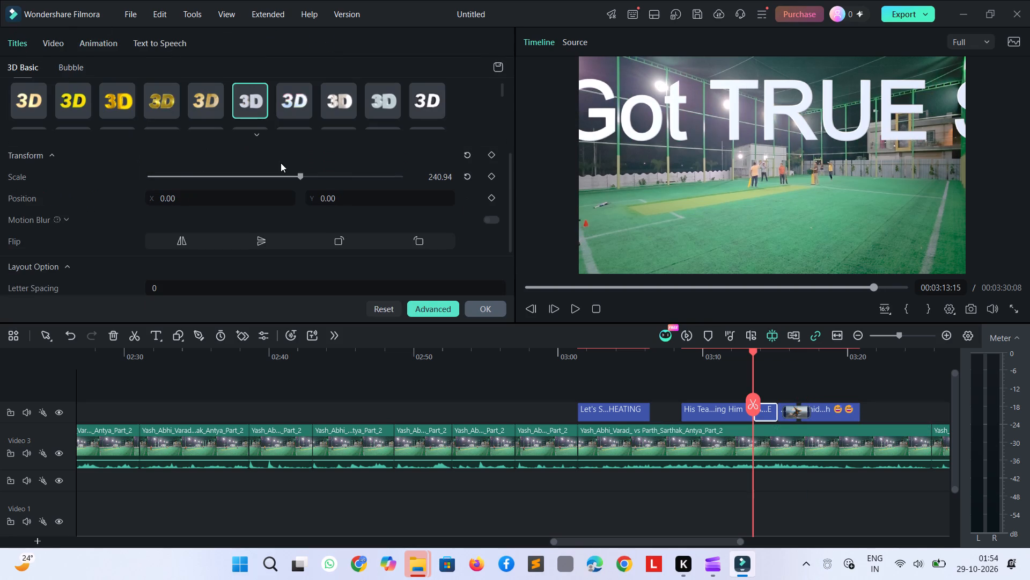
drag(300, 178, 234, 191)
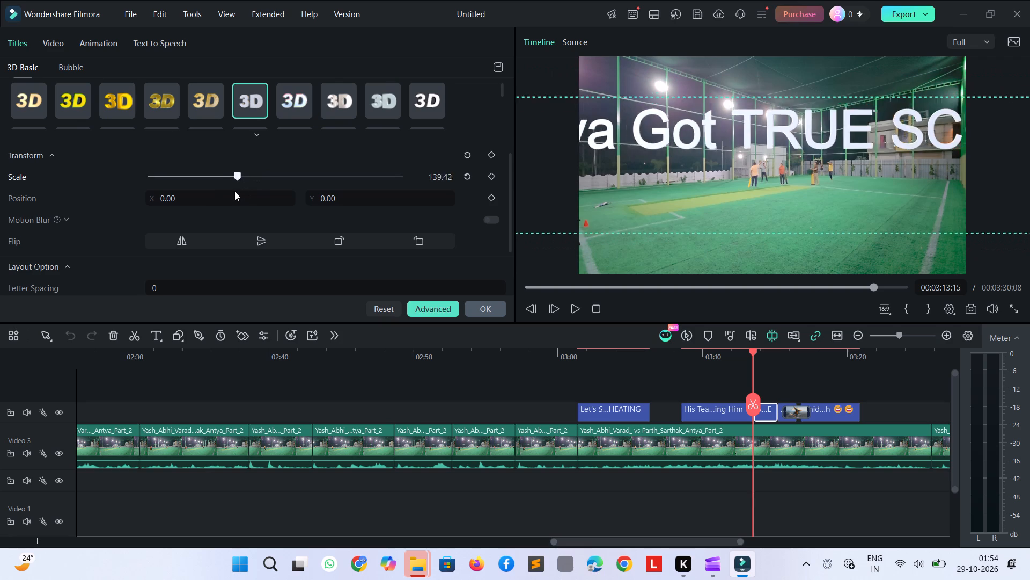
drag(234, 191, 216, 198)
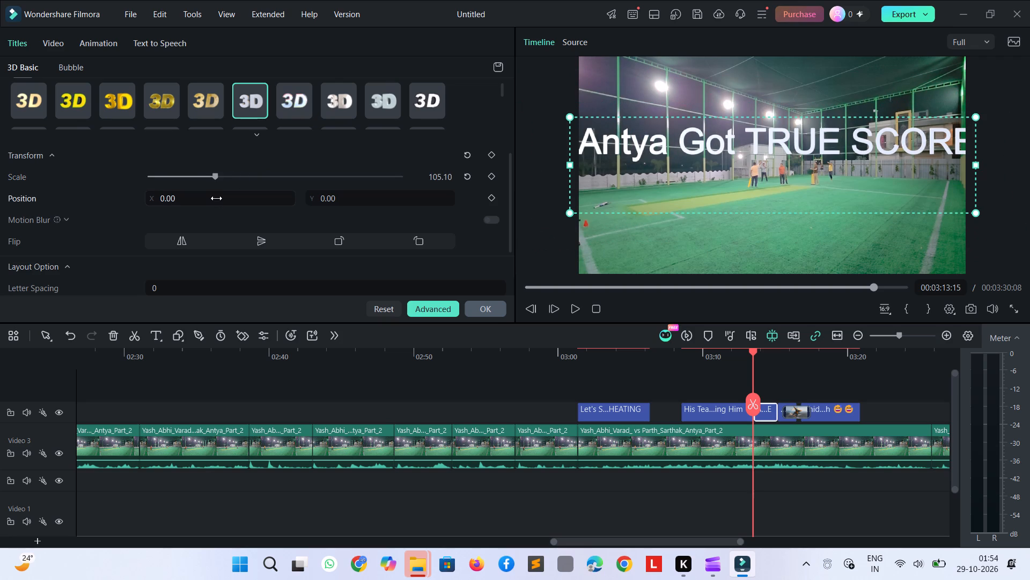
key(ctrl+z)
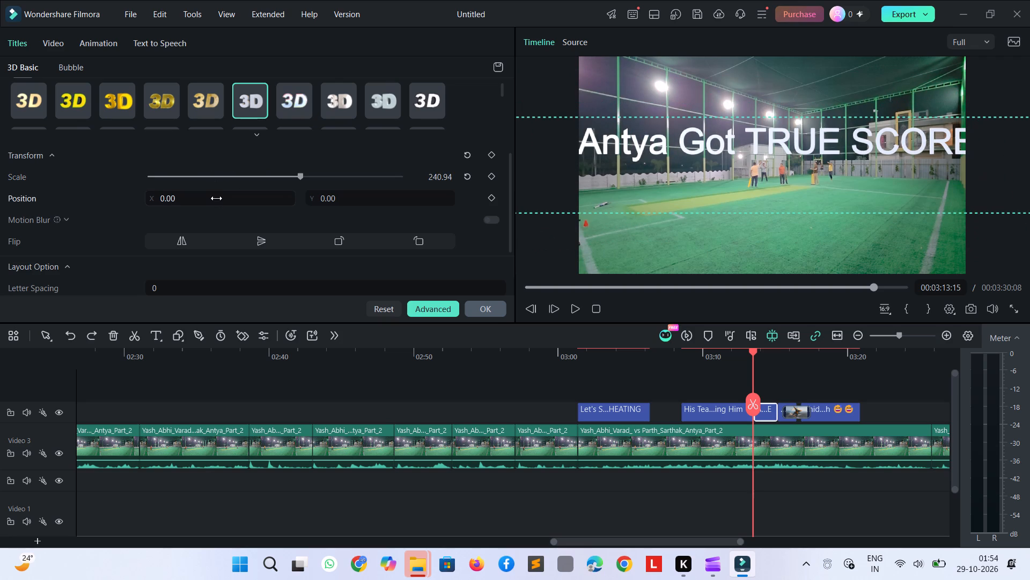
Delete the first Antya title piece, which follows the "His Tea…ing Him" title, leaving its gap open.
click(803, 366)
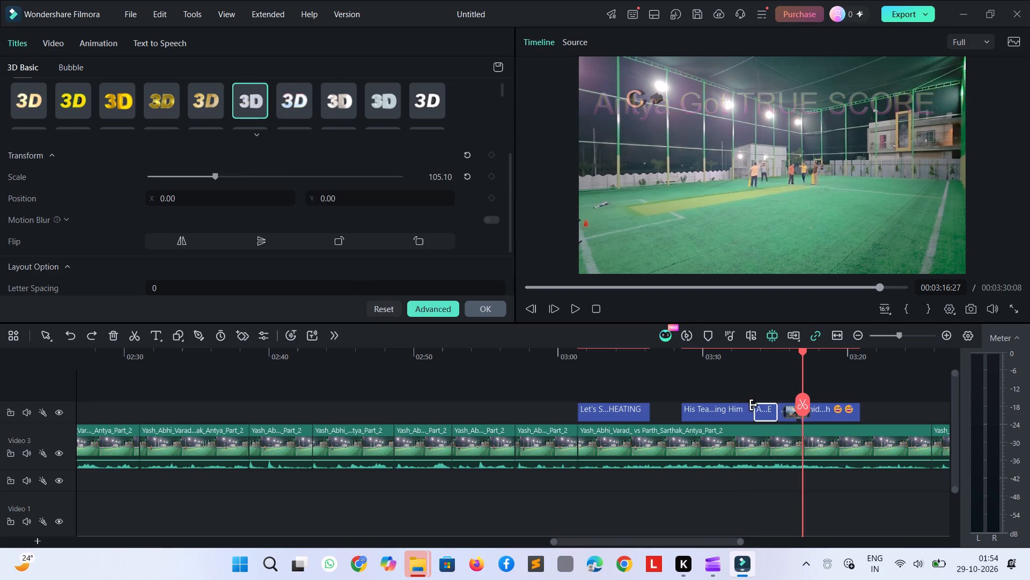
click(769, 411)
right_click(768, 411)
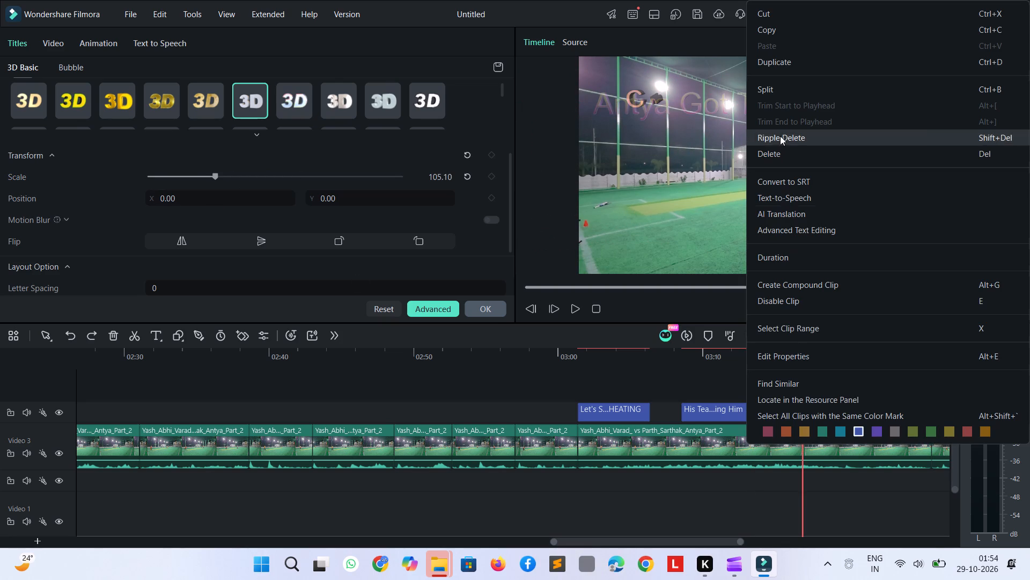
click(780, 146)
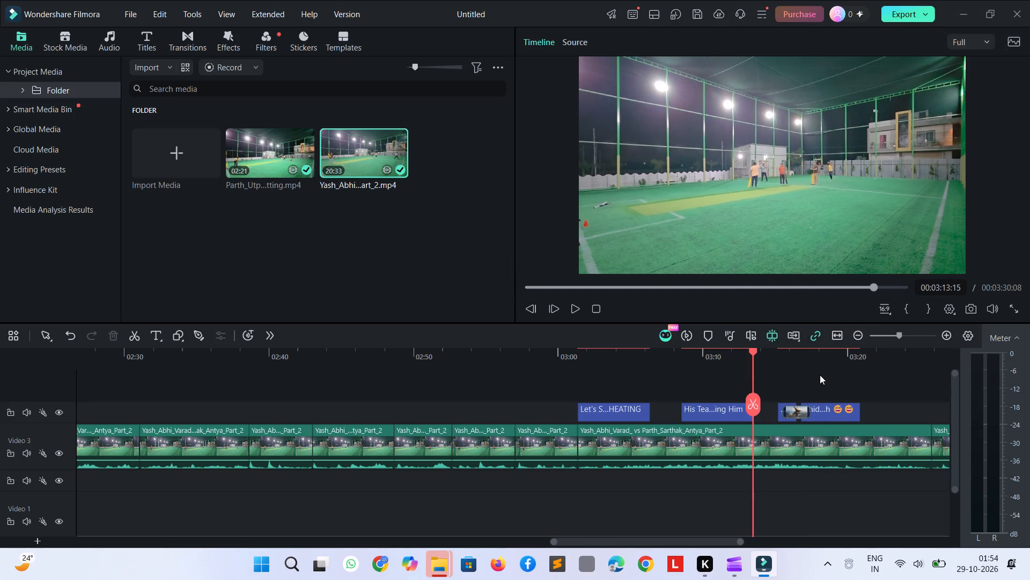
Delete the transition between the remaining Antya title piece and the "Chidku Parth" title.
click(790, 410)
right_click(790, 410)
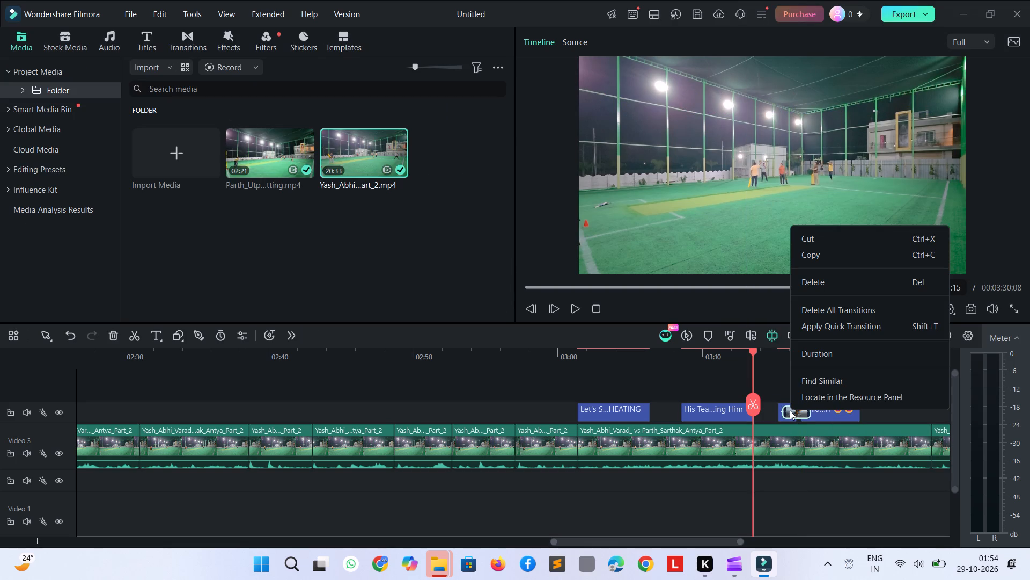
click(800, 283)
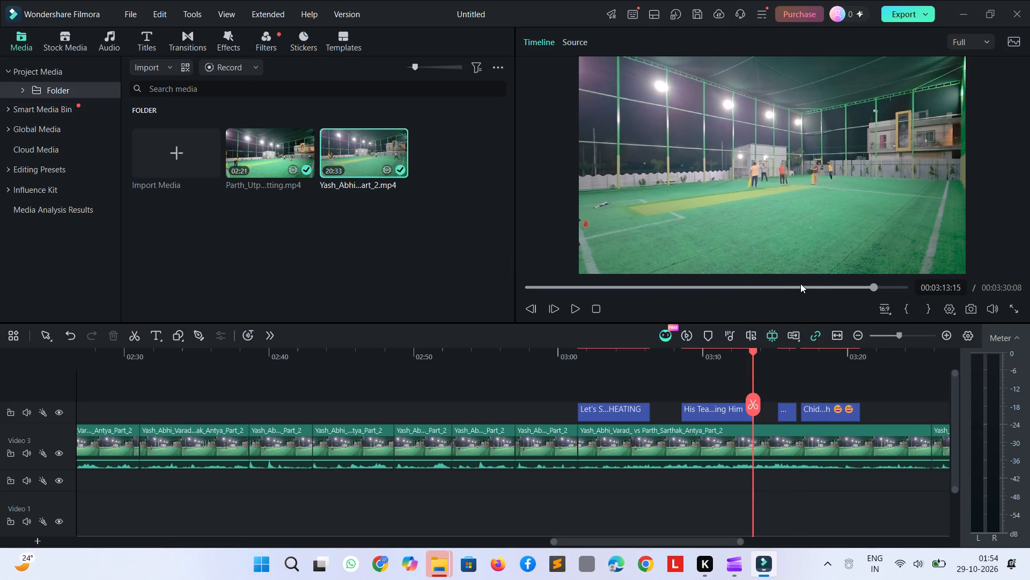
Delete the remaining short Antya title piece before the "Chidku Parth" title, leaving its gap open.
click(786, 415)
right_click(786, 415)
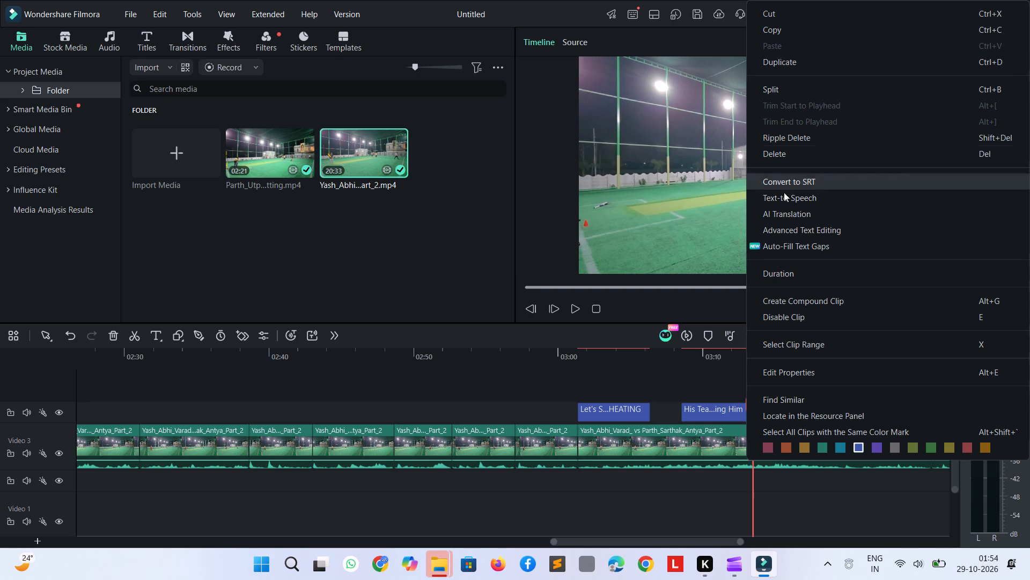
key(Delete)
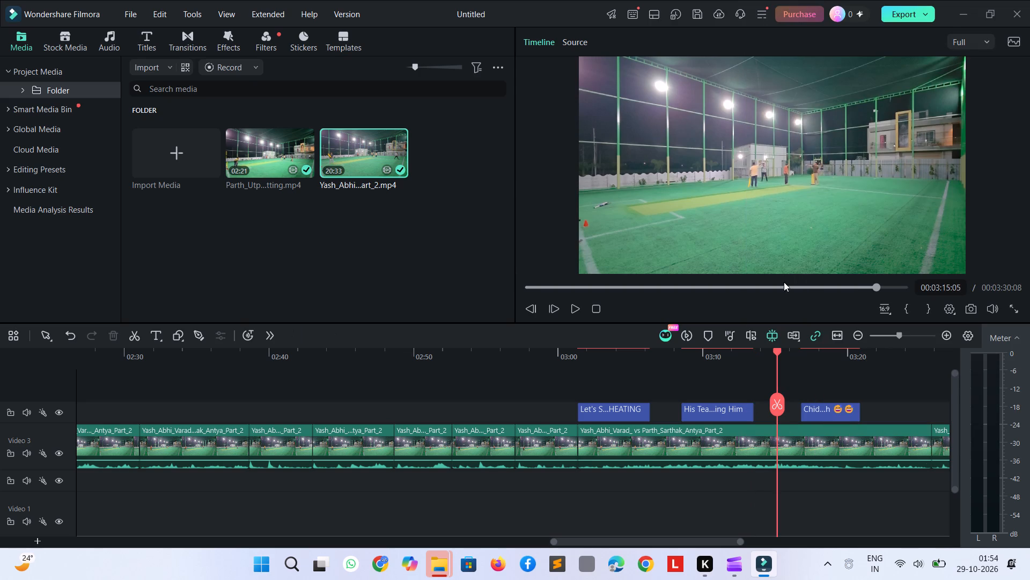
Add a Quick 3D Text title at about 00:03:13:26, just after the "His Tea…ing Him" title.
drag(775, 352, 770, 352)
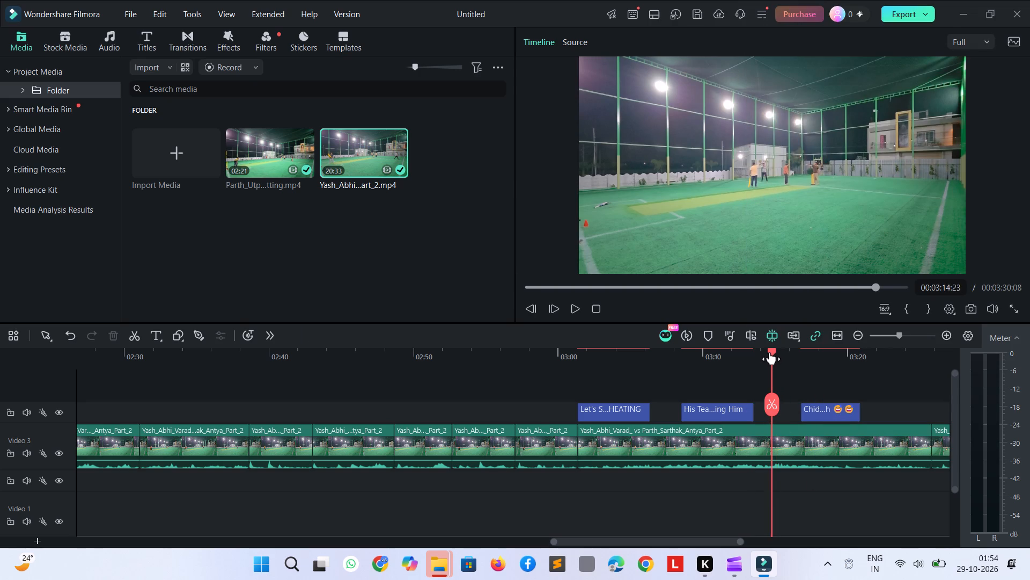
drag(770, 352, 755, 351)
key(space)
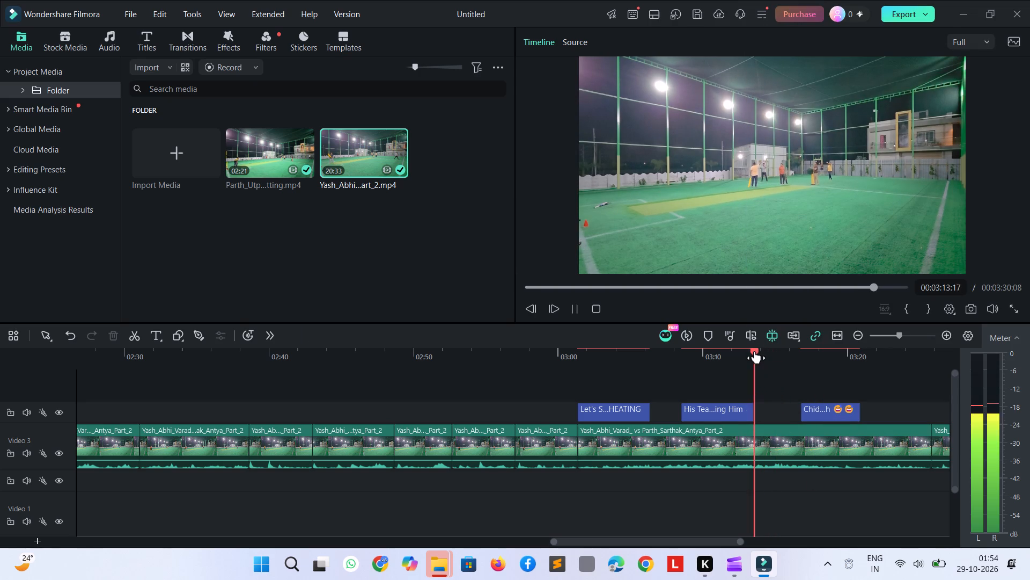
key(space)
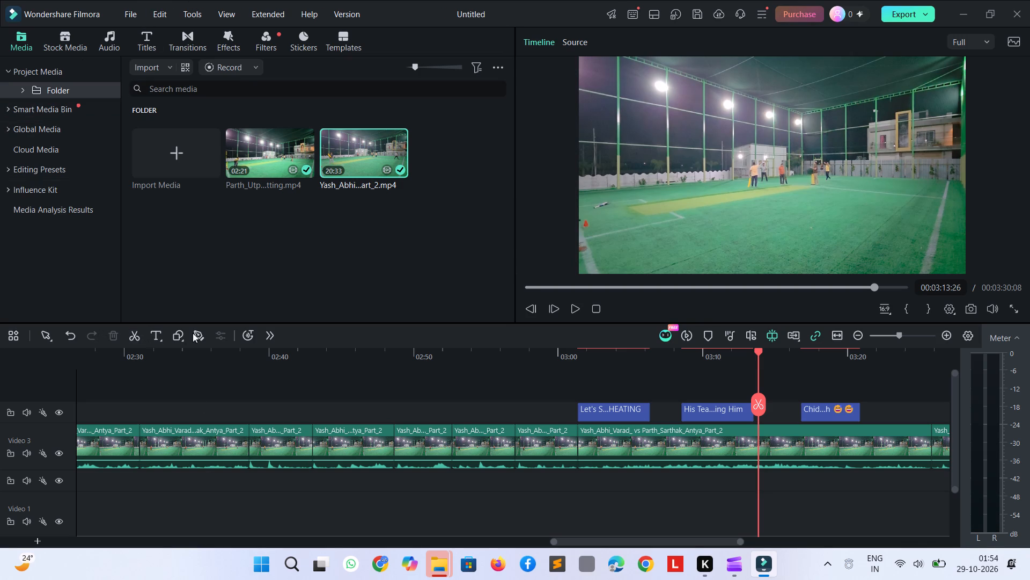
click(160, 338)
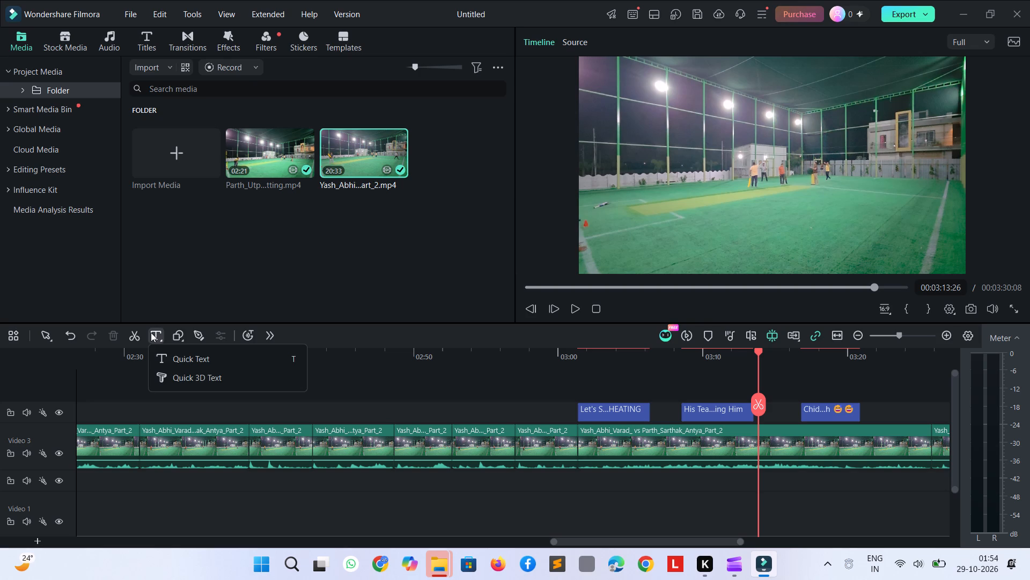
click(178, 376)
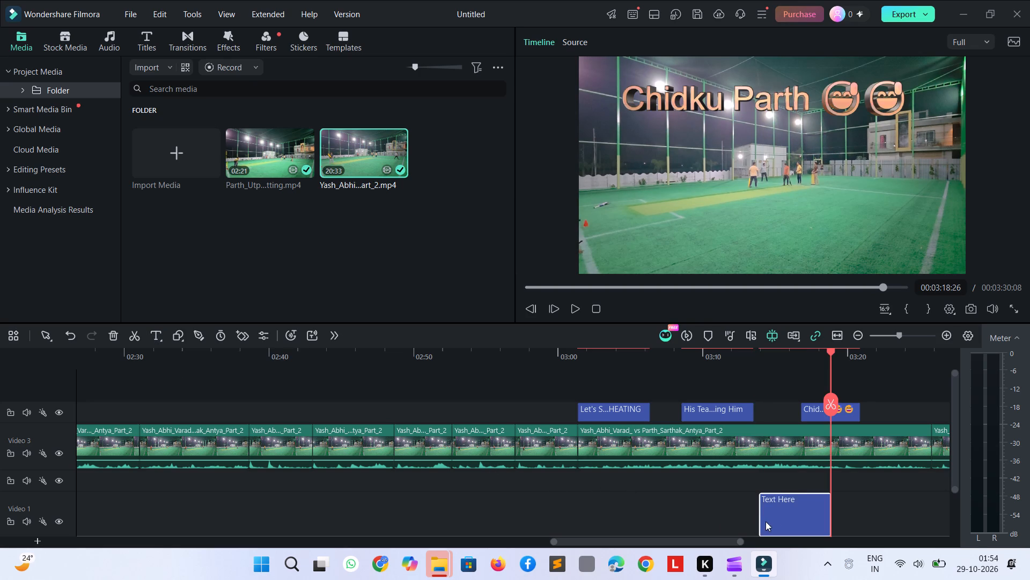
Move the new 3D title up from Video 1 to the title track, inserting it against the "His Tea…ing Him" title.
double_click(777, 508)
triple_click(776, 496)
double_click(776, 497)
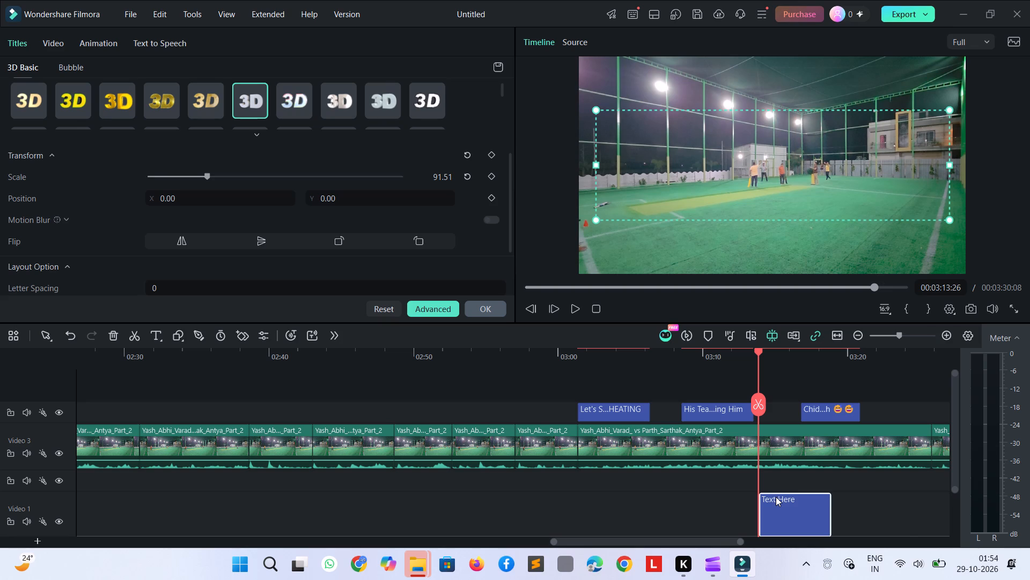
triple_click(774, 505)
click(773, 504)
drag(773, 503, 761, 431)
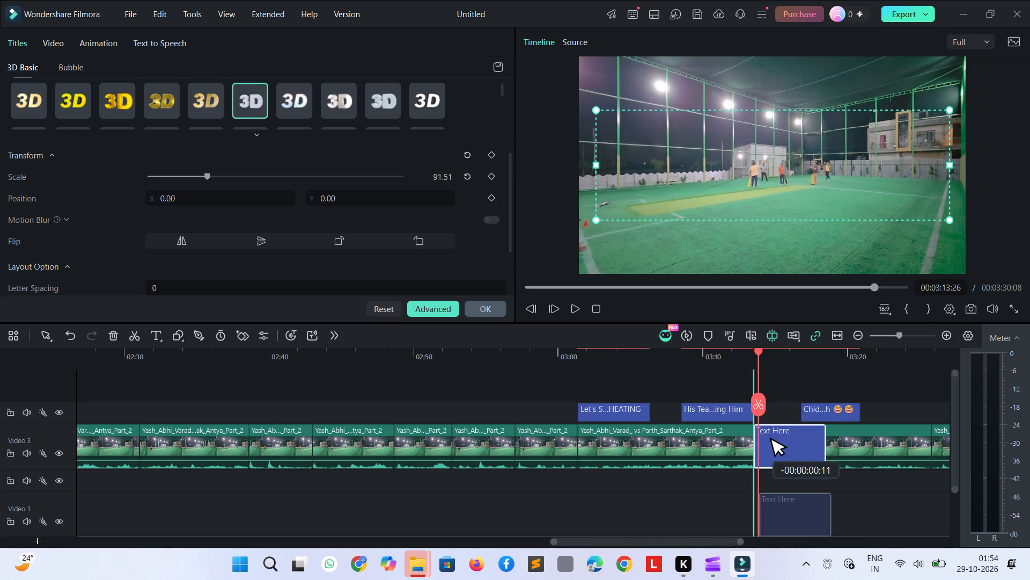
drag(761, 431, 762, 410)
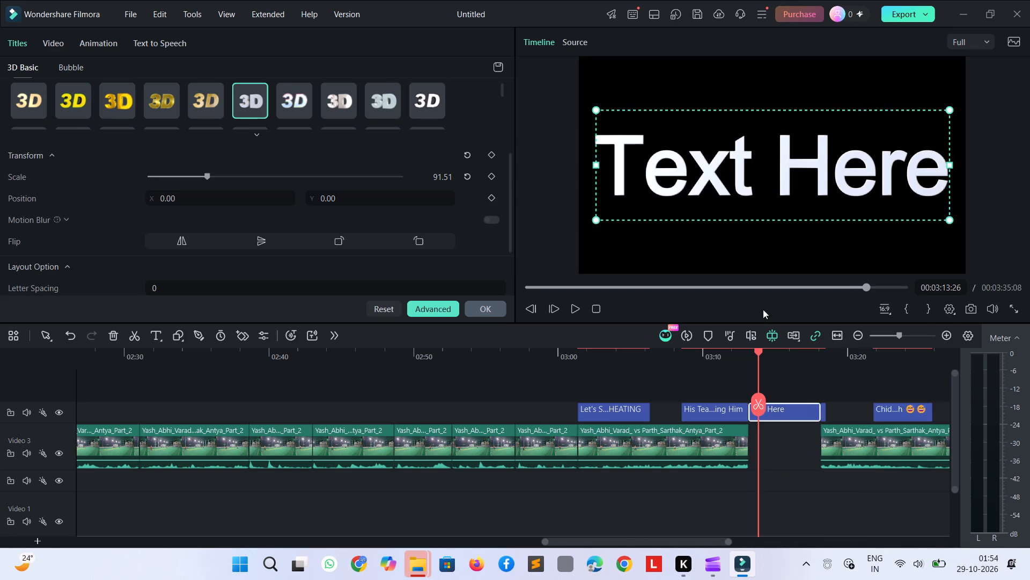
Replace the 3D title's placeholder text with "Antya Got REAL".
double_click(722, 155)
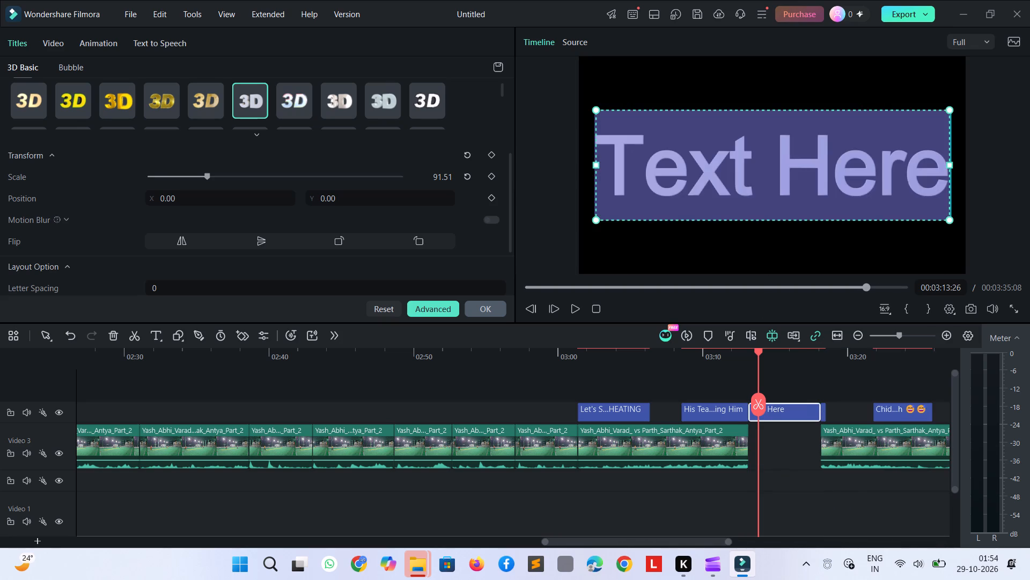
text(An)
text(tya Got RE)
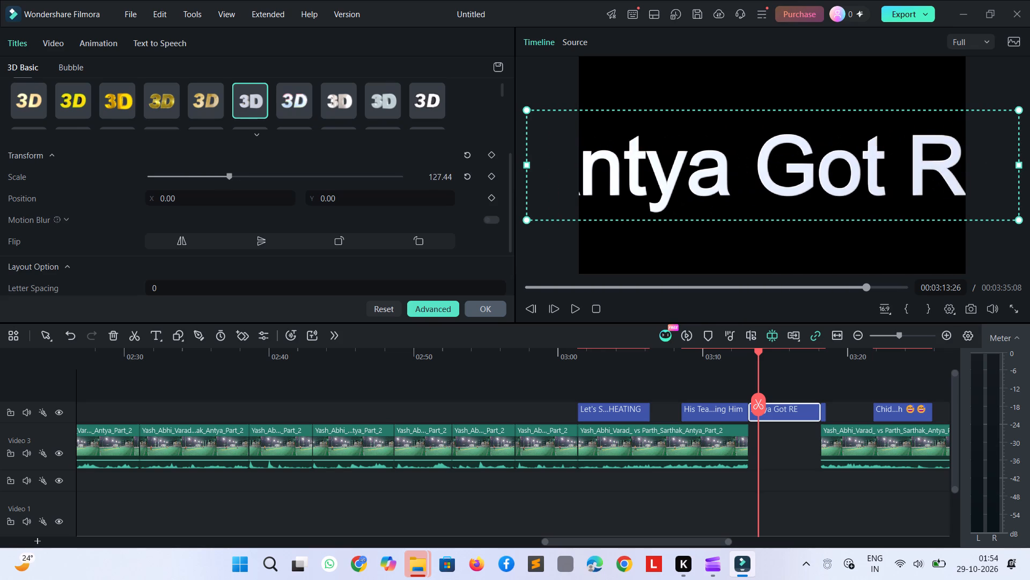
text(eal Score)
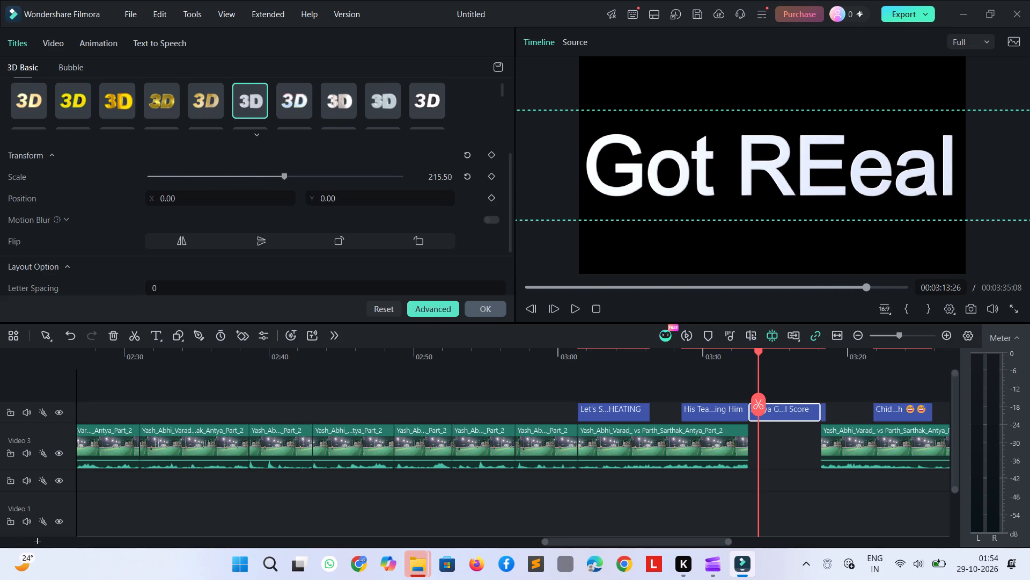
key(BackSpace)
key(BackSpace)
key(BackSpace)
key(BackSpace)
key(BackSpace)
key(BackSpace)
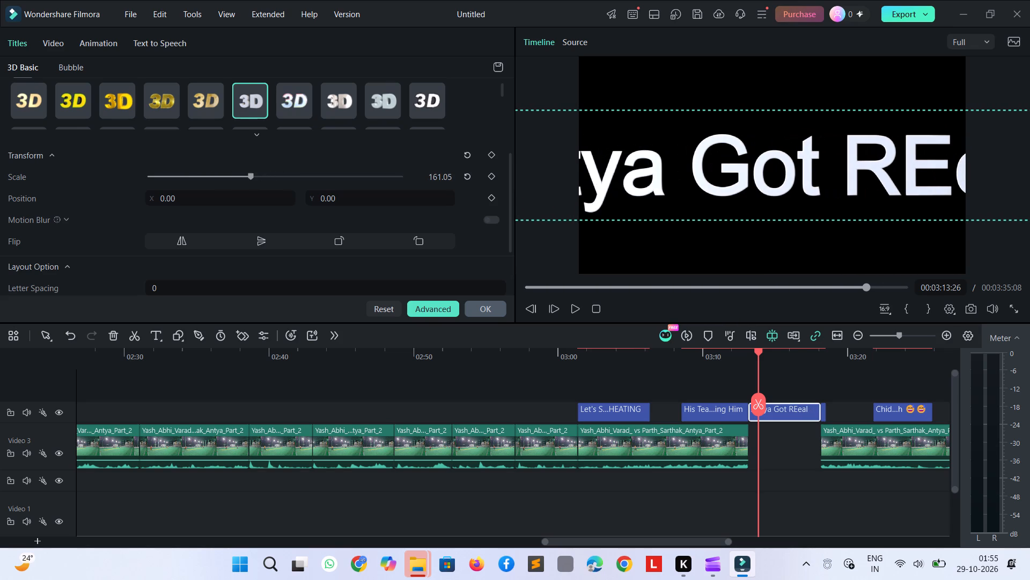
key(shift+a)
key(BackSpace)
key(BackSpace)
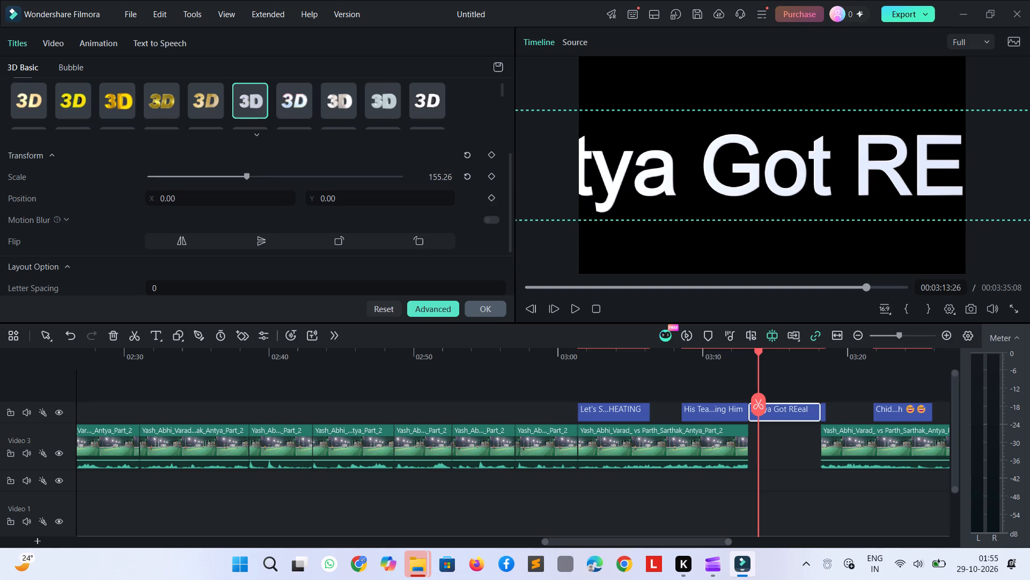
text(AL)
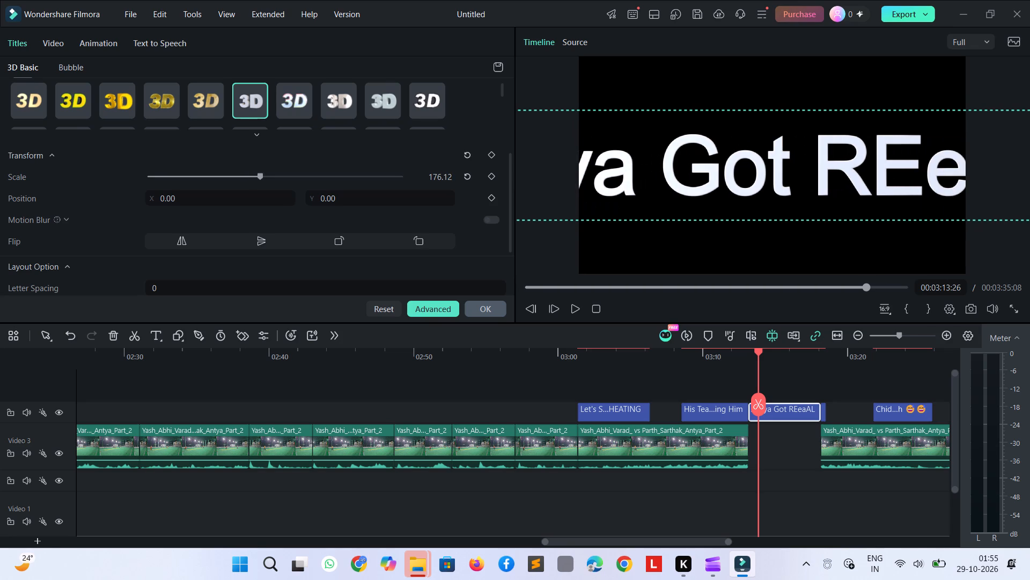
key(shift+BackSpace)
key(shift+BackSpace)
text(al)
key(BackSpace)
key(BackSpace)
key(BackSpace)
key(BackSpace)
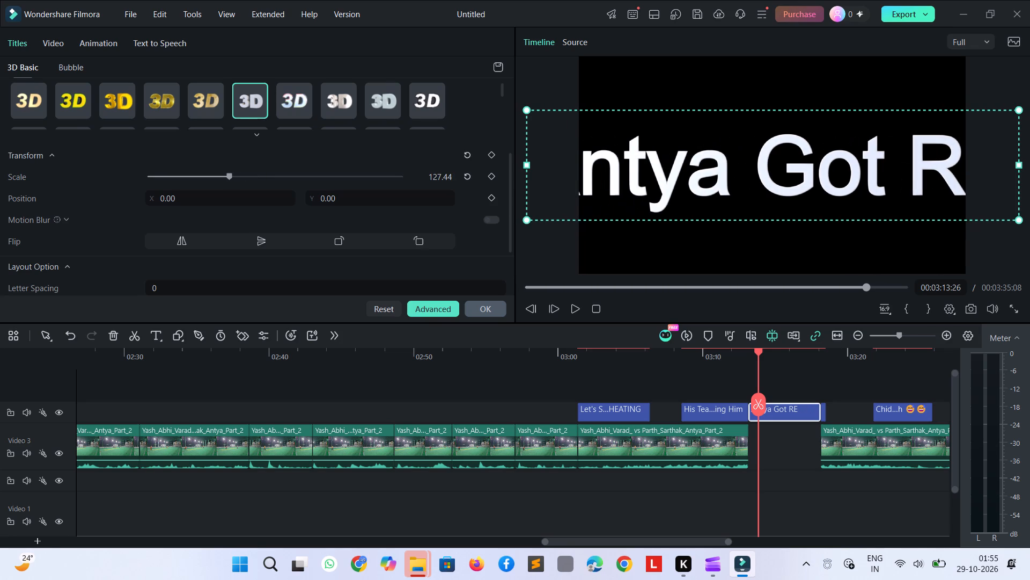
text(EA)
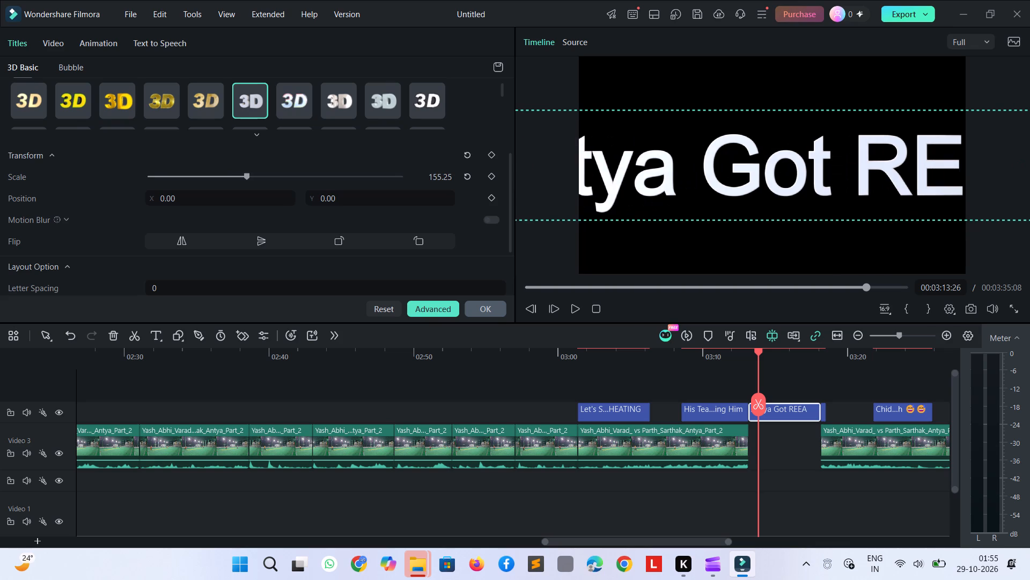
key(shift+l)
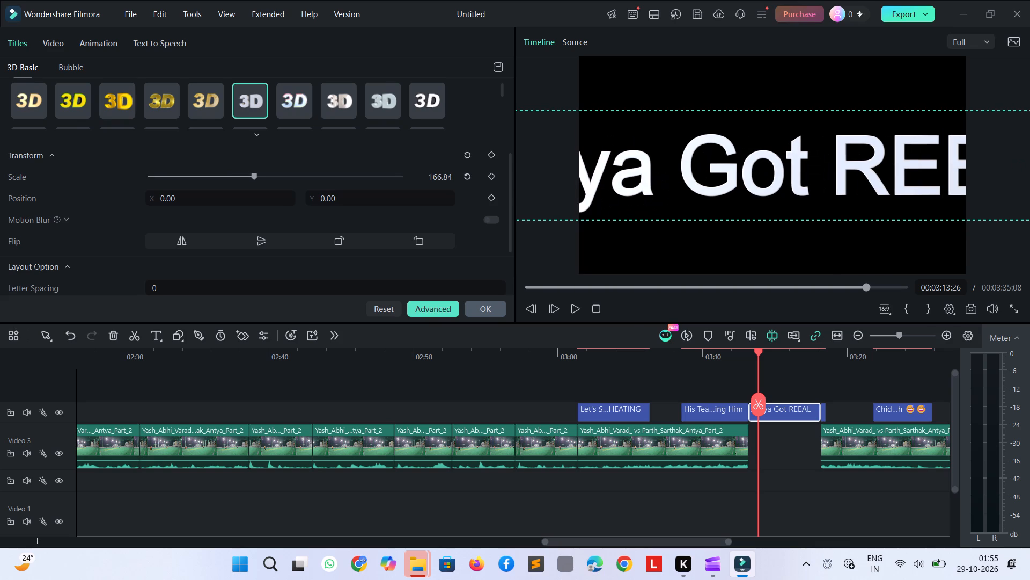
key(shift+BackSpace)
key(shift+BackSpace)
key(shift+BackSpace)
key(shift+BackSpace)
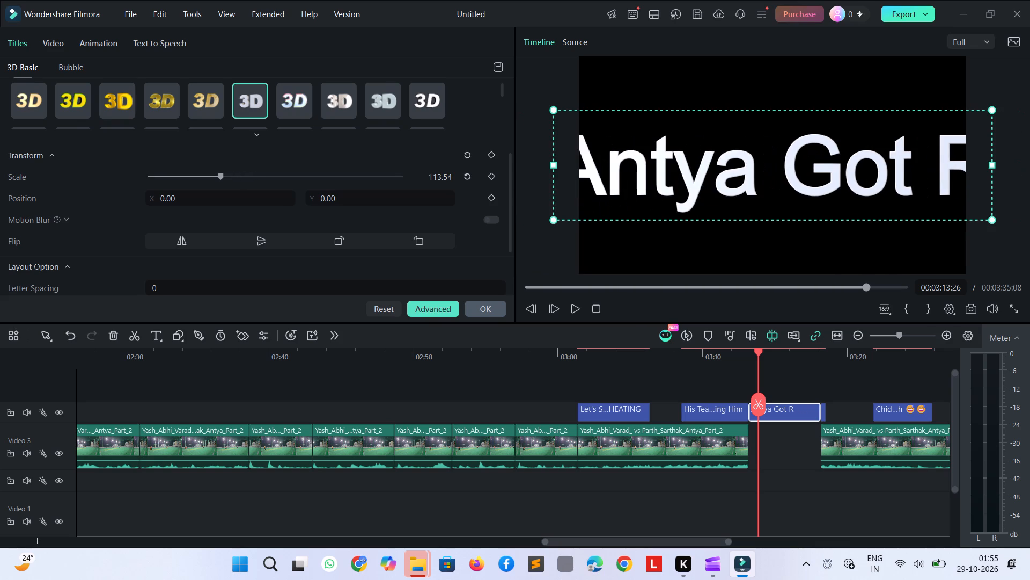
key(shift+e)
text(AL)
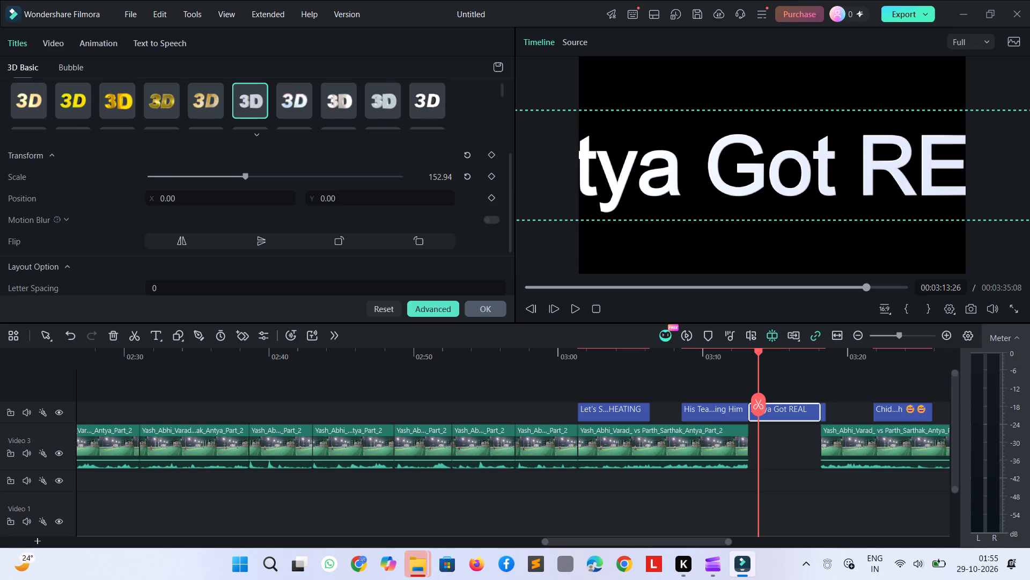
Extend the 3D title's text to "Antya Got REAL SCORE" and scale it down to 66.50 so it fits the frame.
drag(241, 179, 206, 183)
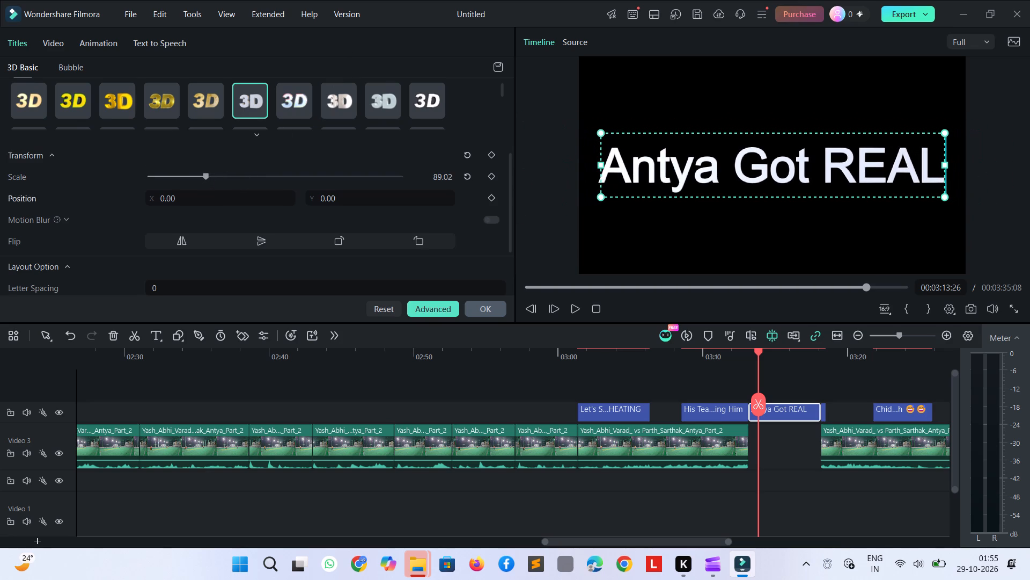
click(939, 161)
key(space)
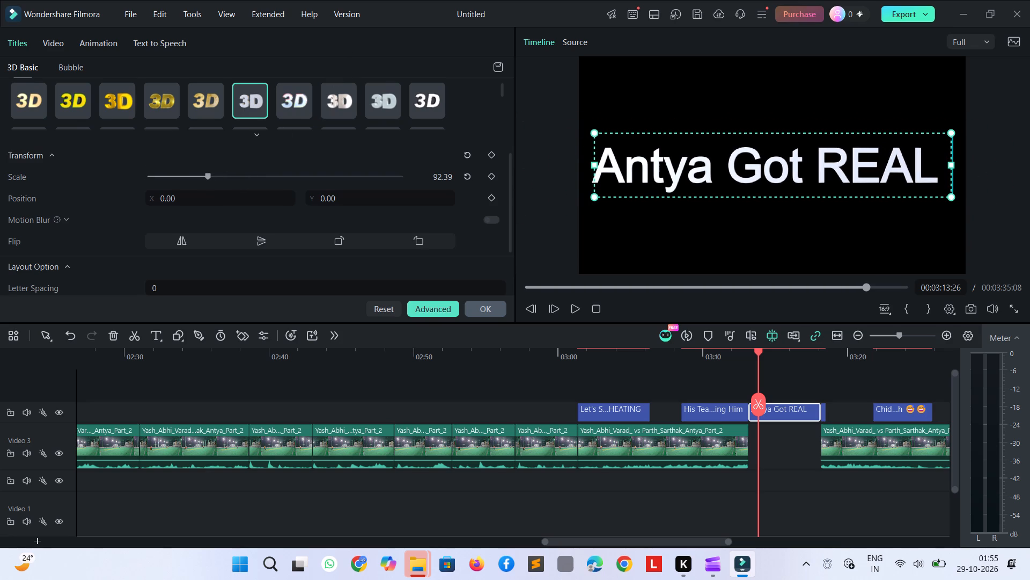
text(SCORE)
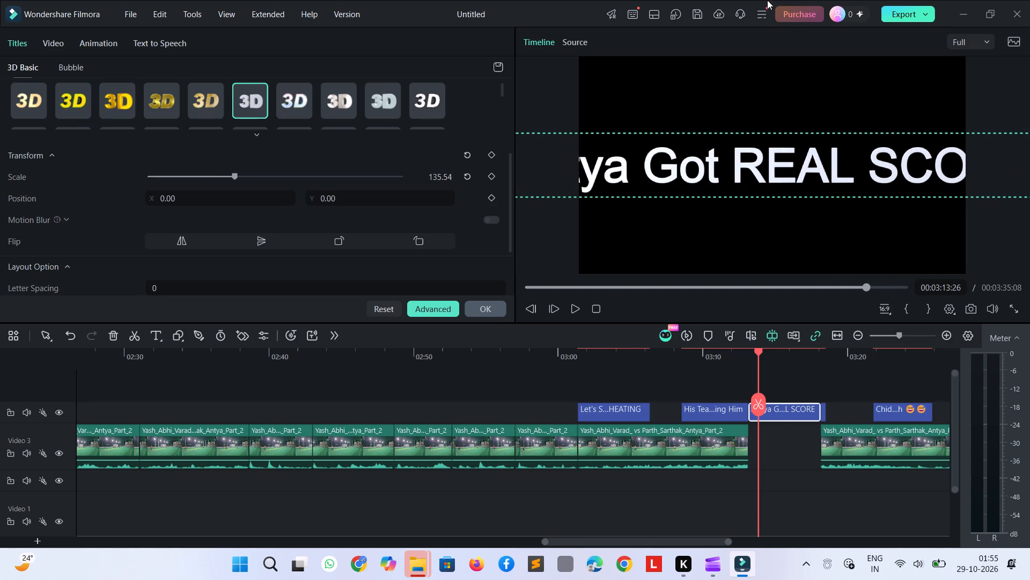
drag(233, 178, 192, 177)
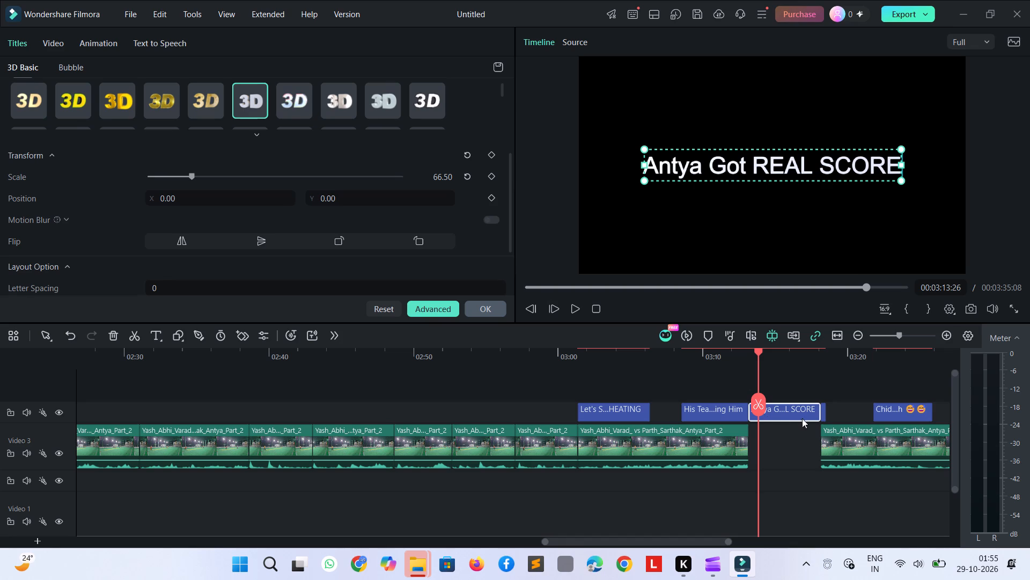
Delete the leftover sliver of the "His Team also Started Supporting Him" title that follows the "Antya Got REAL SCORE" title.
click(873, 451)
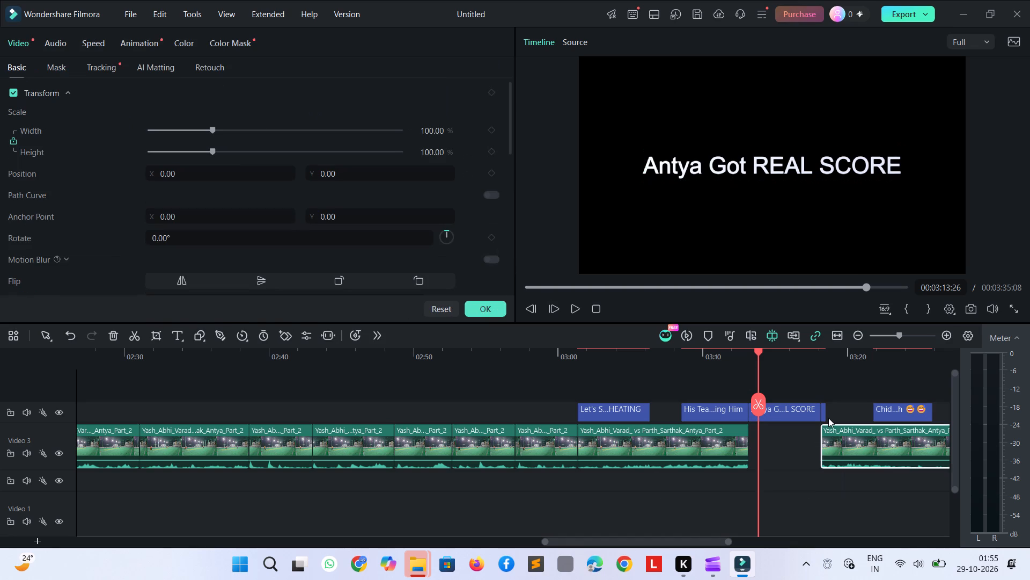
click(819, 415)
click(821, 415)
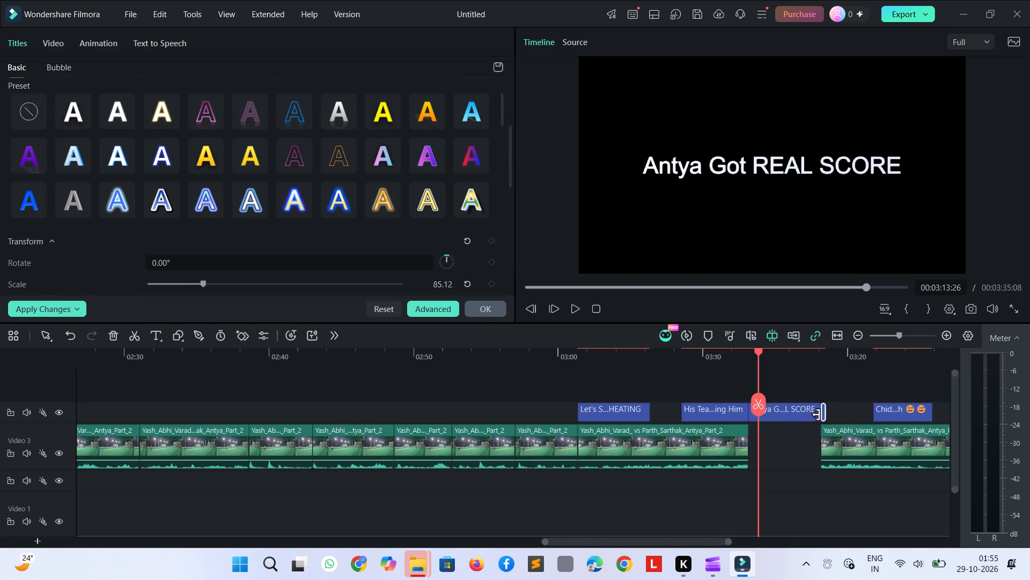
click(816, 415)
click(816, 415)
click(824, 416)
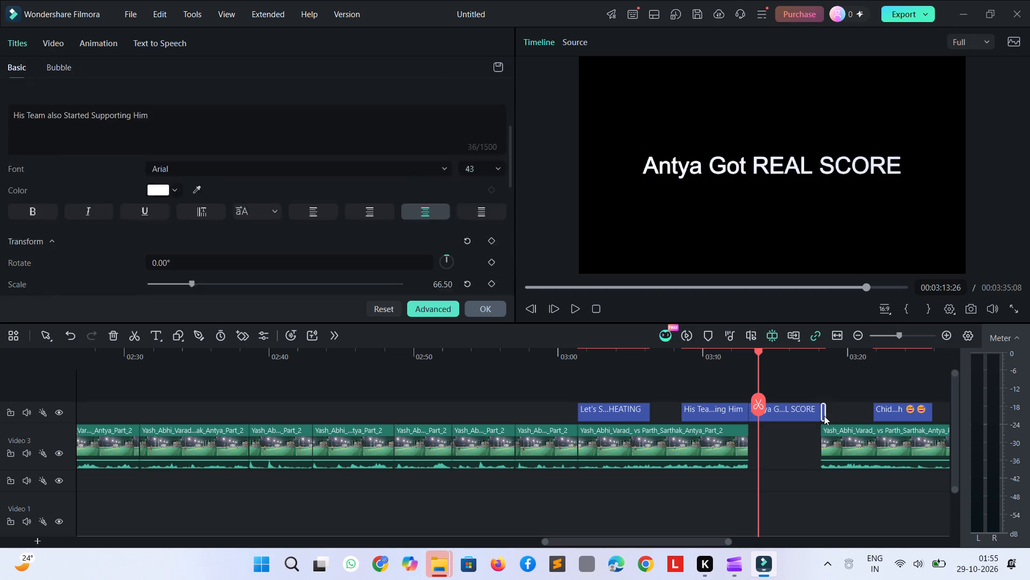
key(Delete)
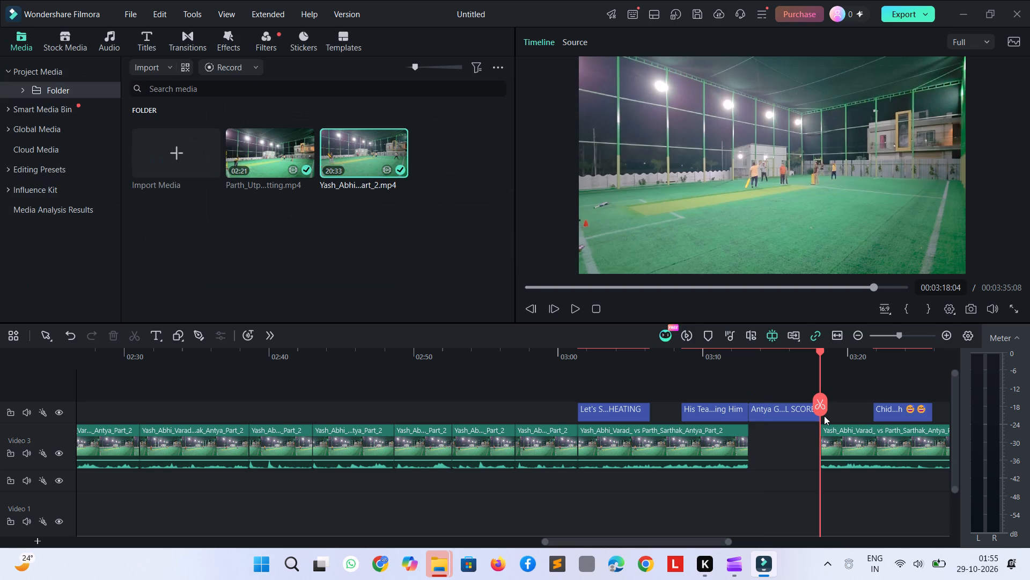
Close the footage gap under the "Antya Got REAL SCORE" title by moving the following Part_2 clip back against the previous one.
key(space)
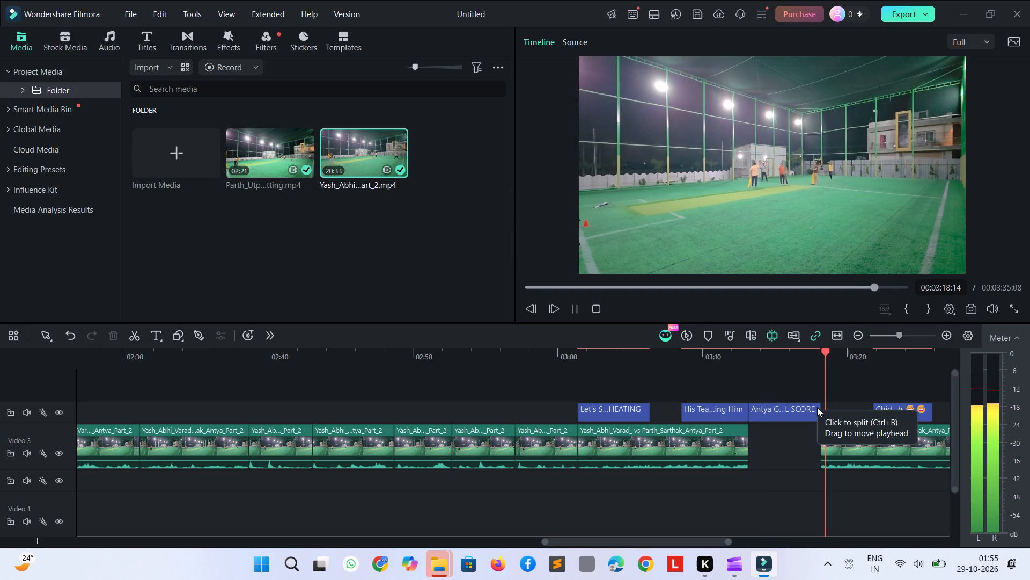
key(space)
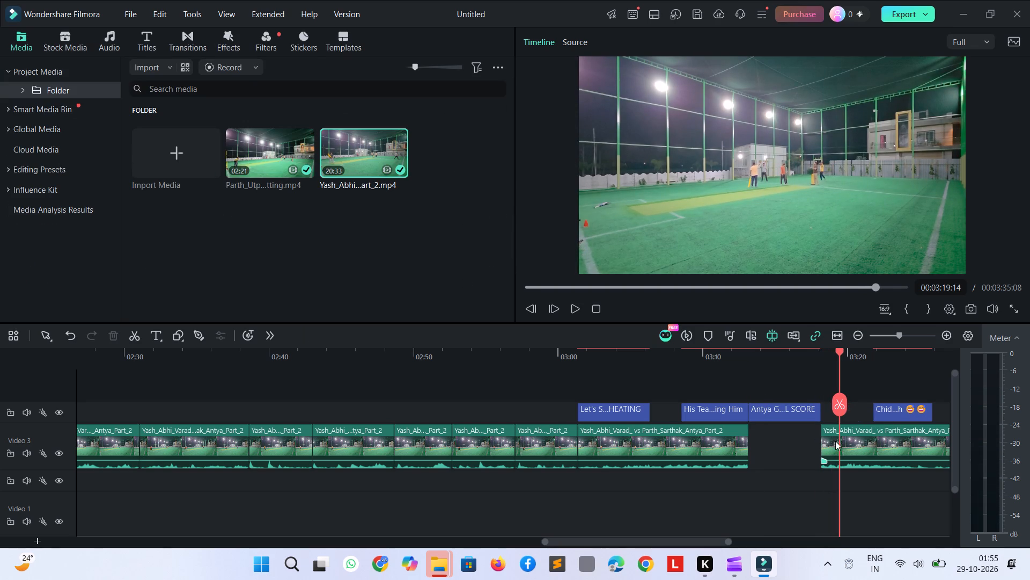
click(872, 444)
drag(874, 439, 865, 438)
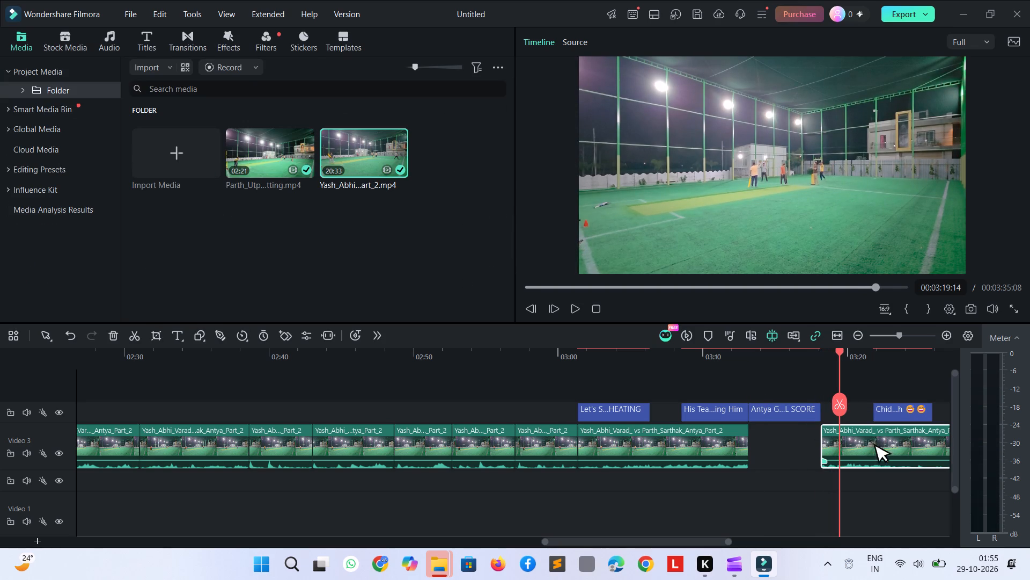
drag(865, 438, 800, 431)
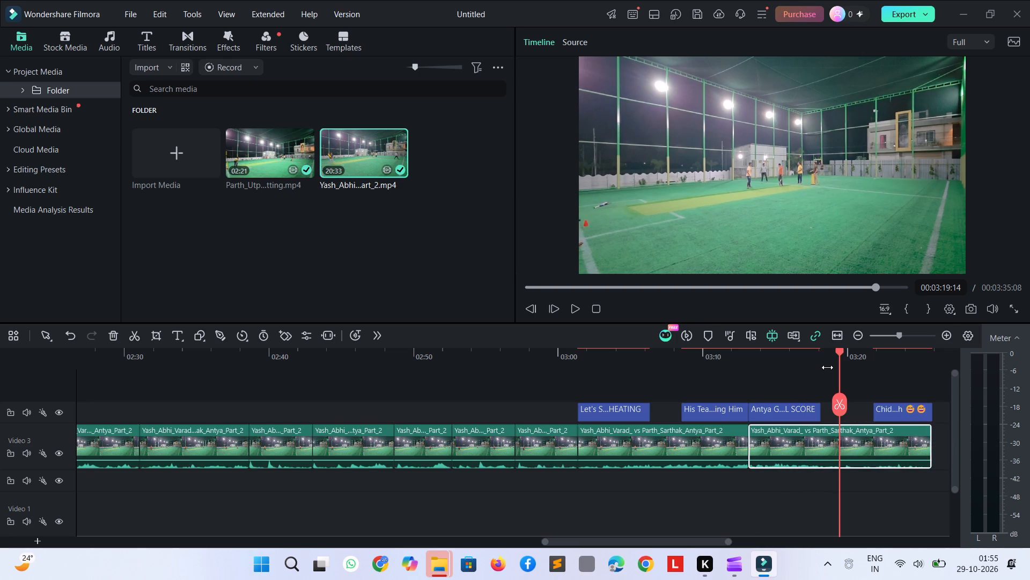
Play back the section with the "Antya Got REAL SCORE" title over the rejoined footage.
drag(837, 352, 740, 348)
key(space)
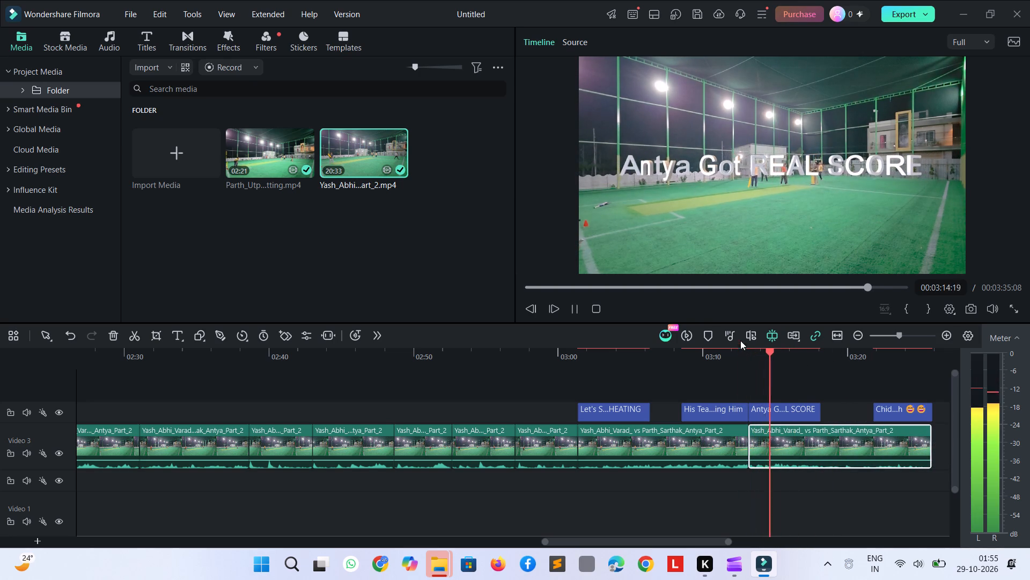
key(space)
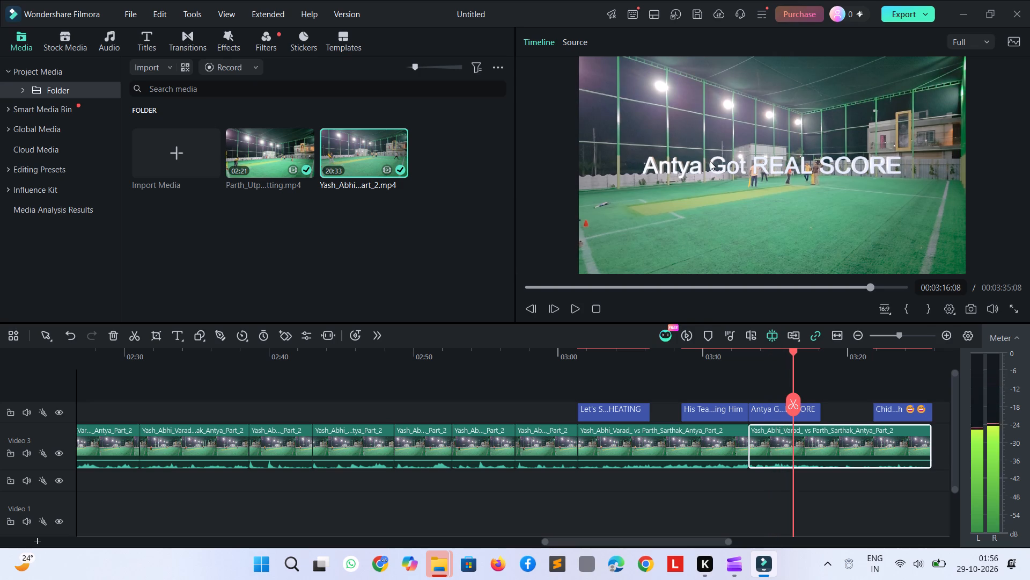
Move the "Antya Got REAL SCORE" title down over the pitch, keeping it centred horizontally, to a Y position of about -243.
click(710, 161)
drag(710, 162, 715, 213)
click(710, 170)
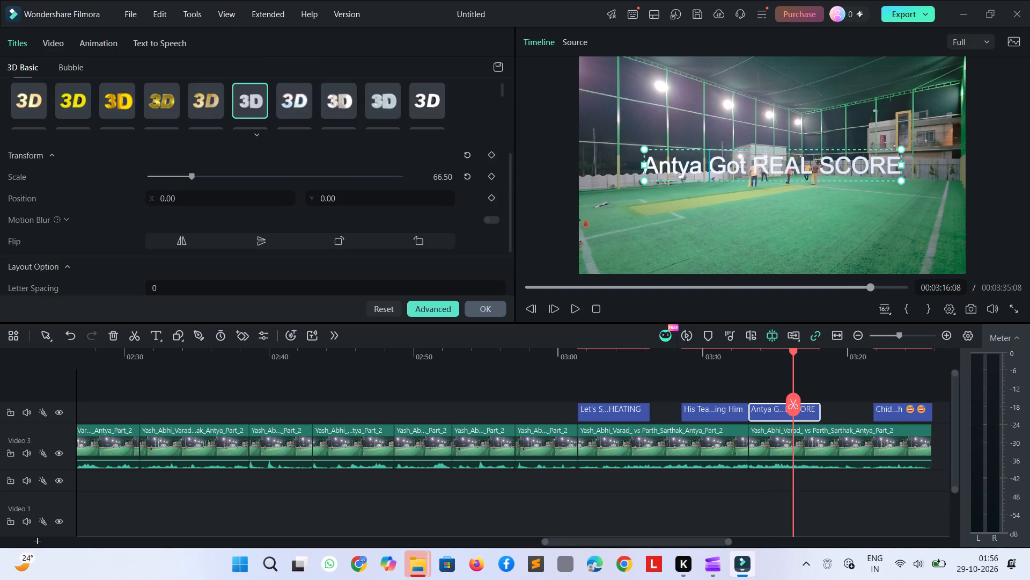
click(710, 170)
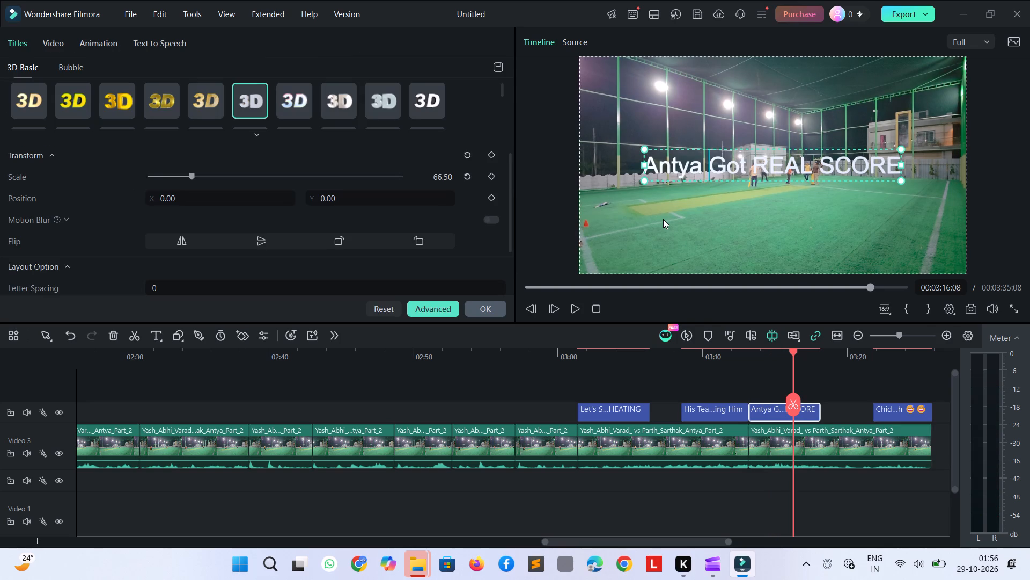
click(650, 147)
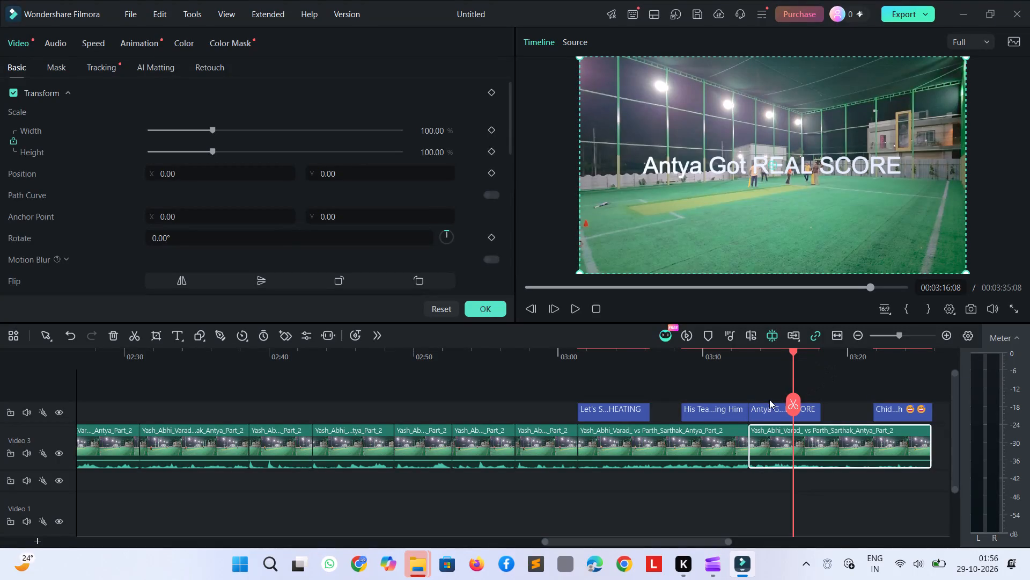
double_click(764, 408)
click(711, 198)
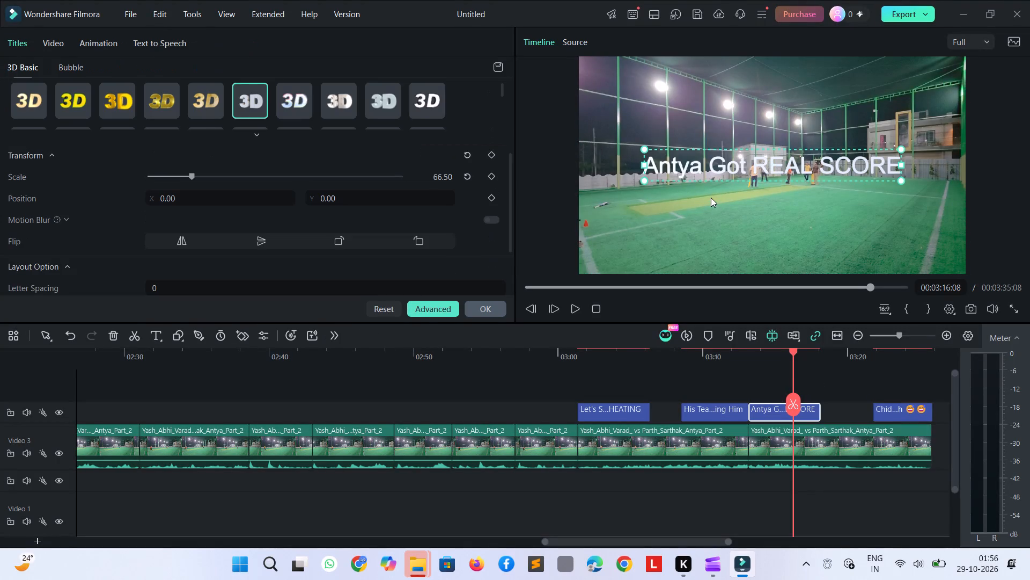
click(702, 161)
drag(702, 162, 703, 208)
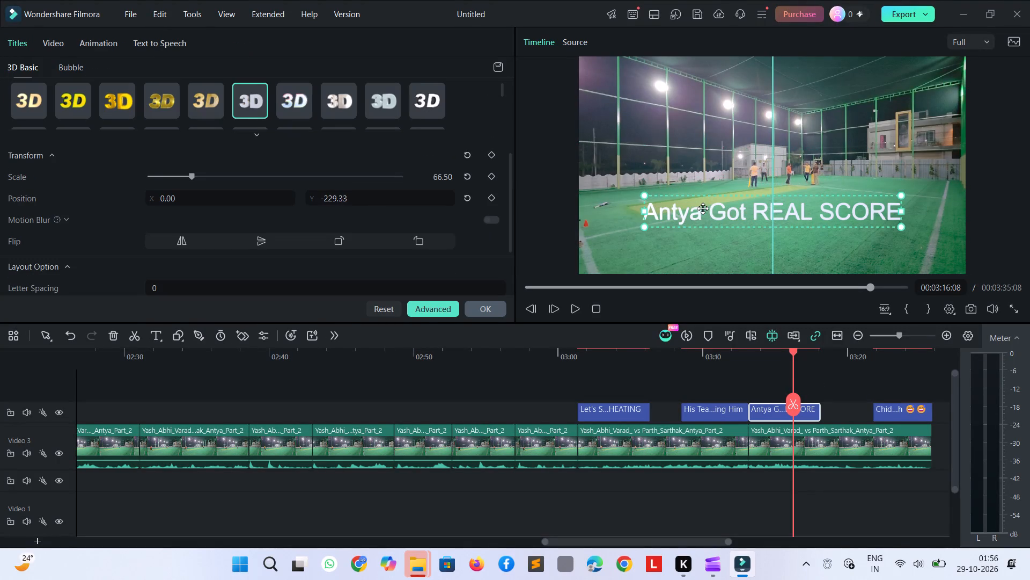
drag(703, 208, 705, 211)
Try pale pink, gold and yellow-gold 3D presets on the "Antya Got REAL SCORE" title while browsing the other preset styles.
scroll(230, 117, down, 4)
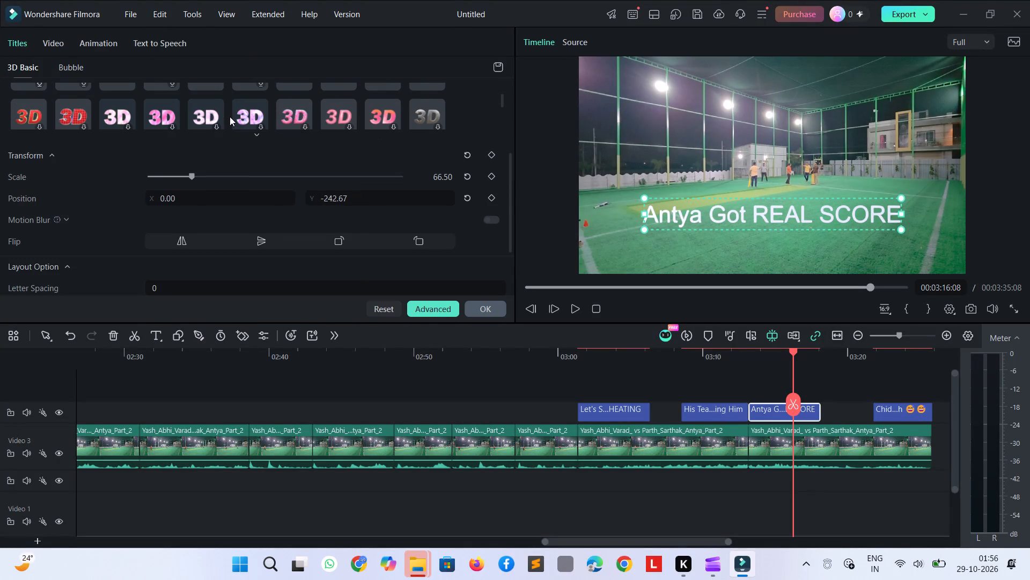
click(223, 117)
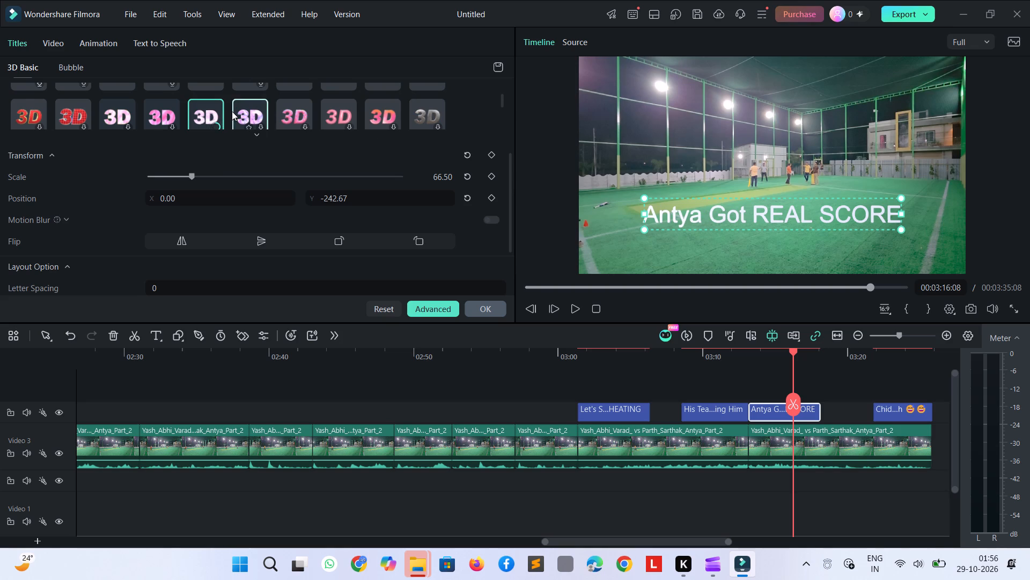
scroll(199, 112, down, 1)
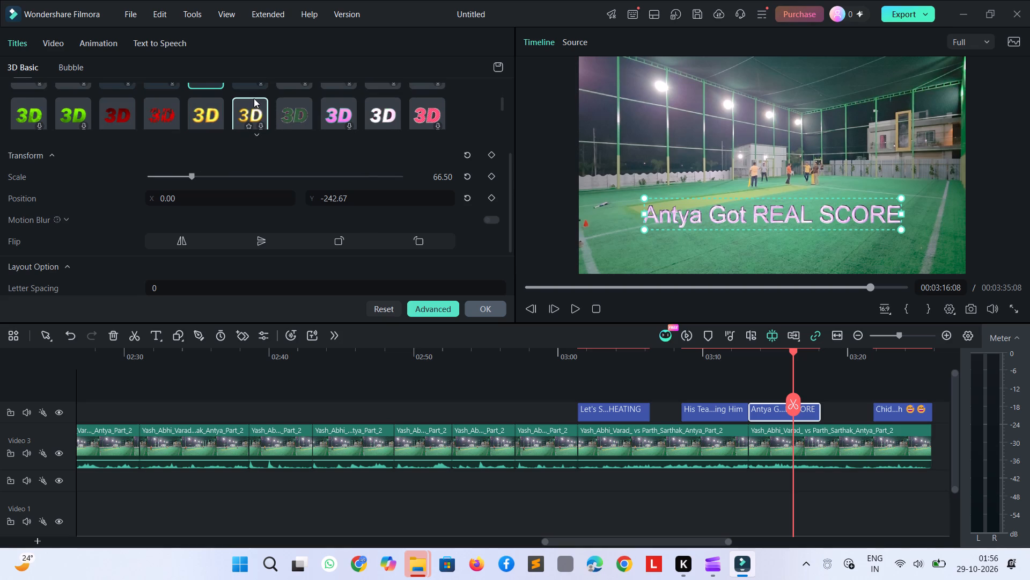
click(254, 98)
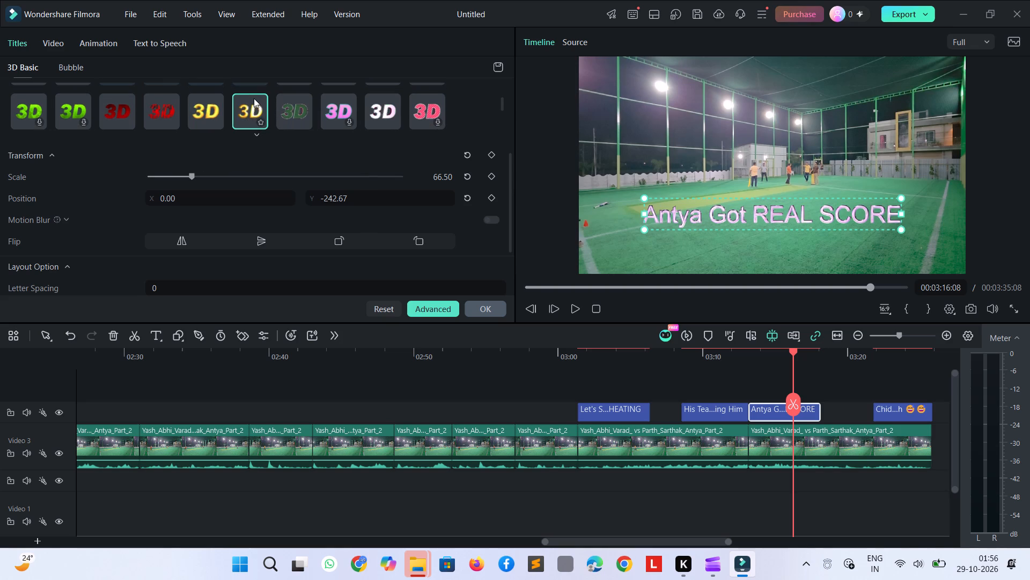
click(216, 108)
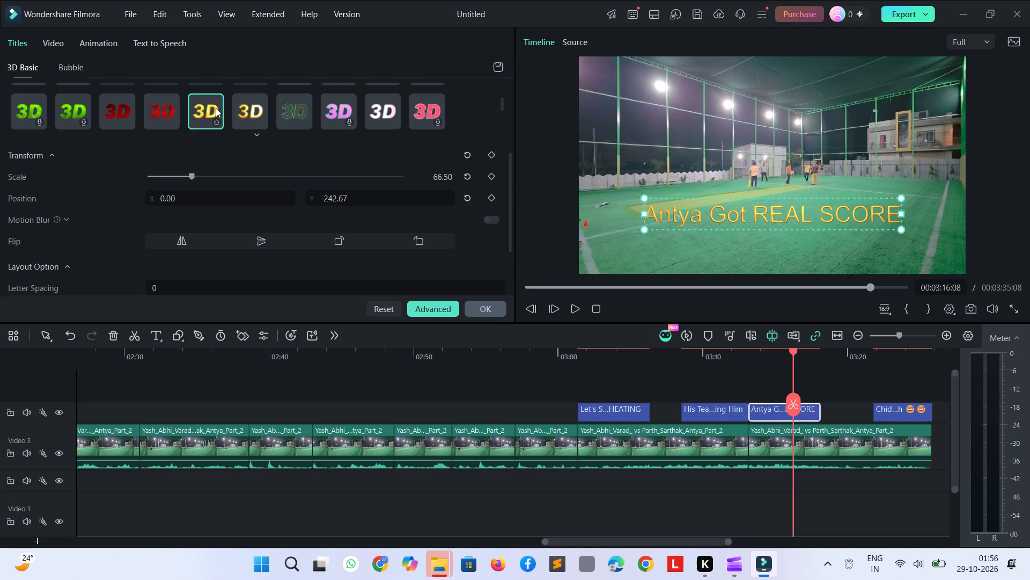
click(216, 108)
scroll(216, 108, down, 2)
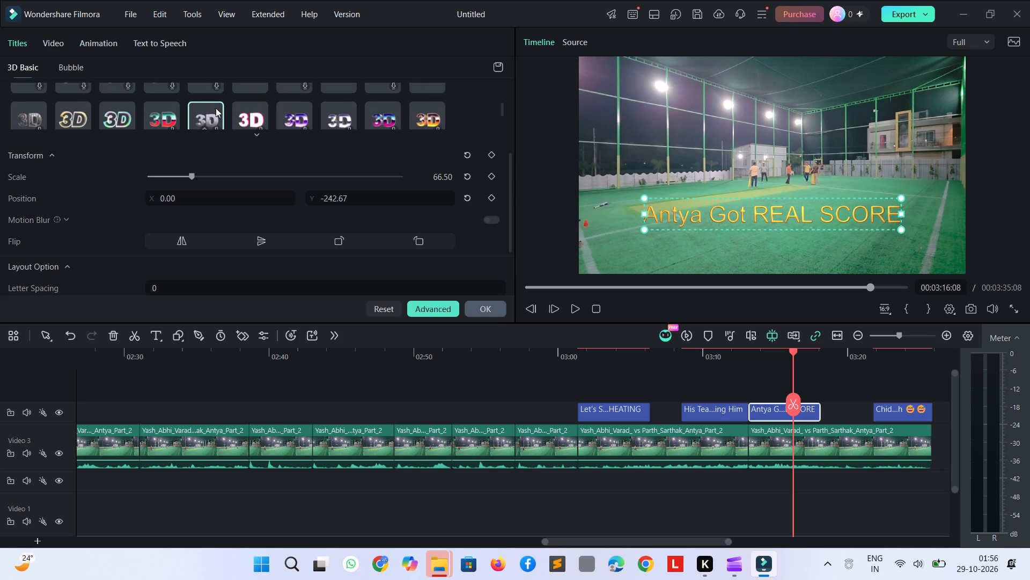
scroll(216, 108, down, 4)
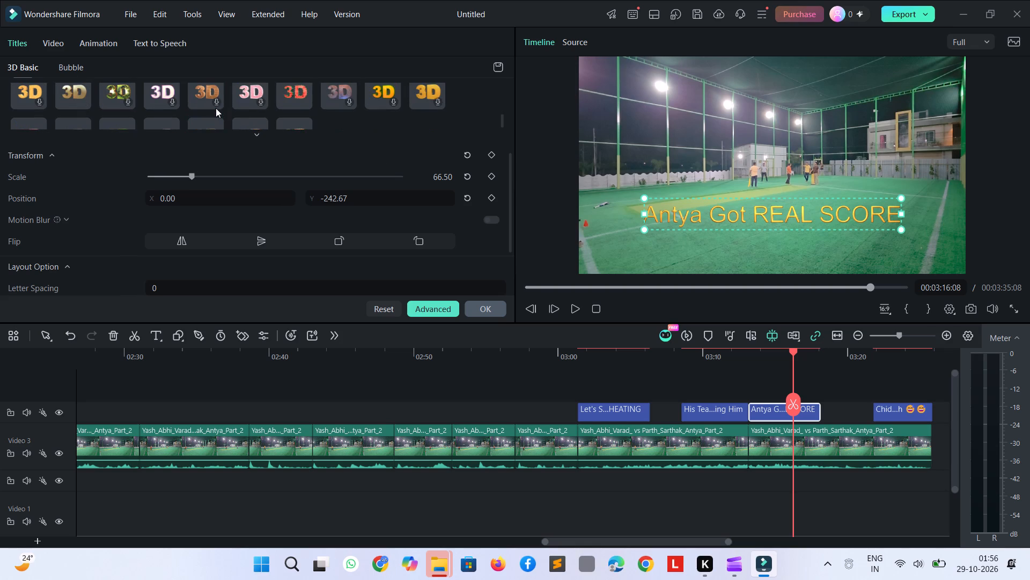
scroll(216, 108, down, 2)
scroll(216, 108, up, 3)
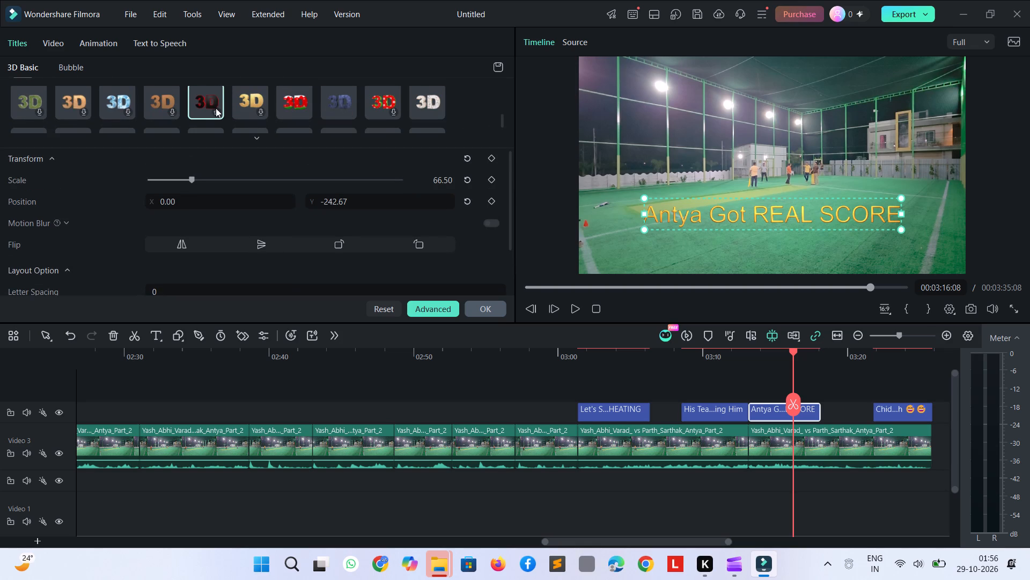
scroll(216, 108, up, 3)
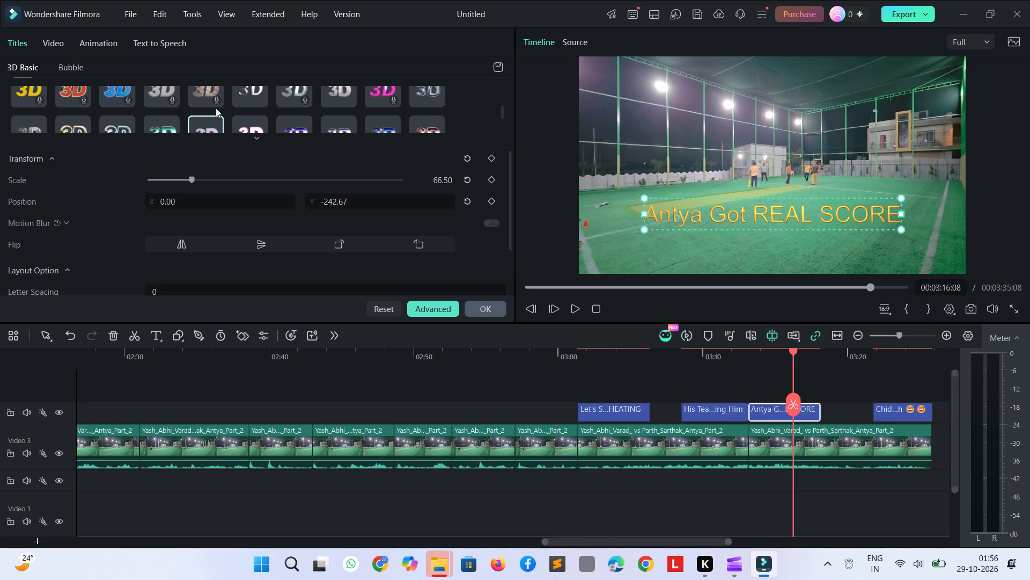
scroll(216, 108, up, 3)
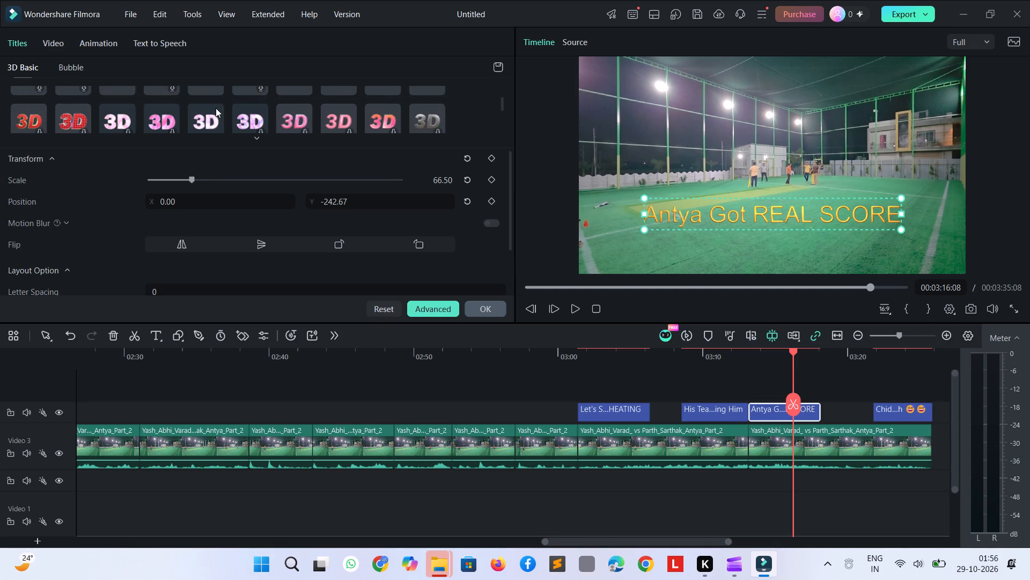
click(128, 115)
Apply the white 3D preset with the bright blue outline to the "Antya Got REAL SCORE" title.
scroll(128, 115, up, 3)
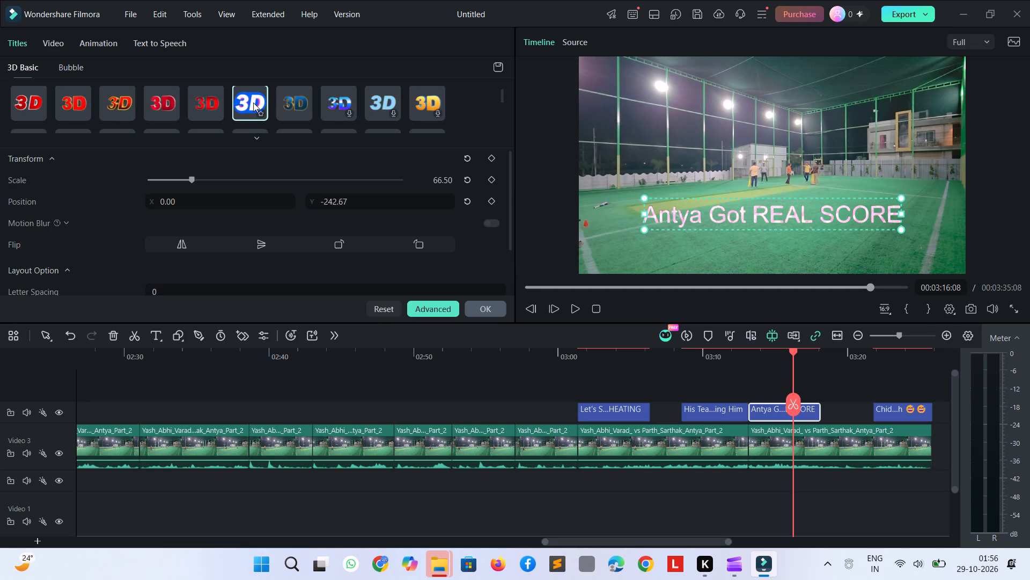
click(252, 103)
click(682, 150)
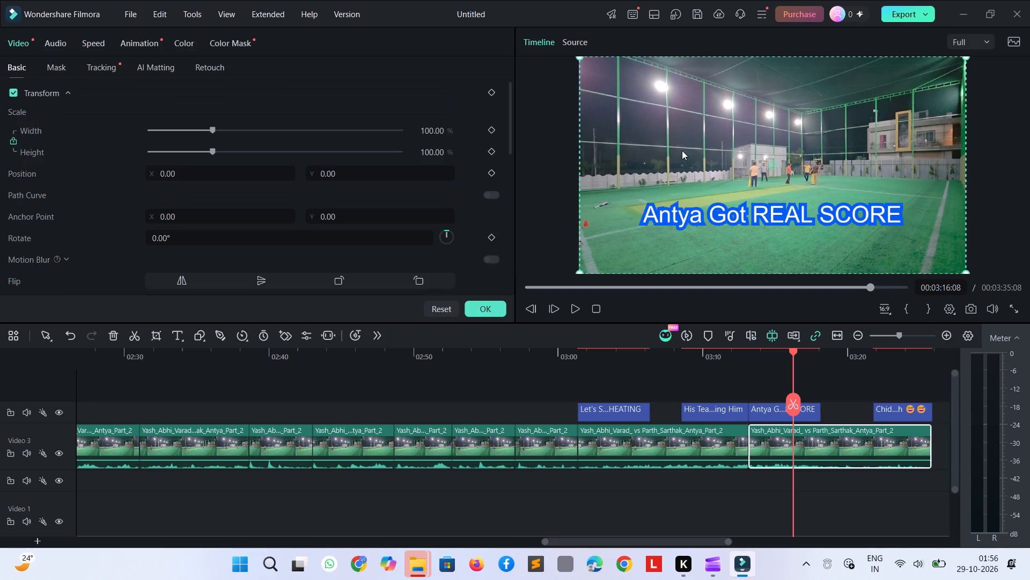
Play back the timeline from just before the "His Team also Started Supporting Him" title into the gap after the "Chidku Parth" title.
drag(792, 353, 672, 352)
key(space)
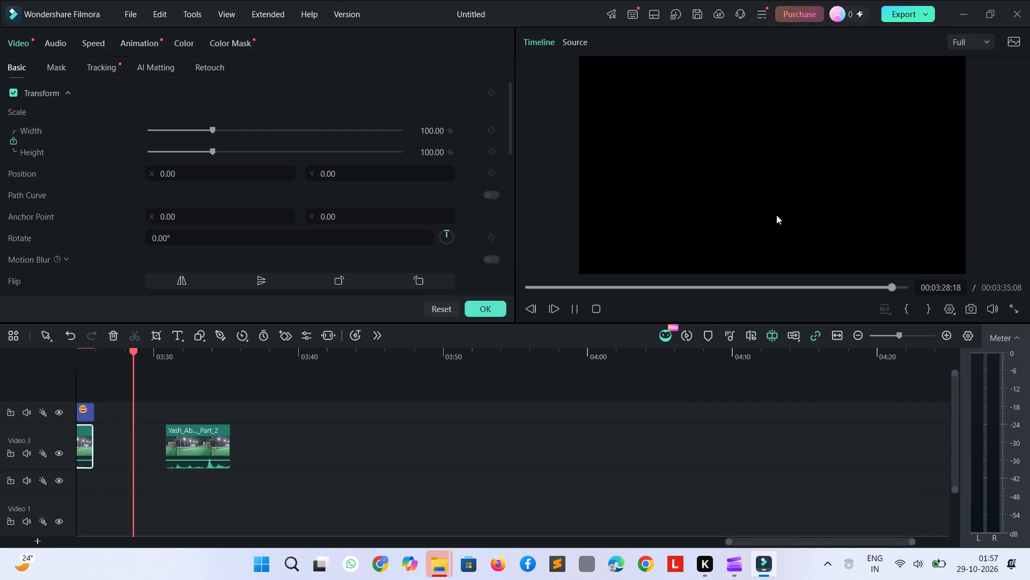
key(space)
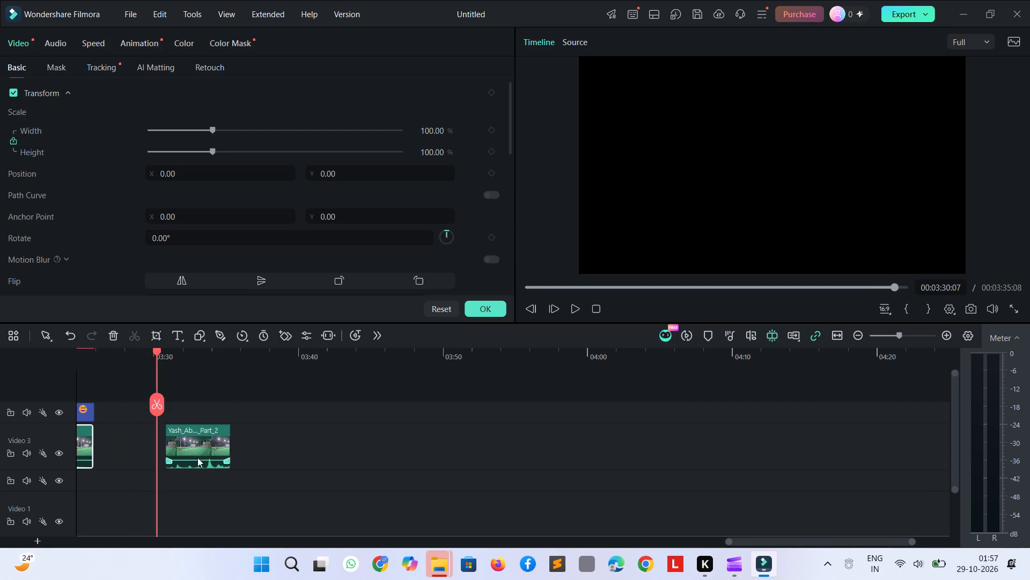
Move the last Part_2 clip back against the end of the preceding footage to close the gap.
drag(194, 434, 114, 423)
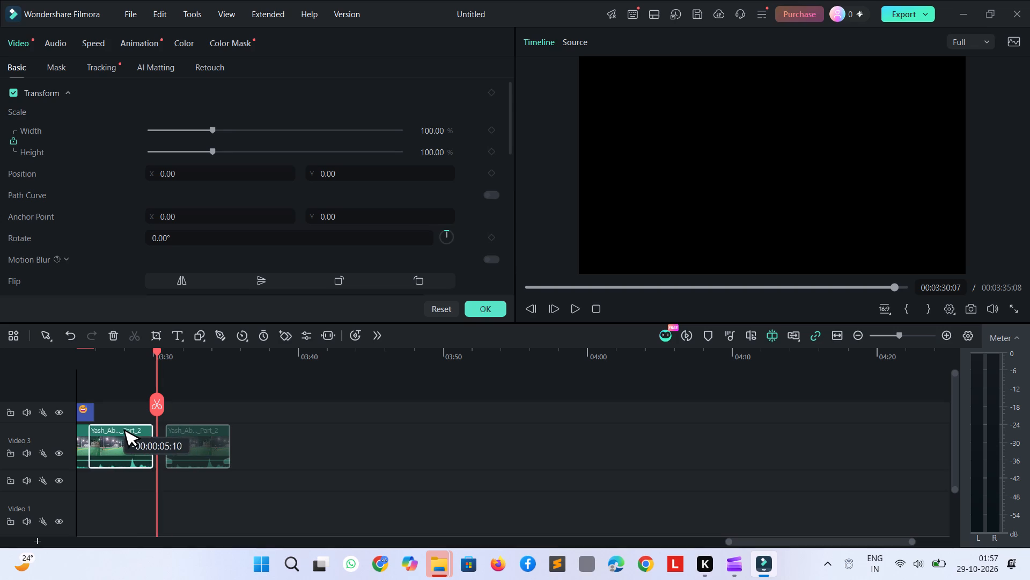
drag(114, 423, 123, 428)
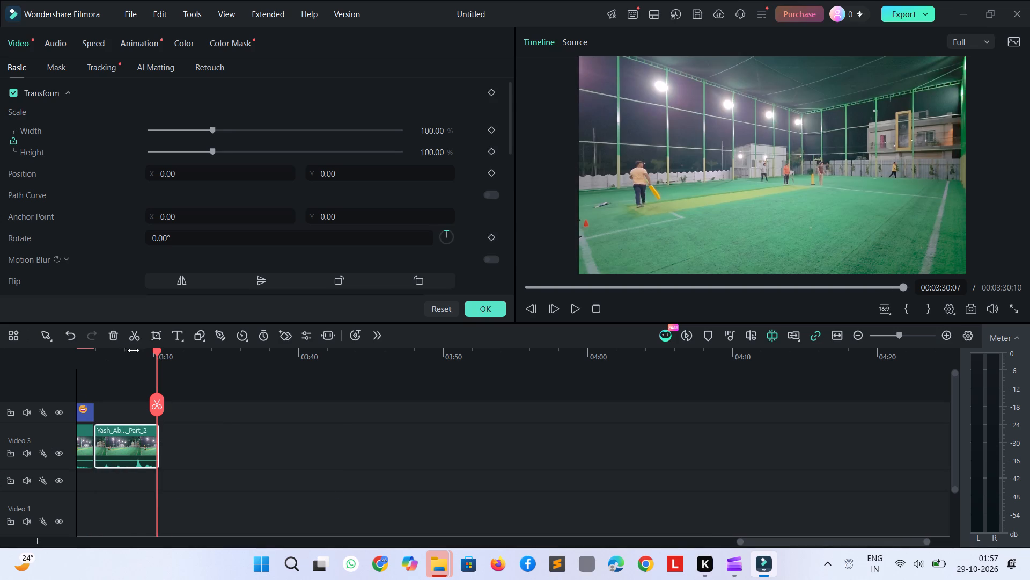
Play back the last Part_2 clip from its start to the end of the timeline.
drag(156, 350, 111, 351)
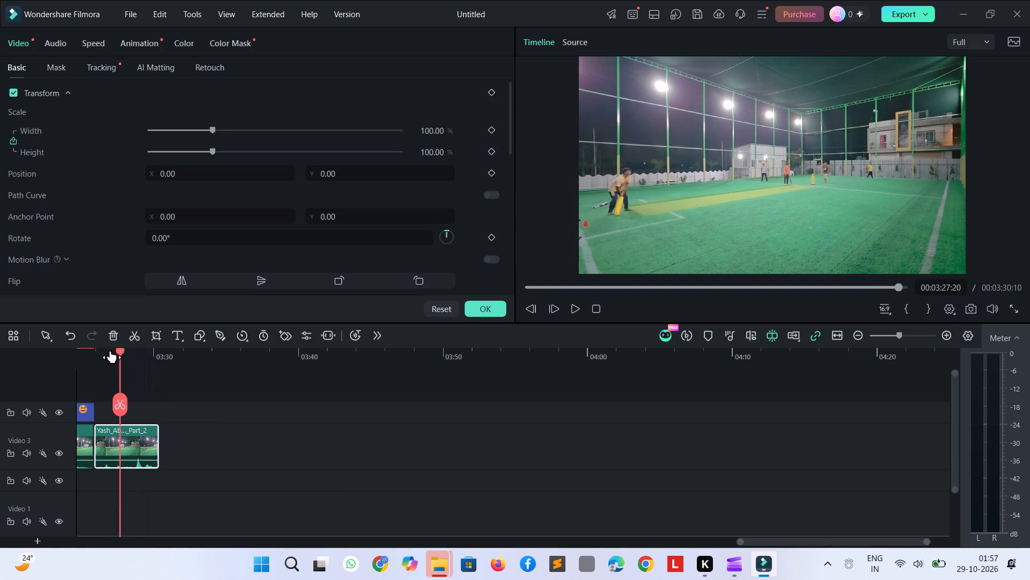
drag(111, 351, 92, 351)
key(space)
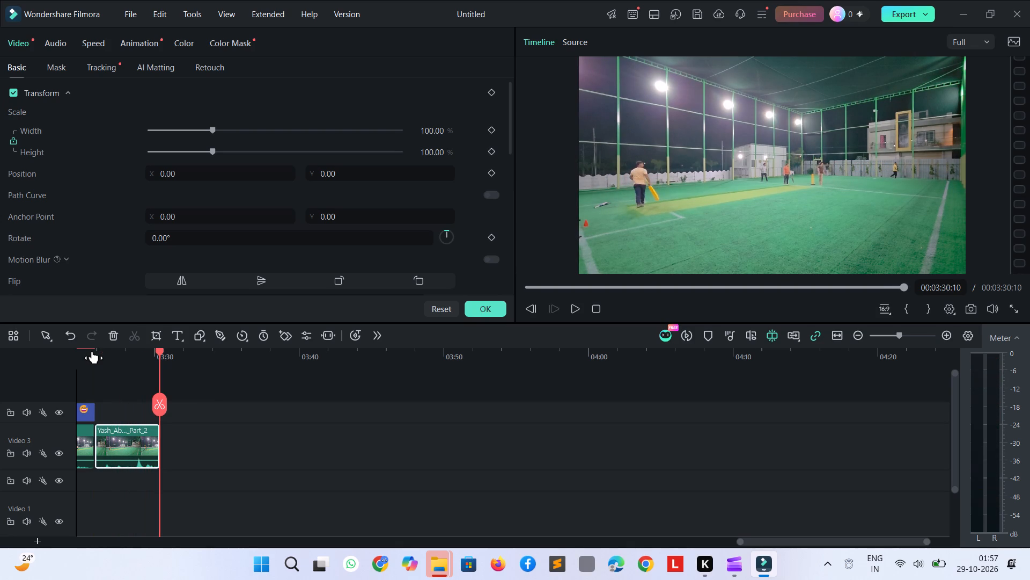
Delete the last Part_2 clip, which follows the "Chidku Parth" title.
right_click(135, 423)
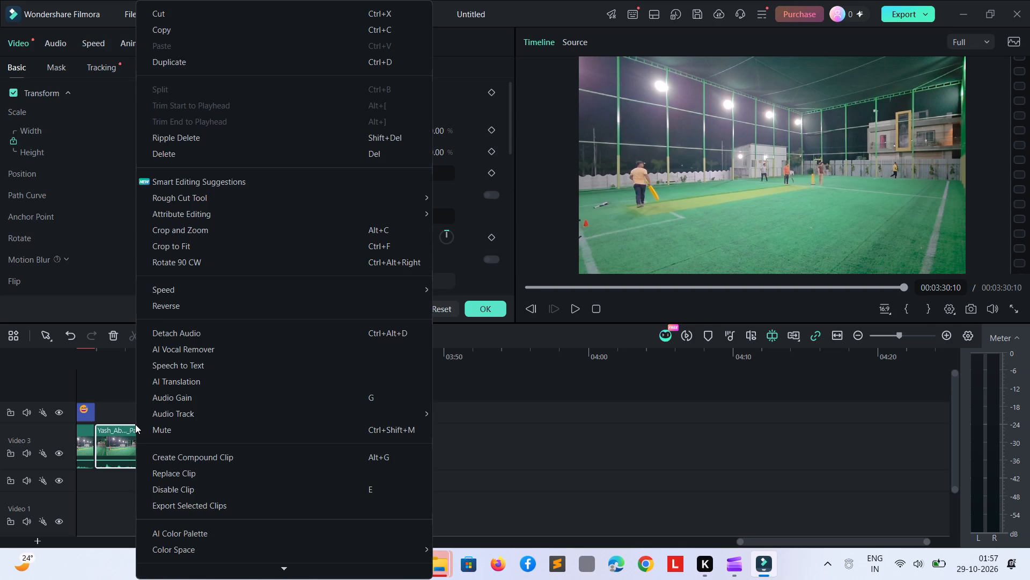
click(135, 424)
click(136, 434)
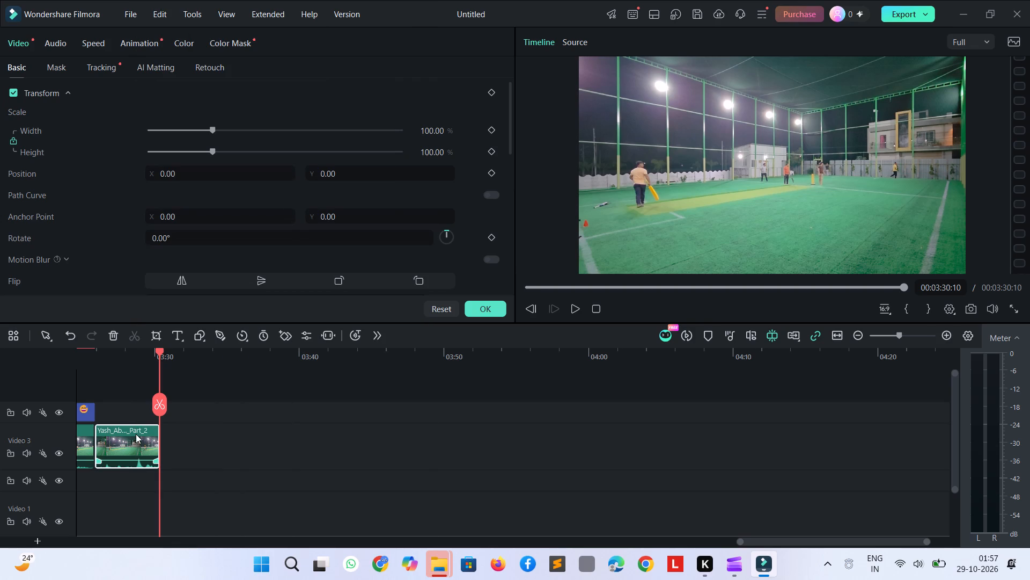
key(Delete)
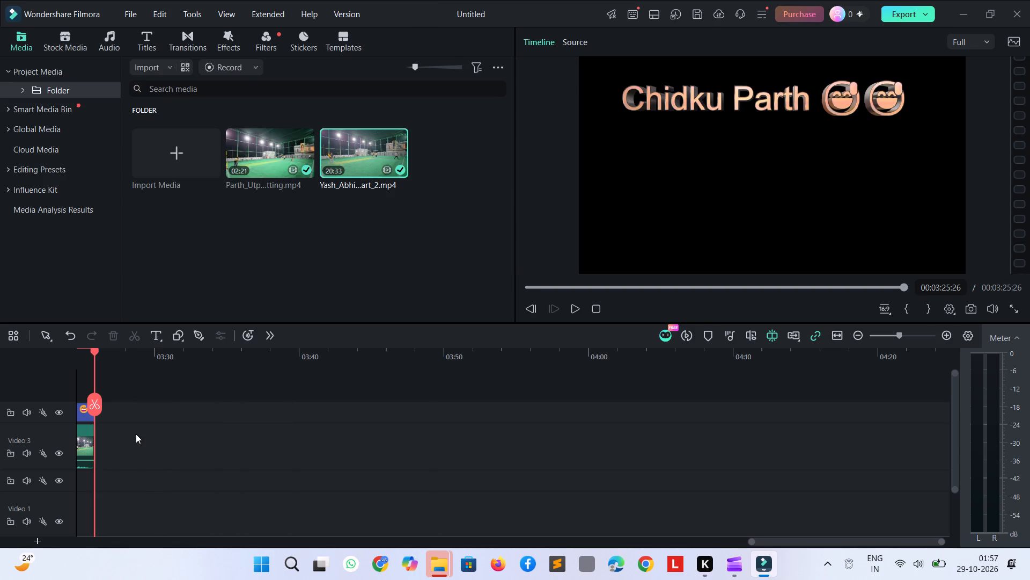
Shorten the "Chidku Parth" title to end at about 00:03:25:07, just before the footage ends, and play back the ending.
scroll(143, 496, up, 3)
drag(903, 540, 836, 543)
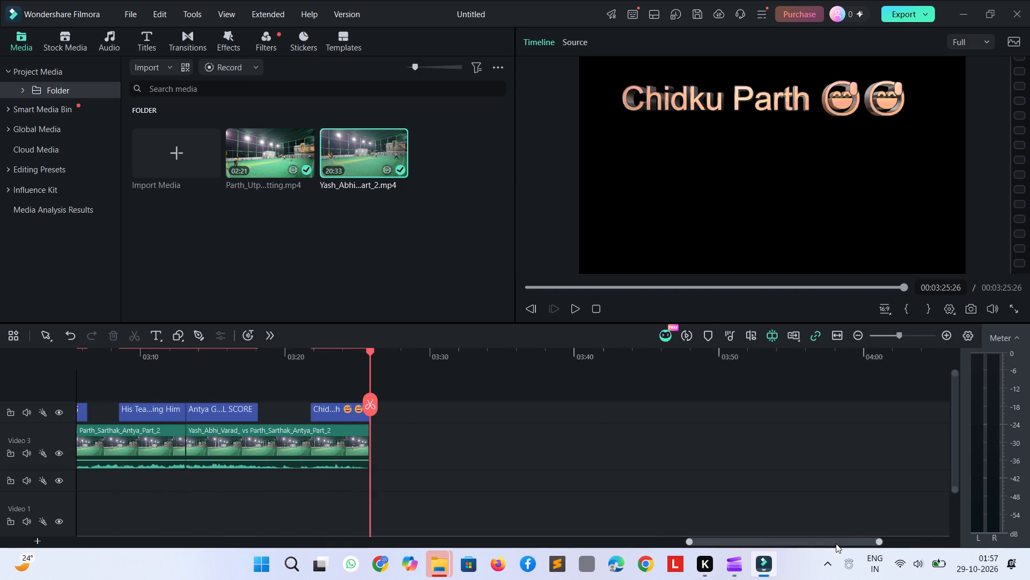
drag(836, 543, 815, 544)
click(460, 415)
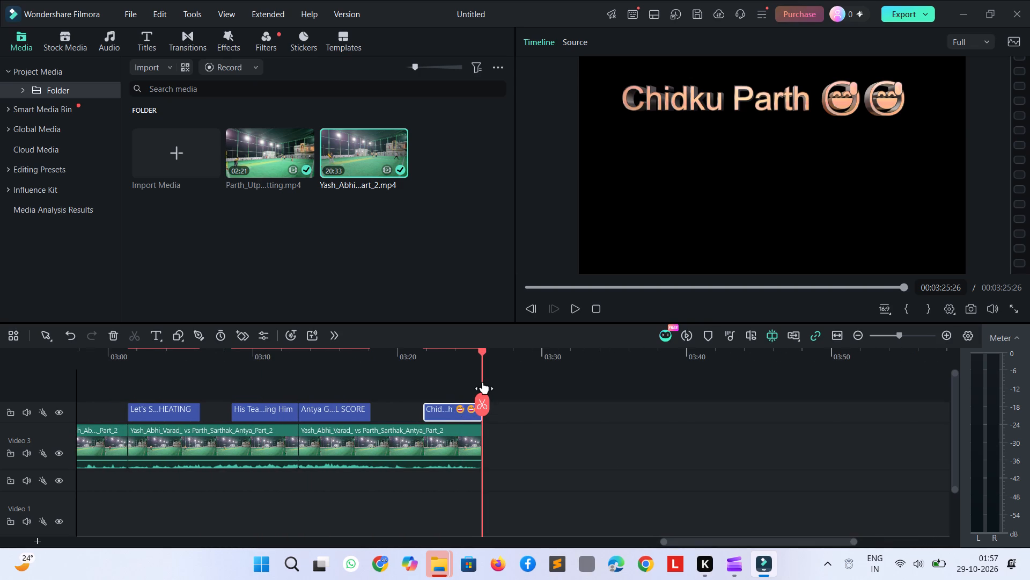
drag(483, 381, 455, 379)
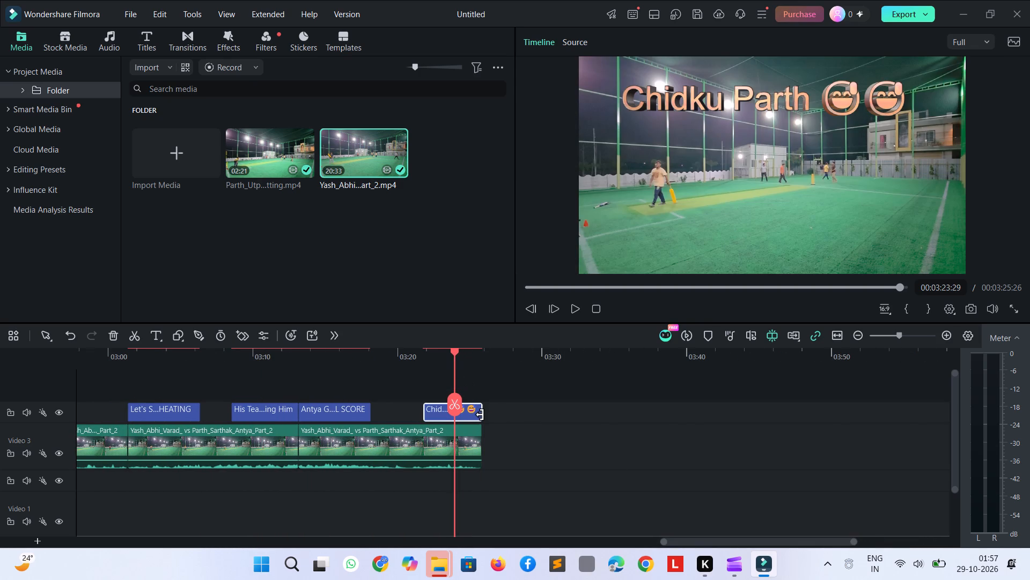
drag(480, 415, 471, 415)
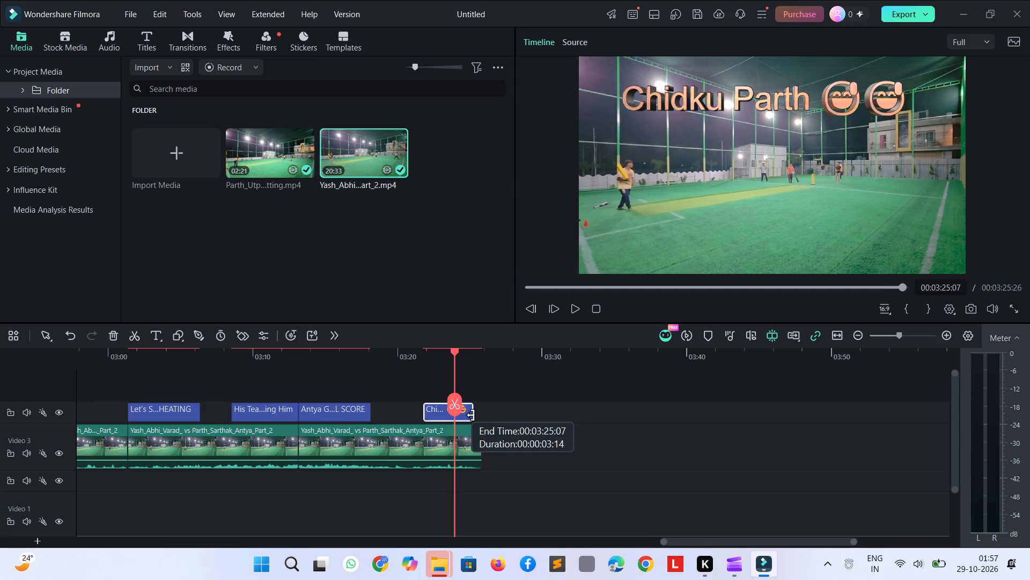
drag(471, 415, 472, 417)
key(space)
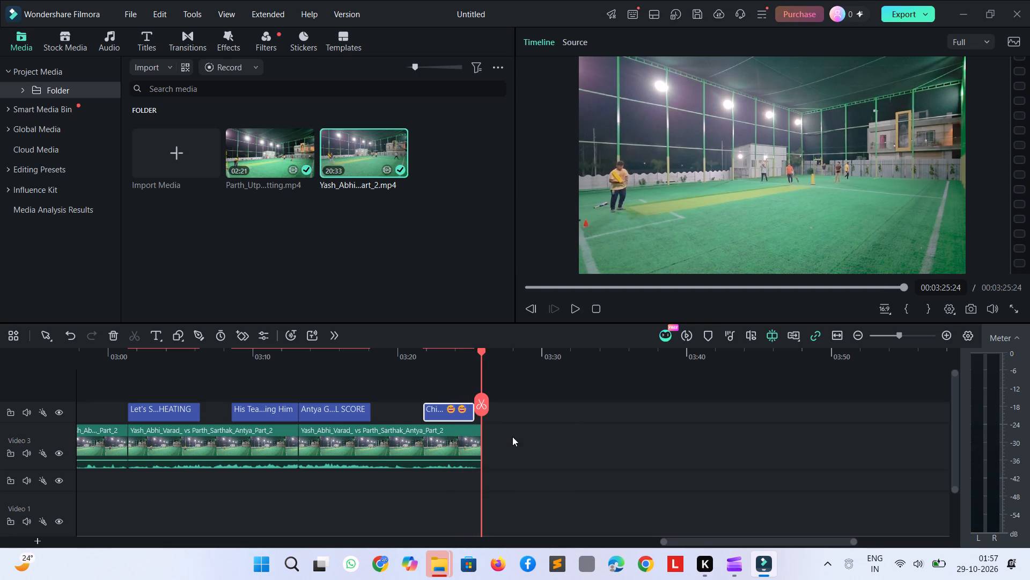
Import the Yash_Abhi_Varad vs Parth_Sarthak_Antya video, its Part_2 and the Match_1 video from the Videos folder.
click(217, 132)
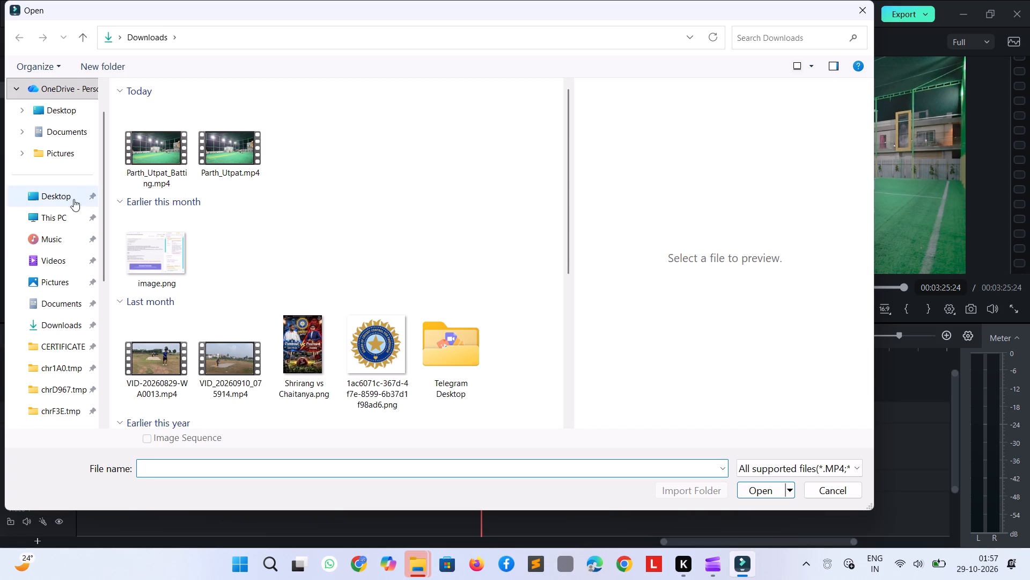
click(78, 263)
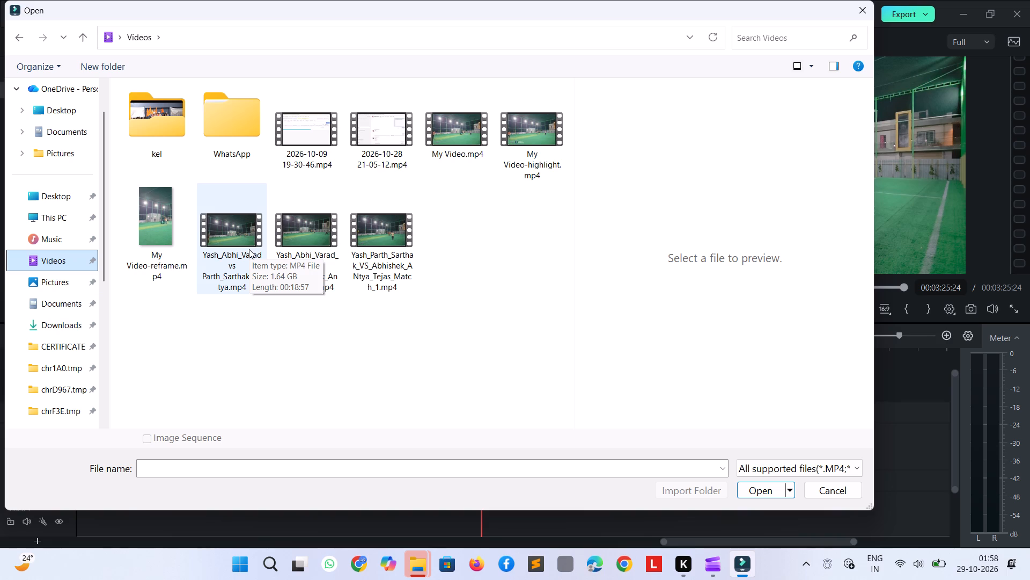
click(249, 249)
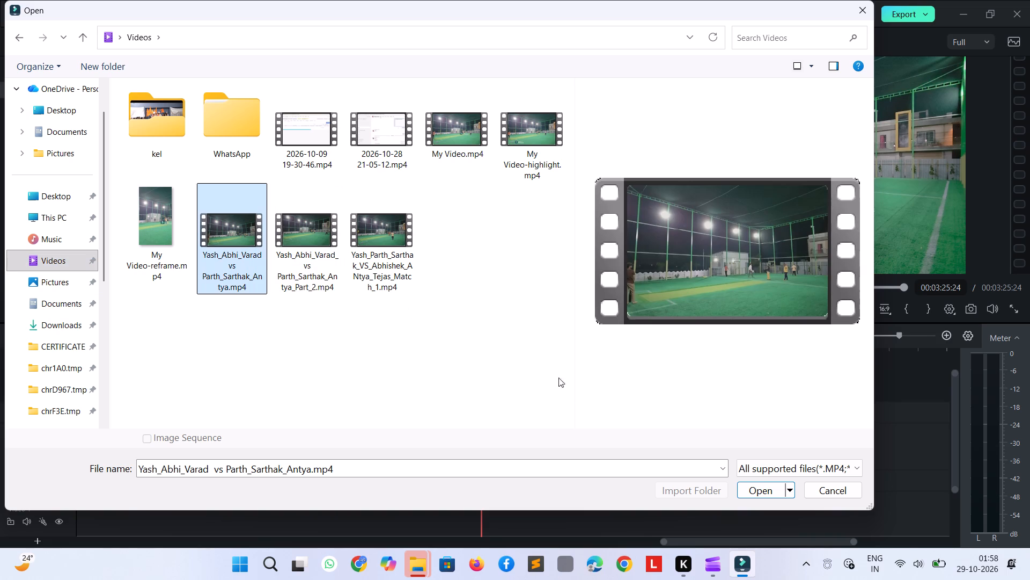
click(340, 383)
click(226, 250)
key(shift+Right)
key(shift+Right)
key(Return)
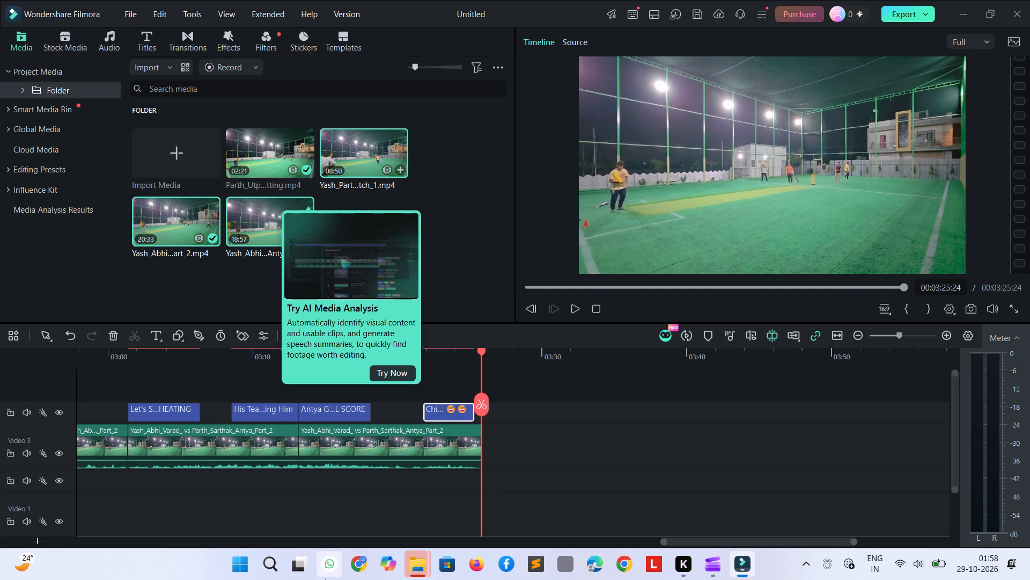
click(606, 374)
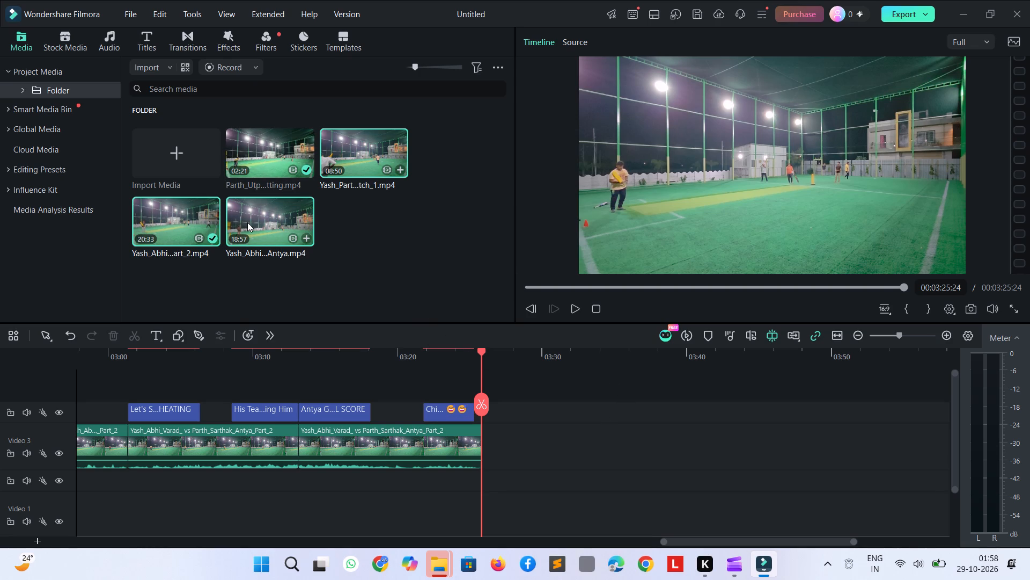
Add the three selected match videos to the Video 3 track, directly after the existing footage at 00:03:25:24.
drag(247, 222, 476, 434)
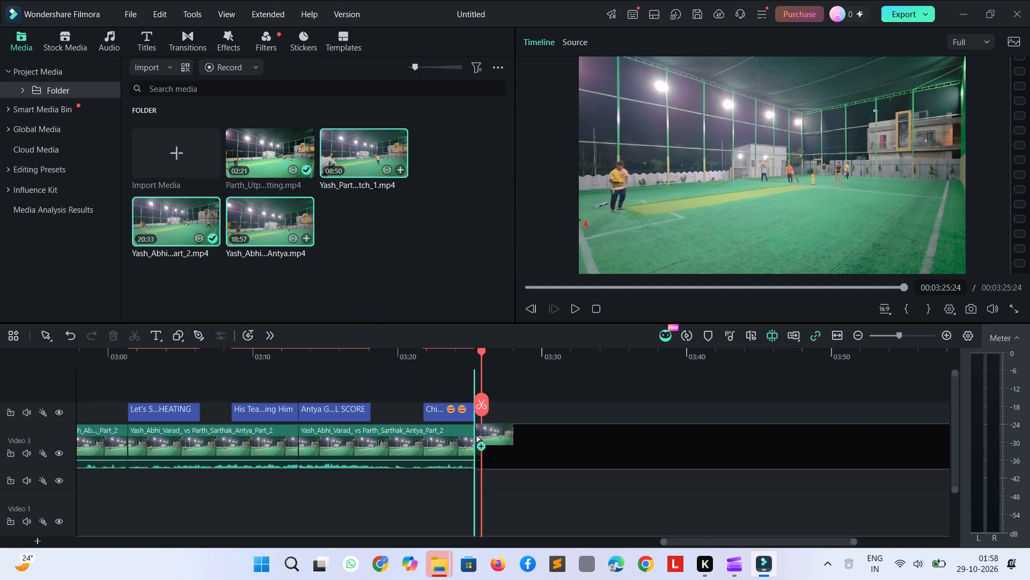
drag(476, 434, 481, 439)
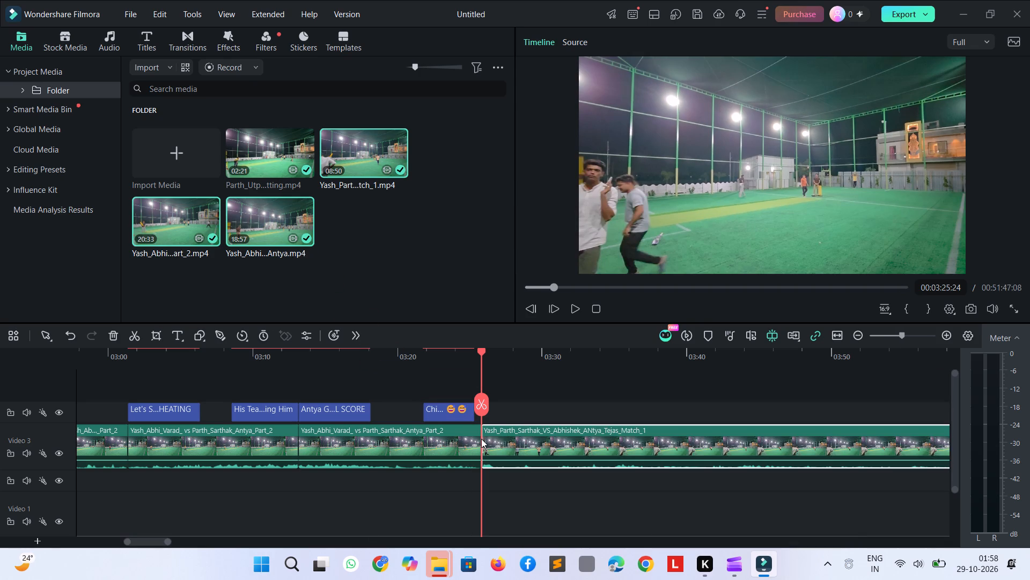
Play the start of the newly added Match_1 clip from 00:03:25:24 and skim ahead through its footage to about 00:08:46.
key(space)
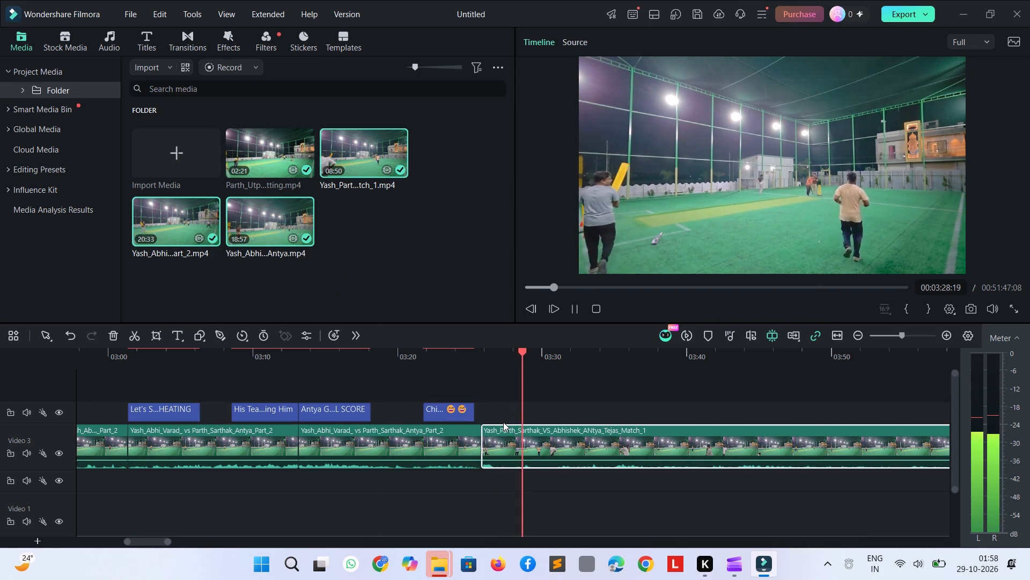
key(shift+Right)
key(shift+Right)
key(shift+Right)
key(shift+Right)
key(shift+Right)
key(shift+Right)
key(shift+Right)
key(shift+Right)
key(shift+Right)
key(shift+Right)
key(shift+Right)
key(shift+Right)
key(shift+Right)
key(shift+Right)
key(shift+Right)
key(shift+Right)
key(shift+Right)
key(shift+Right)
key(shift+Right)
key(shift+Right)
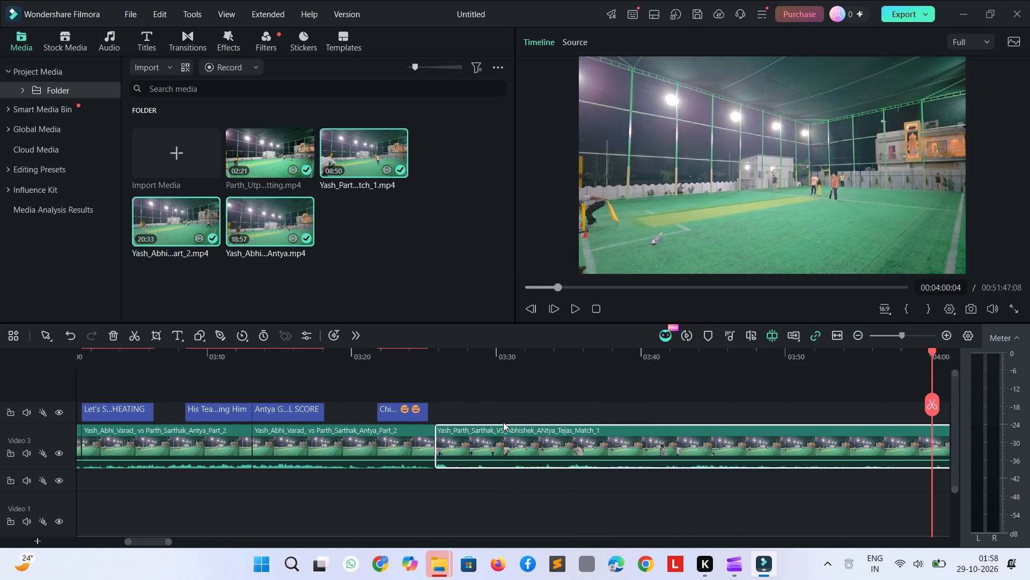
key(shift+Right)
key(shift+Right)
key(shift+Right)
key(shift+Right)
key(shift+Right)
key(shift+Right)
key(shift+Right)
key(shift+Right)
key(shift+Right)
key(shift+Right)
key(shift+Right)
key(shift+Right)
key(shift+Right)
key(shift+Right)
key(shift+Right)
key(shift+Right)
key(shift+Right)
key(shift+Right)
key(shift+Right)
key(shift+Right)
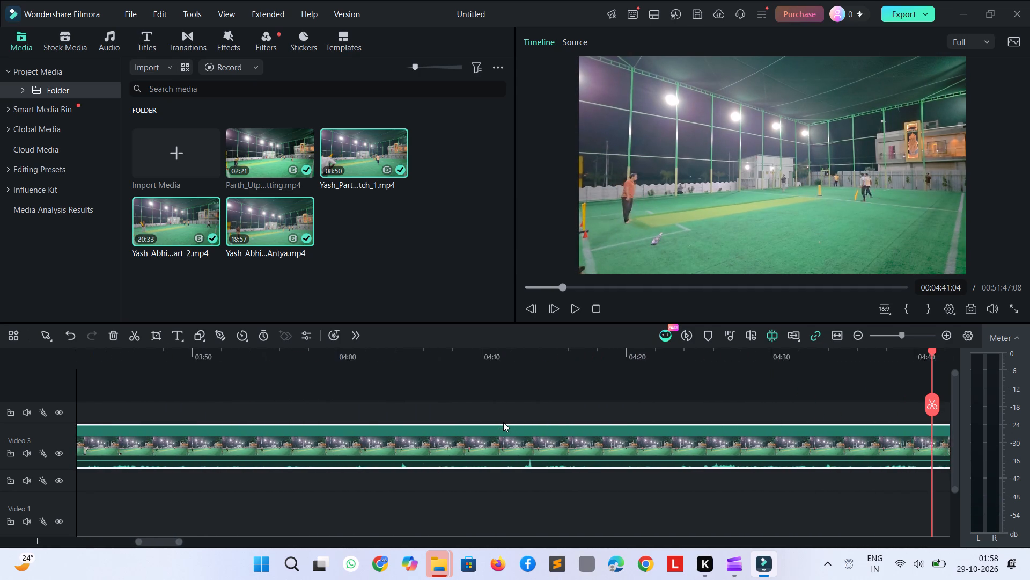
key(shift+Right)
key(shift+Right)
key(shift+Right)
key(shift+Right)
key(shift+Right)
key(shift+Right)
key(shift+Right)
key(shift+Right)
key(shift+Right)
key(shift+Right)
key(shift+Right)
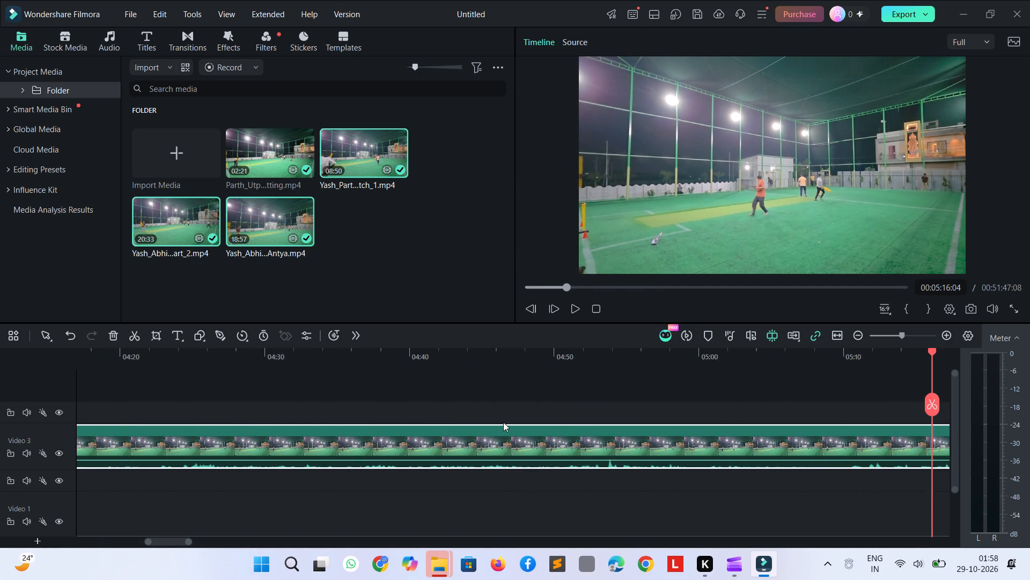
key(shift+Right)
key(shift+Right)
key(shift+Right)
key(shift+Right)
key(shift+Right)
key(shift+Right)
key(shift+Right)
key(shift+Right)
key(shift+Right)
key(shift+Right)
key(shift+Right)
key(shift+Right)
key(shift+Right)
key(shift+Right)
key(shift+Right)
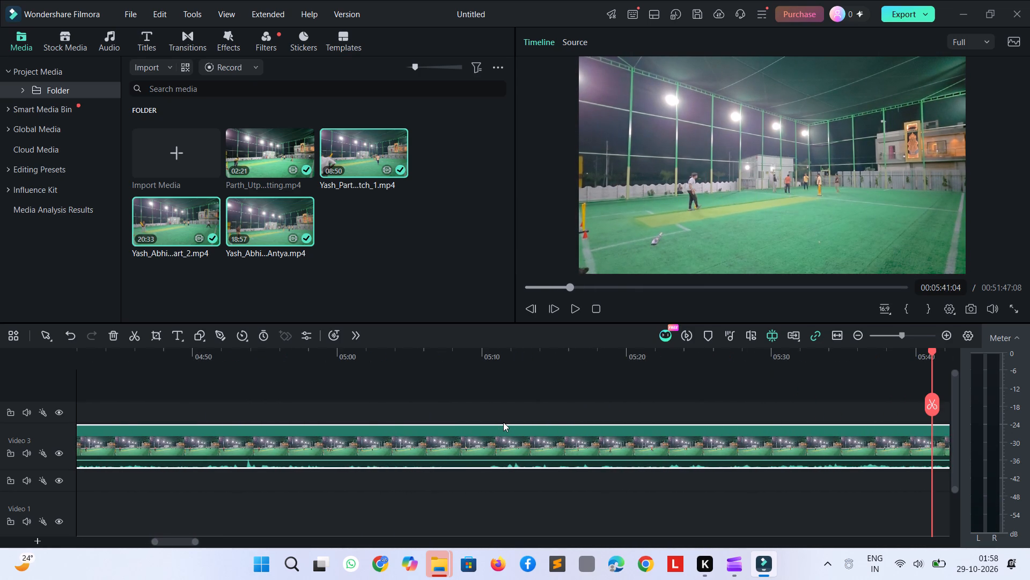
key(shift+Right)
key(shift+Right)
key(shift+Right)
key(shift+Right)
key(shift+Right)
key(shift+Right)
key(shift+Right)
key(shift+Right)
key(shift+Right)
key(shift+Right)
key(shift+Right)
key(shift+Right)
key(shift+Right)
key(shift+Right)
key(shift+Right)
key(shift+Right)
key(shift+Right)
key(shift+Right)
key(shift+Right)
key(shift+Right)
key(shift+Right)
key(shift+Right)
key(shift+Right)
key(shift+Right)
key(shift+Right)
key(shift+Right)
key(shift+Right)
key(shift+Right)
key(shift+Right)
key(shift+Right)
key(shift+Right)
key(shift+Right)
key(shift+Right)
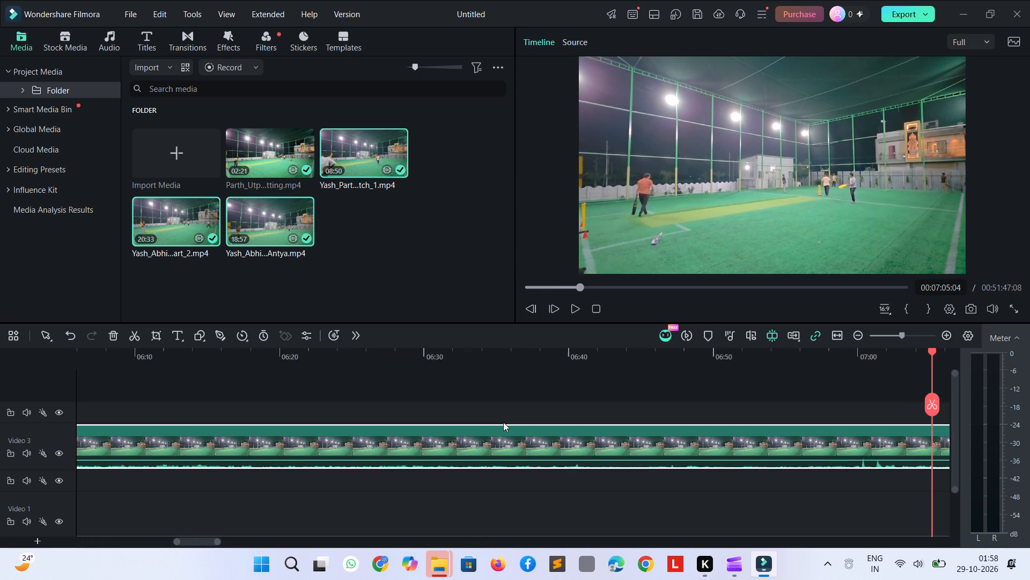
key(shift+Right)
key(shift+Right)
key(shift+Right)
key(shift+Right)
key(shift+Right)
key(shift+Right)
key(shift+Right)
key(shift+Right)
key(shift+Right)
key(shift+Right)
key(shift+Right)
key(shift+Right)
key(shift+Right)
key(shift+Right)
key(shift+Right)
key(shift+Right)
key(shift+Right)
key(shift+Right)
key(shift+Right)
key(shift+Right)
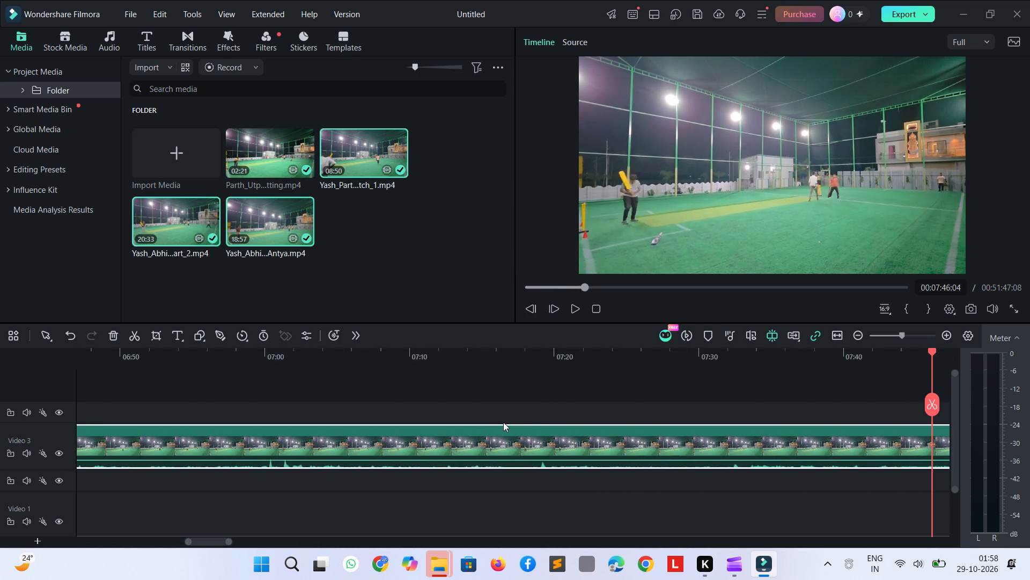
key(shift+Right)
key(shift+Right)
key(shift+Right)
key(shift+Right)
key(shift+Right)
key(shift+Right)
key(shift+Right)
key(shift+Right)
key(shift+Right)
key(shift+Right)
key(shift+Right)
key(shift+Right)
key(shift+Right)
key(shift+Right)
key(shift+Right)
key(shift+Right)
key(shift+Right)
key(shift+Right)
key(shift+Right)
key(shift+Right)
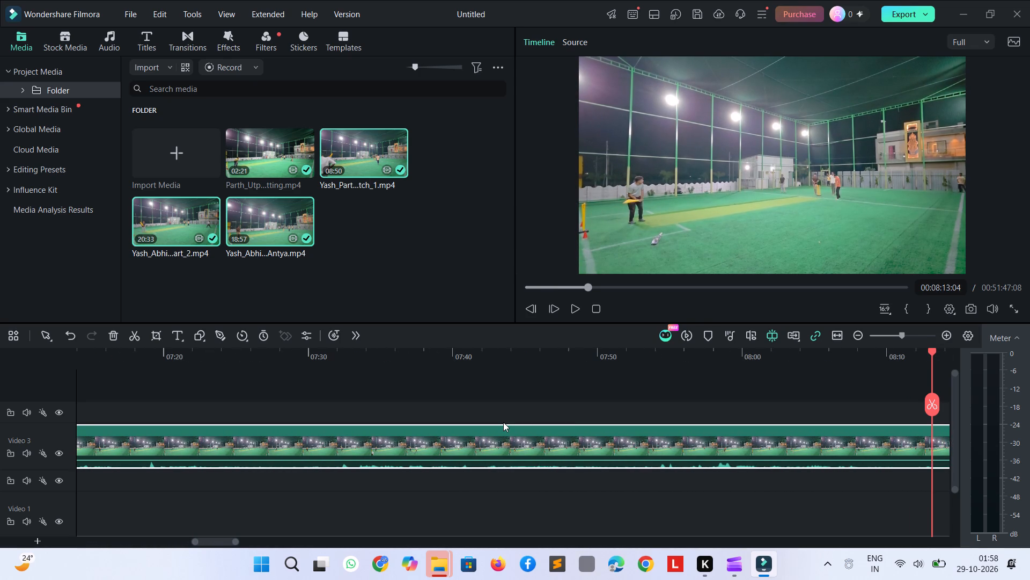
key(shift+Right)
key(shift+Right)
key(shift+Right)
key(shift+Right)
key(shift+Right)
key(shift+Right)
key(shift+Right)
key(shift+Right)
key(shift+Right)
key(shift+Right)
key(shift+Right)
key(shift+Right)
key(shift+Right)
key(shift+Right)
key(shift+Right)
key(shift+Right)
key(shift+Right)
key(shift+Right)
key(shift+Right)
key(shift+Right)
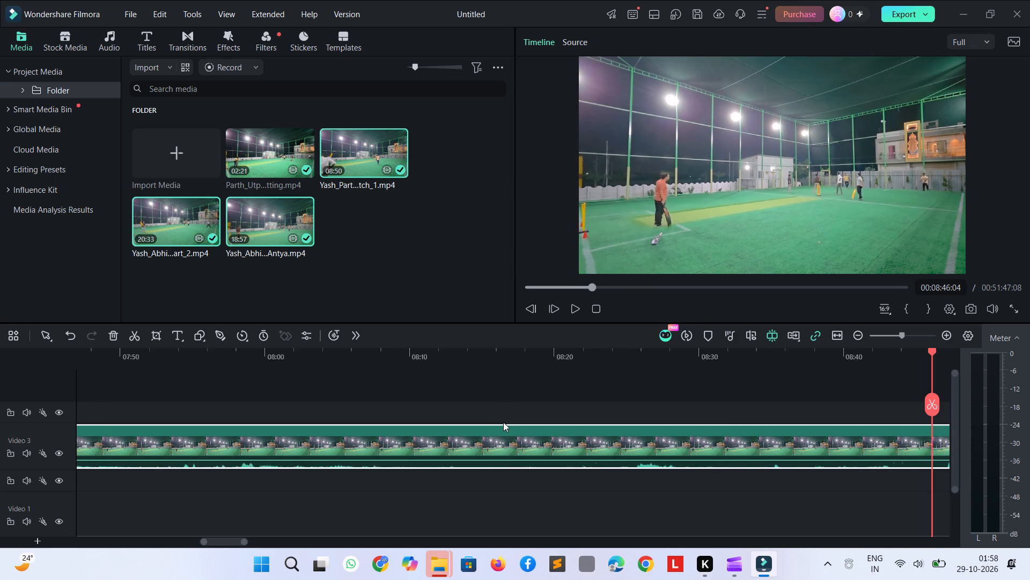
Skim the Match_1 footage from about 00:08:46 to 00:09:18 and back to about 00:09:02, examining where the play begins.
key(shift+Right)
key(shift+Right)
key(shift+Right)
key(shift+Right)
key(shift+Right)
key(shift+Right)
key(shift+Right)
key(shift+Right)
key(shift+Right)
key(shift+Right)
key(shift+Right)
key(shift+Right)
key(shift+Right)
key(shift+Right)
key(shift+Right)
key(shift+Right)
key(shift+Right)
key(shift+Right)
key(shift+Right)
key(shift+Right)
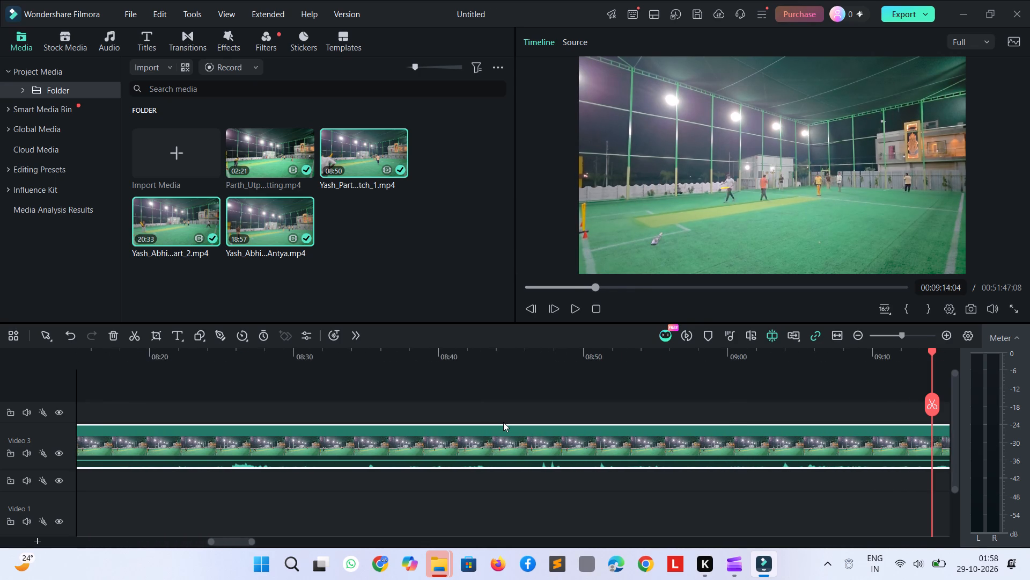
key(shift+Down)
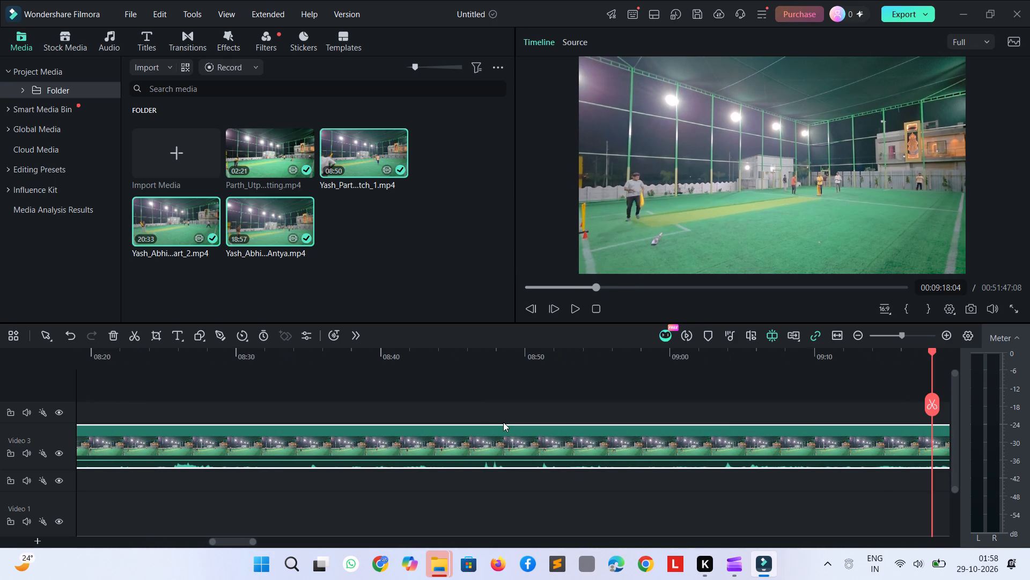
key(shift+Left)
key(shift+Left)
key(shift+Left)
key(shift+Left)
key(shift+Left)
key(shift+Left)
key(shift+Left)
key(shift+Left)
key(shift+Left)
key(shift+Left)
key(shift+Left)
key(shift+Left)
key(shift+Left)
key(shift+Left)
key(shift+Left)
key(shift+Left)
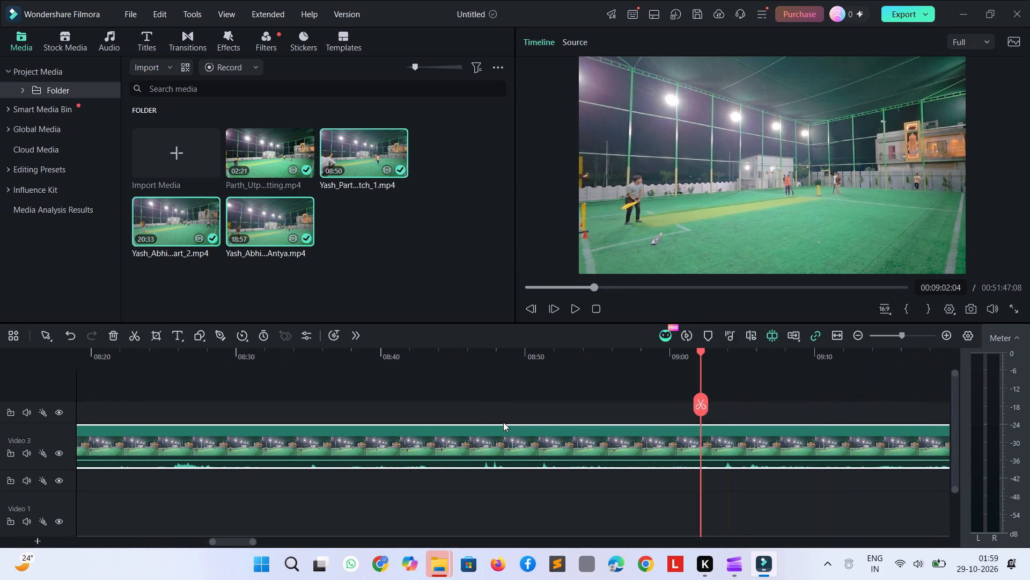
Split the Match_1 footage at 00:09:18:04 and delete everything before the cut, back to the clip's start.
key(shift+Right)
key(shift+Right)
key(shift+Right)
key(shift+Right)
key(shift+Right)
key(shift+Right)
key(shift+Right)
key(shift+Right)
key(shift+Right)
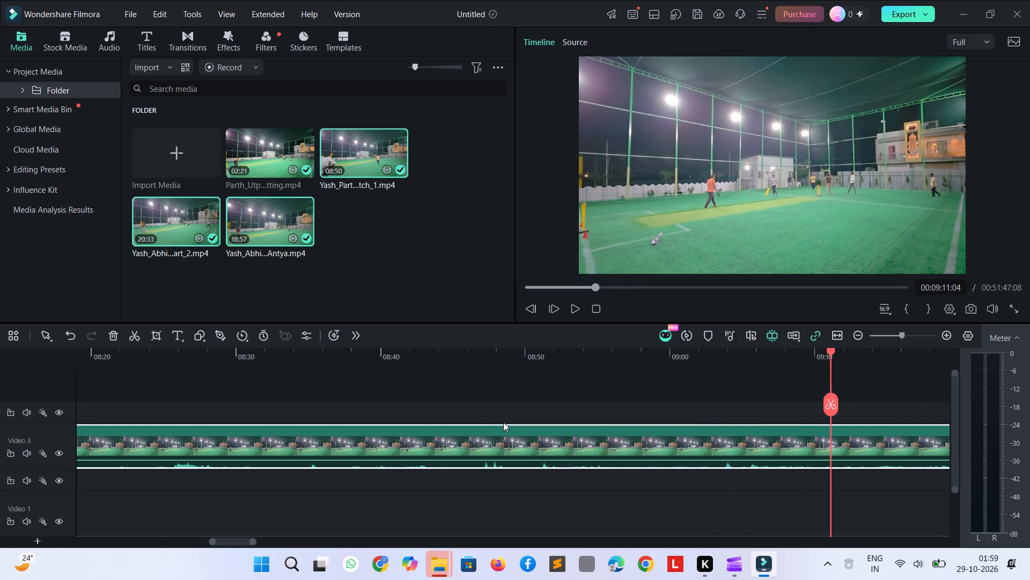
key(shift+Right)
key(shift+Right)
key(shift+Right)
key(shift+Right)
key(shift+Right)
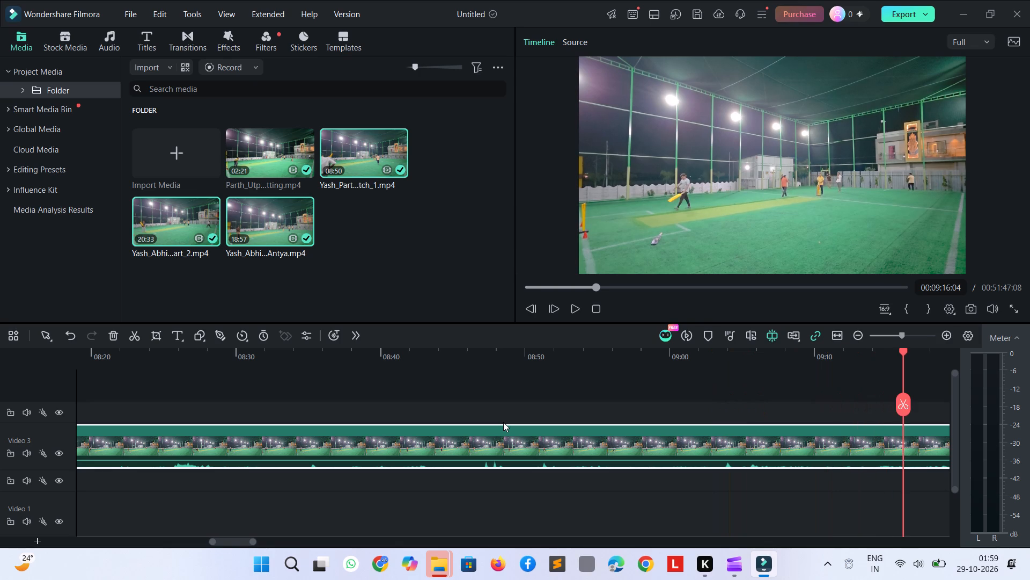
key(shift+Right)
key(shift+Right)
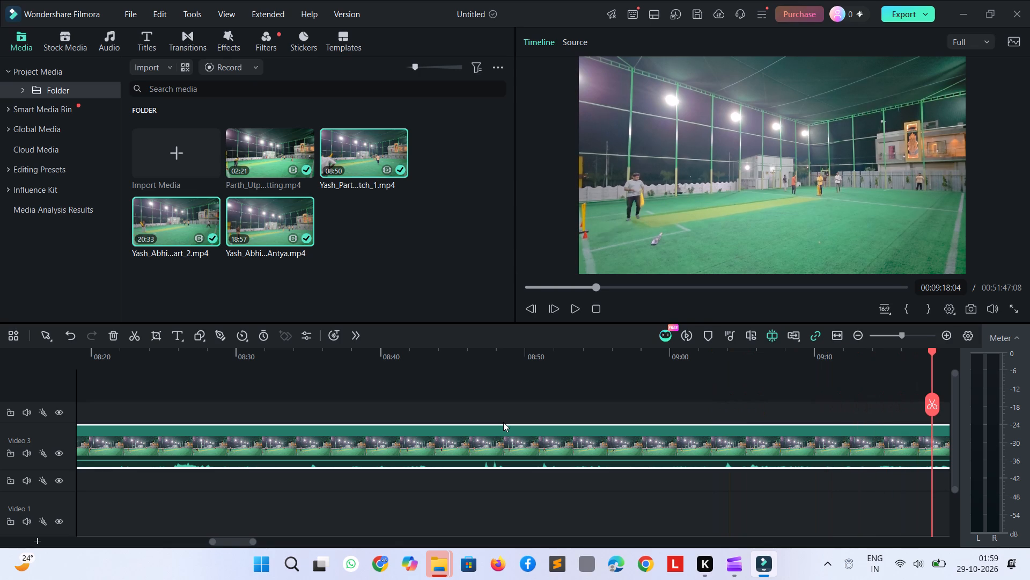
key(ctrl+b)
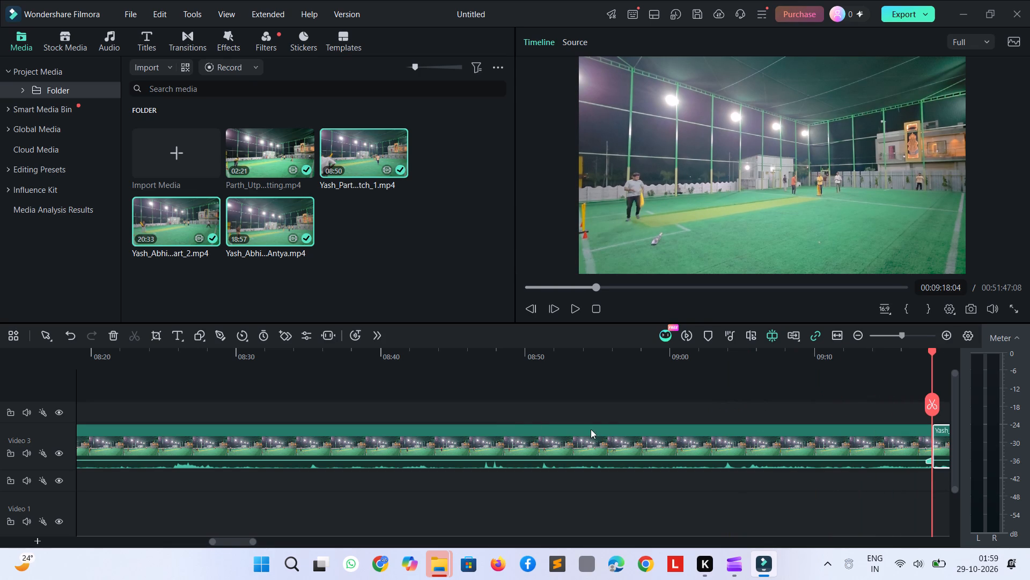
click(610, 433)
key(Delete)
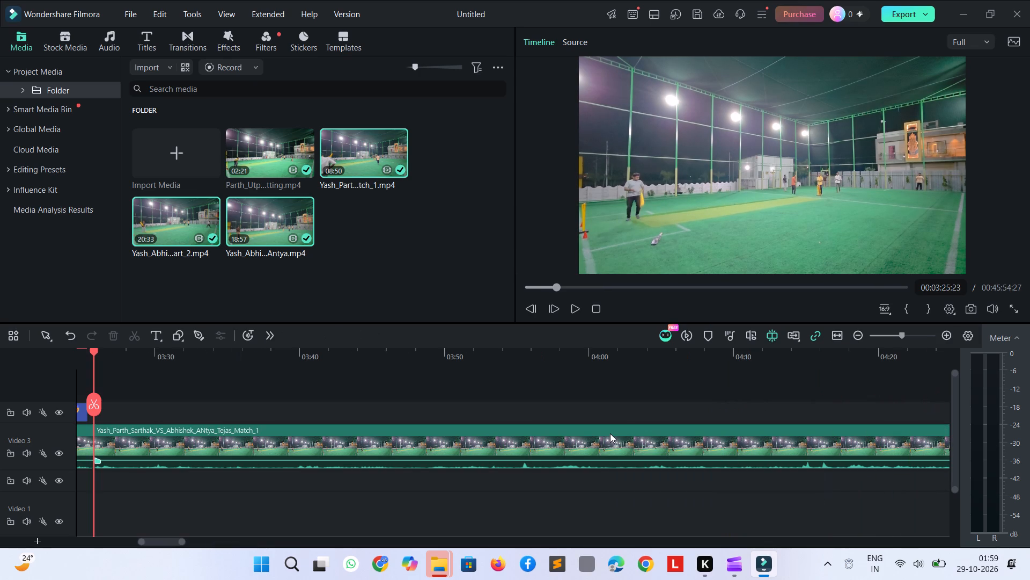
Review the edited video from about 00:02:07 onward, playing and skipping through the titles and deliveries up to the Match_1 footage.
key(shift+Left)
key(shift+Left)
key(shift+Left)
key(shift+Left)
key(shift+Left)
key(shift+Left)
key(shift+Left)
key(shift+Left)
key(shift+Left)
key(shift+Left)
key(shift+Left)
key(shift+Left)
key(shift+Left)
key(shift+Left)
key(shift+Left)
key(shift+Left)
key(shift+Left)
key(shift+Left)
key(shift+Left)
key(shift+Left)
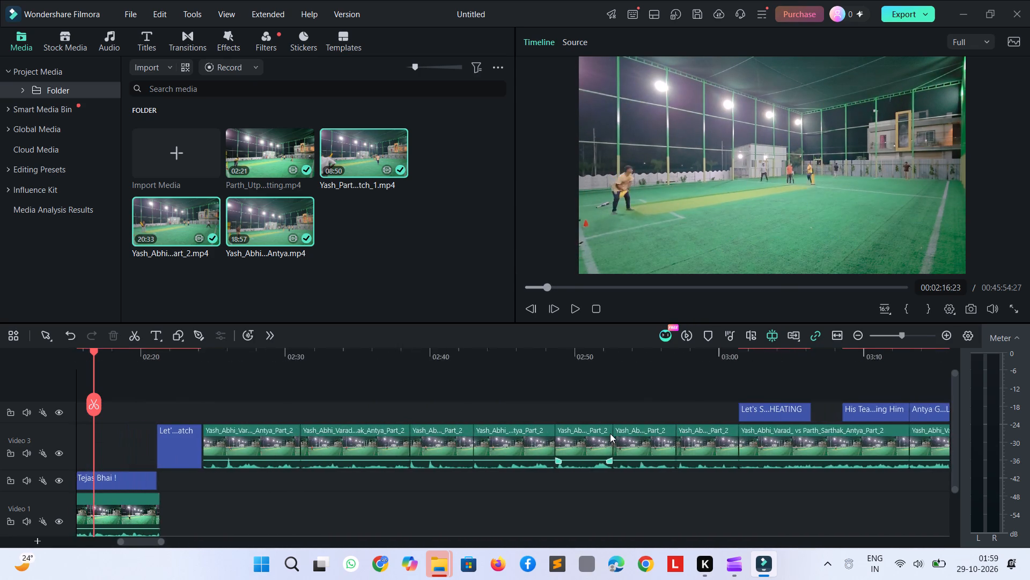
key(space)
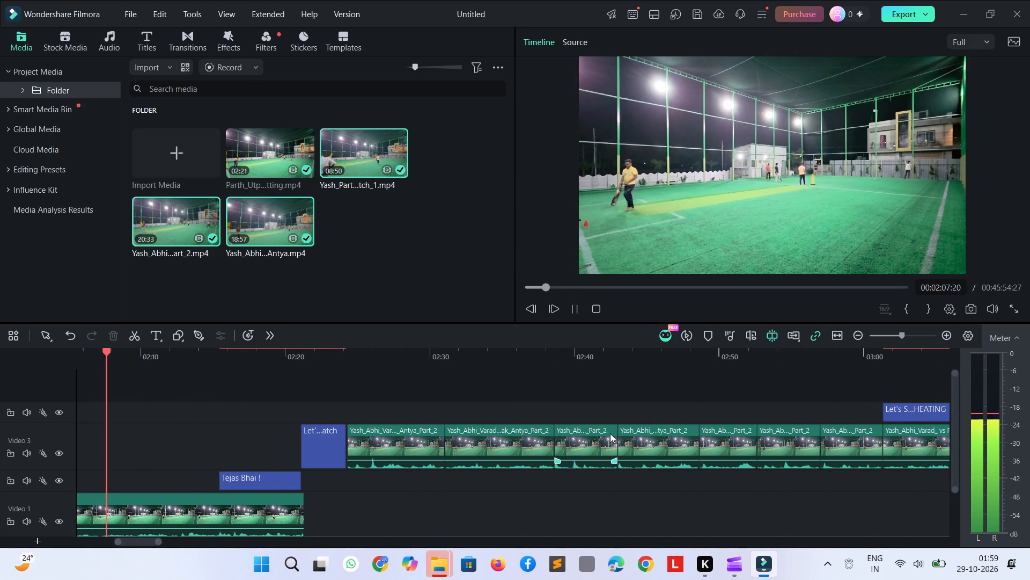
key(shift+Right)
key(shift+Right)
key(shift+Right)
key(shift+Right)
key(shift+Right)
key(shift+Right)
key(shift+Right)
key(shift+Right)
key(shift+Right)
key(shift+Right)
key(shift+Right)
key(shift+Right)
key(shift+Right)
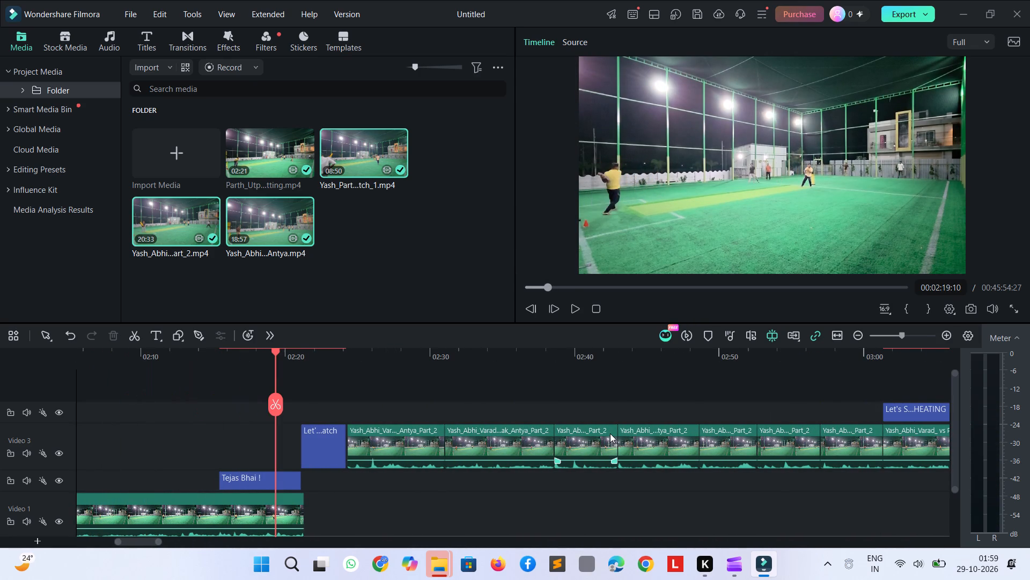
key(space)
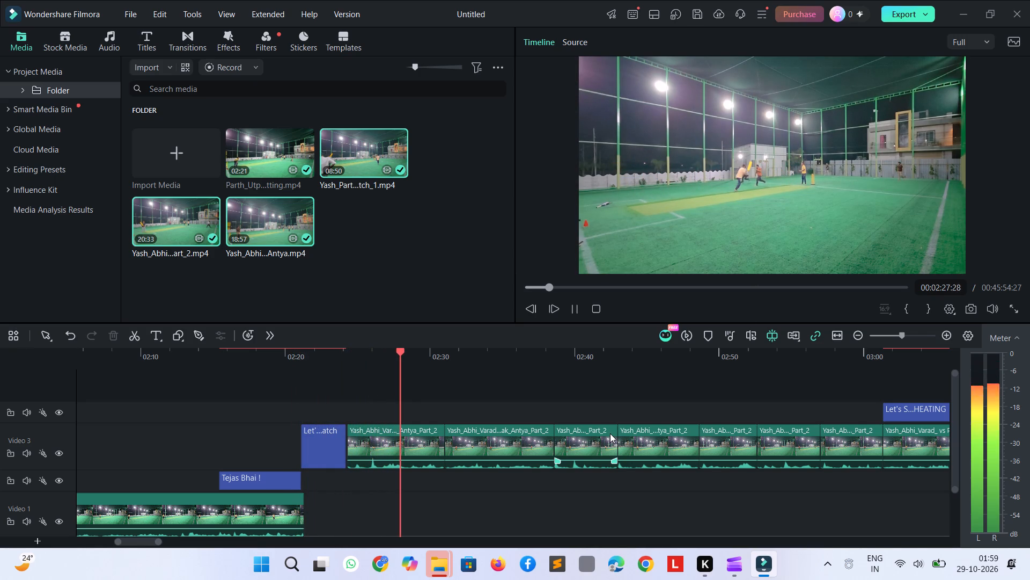
key(space)
key(shift+Right)
key(shift+Right)
key(shift+Right)
key(shift+Right)
key(shift+Right)
key(shift+Right)
key(shift+Right)
key(shift+Right)
key(shift+Right)
key(shift+Right)
key(shift+Right)
key(shift+Right)
key(shift+Right)
key(shift+Right)
key(shift+Right)
key(shift+Right)
key(shift+Right)
key(shift+Right)
key(shift+Right)
key(shift+Right)
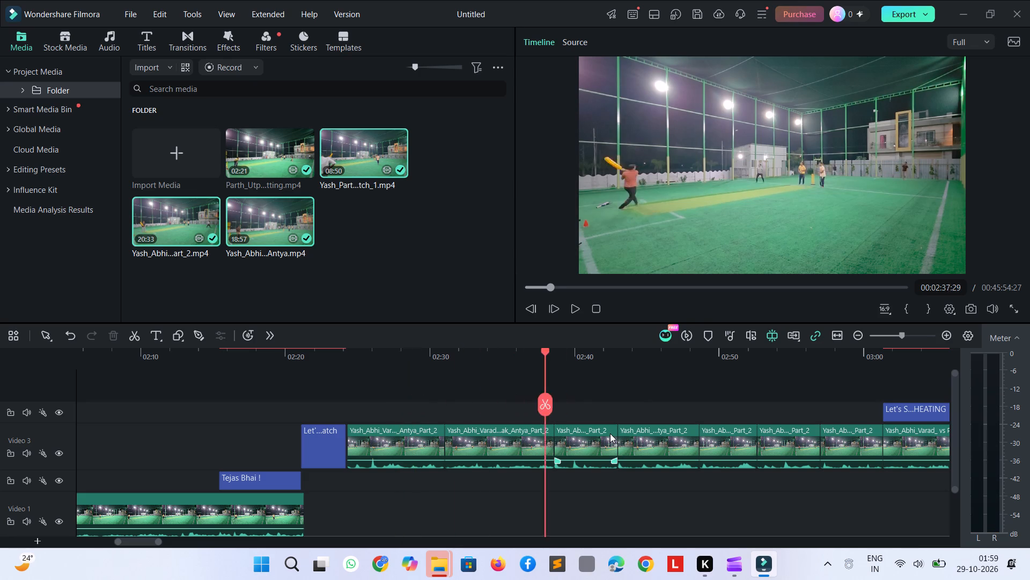
key(space)
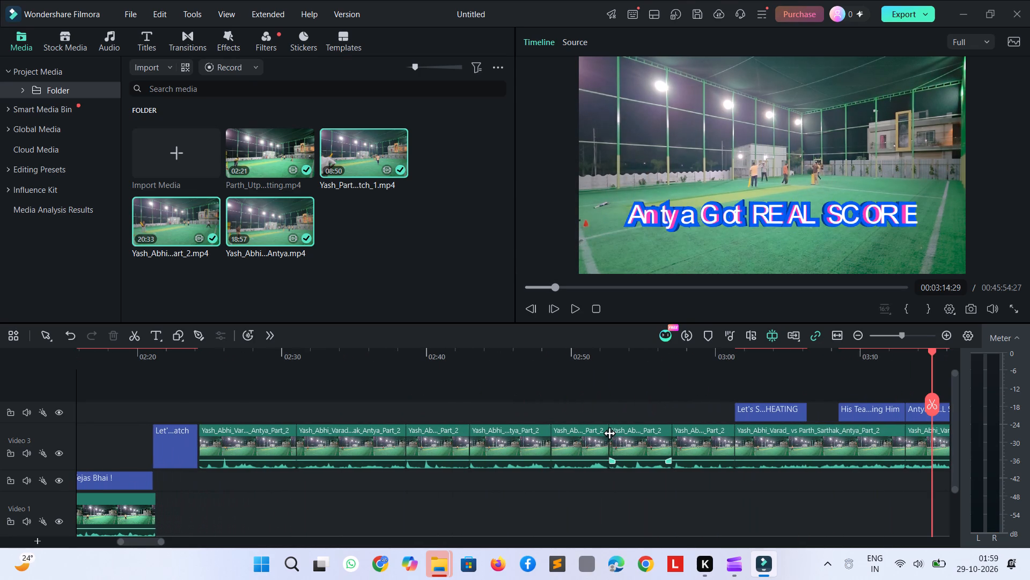
key(shift+Right)
key(shift+Right)
key(shift+Right)
key(shift+Right)
key(shift+Right)
key(shift+Right)
key(shift+Right)
key(shift+Right)
key(shift+Right)
Cut out the Match_1 footage between 00:03:29:29 and 00:03:35:02 by splitting at both points and deleting the middle segment.
key(space)
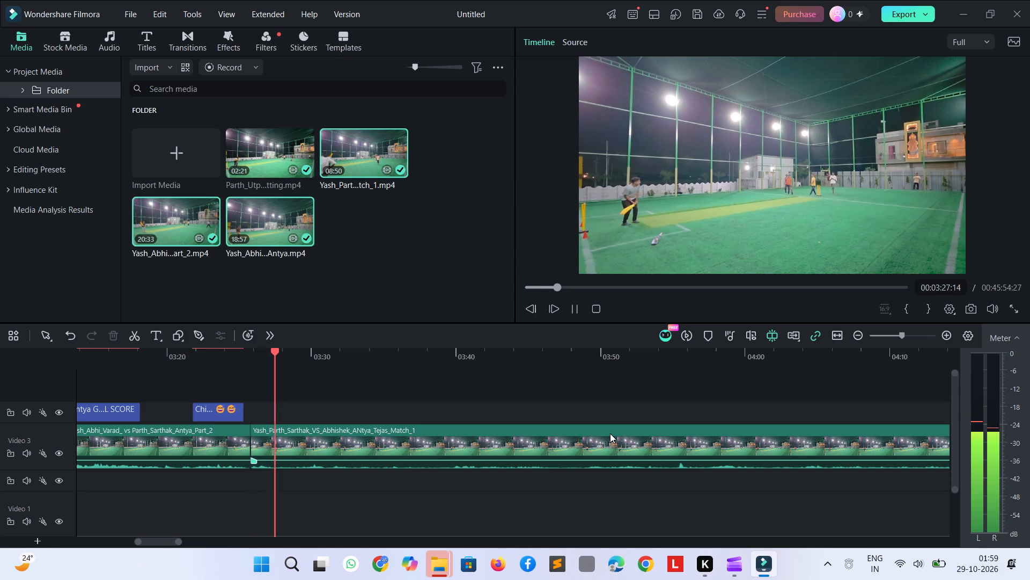
key(space)
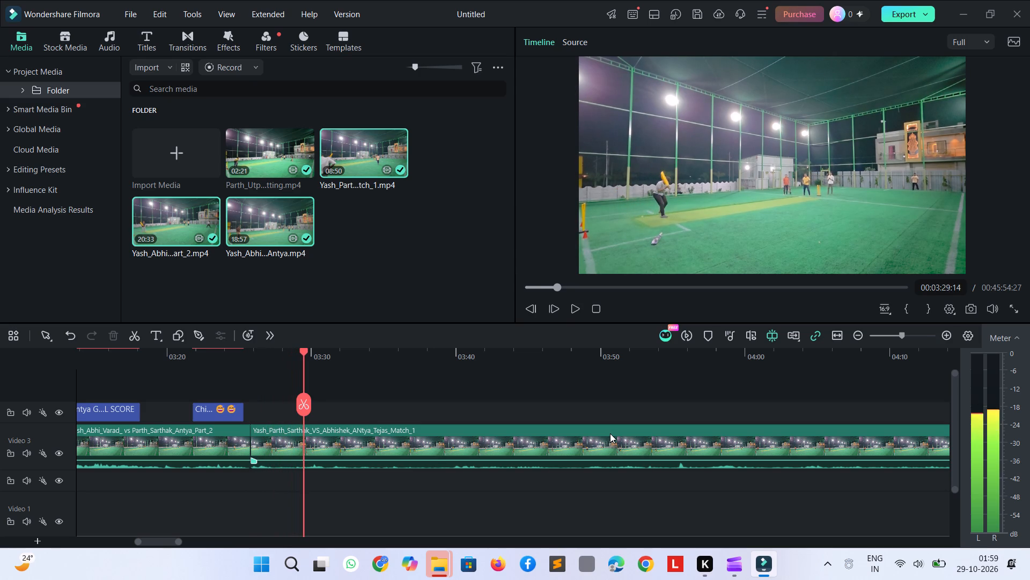
key(space)
key(space)
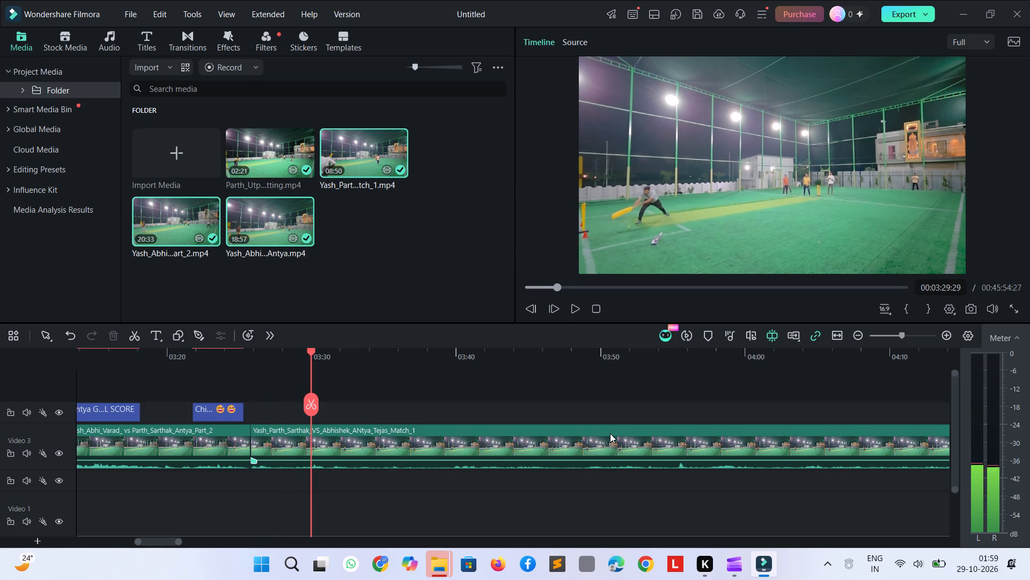
key(ctrl+b)
key(space)
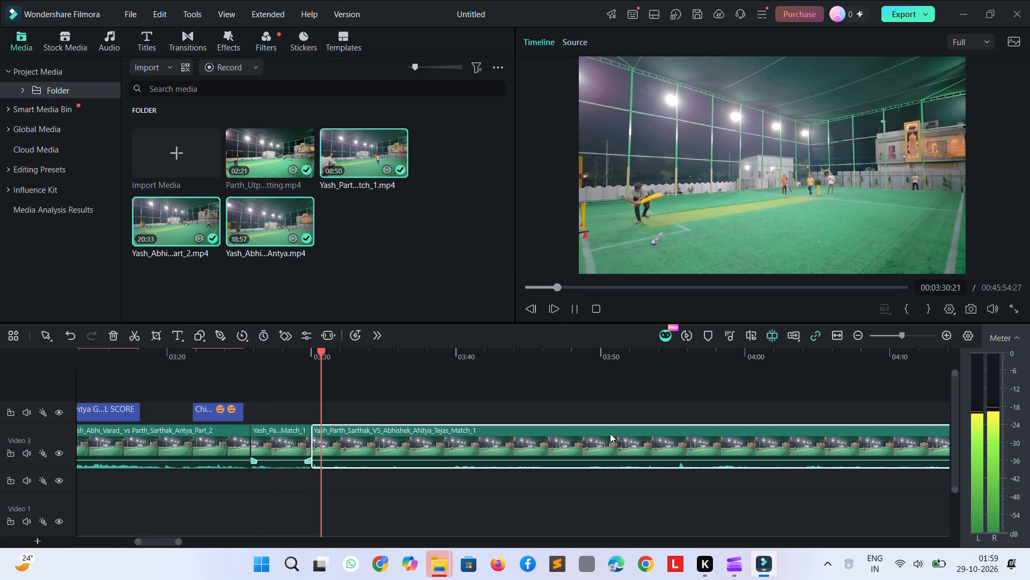
key(shift+Right)
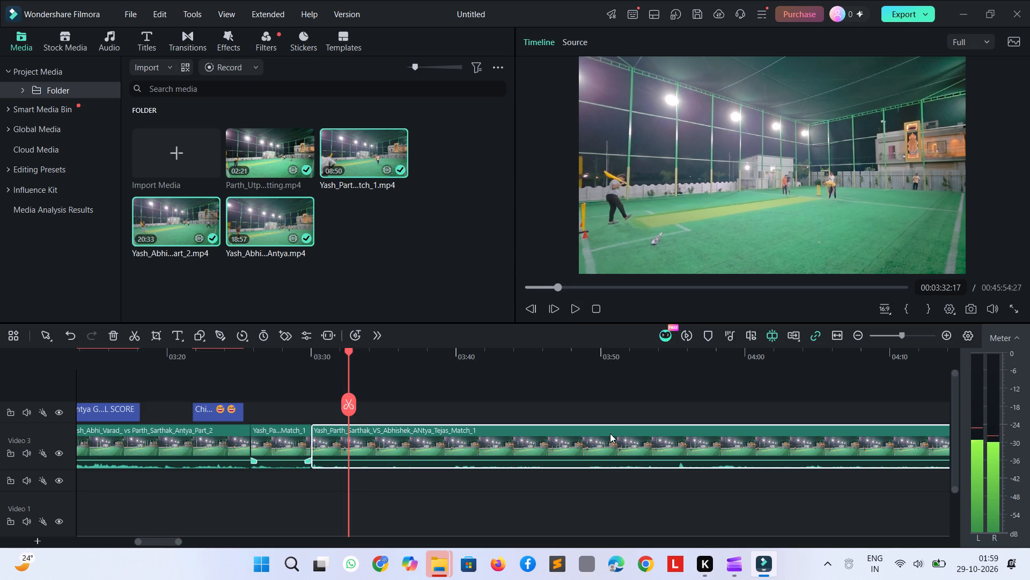
key(shift+Right)
key(space)
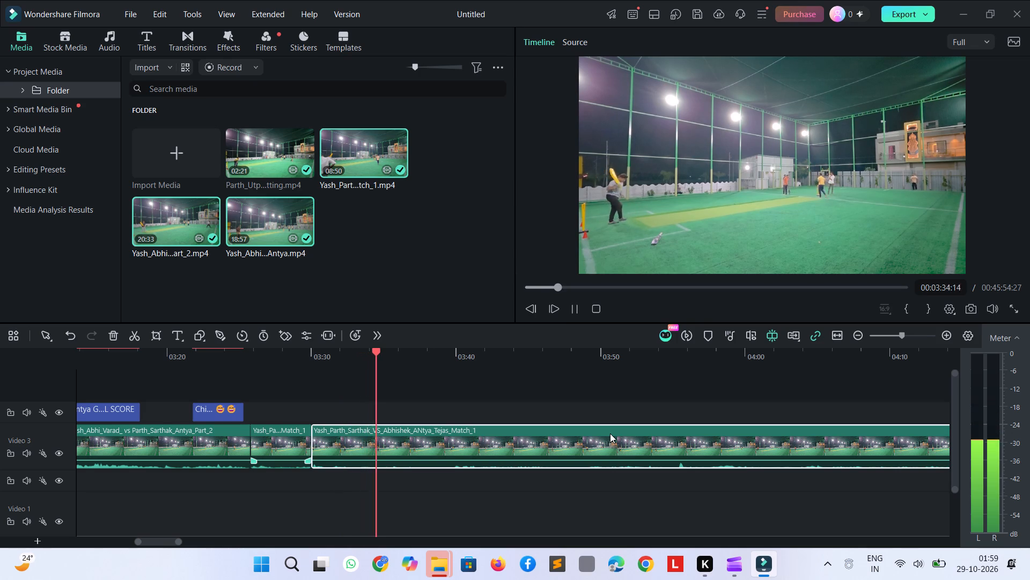
key(space)
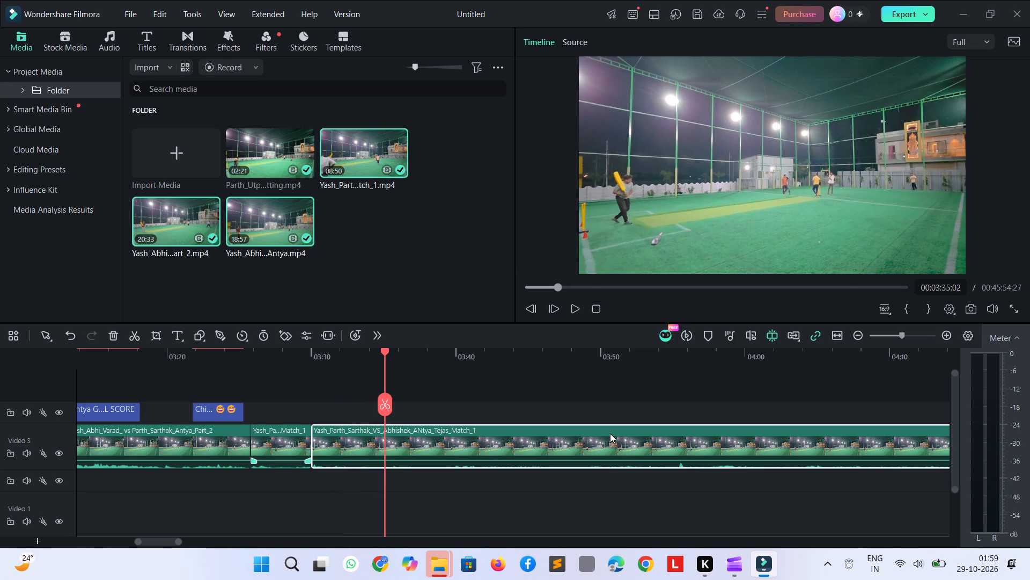
key(ctrl+b)
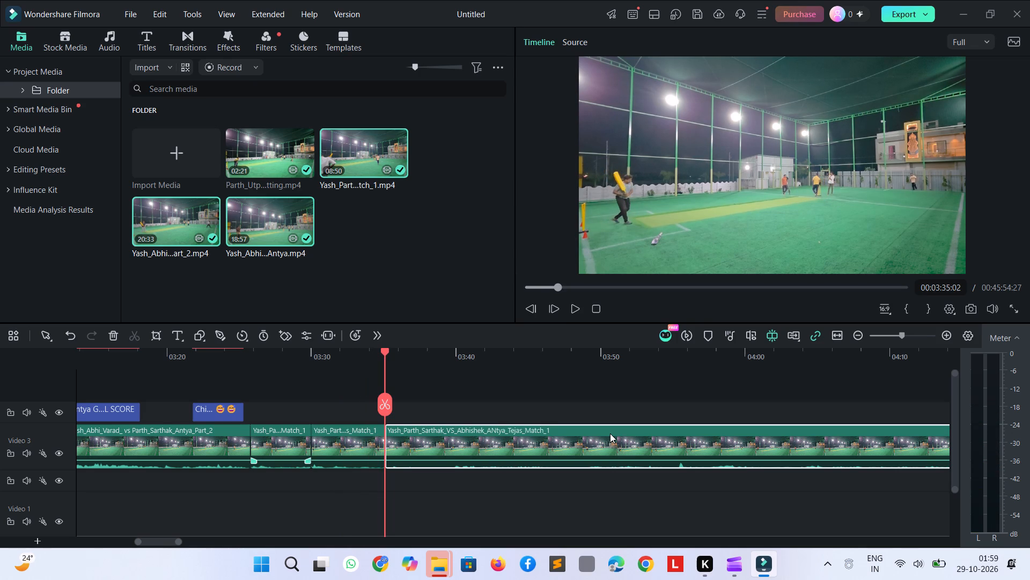
click(311, 449)
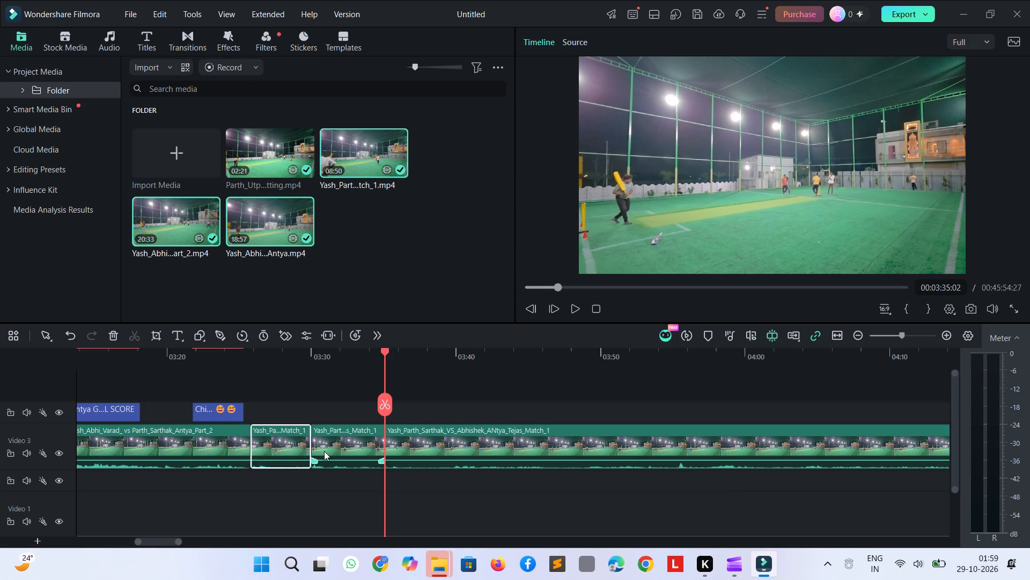
click(324, 451)
key(Delete)
Cut out the Match_1 footage between 00:03:36:06 and 00:03:41:22 by splitting at both points and deleting the middle segment.
key(space)
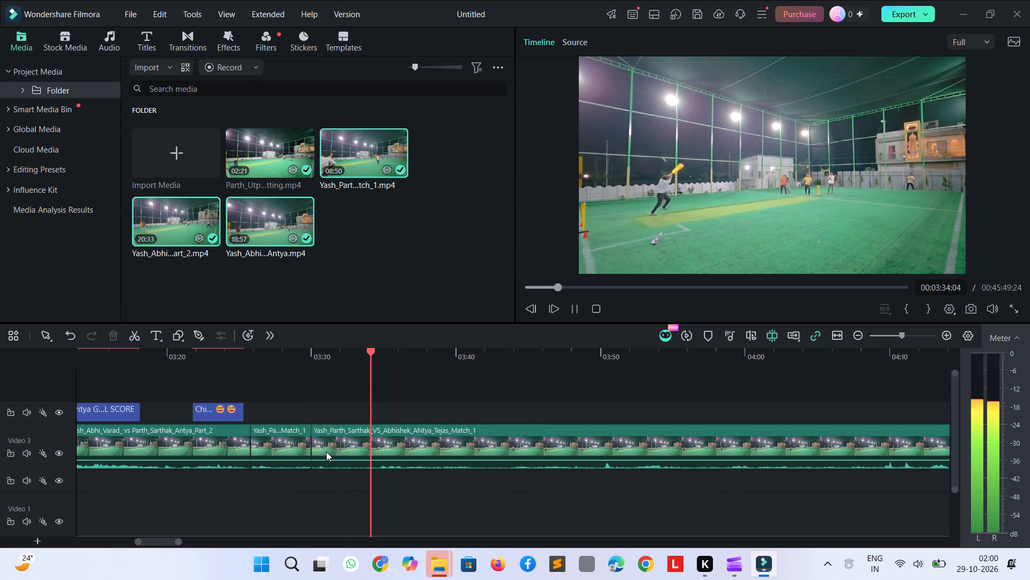
key(space)
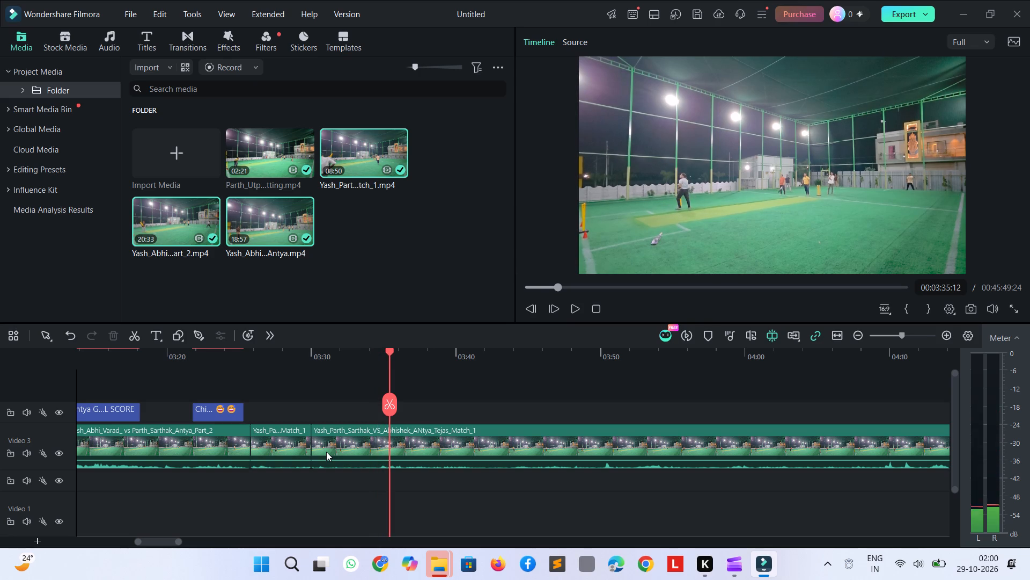
key(space)
key(space)
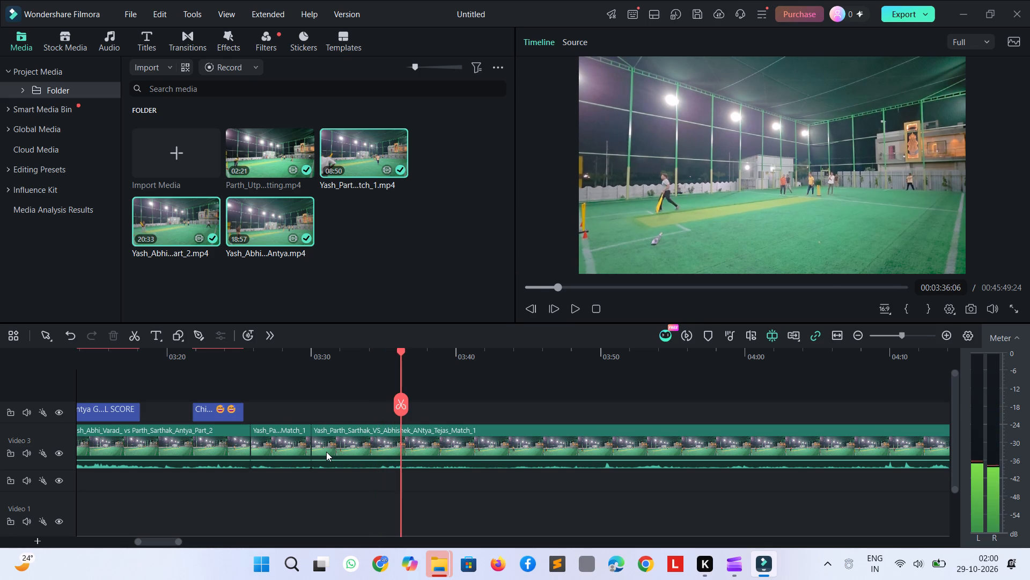
key(ctrl+b)
key(space)
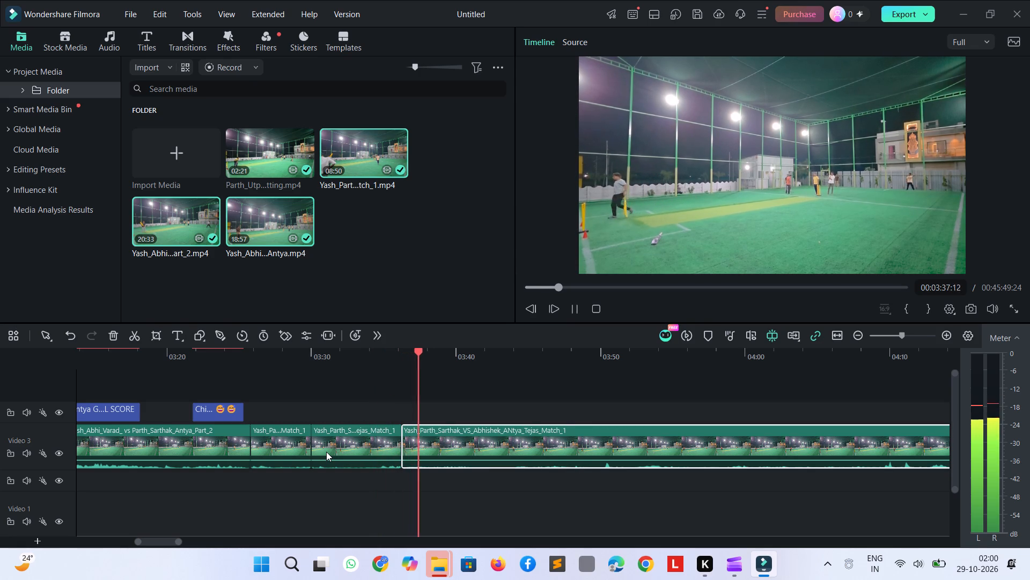
key(shift+Right)
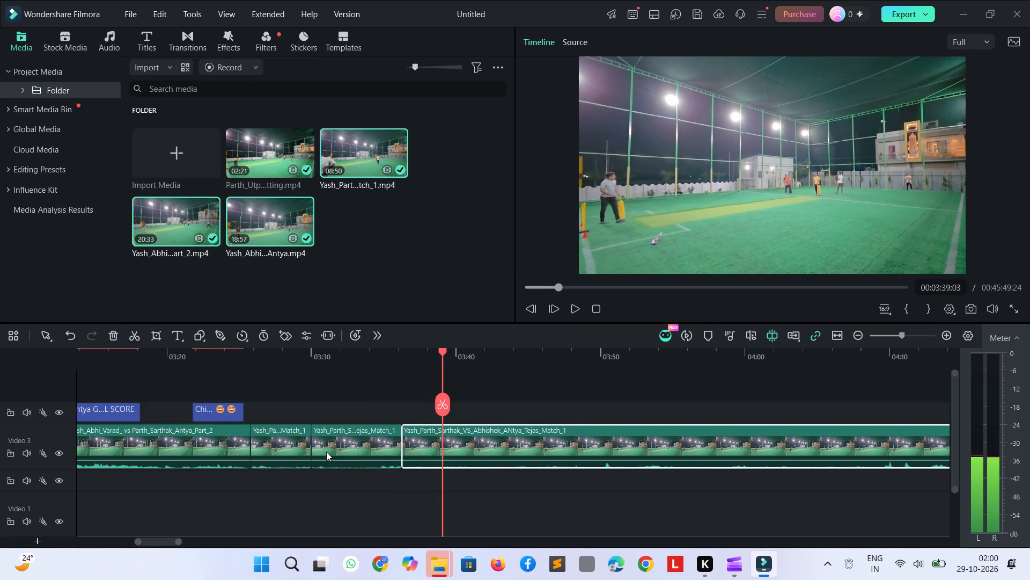
key(shift+Right)
key(shift+Right)
key(space)
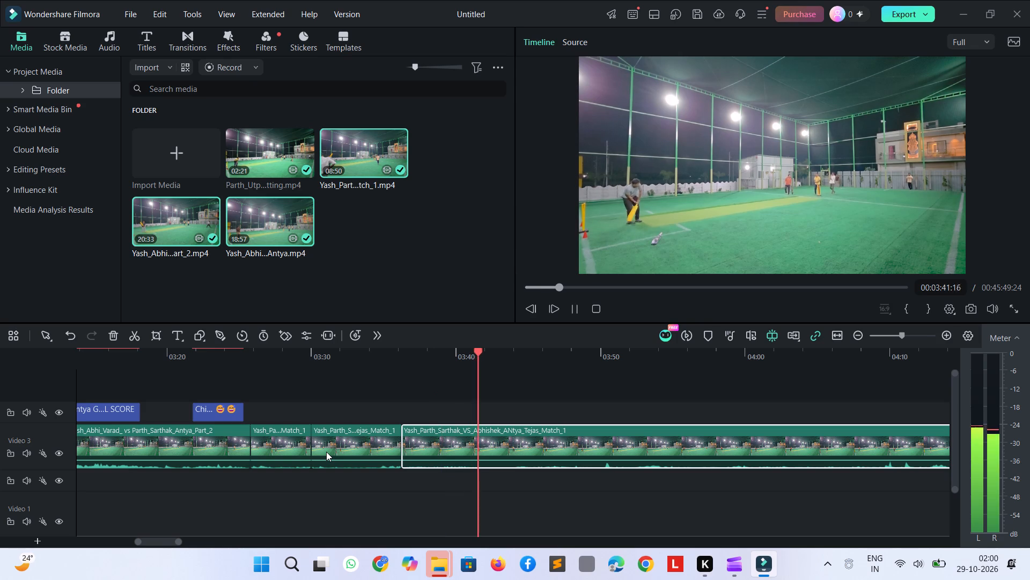
key(space)
key(ctrl+b)
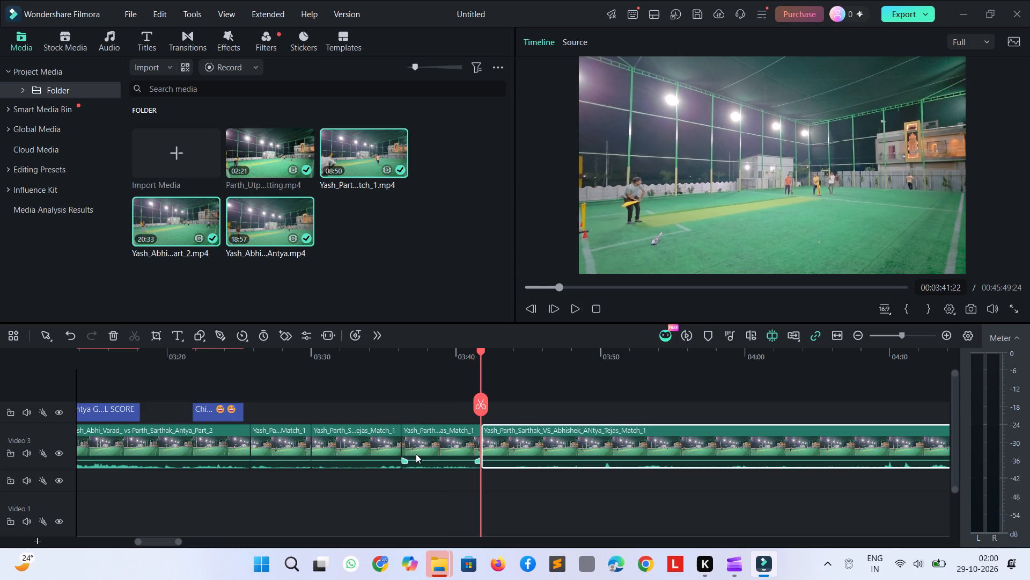
click(444, 449)
key(Delete)
Cut out the Match_1 footage between 00:03:40:05 and 00:03:43:08 by splitting at both points and deleting the middle segment.
key(space)
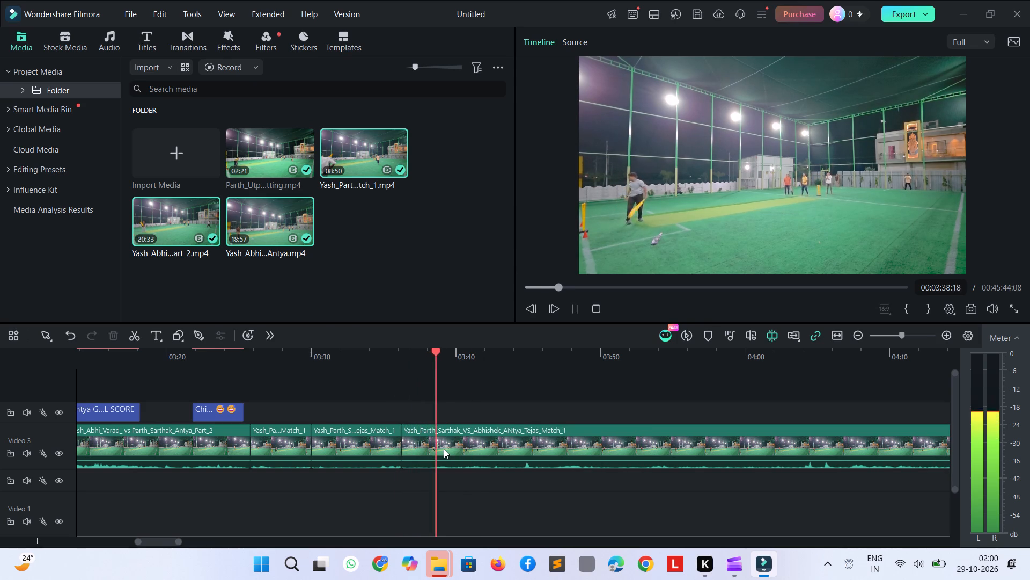
key(space)
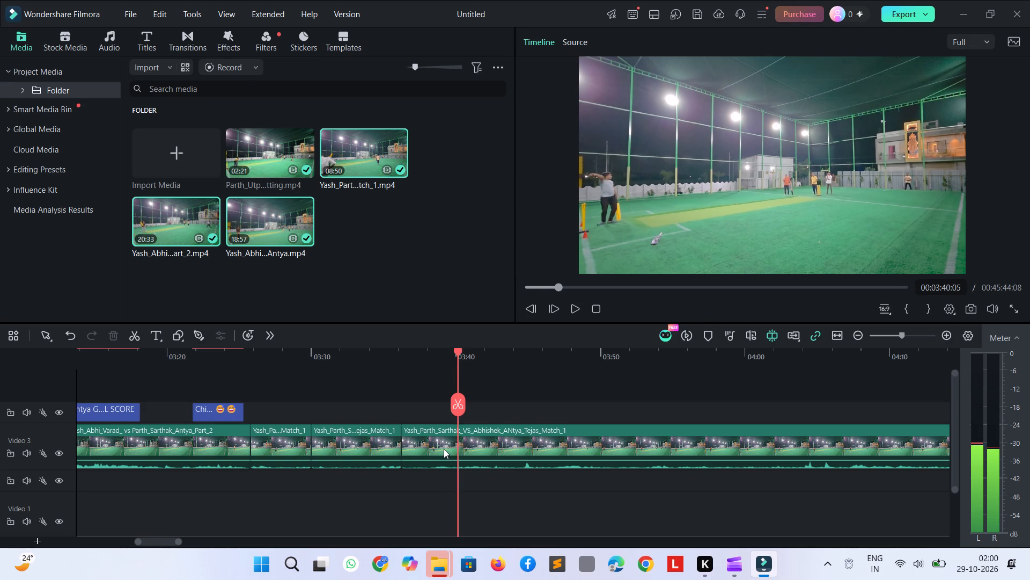
key(ctrl+b)
key(space)
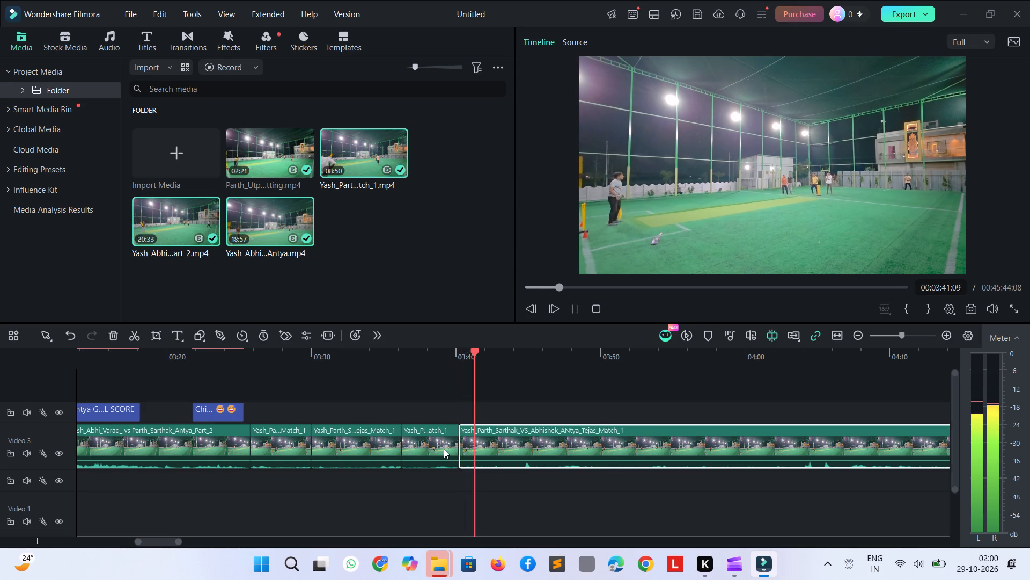
key(space)
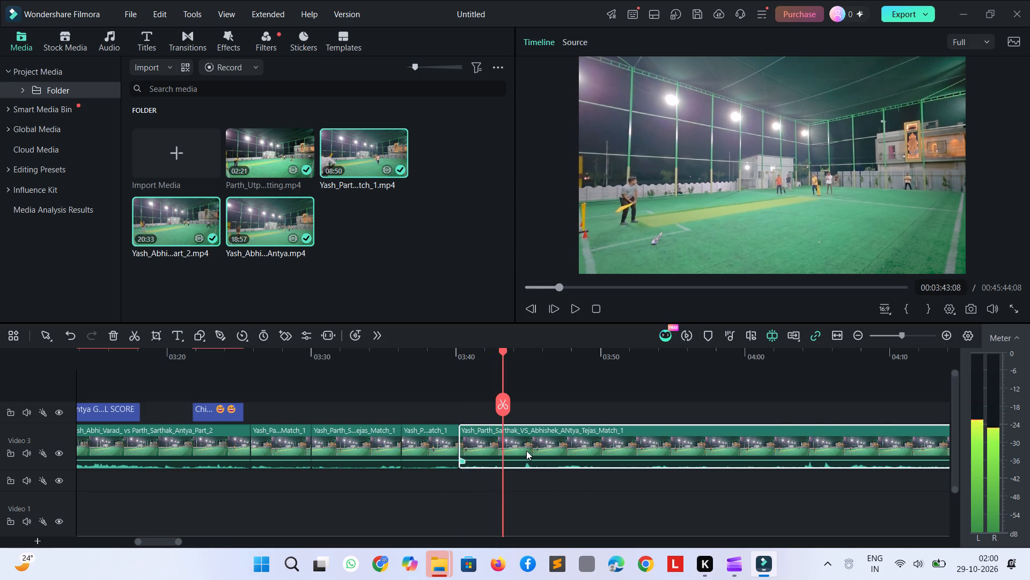
key(ctrl+b)
click(473, 437)
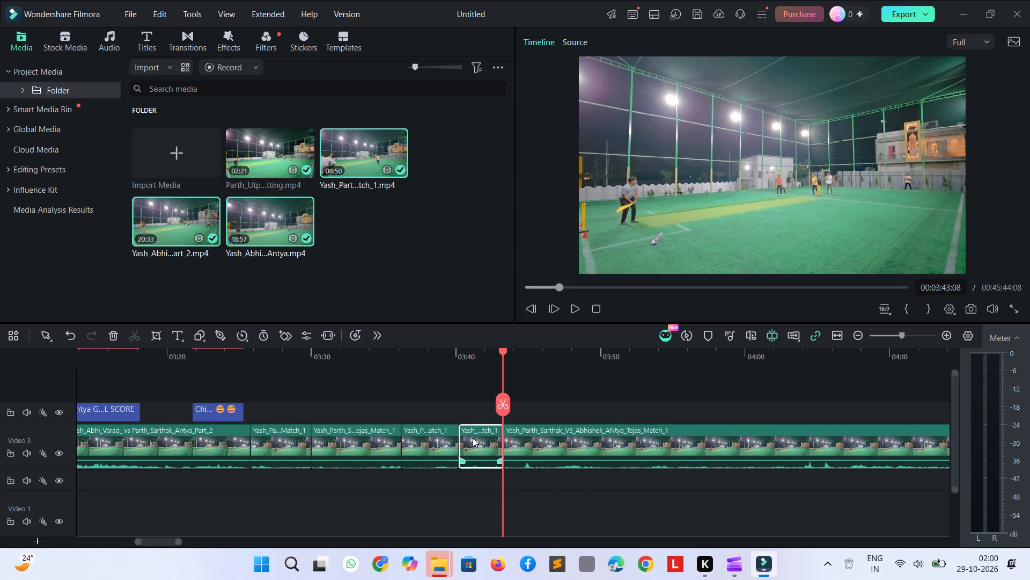
key(Delete)
Delete the short Match_1 segment between 00:03:36:06 and 00:03:40:05.
click(439, 438)
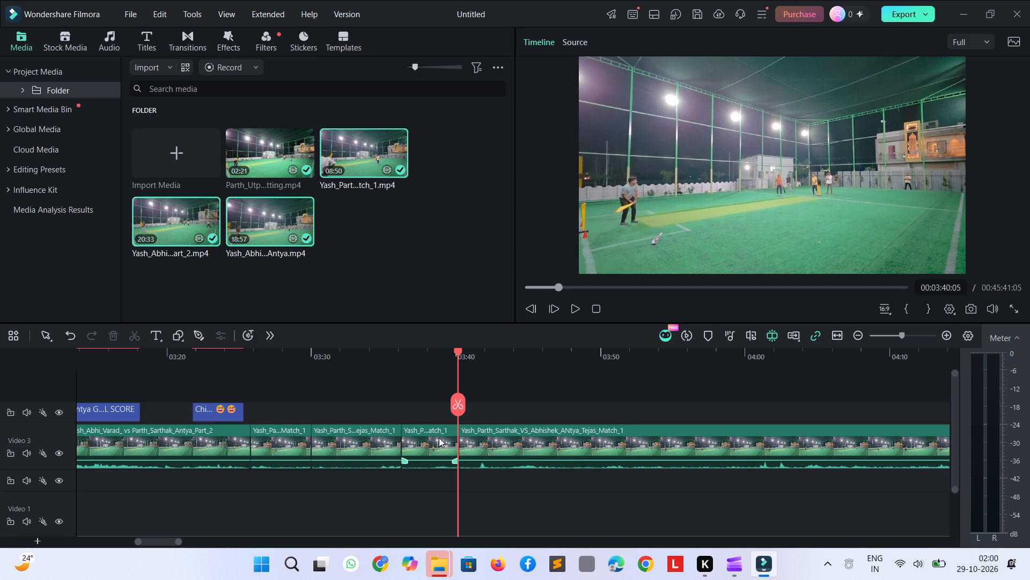
key(Delete)
Cut out the Match_1 footage between about 00:03:43:00 and 00:03:49:10 by splitting at both points and deleting the middle segment.
key(space)
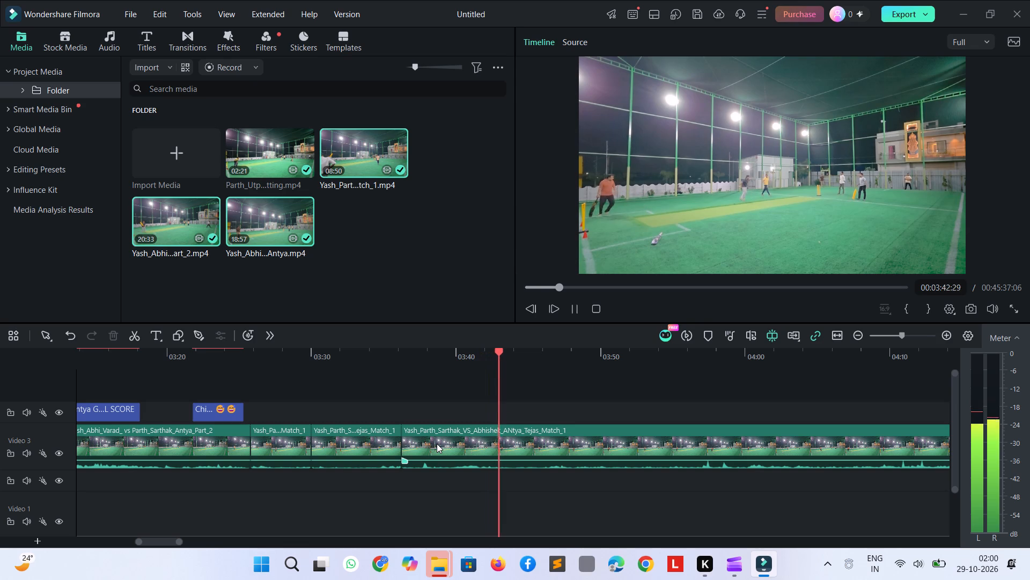
key(space)
key(ctrl+b)
key(space)
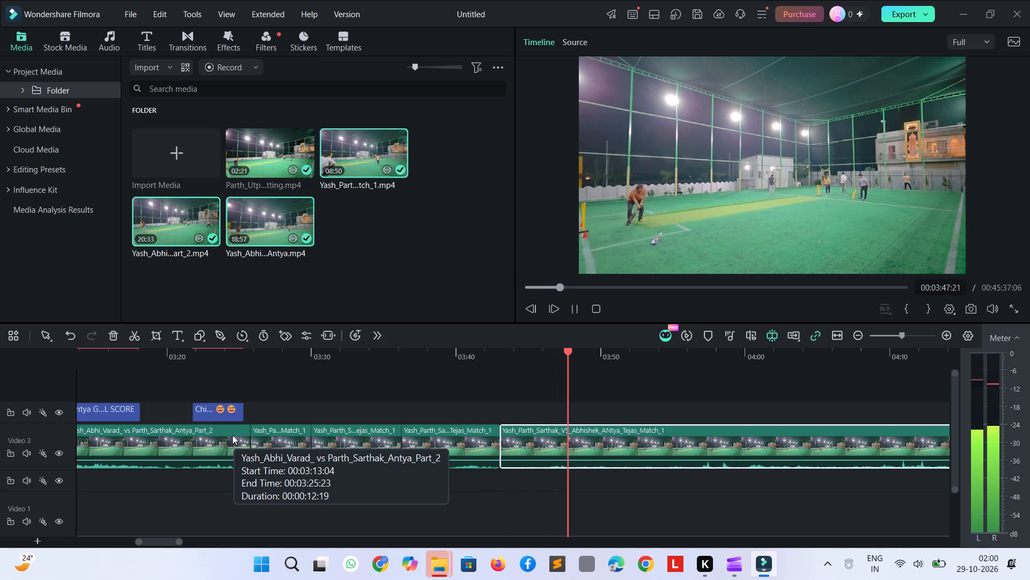
key(space)
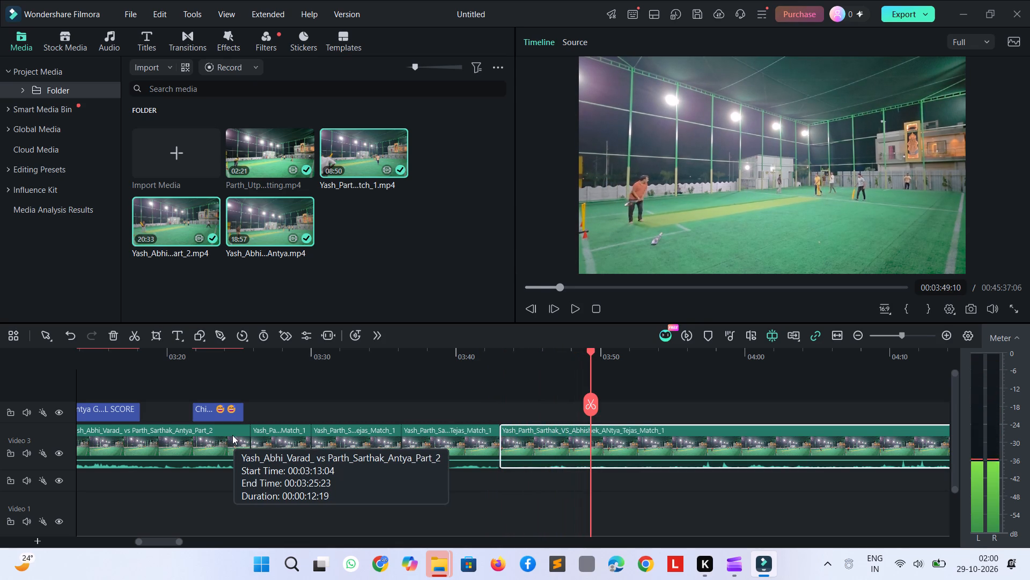
key(ctrl+b)
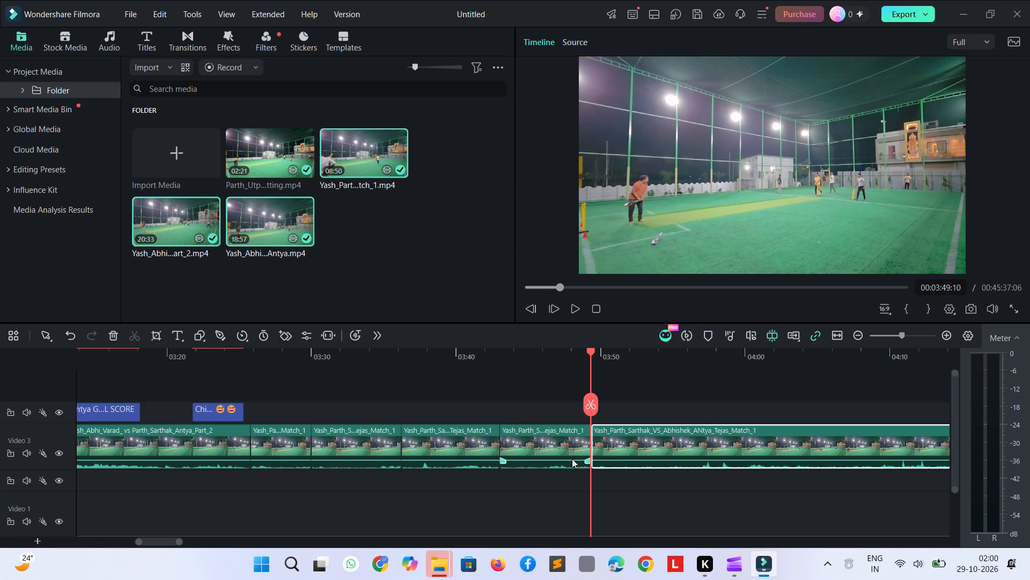
click(559, 447)
key(Delete)
Cut out the Match_1 footage between 00:03:46:10 and 00:03:50:20 by splitting at both points and deleting the middle segment.
key(space)
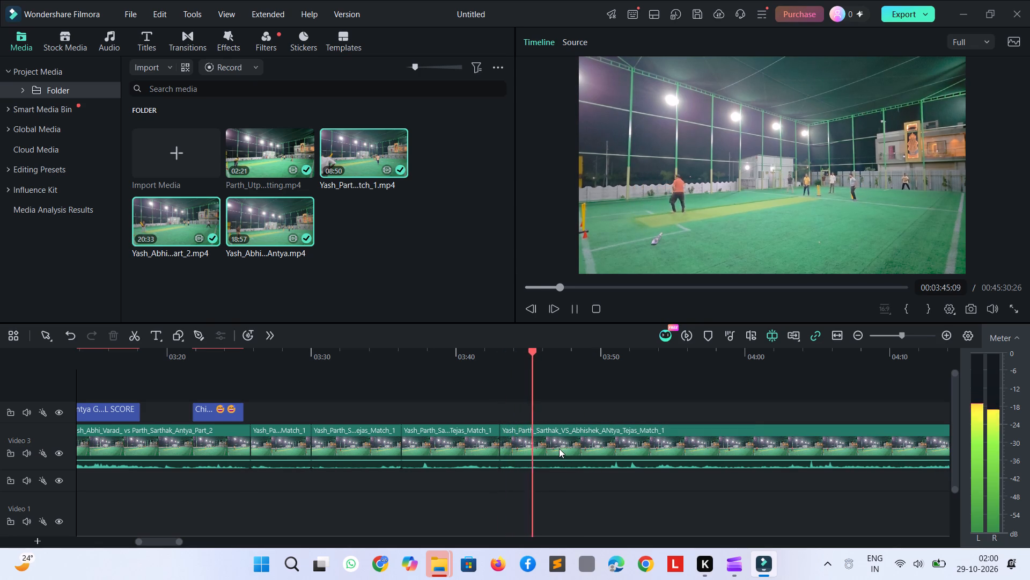
key(space)
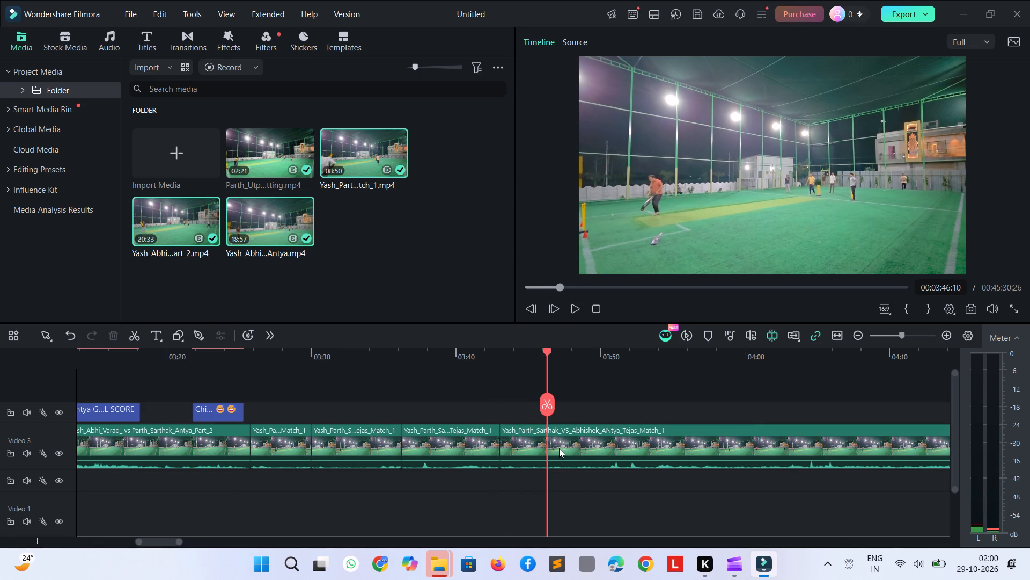
key(ctrl+b)
key(space)
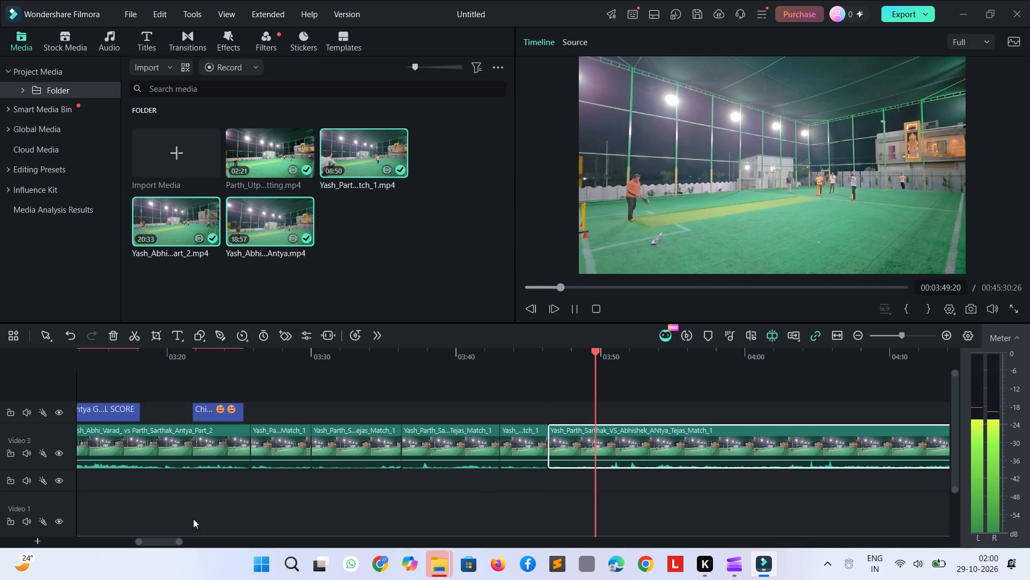
key(space)
key(ctrl+b)
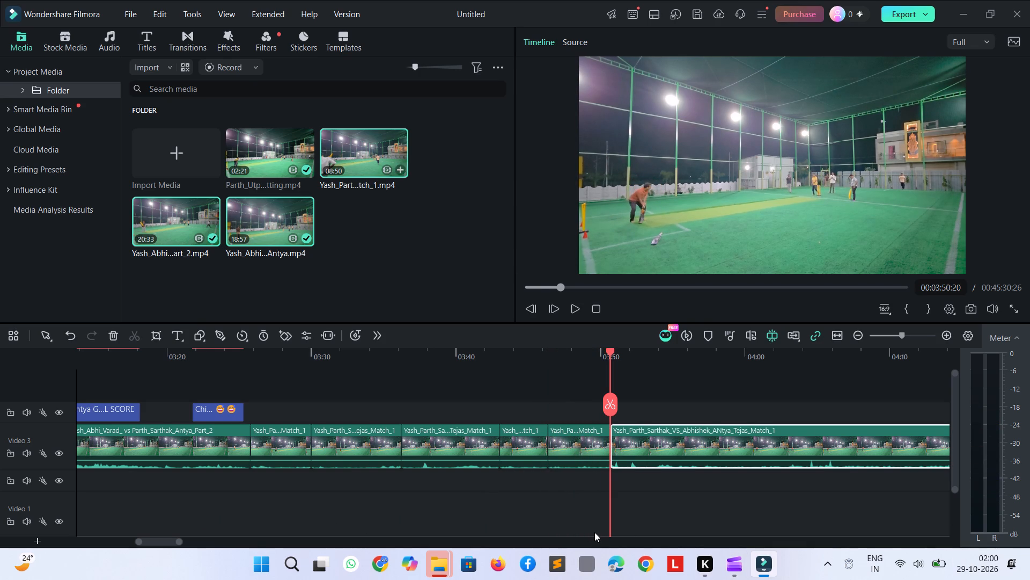
click(597, 449)
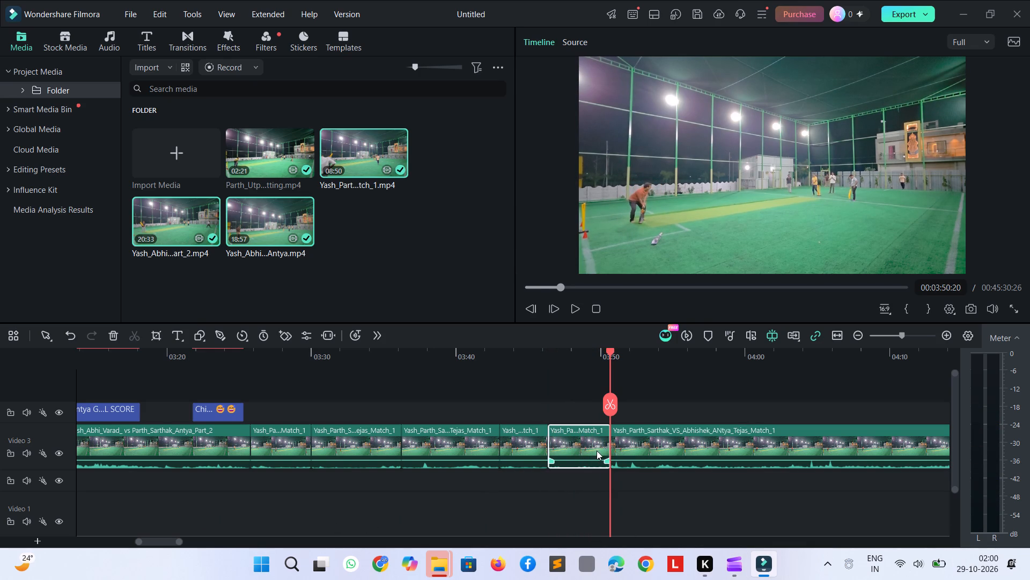
key(Delete)
Cut out the Match_1 footage between 00:03:50:22 and 00:04:00:27 by splitting at both points and deleting the middle segment.
key(space)
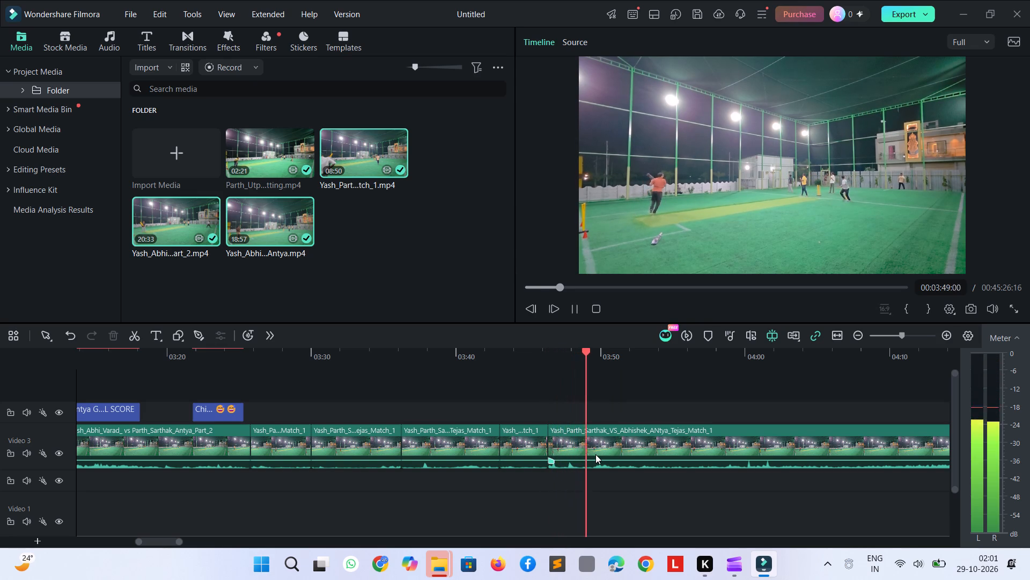
key(space)
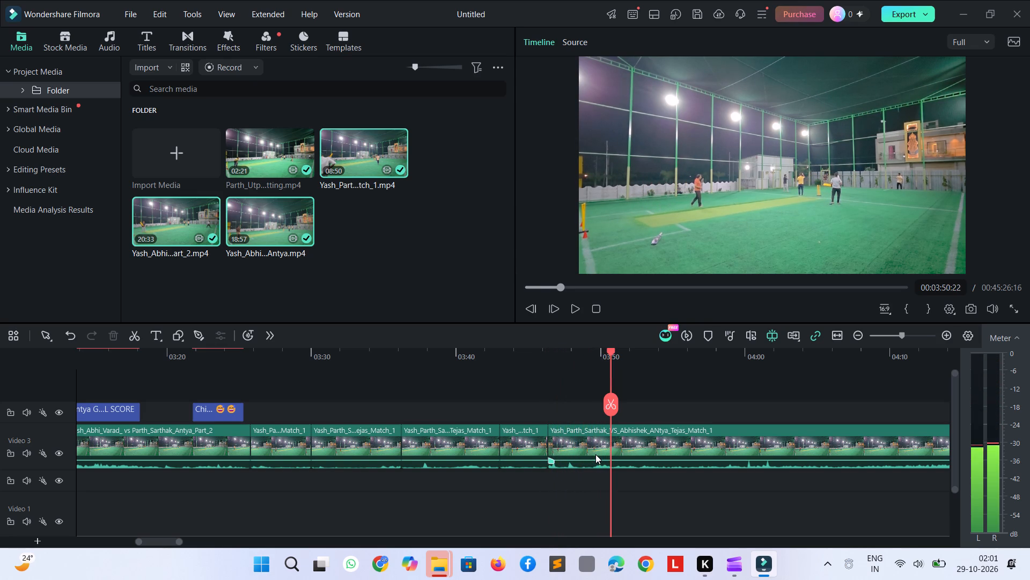
key(ctrl+b)
key(space)
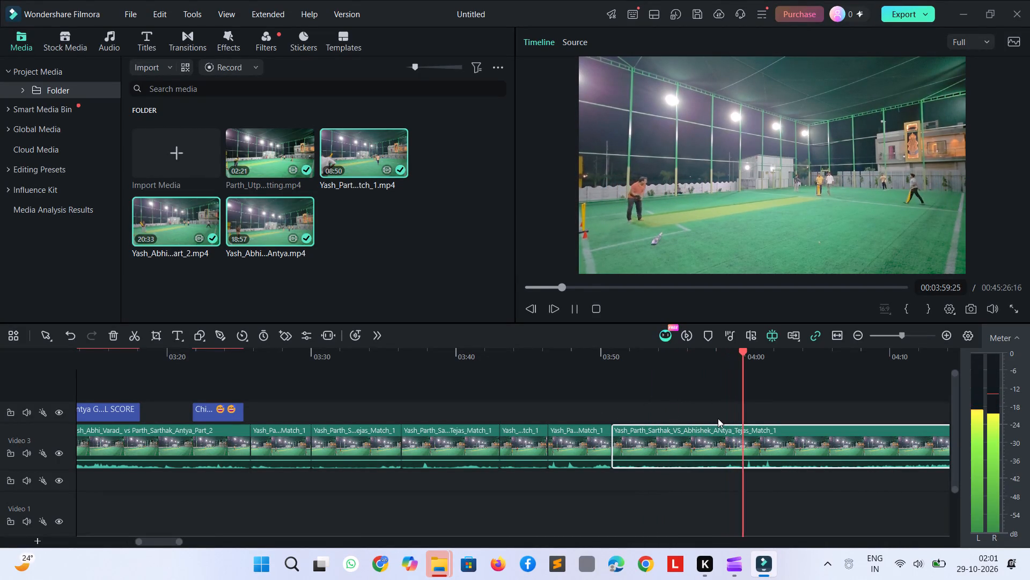
key(space)
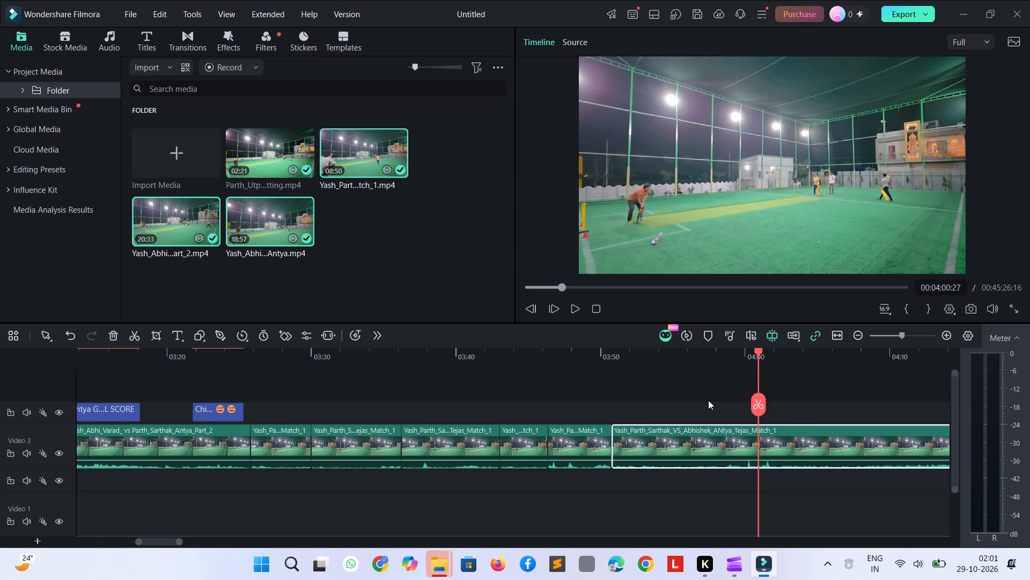
key(ctrl+b)
click(718, 445)
key(Delete)
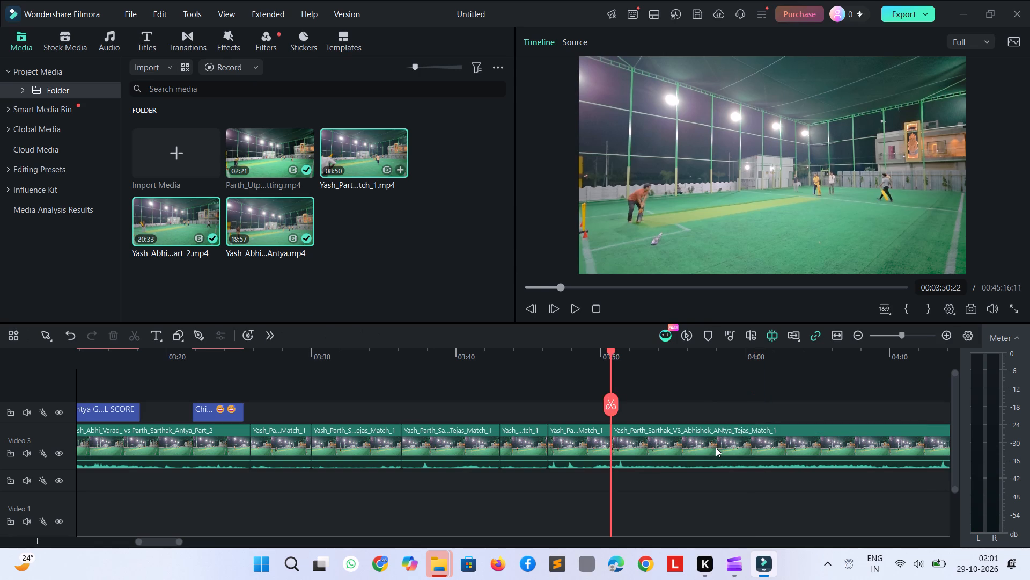
Play the next delivery and split the Match_1 footage at 00:03:54:08.
key(space)
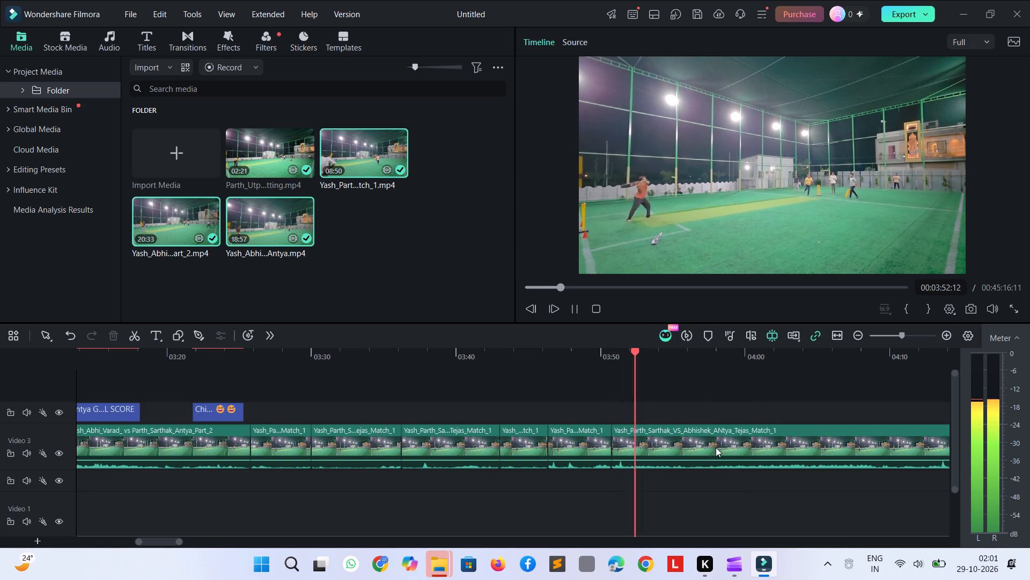
key(space)
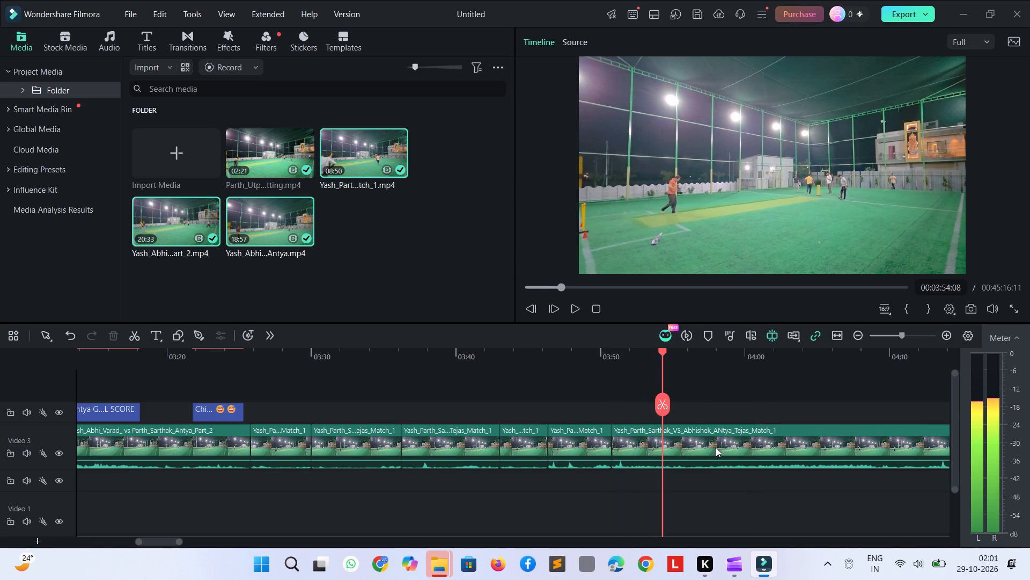
key(ctrl+b)
Review the remaining Match_1 footage from 00:03:54:08 to the start of the following Part_2 clip, looking for further deliveries.
key(space)
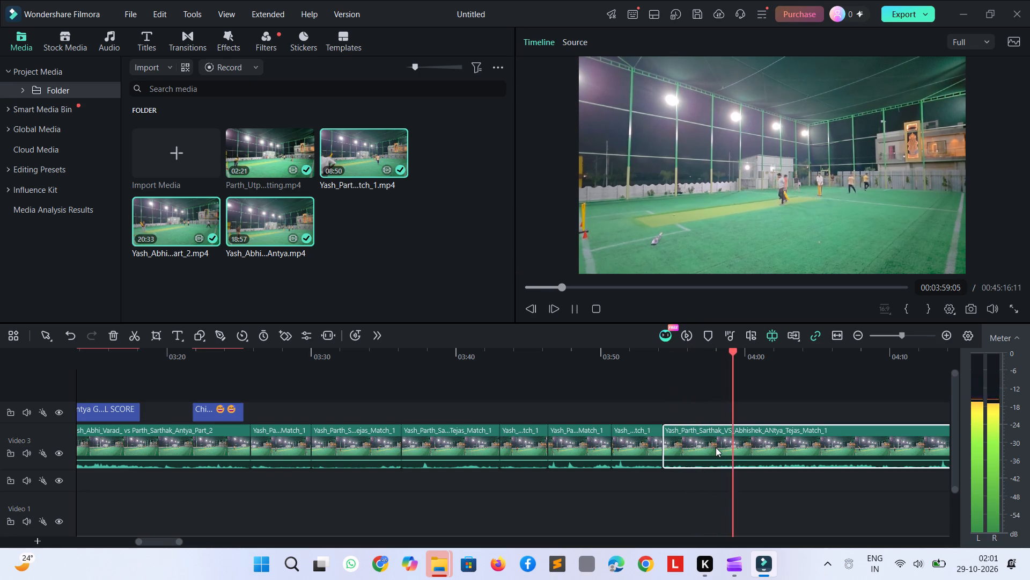
key(space)
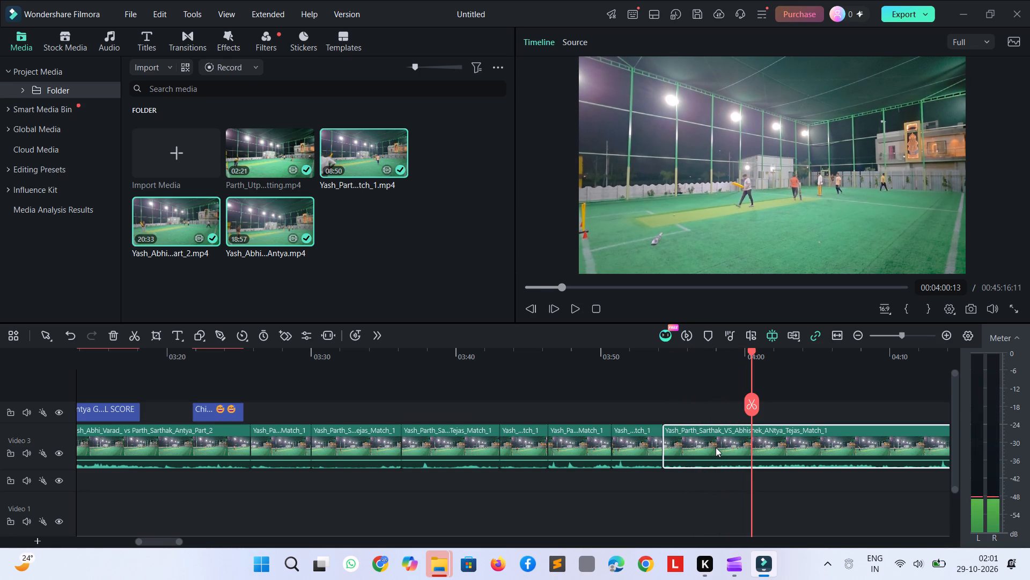
key(shift+Right)
key(shift+Right)
key(shift+Right)
key(shift+Right)
key(shift+Right)
key(shift+Right)
key(shift+Right)
key(shift+Right)
key(shift+Right)
key(shift+Right)
key(shift+Right)
key(shift+Right)
key(shift+Right)
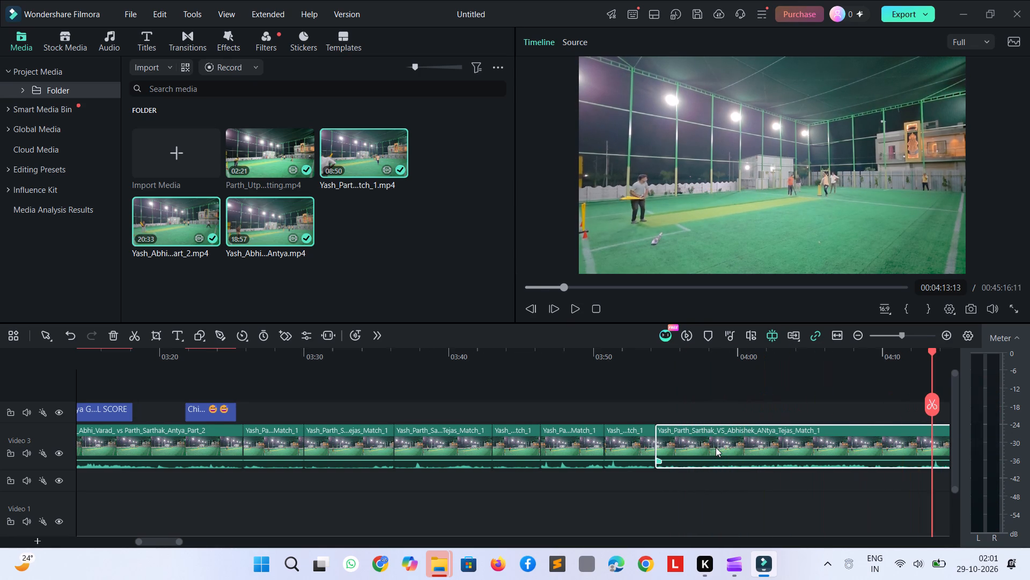
key(shift+Right)
key(shift+Right)
key(shift+Right)
key(shift+Right)
key(shift+Right)
key(shift+Right)
key(shift+Right)
key(shift+Right)
key(shift+Right)
key(shift+Right)
key(shift+Right)
key(shift+Right)
key(shift+Right)
key(shift+Right)
key(shift+Right)
key(shift+Right)
key(shift+Right)
key(shift+Right)
key(shift+Right)
key(shift+Right)
key(shift+Right)
key(shift+Right)
key(shift+Right)
key(shift+Right)
key(shift+Right)
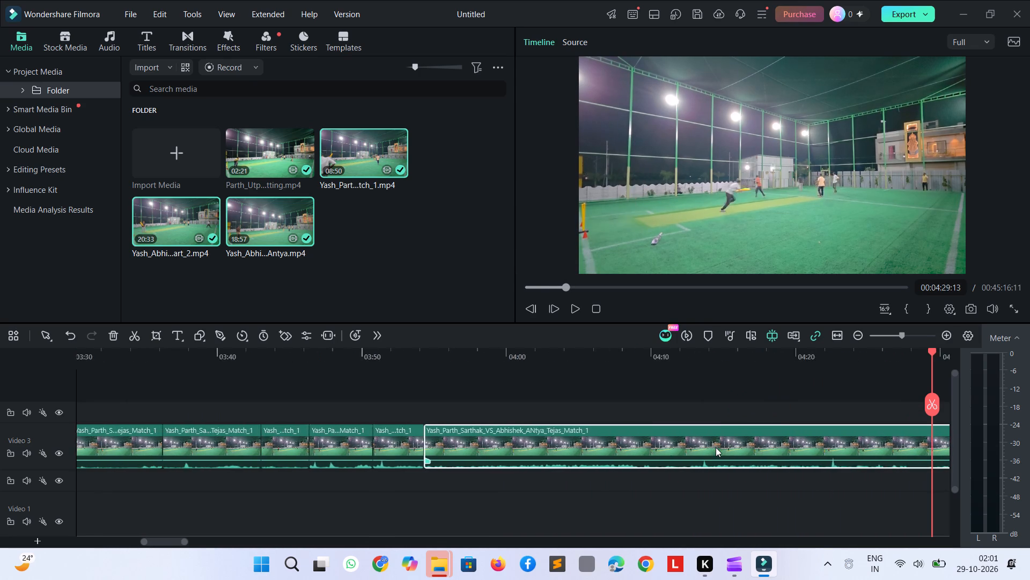
key(shift+Right)
key(shift+Right)
key(shift+Right)
key(shift+Right)
key(shift+Right)
key(shift+Right)
key(shift+Right)
key(shift+Right)
key(shift+Right)
key(shift+Right)
key(shift+Right)
key(shift+Right)
key(shift+Right)
key(shift+Right)
key(shift+Right)
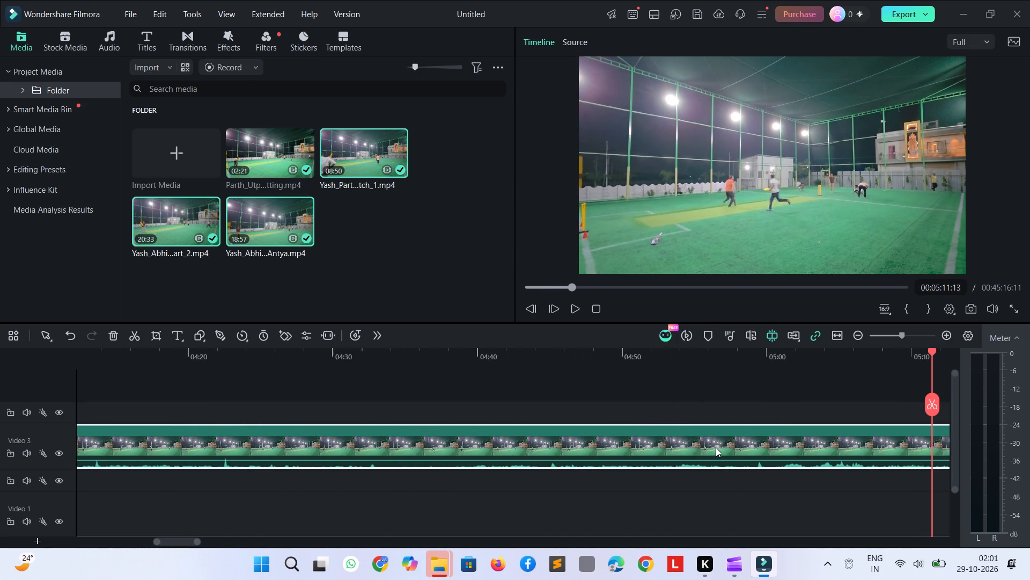
key(shift+Right)
key(shift+Right)
key(shift+Right)
key(shift+Right)
key(shift+Right)
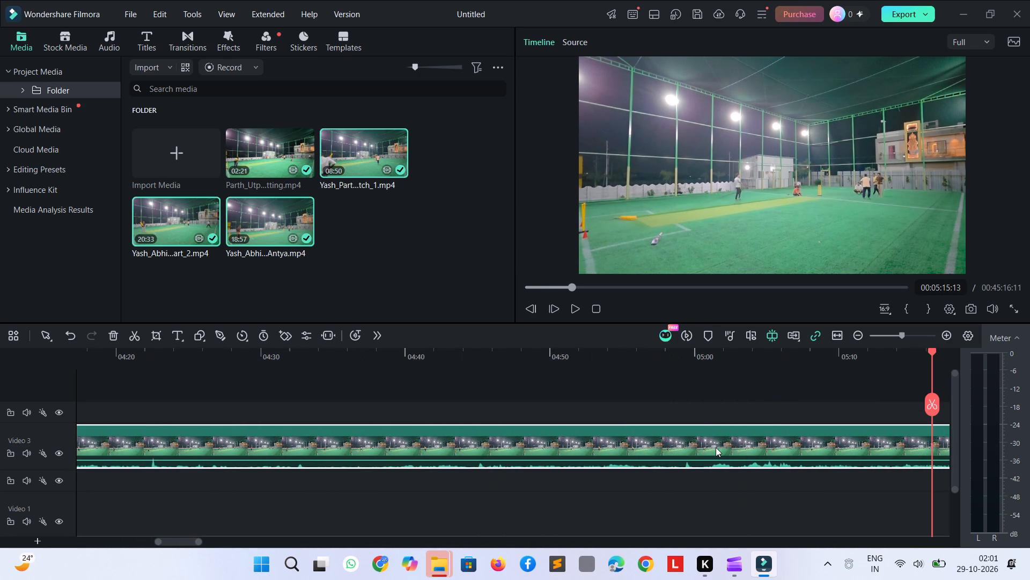
key(shift+Right)
key(shift+Right)
key(shift+Right)
key(shift+Right)
key(shift+Right)
key(shift+Right)
key(shift+Right)
key(shift+Right)
key(shift+Right)
key(shift+Right)
key(shift+Right)
key(shift+Right)
key(shift+Right)
key(shift+Right)
key(shift+Right)
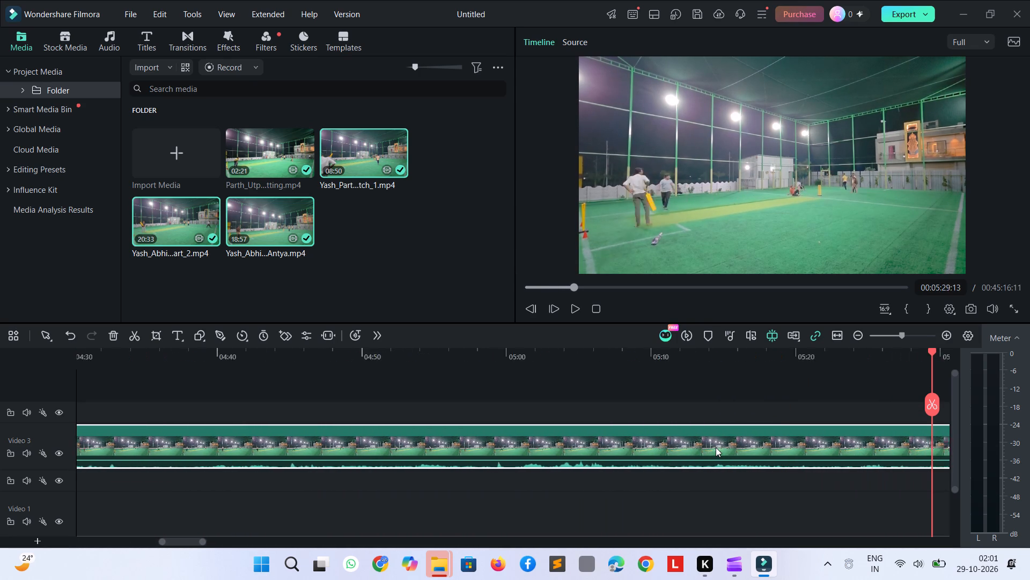
key(shift+Right)
key(shift+Right)
key(shift+Right)
key(shift+Right)
key(shift+Right)
key(shift+Right)
key(shift+Right)
key(shift+Right)
key(shift+Right)
key(shift+Right)
key(shift+Right)
key(shift+Right)
key(shift+Right)
key(shift+Right)
key(shift+Right)
key(shift+Right)
key(shift+Right)
key(shift+Right)
key(shift+Right)
key(shift+Right)
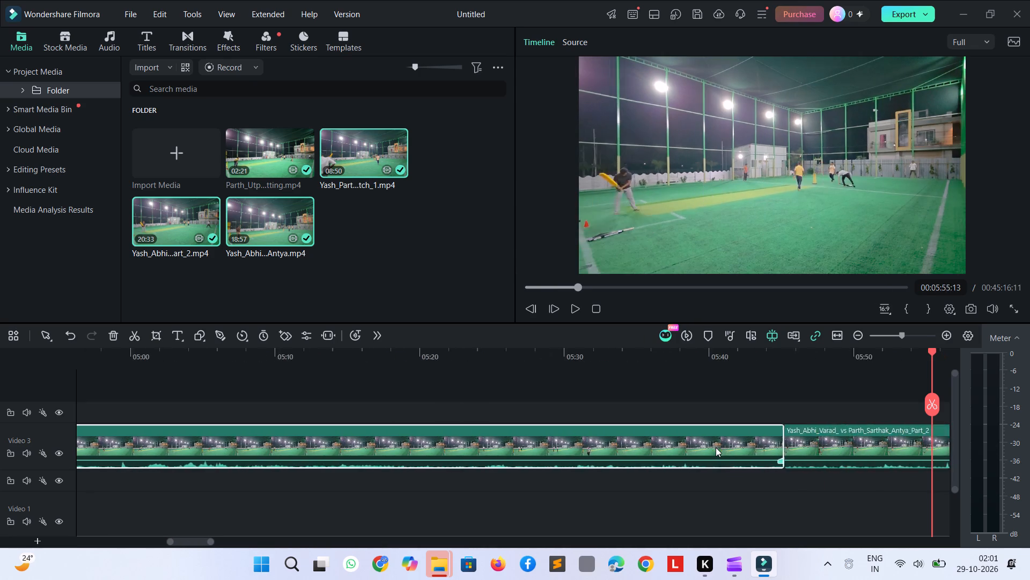
Skim the Part_2 match footage from 00:05:55:13 to around 00:19:04:13, looking for passages of play worth keeping.
key(shift+Right)
key(shift+Right)
key(shift+Right)
key(shift+Right)
key(shift+Right)
key(shift+Right)
key(shift+Right)
key(shift+Right)
key(shift+Right)
key(shift+Right)
key(shift+Right)
key(shift+Right)
key(shift+Right)
key(shift+Right)
key(shift+Right)
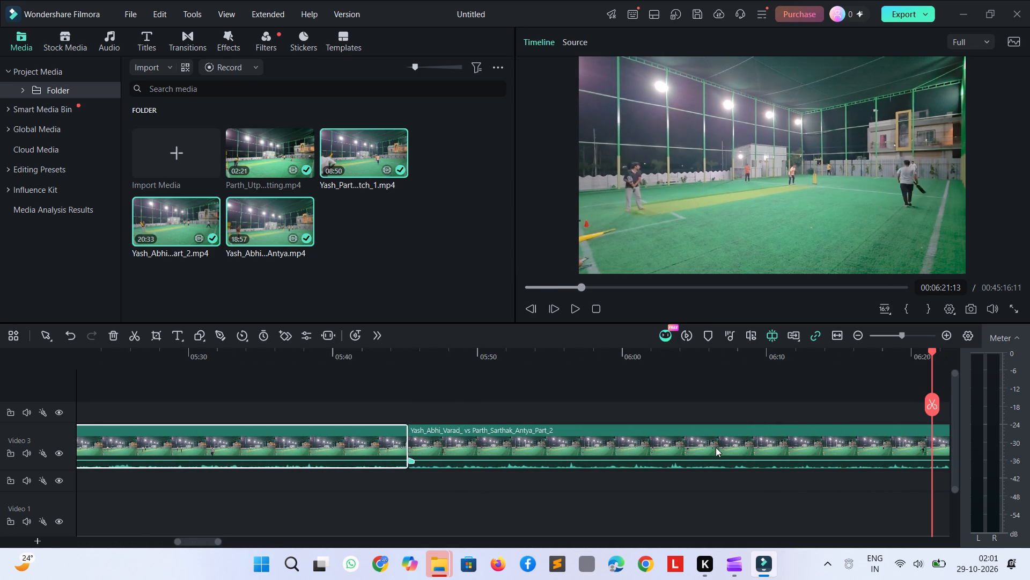
key(shift+Right)
key(shift+Right)
key(shift+Right)
key(shift+Right)
key(shift+Right)
key(shift+Right)
key(shift+Right)
key(shift+Right)
key(shift+Right)
key(shift+Right)
key(shift+Right)
key(shift+Right)
key(shift+Right)
key(shift+Right)
key(shift+Right)
key(shift+Right)
key(shift+Right)
key(shift+Right)
key(shift+Right)
key(shift+Right)
key(shift+Right)
key(shift+Right)
key(shift+Right)
key(shift+Right)
key(shift+Right)
key(shift+Right)
key(shift+Right)
key(shift+Right)
key(shift+Right)
key(shift+Right)
key(shift+Right)
key(shift+Right)
key(shift+Right)
key(shift+Right)
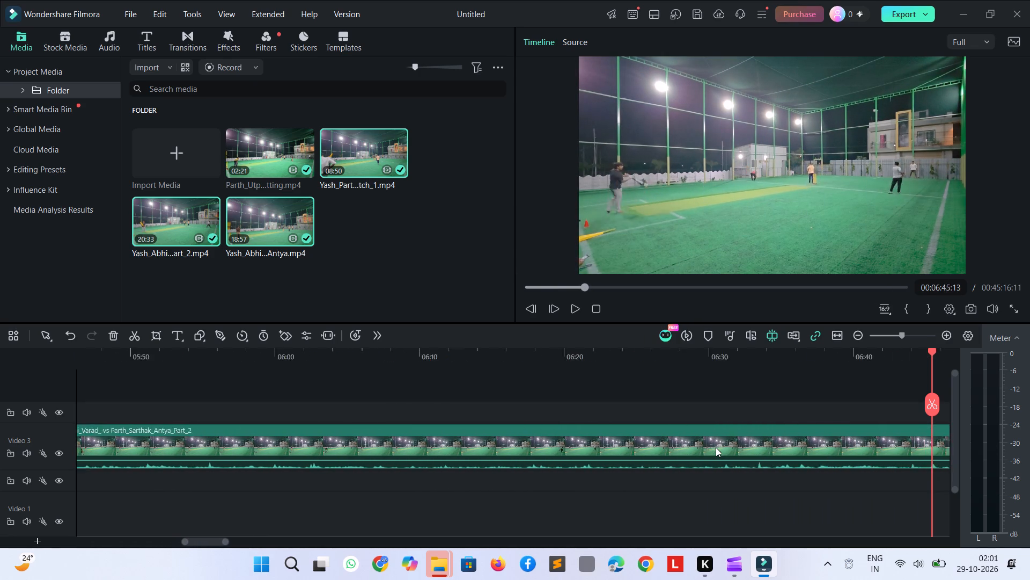
key(shift+Right)
key(shift+Right)
key(shift+Right)
key(shift+Right)
key(shift+Right)
key(shift+Right)
key(shift+Right)
key(shift+Right)
key(shift+Right)
key(shift+Right)
key(shift+Right)
key(shift+Right)
key(shift+Right)
key(shift+Right)
key(shift+Right)
key(shift+Right)
key(shift+Right)
key(shift+Right)
key(shift+Right)
key(shift+Right)
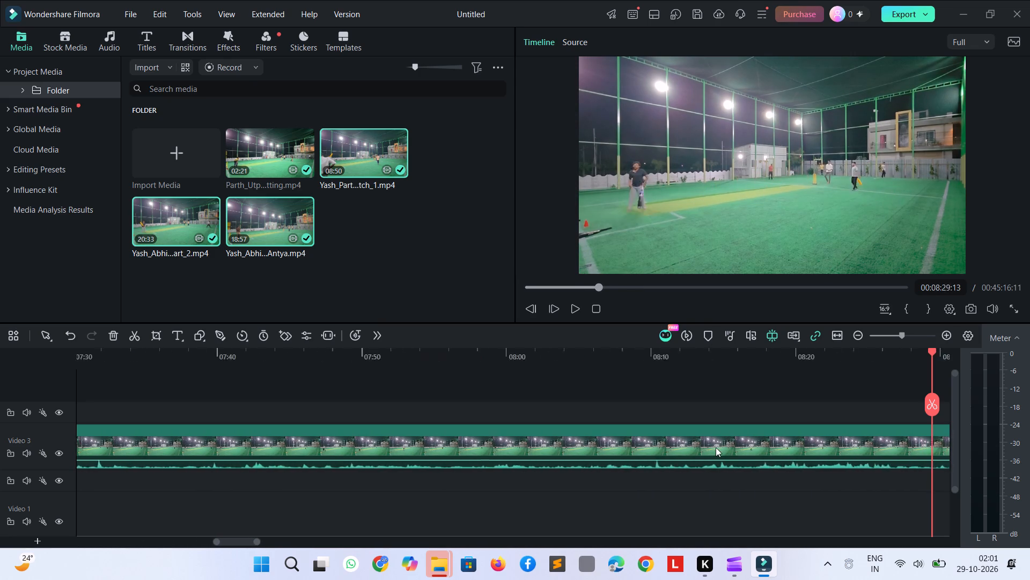
key(shift+Right)
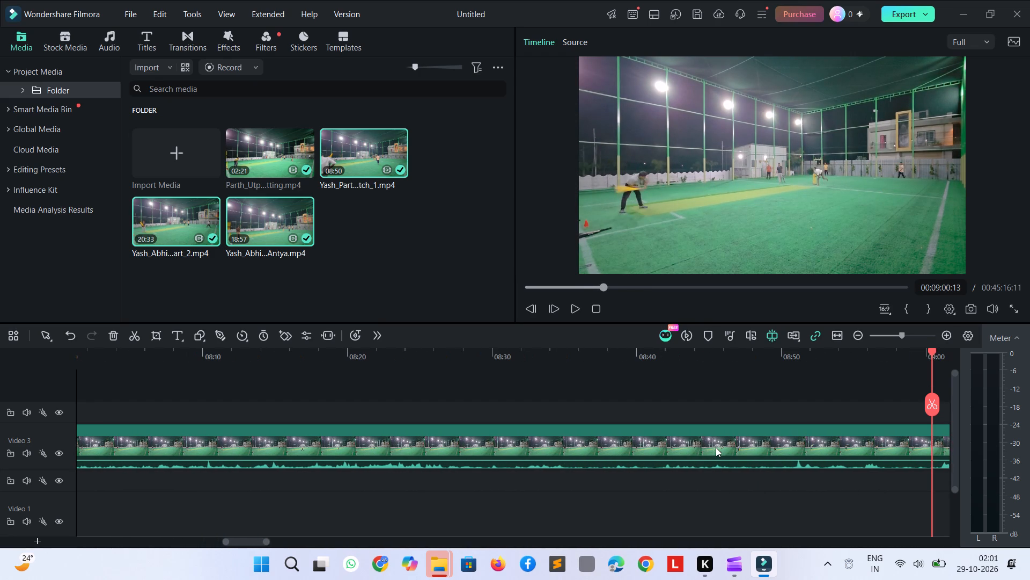
key(shift+Right)
key(shift+Right)
key(shift+Right)
key(shift+Right)
key(shift+Right)
key(shift+Right)
key(shift+Right)
key(shift+Right)
key(shift+Right)
key(shift+Right)
key(shift+Right)
key(shift+Right)
key(shift+Right)
key(shift+Right)
key(shift+Right)
key(shift+Right)
key(shift+Right)
key(shift+Right)
key(shift+Right)
key(shift+Right)
key(shift+Right)
key(shift+Right)
key(shift+Right)
key(shift+Right)
key(shift+Right)
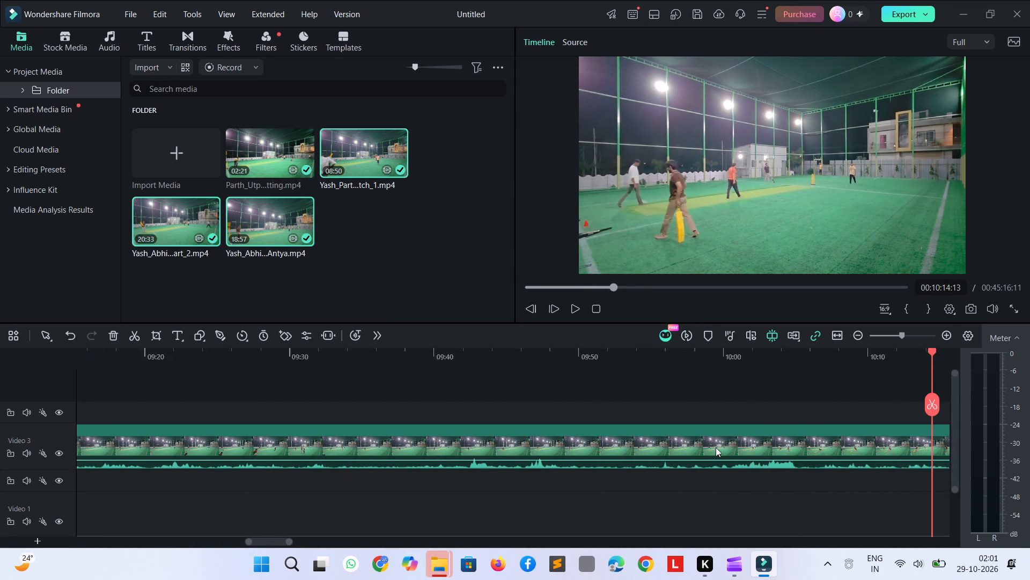
key(shift+Right)
key(shift+Right)
key(shift+Right)
key(shift+Right)
key(shift+Right)
key(shift+Right)
key(shift+Right)
key(shift+Right)
key(shift+Right)
key(shift+Right)
key(shift+Right)
key(shift+Right)
key(shift+Right)
key(shift+Right)
key(shift+Right)
key(shift+Right)
key(shift+Right)
key(shift+Right)
key(shift+Right)
key(shift+Right)
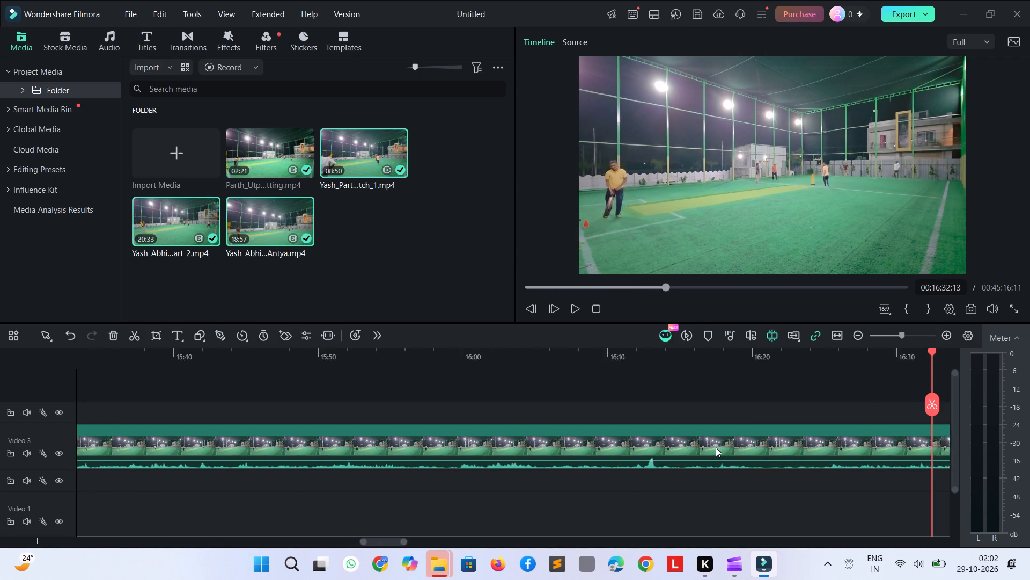
key(shift+Right)
key(shift+Right)
key(shift+Right)
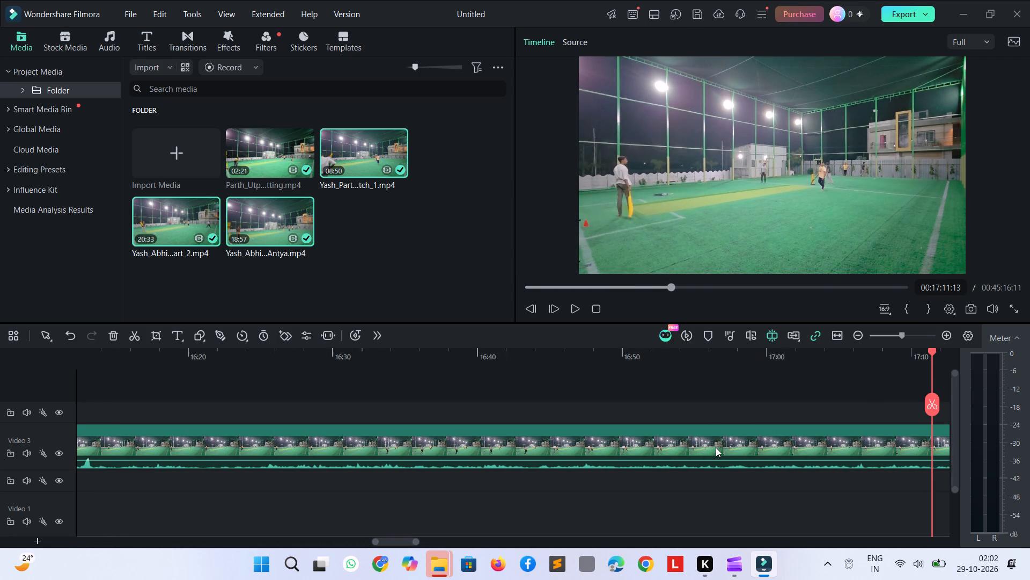
key(shift+Right)
key(shift+Right)
key(shift+Right)
key(shift+Right)
key(shift+Right)
key(shift+Right)
key(shift+Right)
key(shift+Right)
key(shift+Right)
key(shift+Right)
key(shift+Right)
key(shift+Right)
key(shift+Right)
key(shift+Right)
key(shift+Right)
key(shift+Right)
key(shift+Right)
key(shift+Right)
key(shift+Right)
key(shift+Right)
key(shift+Right)
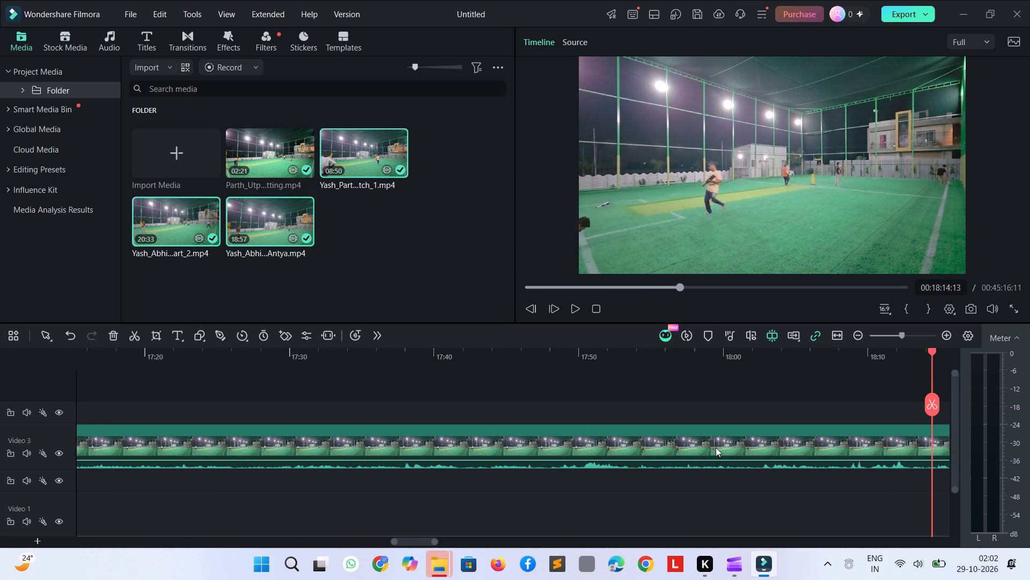
key(shift+Right)
key(shift+Right)
key(shift+Right)
key(shift+Right)
key(shift+Right)
key(shift+Right)
key(shift+Right)
key(shift+Right)
key(shift+Right)
key(shift+Right)
key(shift+Right)
key(shift+Right)
key(shift+Right)
key(shift+Right)
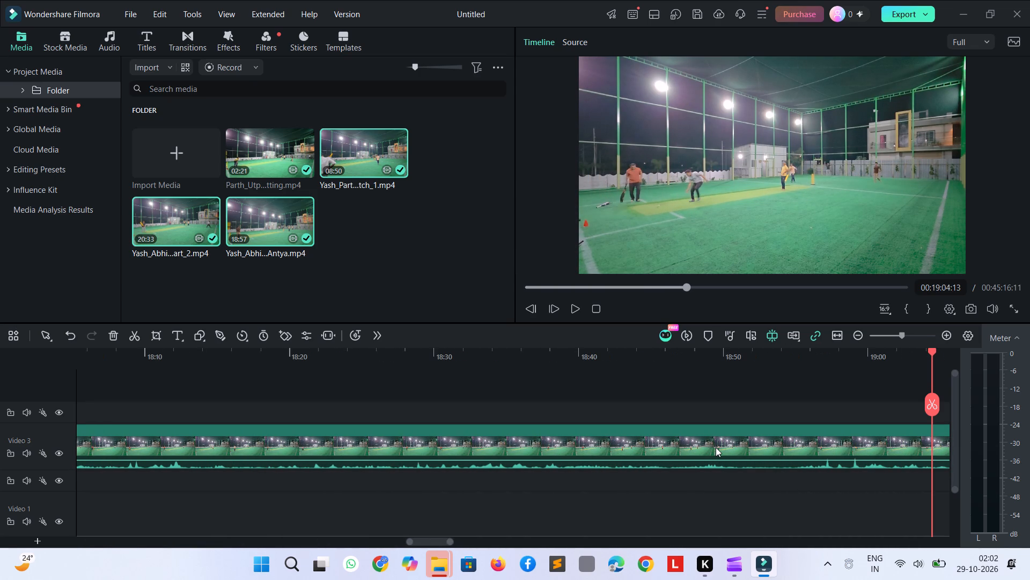
key(shift+Left)
key(shift+Left)
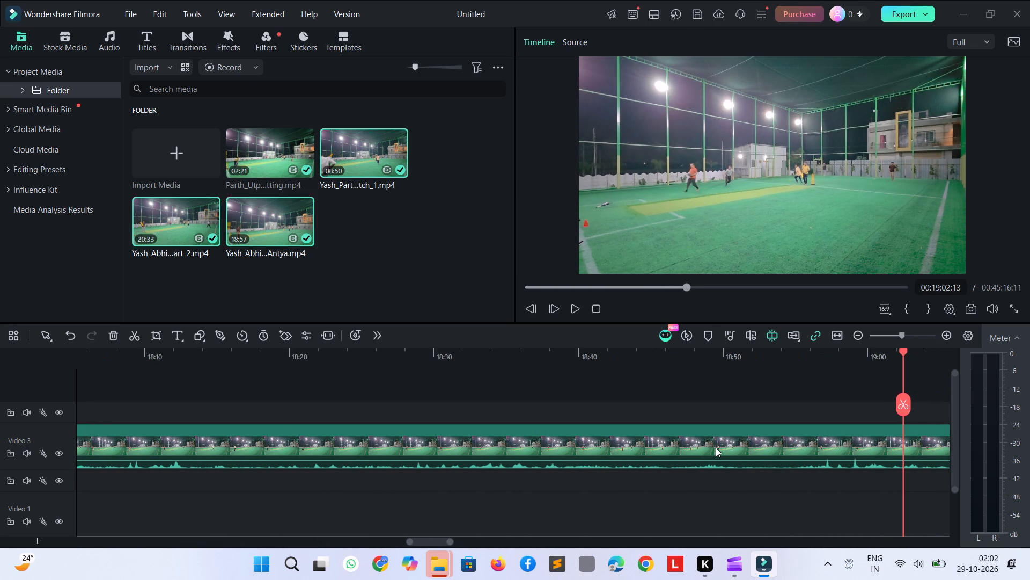
Find the start of the delivery in the Part_2 footage, split it at 00:18:57:14 and delete the segment before the split.
key(shift+Left)
key(shift+Left)
key(shift+Left)
key(shift+Left)
key(shift+Left)
key(shift+Left)
key(shift+Left)
key(shift+Left)
key(shift+Left)
key(shift+Left)
key(shift+Left)
key(shift+Left)
key(shift+Left)
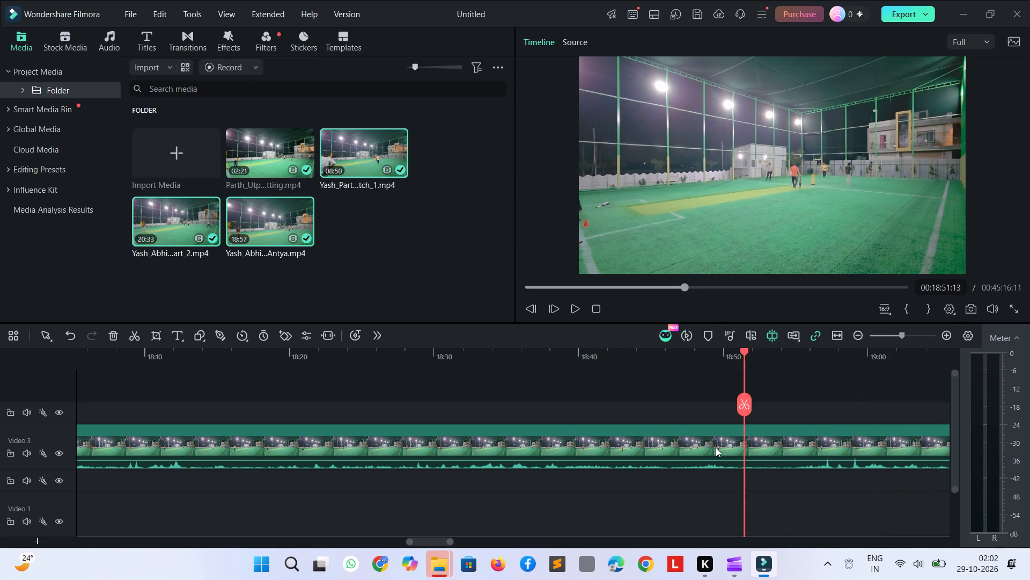
key(shift+Right)
key(shift+Right)
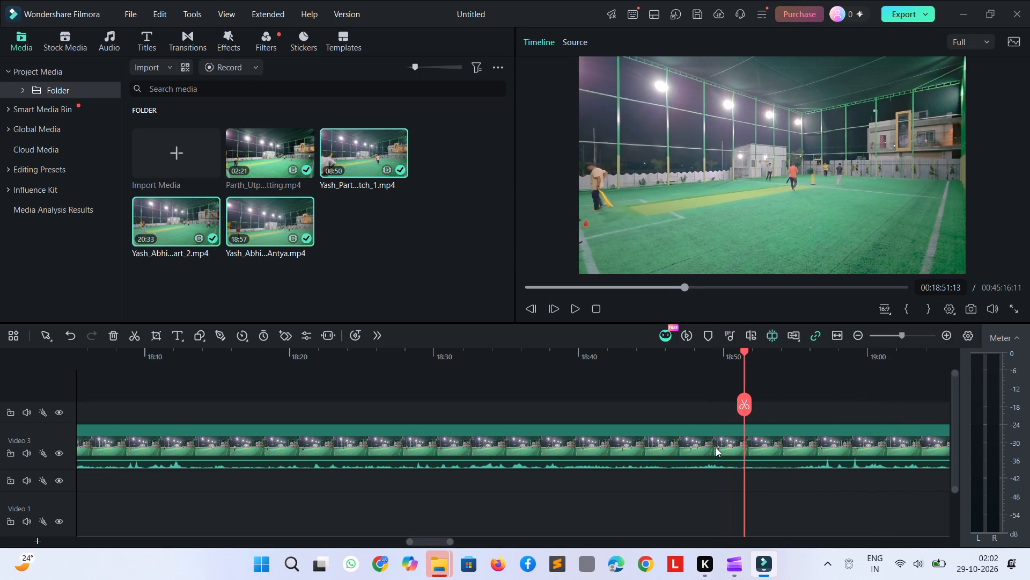
key(shift+Right)
key(shift+Right)
key(shift+Right)
key(shift+Right)
key(shift+Right)
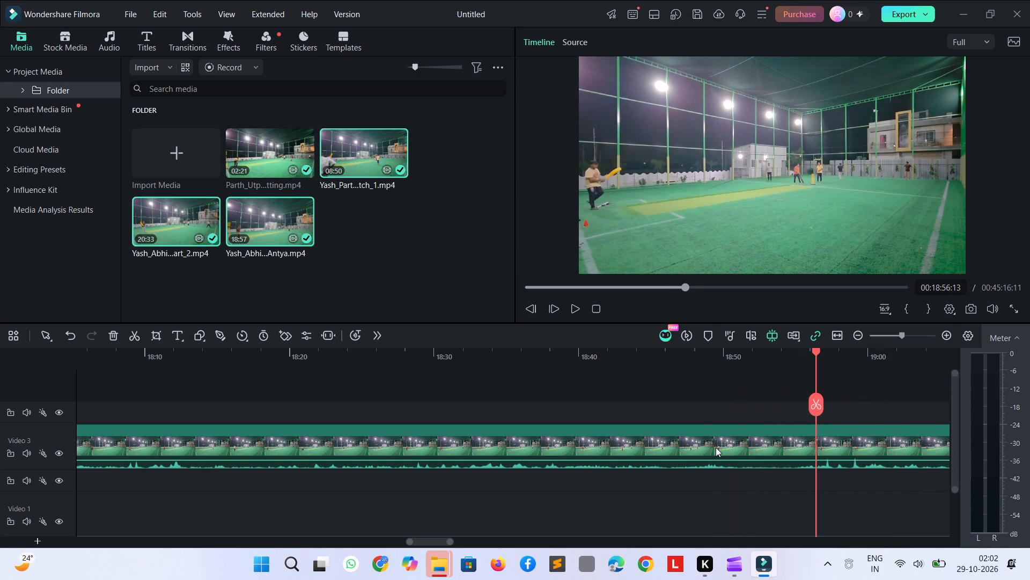
key(space)
key(space)
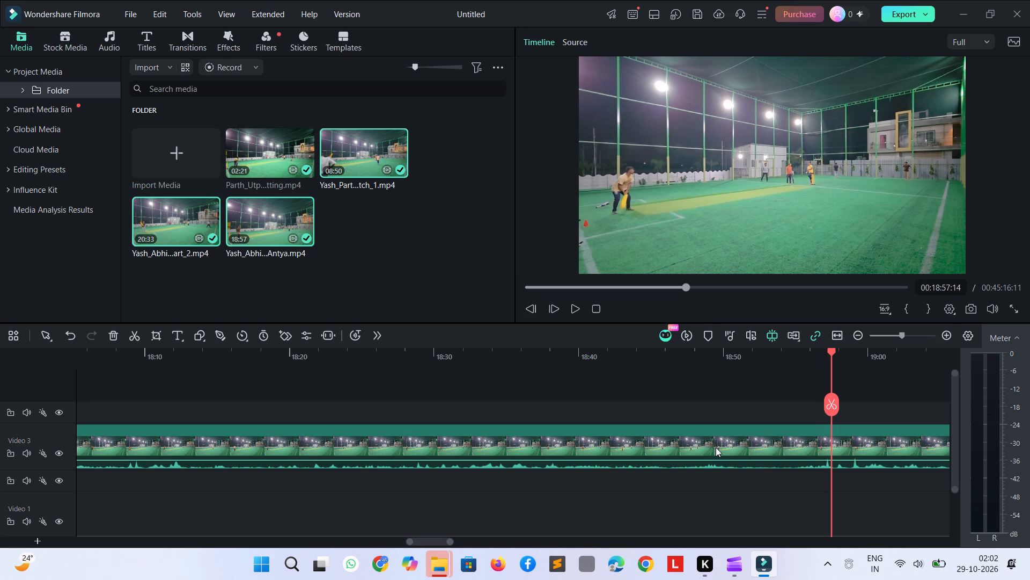
key(ctrl+b)
click(716, 447)
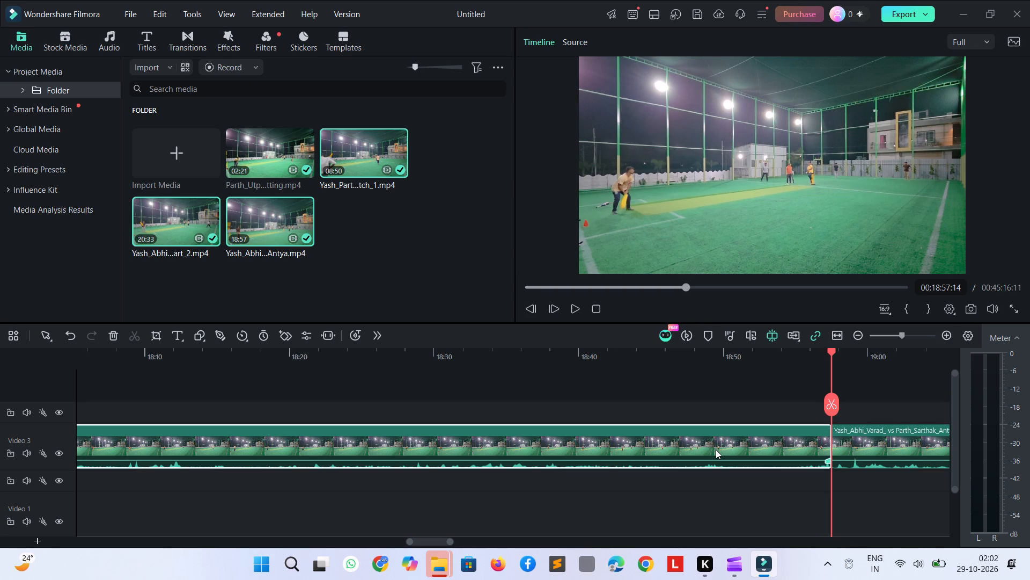
key(Delete)
Play the opening delivery of the trimmed Part_2 clip and advance frame by frame to 00:05:55:06 to check where it ends.
key(space)
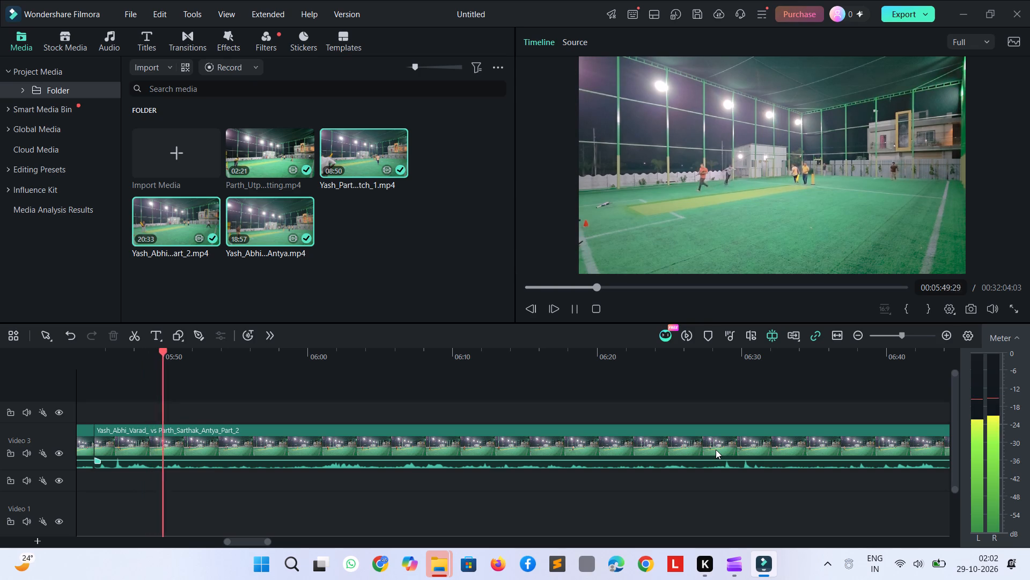
key(Right)
key(Right)
key(Right)
key(Right)
key(Right)
key(Right)
key(Right)
key(Right)
key(Right)
key(Right)
key(Right)
key(Right)
key(Right)
key(Right)
key(Right)
key(Right)
key(Right)
key(Right)
key(Right)
key(Right)
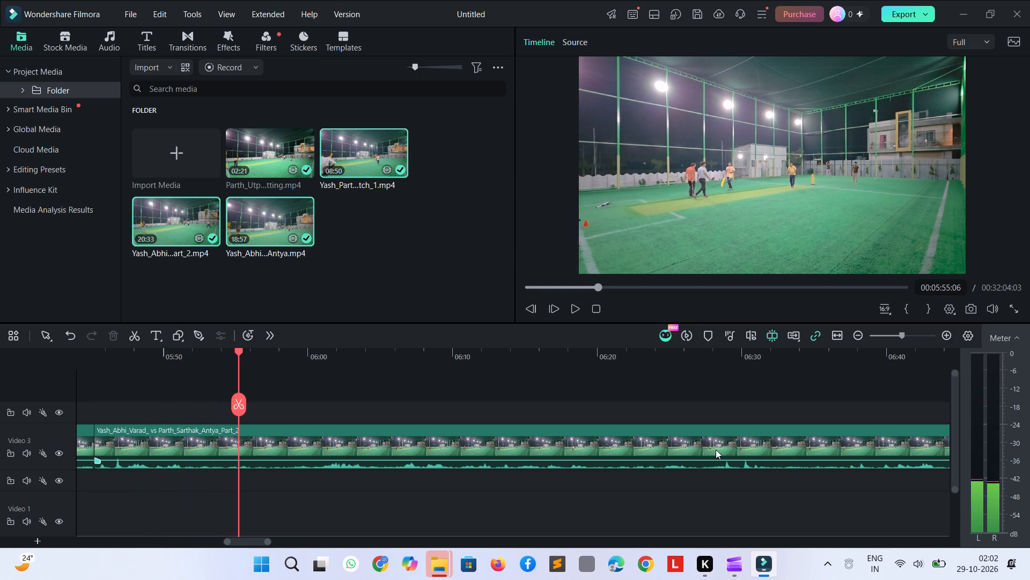
Skim the Part_2 footage from 00:05:55:06 to around 00:08:59:06, stepping back to 00:08:51:06 to recheck the play there.
click(514, 448)
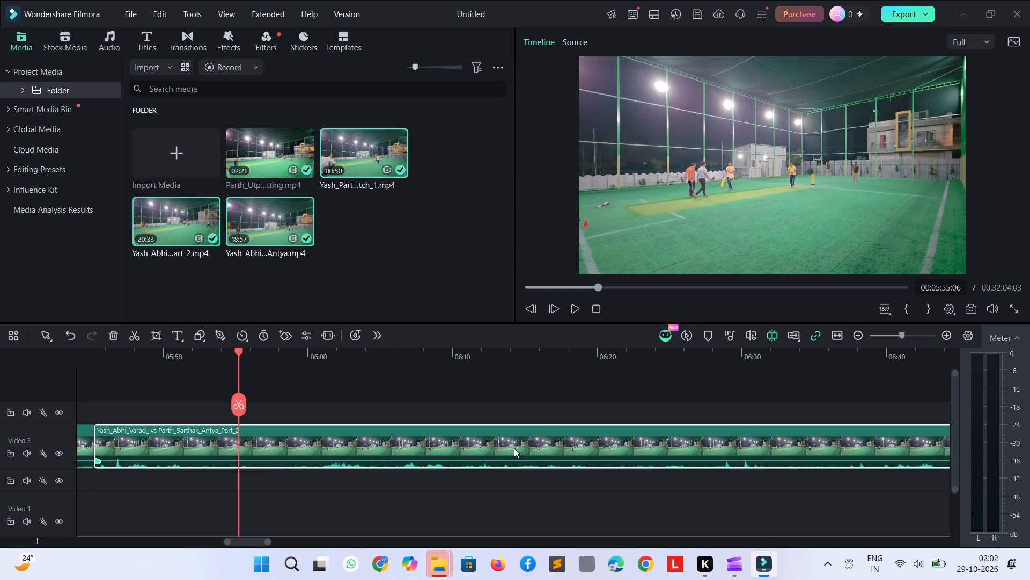
key(shift+Right)
key(shift+Right)
key(shift+Right)
key(shift+Right)
key(shift+Right)
key(shift+Right)
key(shift+Right)
key(shift+Right)
key(shift+Right)
key(shift+Right)
key(shift+Right)
key(shift+Right)
key(shift+Right)
key(shift+Right)
key(shift+Right)
key(shift+Right)
key(shift+Right)
key(shift+Right)
key(shift+Right)
key(shift+Right)
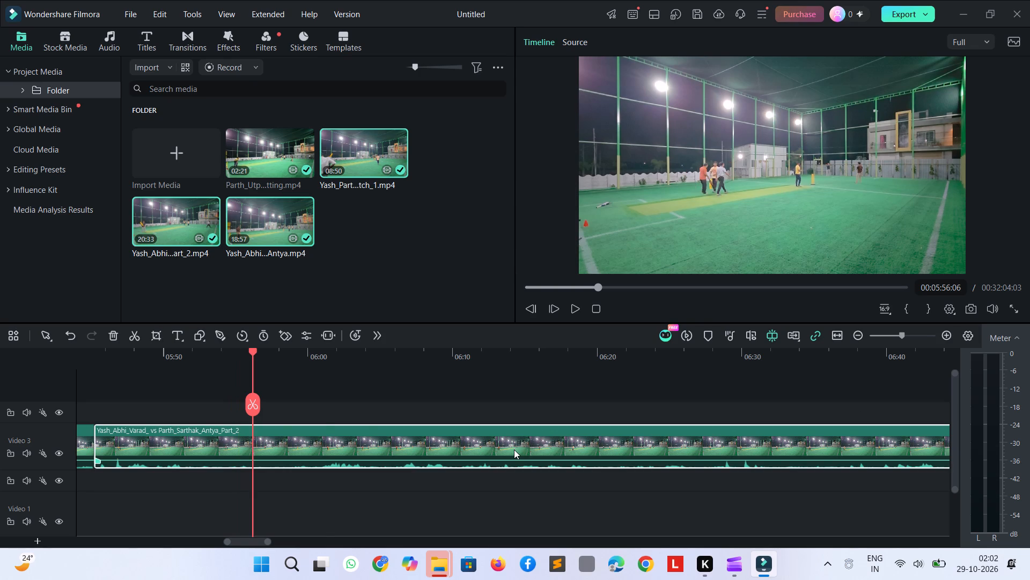
key(shift+Right)
key(shift+Right)
key(shift+Right)
key(shift+Right)
key(shift+Right)
key(shift+Right)
key(shift+Right)
key(shift+Right)
key(shift+Right)
key(shift+Right)
key(shift+Right)
key(shift+Right)
key(shift+Right)
key(shift+Right)
key(shift+Right)
key(shift+Right)
key(shift+Right)
key(shift+Right)
key(shift+Right)
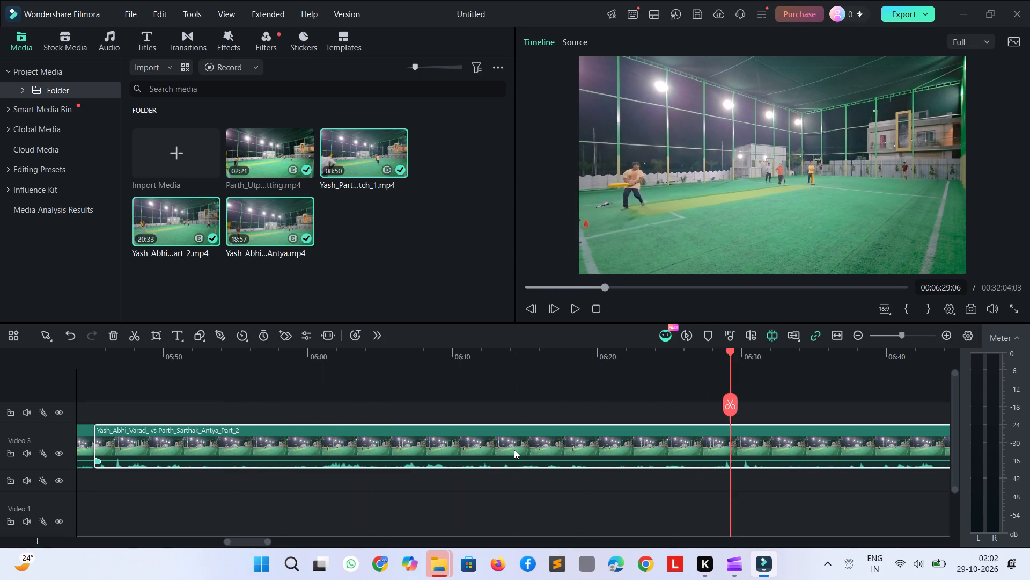
key(shift+Right)
key(shift+Right)
key(shift+Right)
key(shift+Right)
key(shift+Right)
key(shift+Right)
key(shift+Right)
key(shift+Right)
key(shift+Right)
key(shift+Right)
key(shift+Right)
key(shift+Right)
key(shift+Right)
key(shift+Right)
key(shift+Right)
key(shift+Right)
key(shift+Right)
key(shift+Right)
key(shift+Right)
key(shift+Right)
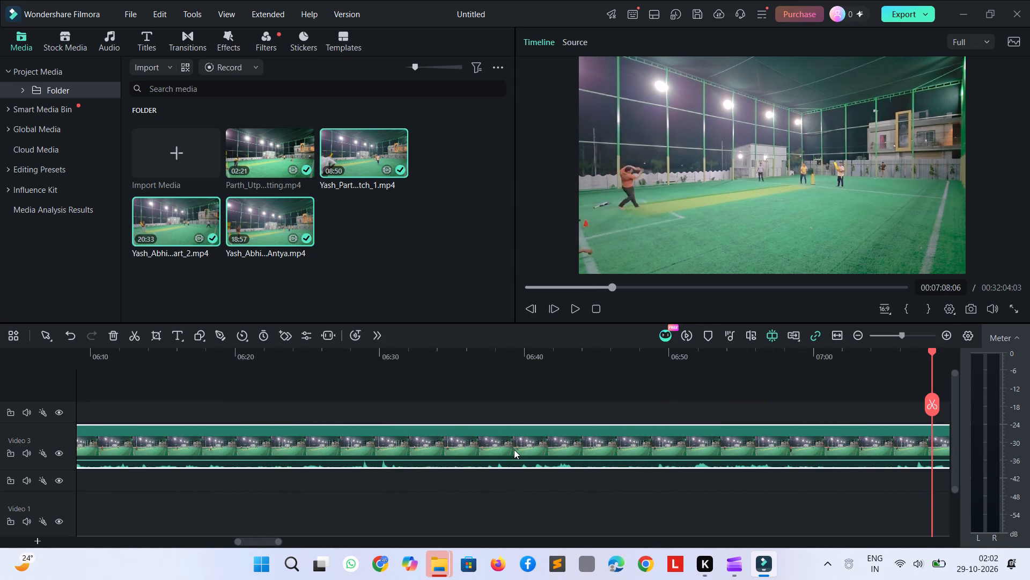
key(shift+Right)
key(shift+Right)
key(shift+Right)
key(shift+Right)
key(shift+Right)
key(shift+Right)
key(shift+Right)
key(shift+Right)
key(shift+Right)
key(shift+Right)
key(shift+Right)
key(shift+Right)
key(shift+Right)
key(shift+Right)
key(shift+Right)
key(shift+Right)
key(shift+Right)
key(shift+Right)
key(shift+Right)
key(shift+Right)
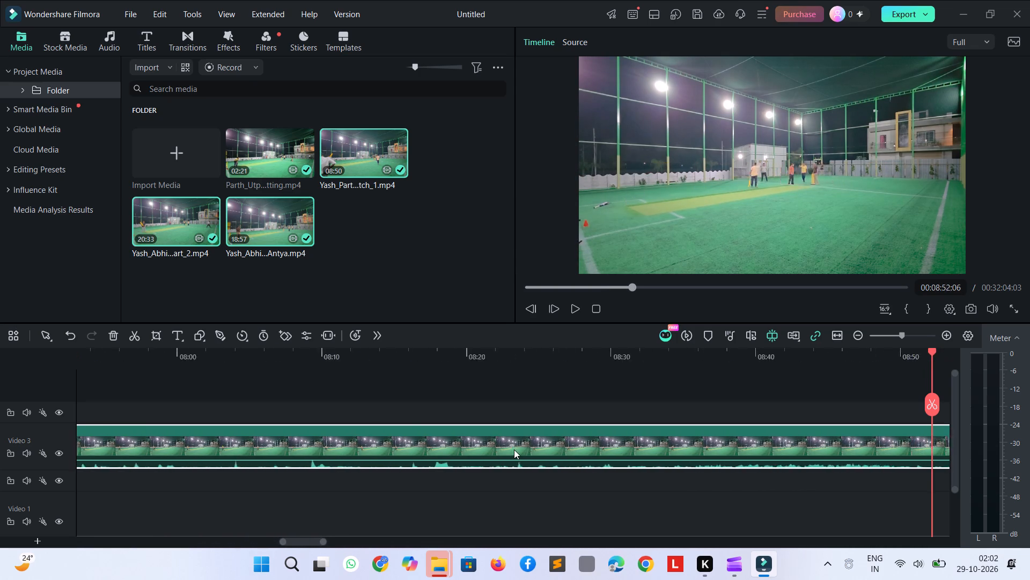
key(shift+Left)
key(shift+Left)
key(shift+Left)
key(shift+Left)
key(shift+Left)
key(shift+Left)
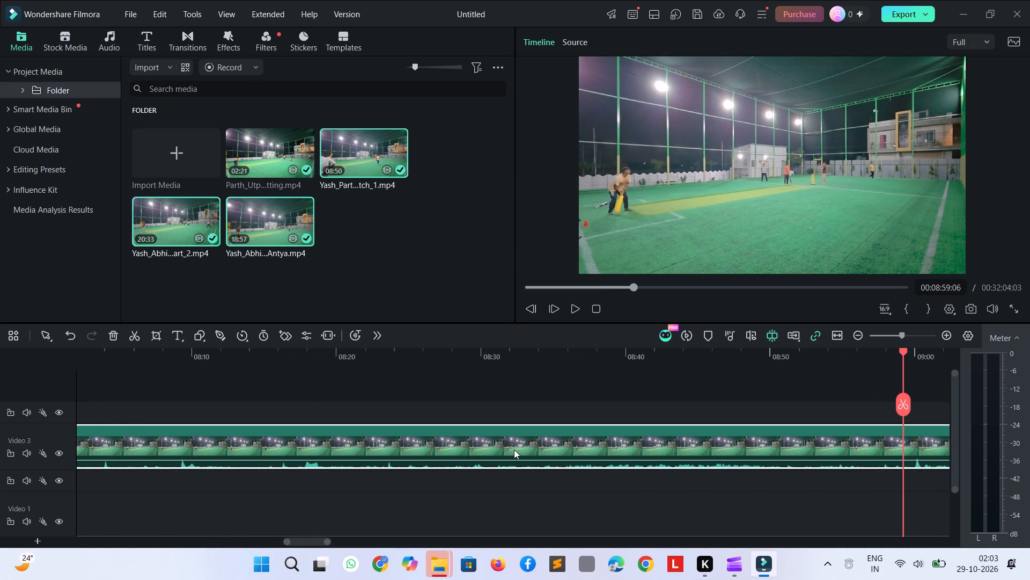
key(shift+Left)
key(shift+Left)
key(shift+Left)
key(shift+Left)
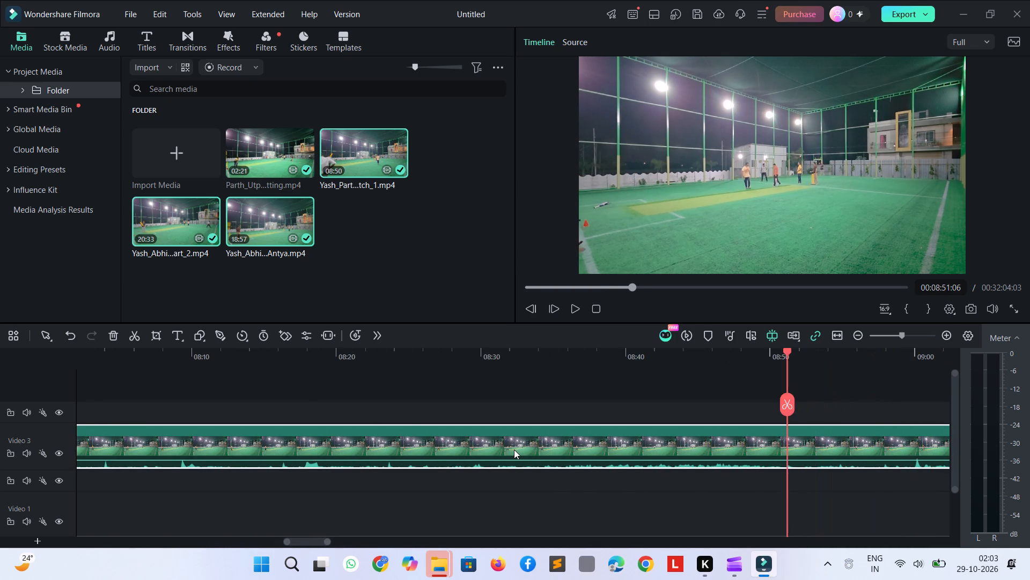
Skim the Part_2 footage from 00:08:51:06 onward for play worth keeping, stepping back to 00:12:43:06 to recheck.
key(shift+Right)
key(shift+Right)
key(shift+Right)
key(shift+Right)
key(shift+Right)
key(shift+Right)
key(shift+Right)
key(shift+Right)
key(shift+Right)
key(shift+Right)
key(shift+Right)
key(shift+Right)
key(shift+Right)
key(shift+Right)
key(shift+Right)
key(shift+Right)
key(shift+Right)
key(shift+Right)
key(shift+Right)
key(shift+Right)
key(shift+Right)
key(shift+Right)
key(shift+Right)
key(shift+Right)
key(shift+Right)
key(shift+Right)
key(shift+Right)
key(shift+Right)
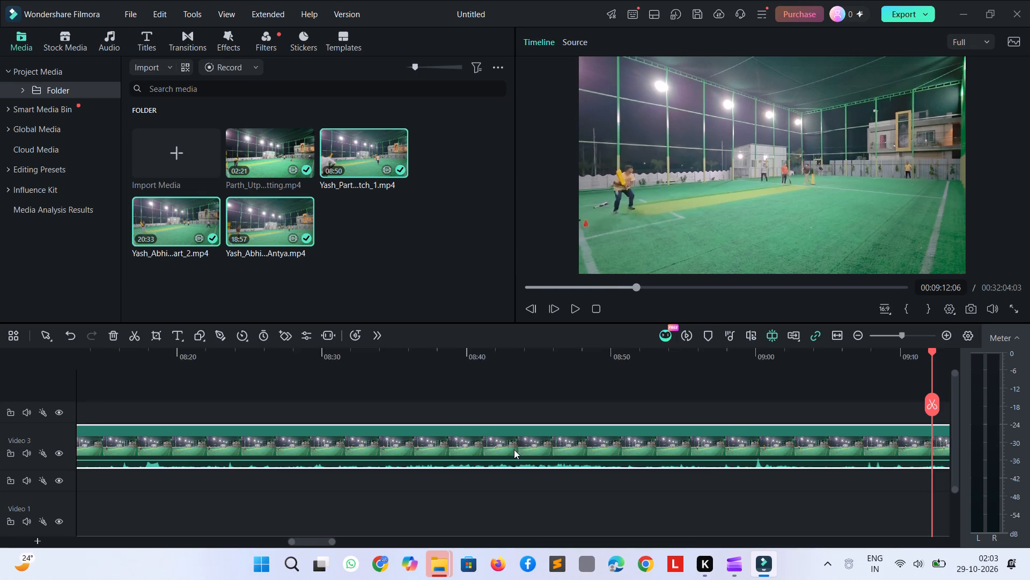
key(shift+Right)
key(shift+Right)
key(shift+Right)
key(shift+Right)
key(shift+Right)
key(shift+Right)
key(shift+Right)
key(shift+Right)
key(shift+Right)
key(shift+Right)
key(shift+Right)
key(shift+Right)
key(shift+Right)
key(shift+Right)
key(shift+Right)
key(shift+Right)
key(shift+Right)
key(shift+Right)
key(shift+Right)
key(shift+Right)
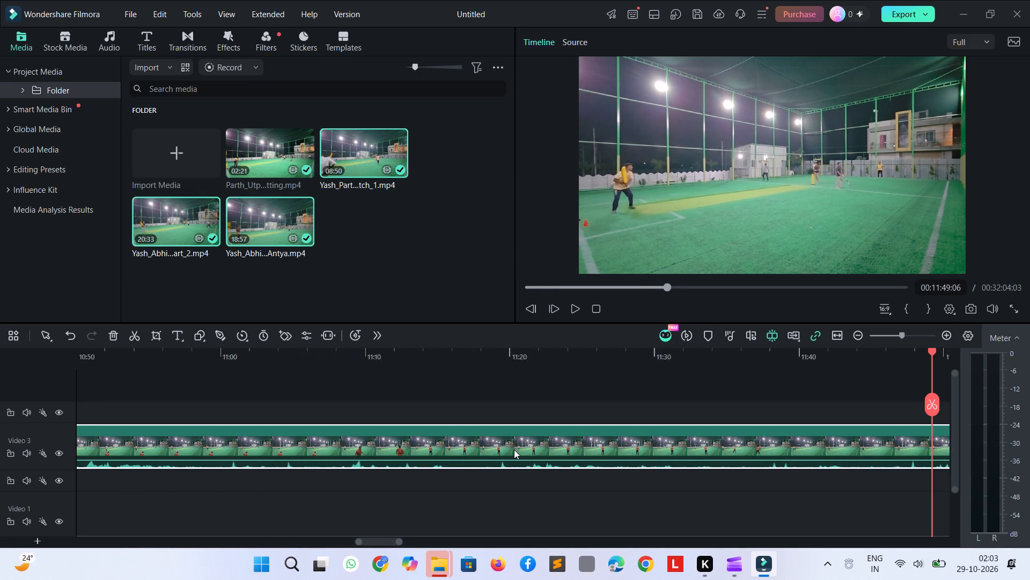
key(shift+Right)
key(shift+Right)
key(shift+Right)
key(shift+Right)
key(shift+Right)
key(shift+Right)
key(shift+Right)
key(shift+Right)
key(shift+Right)
key(shift+Right)
key(shift+Right)
key(shift+Right)
key(shift+Right)
key(shift+Right)
key(shift+Right)
key(shift+Right)
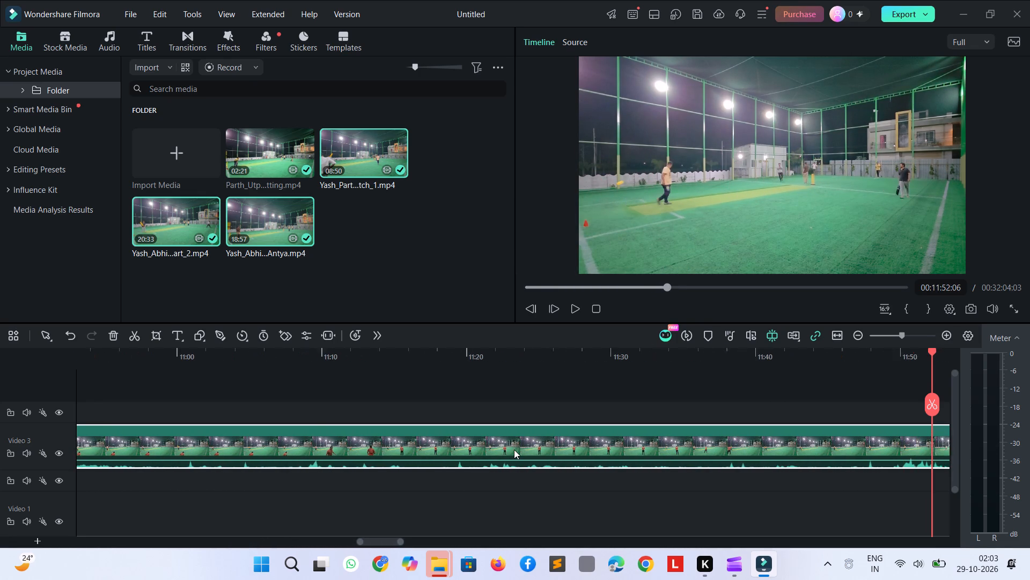
key(shift+Right)
key(shift+Right)
key(shift+Right)
key(shift+Right)
key(shift+Right)
key(shift+Right)
key(shift+Right)
key(shift+Right)
key(shift+Right)
key(shift+Right)
key(shift+Right)
key(shift+Right)
key(shift+Right)
key(shift+Right)
key(shift+Right)
key(shift+Right)
key(shift+Right)
key(shift+Right)
key(shift+Right)
key(shift+Right)
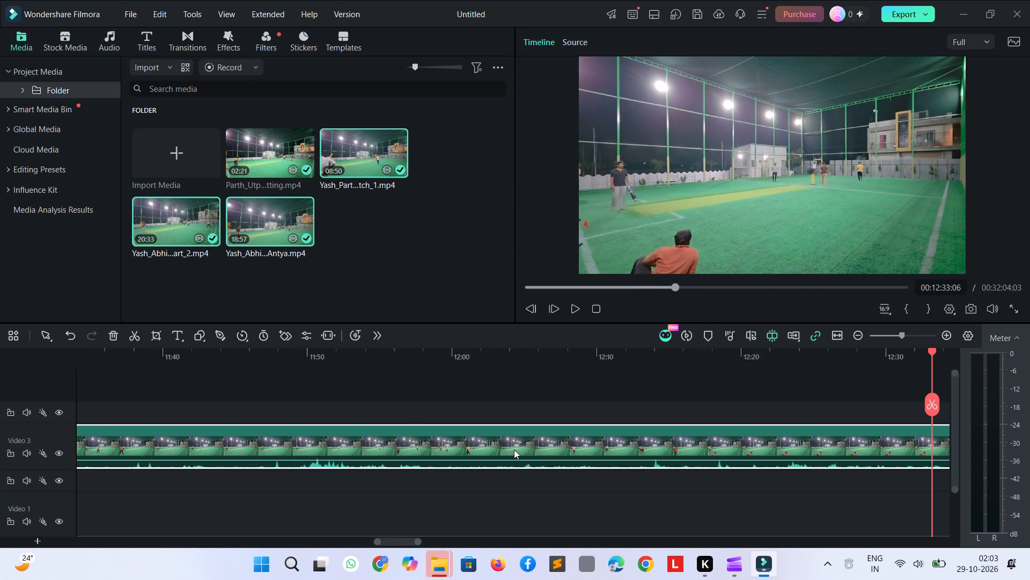
key(shift+Right)
key(shift+Left)
key(shift+Left)
key(shift+Left)
key(shift+Left)
key(shift+Left)
key(shift+Left)
key(shift+Left)
key(shift+Left)
key(shift+Left)
key(shift+Left)
key(shift+Left)
key(shift+Left)
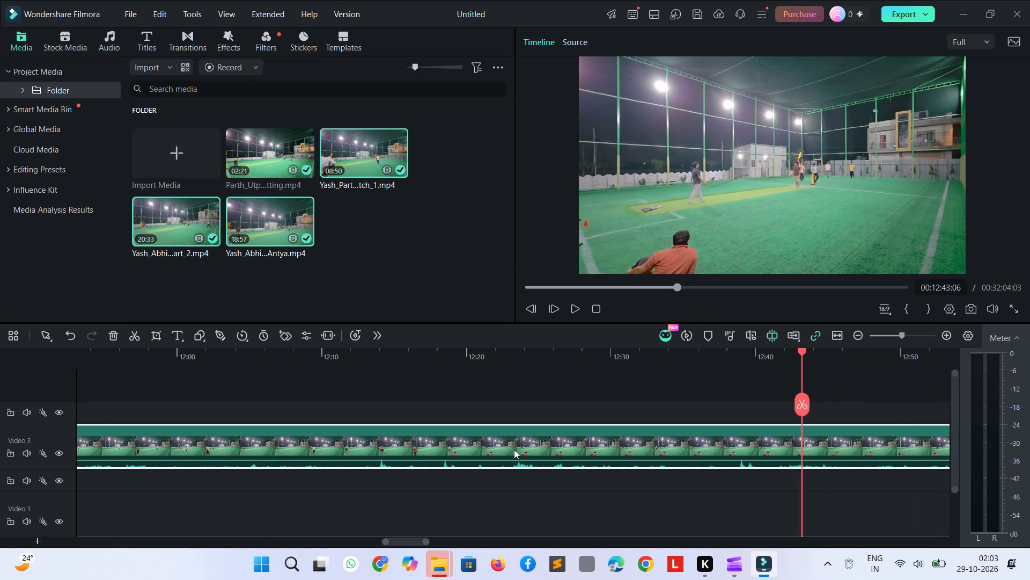
Delete the remaining Part_2 clip that starts at 00:05:45:06 on Video 3.
key(Delete)
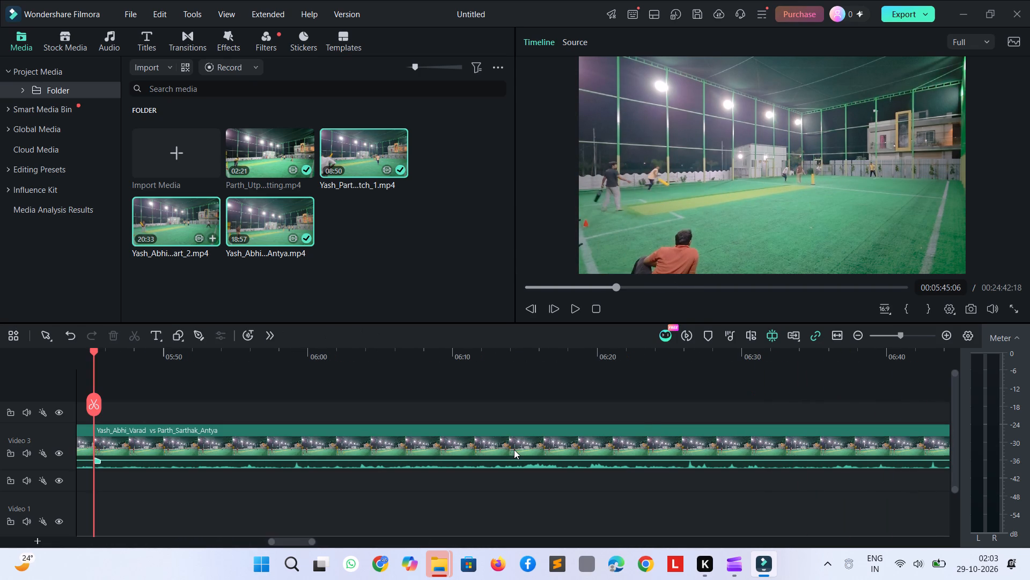
Play the opening of the Yash_Abhi_Varad vs Parth_Sarthak_Antya clip from 00:05:45:06, and skim onward past 00:07:42:09 for usable play.
key(space)
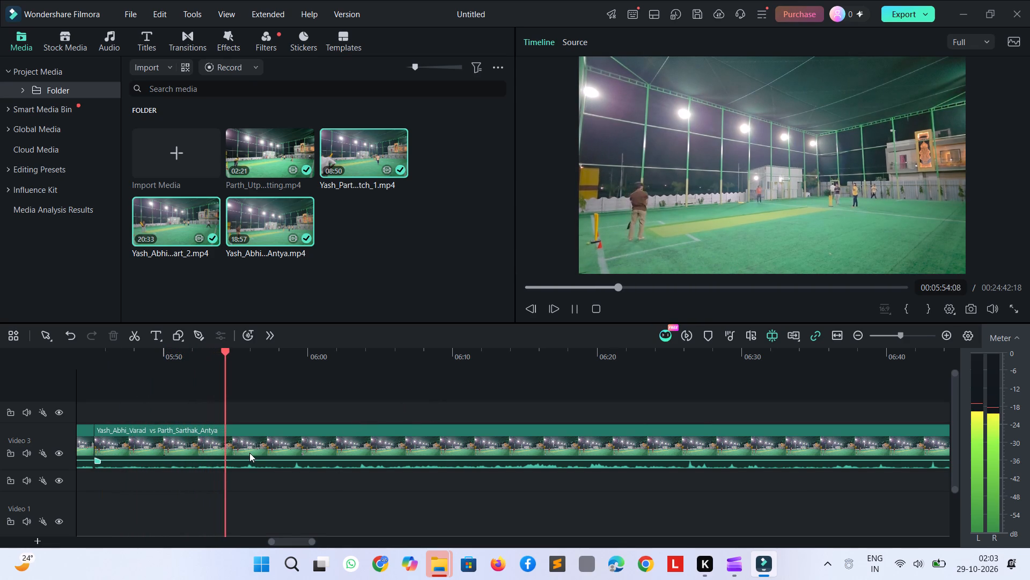
key(shift+Right)
key(shift+Right)
key(shift+Right)
key(shift+Right)
key(shift+Right)
key(shift+Right)
key(shift+Right)
key(shift+Right)
key(shift+Right)
key(shift+Right)
key(shift+Right)
key(shift+Right)
key(shift+Right)
key(shift+Right)
key(shift+Right)
key(shift+Right)
key(shift+Right)
key(shift+Right)
key(shift+Right)
key(shift+Right)
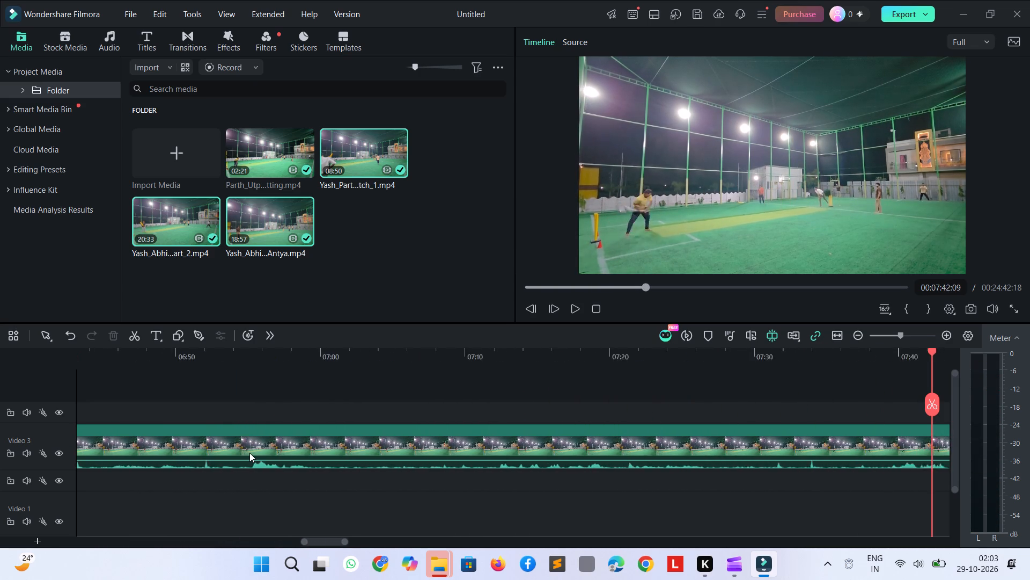
Delete the Yash_Abhi_Varad vs Parth_Sarthak_Antya clip from Video 3.
click(363, 455)
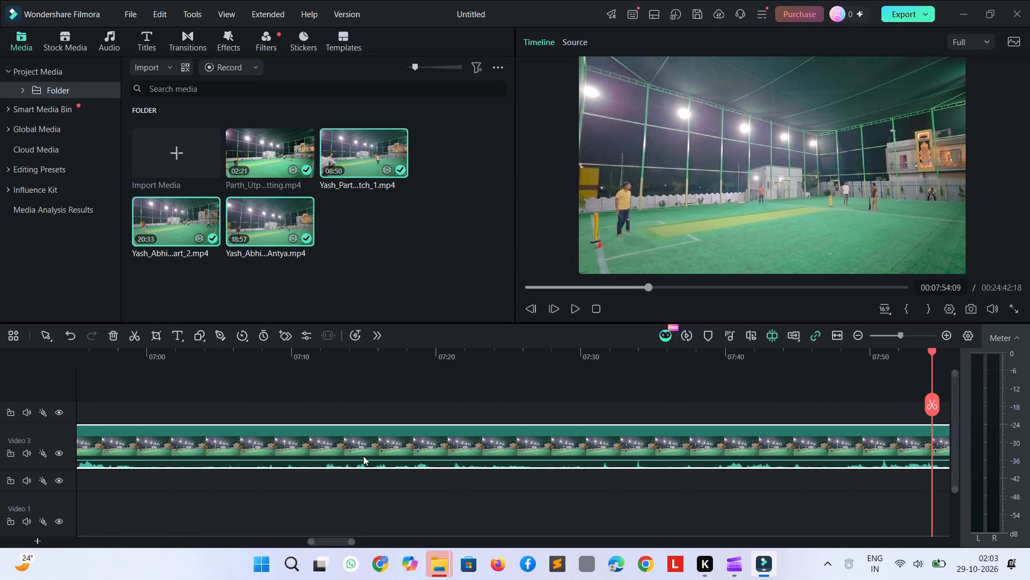
key(Delete)
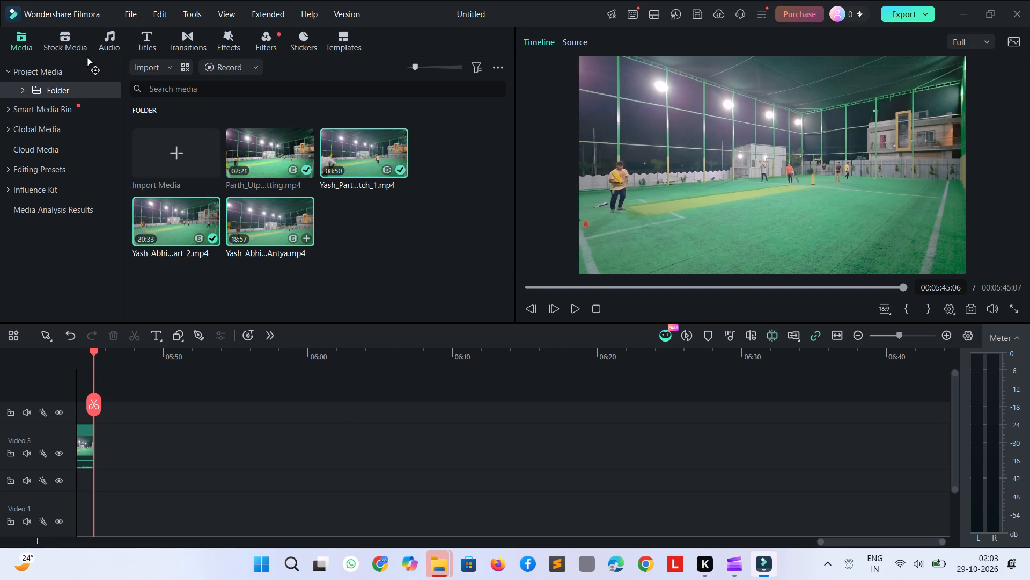
Import the video 20261021_213540.mp4 from the Cricket folder into the project media.
click(151, 139)
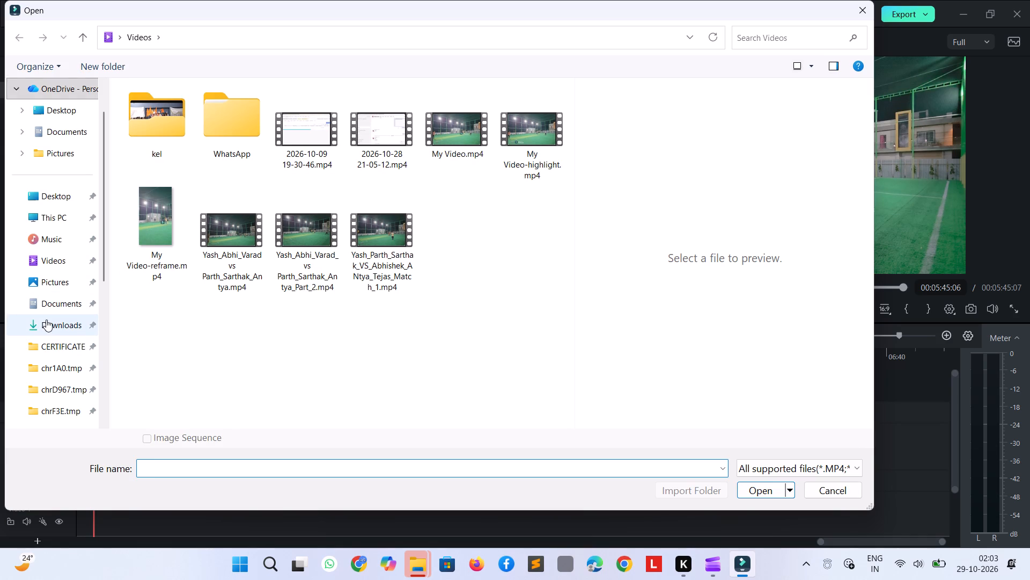
click(46, 320)
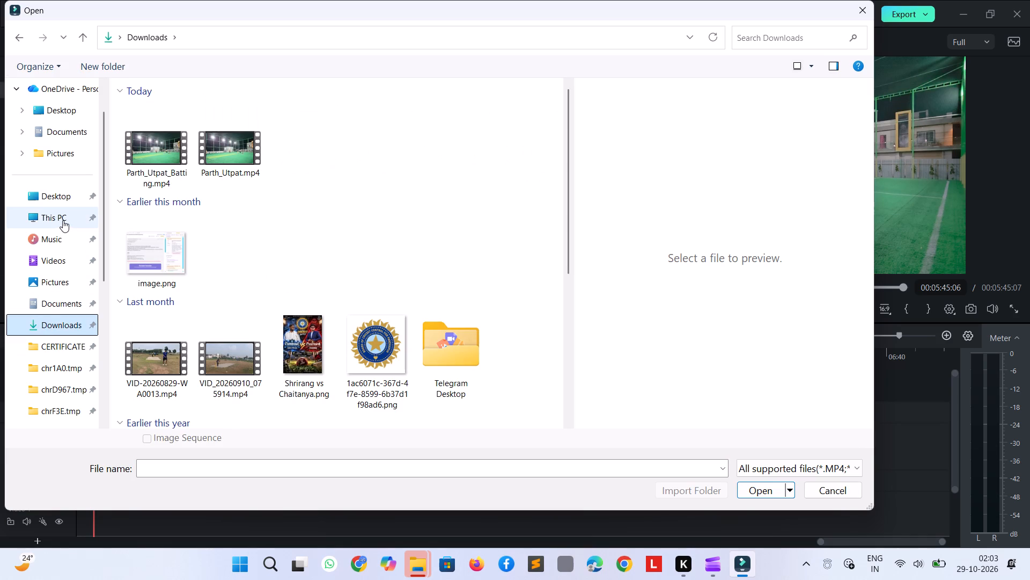
scroll(36, 352, down, 3)
click(57, 317)
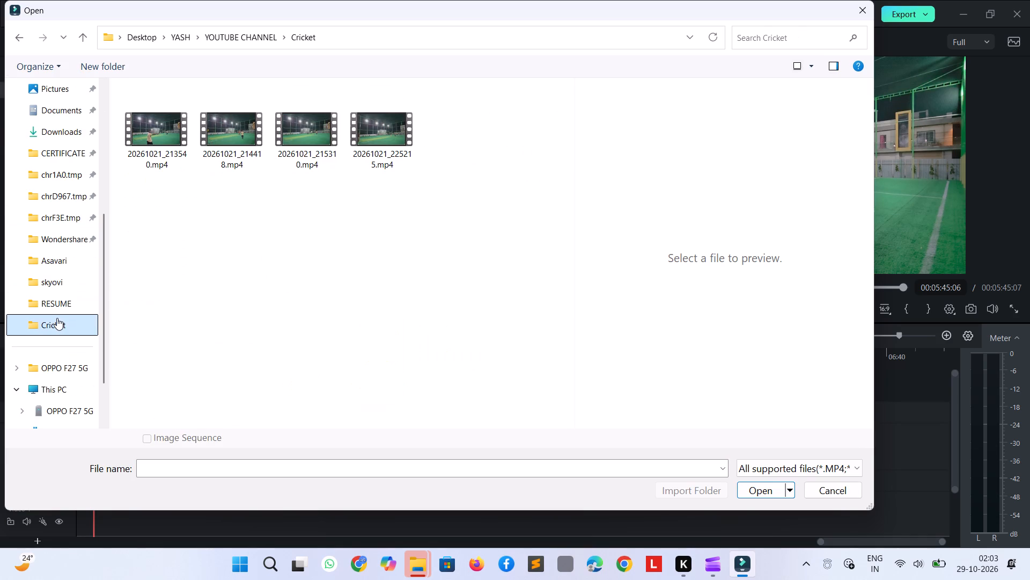
click(174, 141)
click(174, 141)
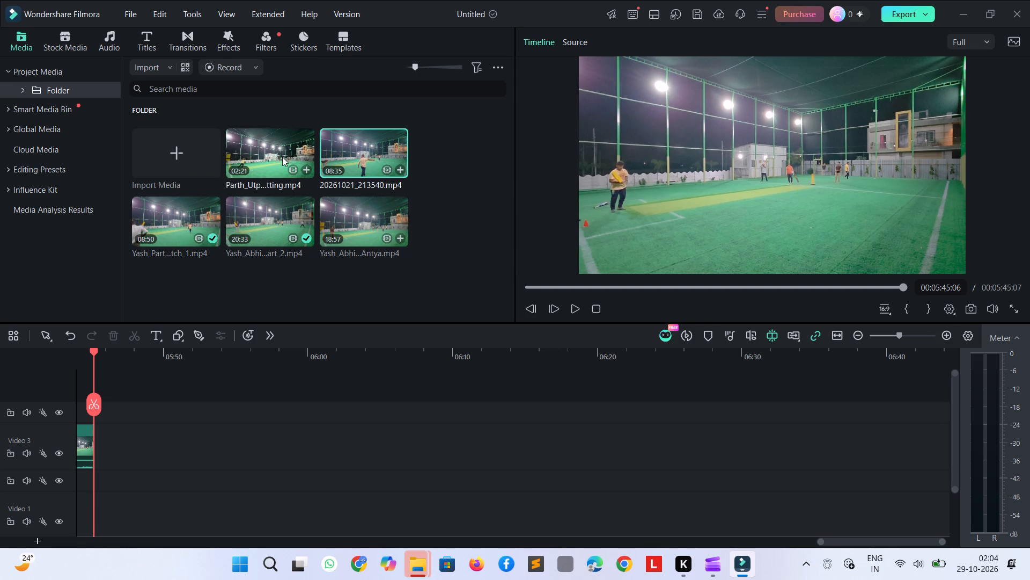
Place the 02:21 batting clip from the project media on Video 3, directly after the last kept clip at 00:05:45:06.
drag(310, 148, 256, 268)
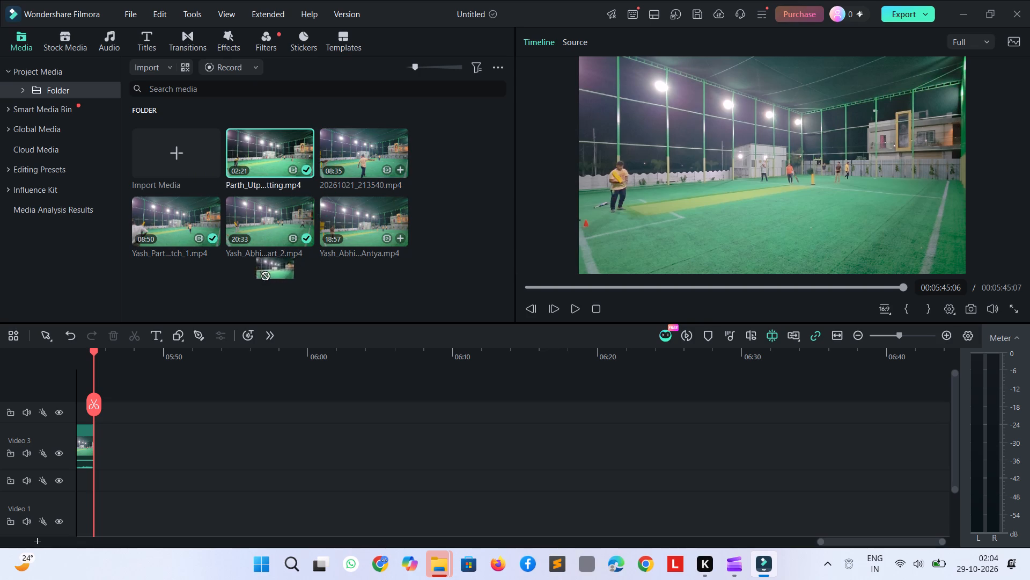
drag(256, 268, 100, 451)
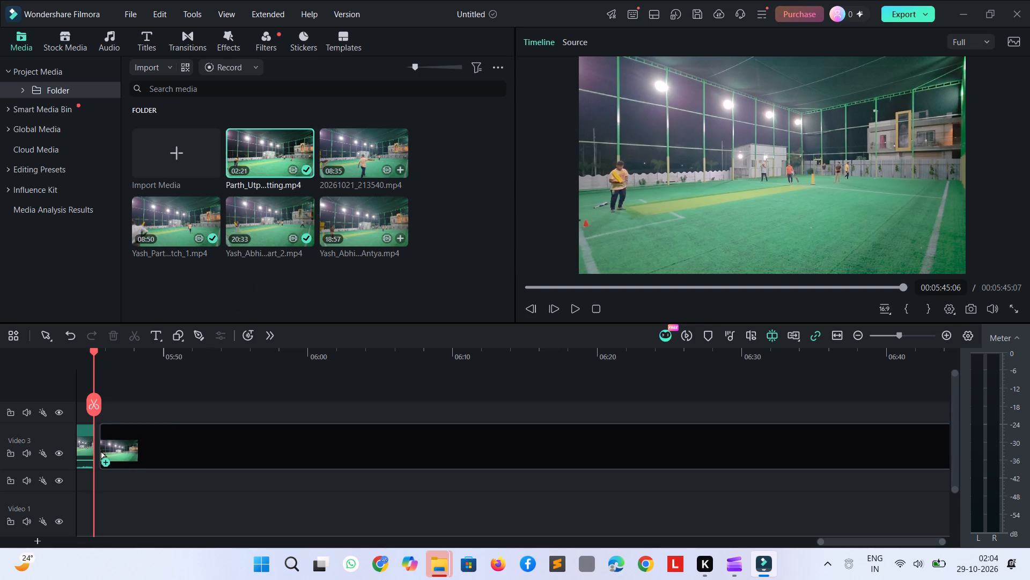
drag(100, 451, 96, 450)
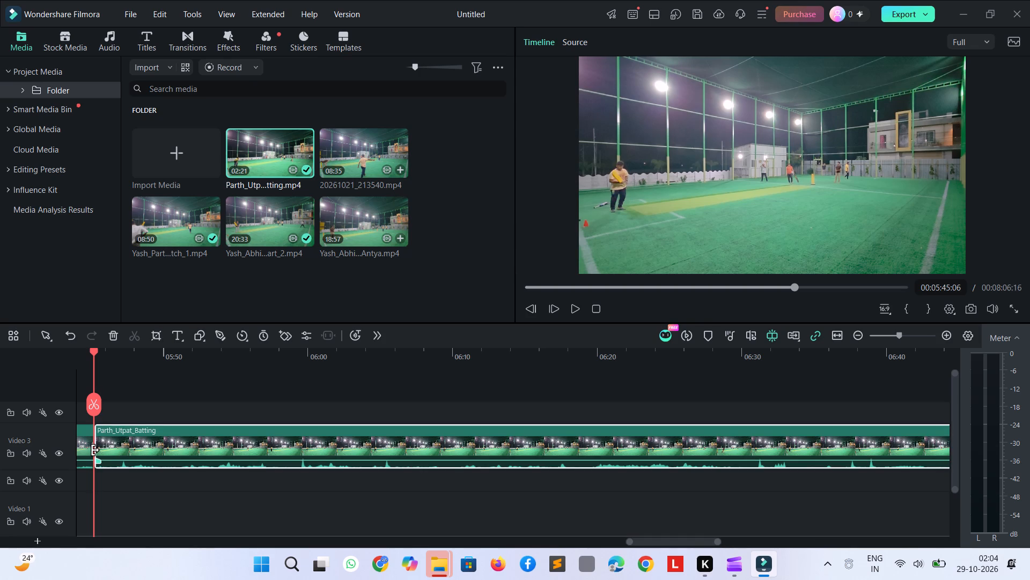
Play the start of the added batting clip and skim through it to its end at 00:08:06:16 to check its content.
key(space)
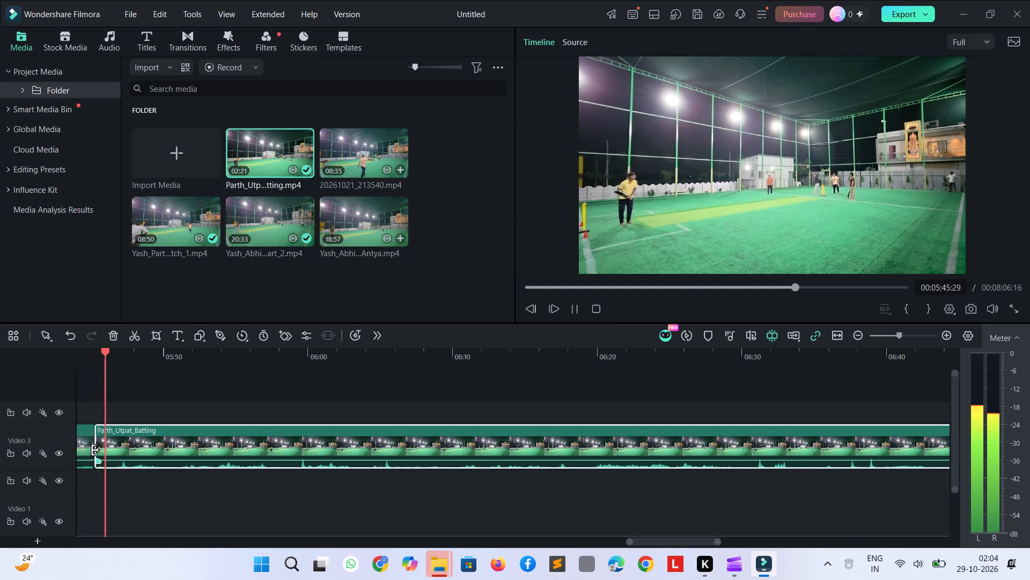
key(space)
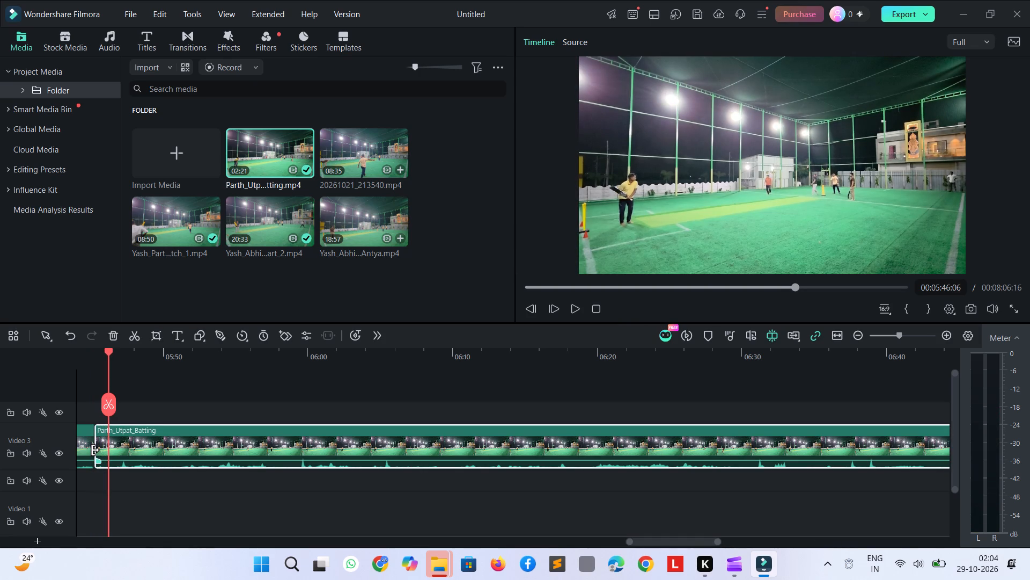
key(space)
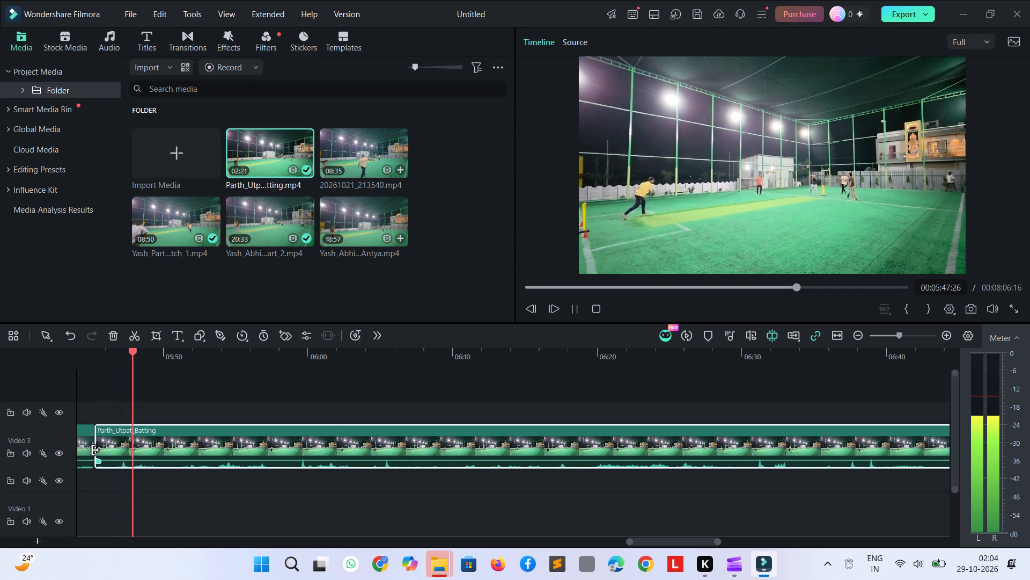
key(space)
key(shift+Right)
key(shift+Right)
key(shift+Right)
key(shift+Right)
key(shift+Right)
key(shift+Right)
key(shift+Right)
key(shift+Right)
key(shift+Right)
key(shift+Right)
key(shift+Right)
key(shift+Right)
key(shift+Right)
key(shift+Right)
key(shift+Right)
key(shift+Right)
key(shift+Right)
key(shift+Right)
key(shift+Right)
key(shift+Right)
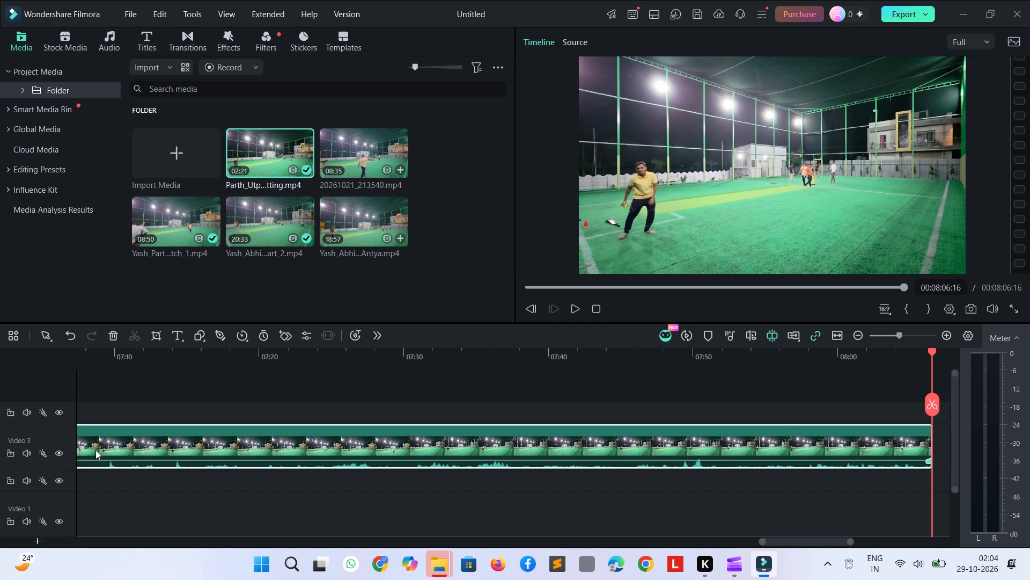
Play the "BADSHAH!!" opening briefly and survey the arrangement of titles and clips along the whole timeline.
key(space)
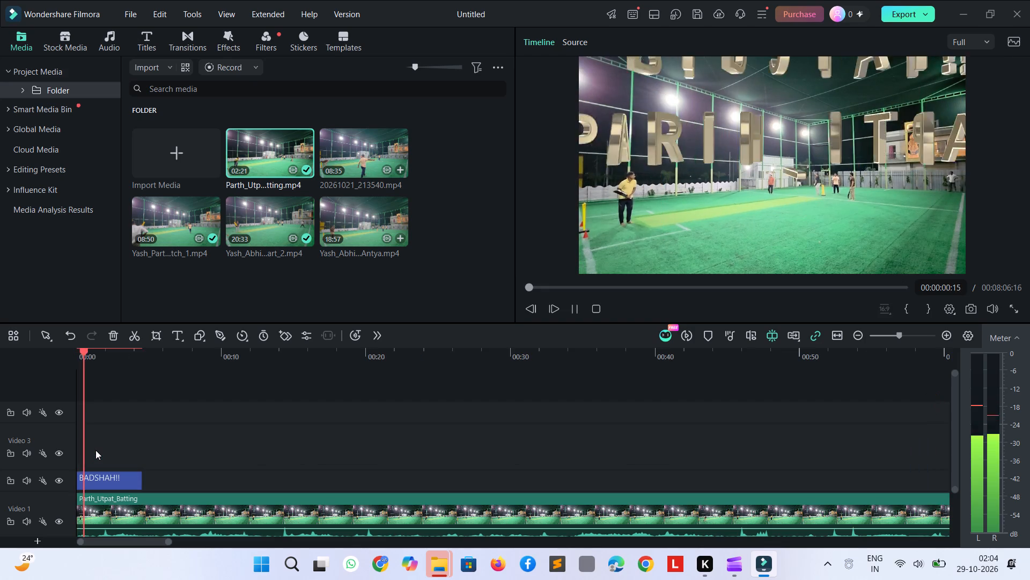
key(space)
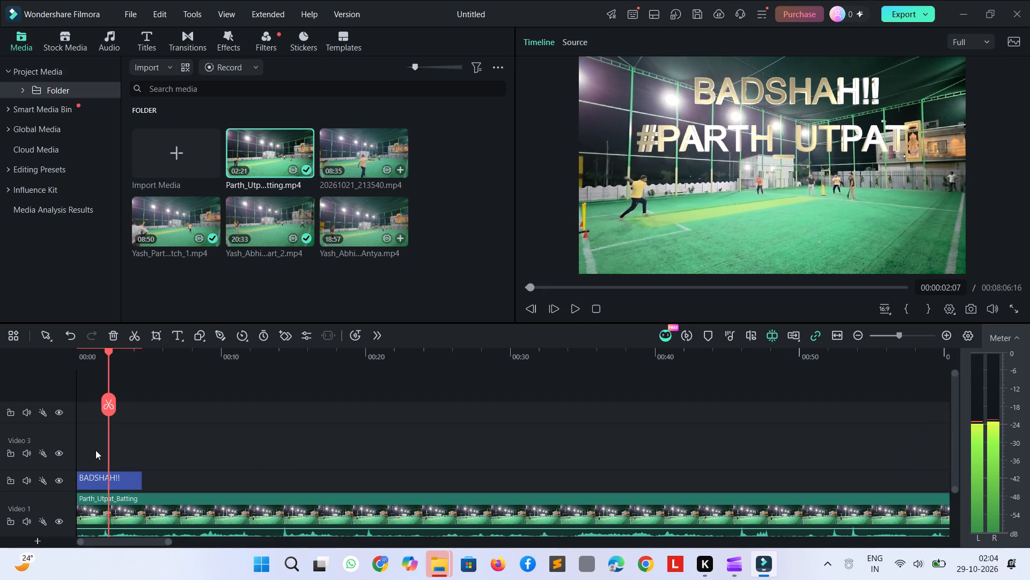
scroll(79, 503, down, 4)
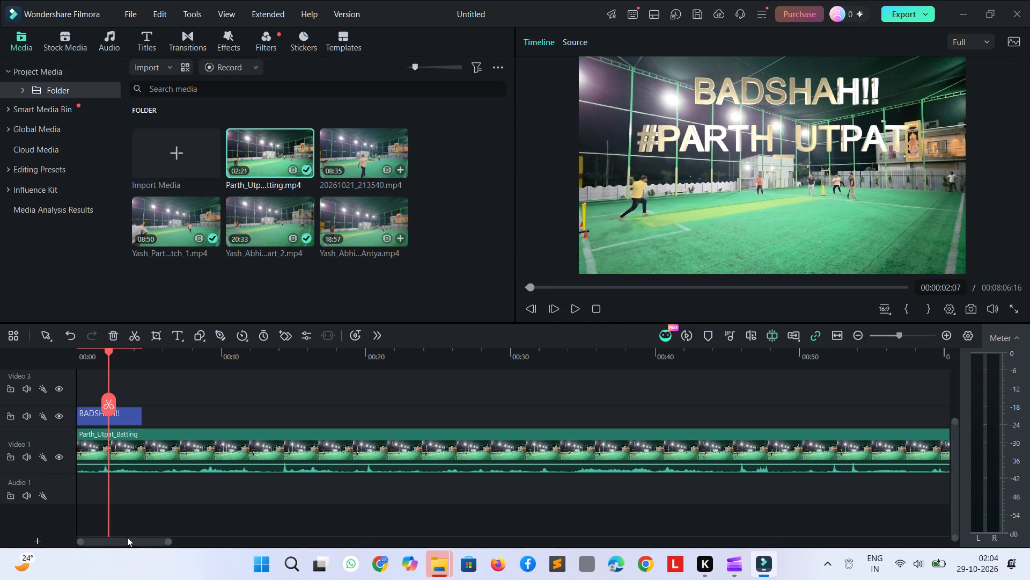
drag(128, 544, 226, 557)
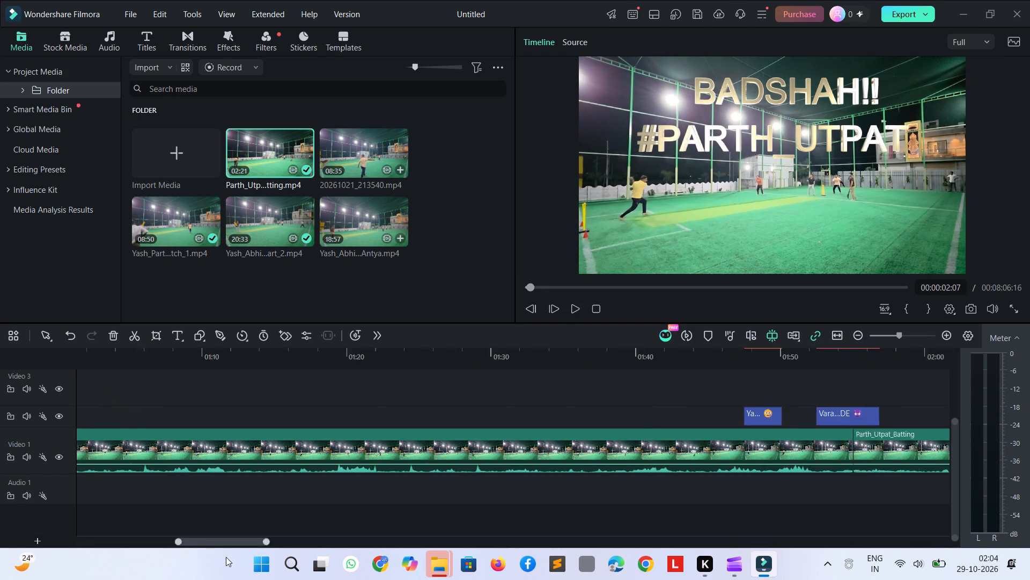
drag(226, 557, 325, 579)
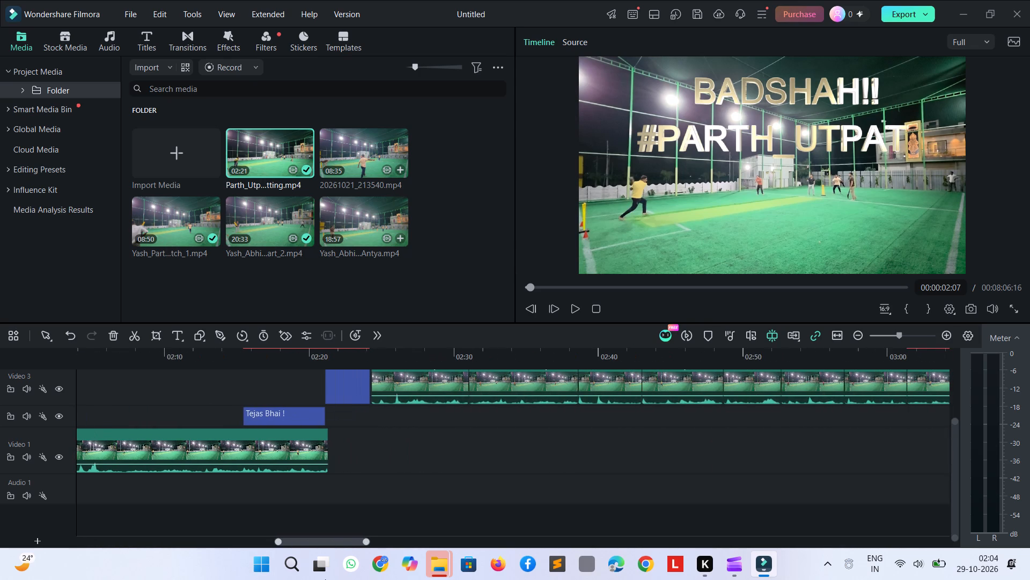
drag(325, 579, 326, 579)
click(390, 375)
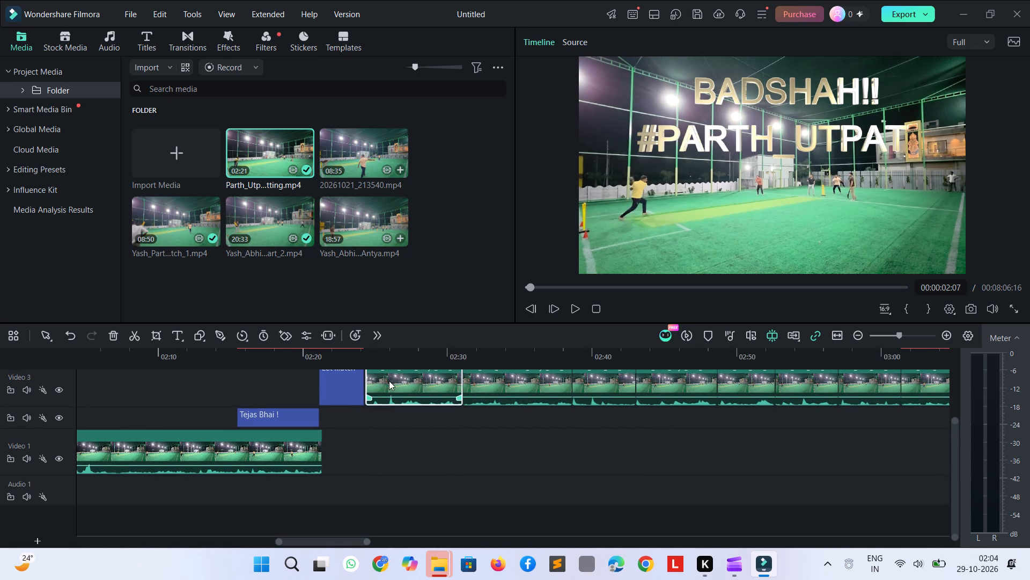
key(space)
key(space)
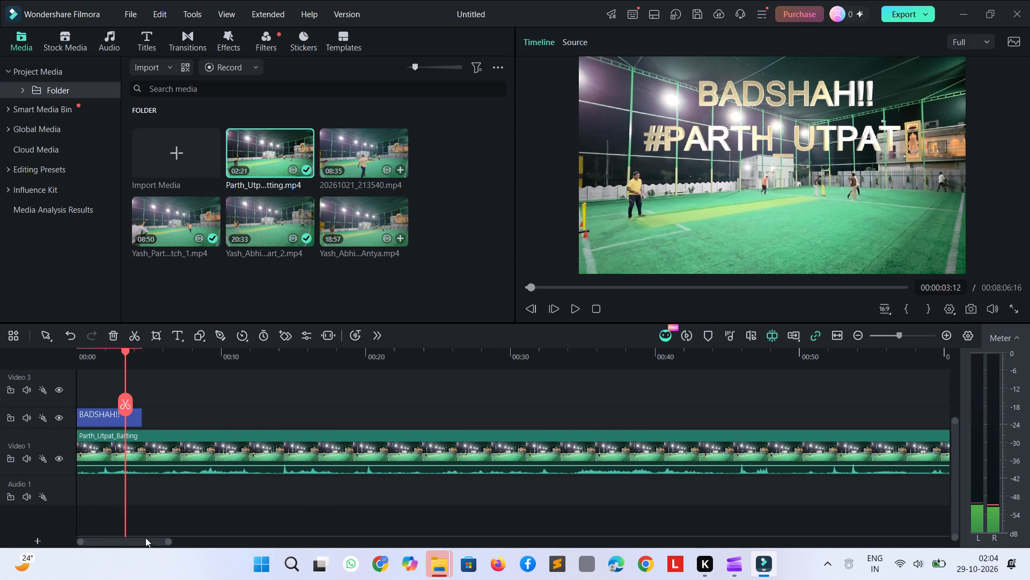
drag(116, 543, 592, 567)
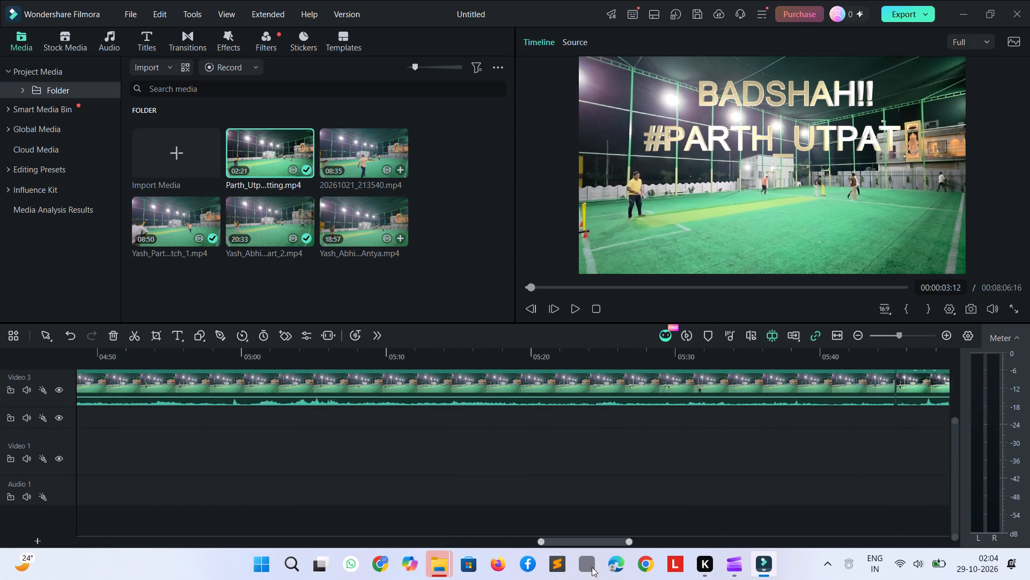
drag(592, 567, 327, 579)
scroll(340, 412, up, 1)
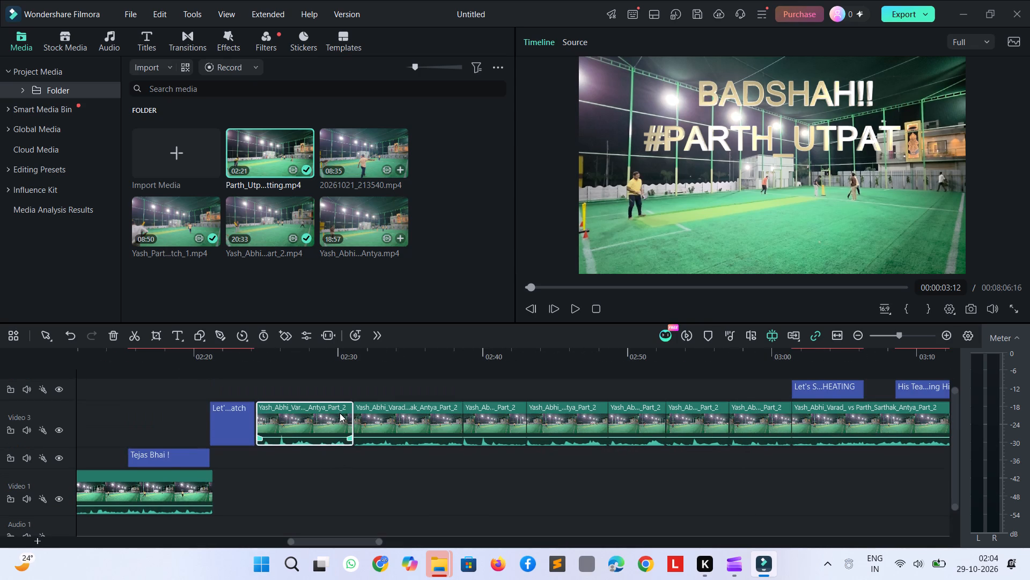
drag(332, 544, 342, 548)
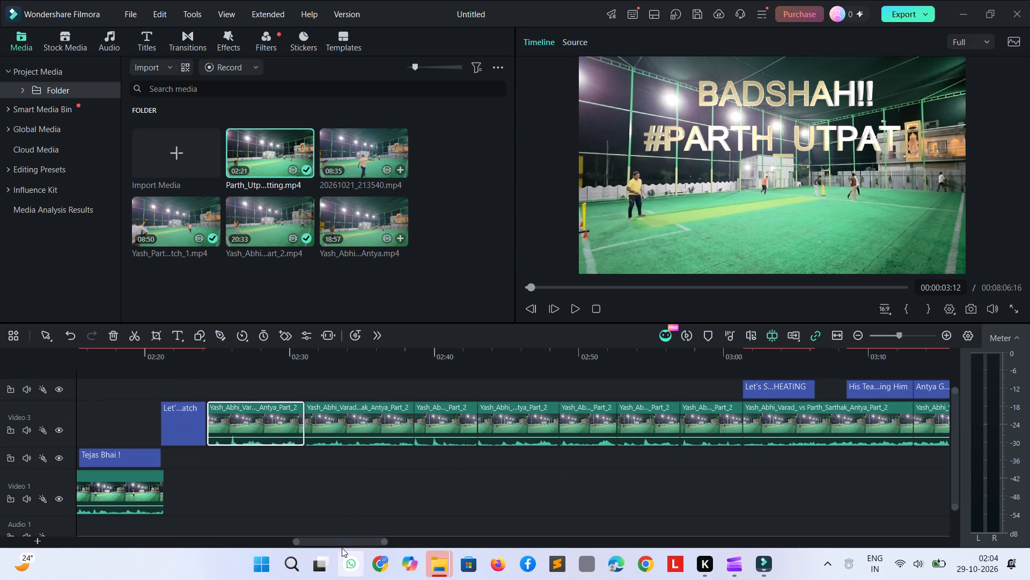
drag(342, 548, 385, 564)
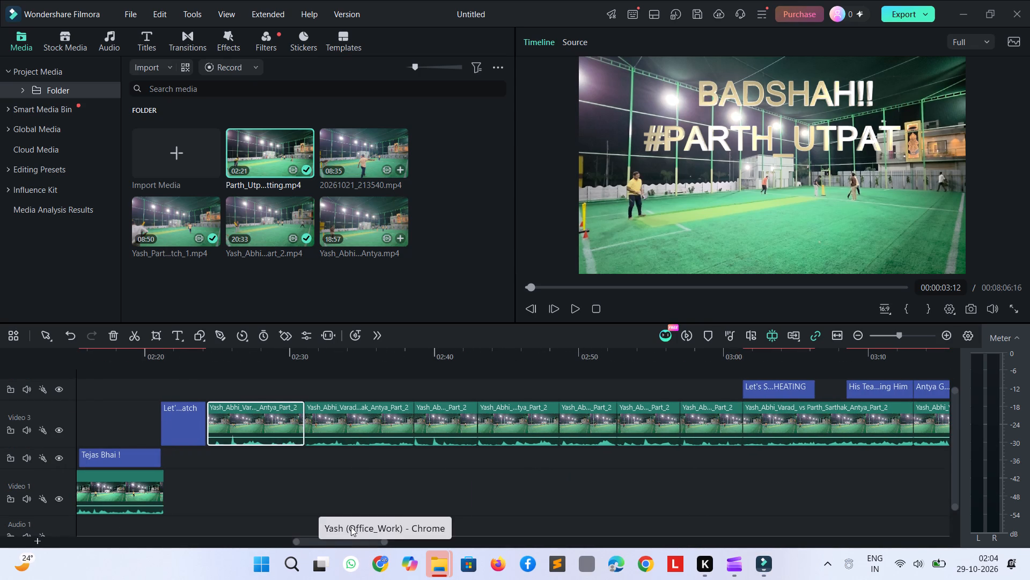
click(313, 540)
drag(312, 541, 239, 536)
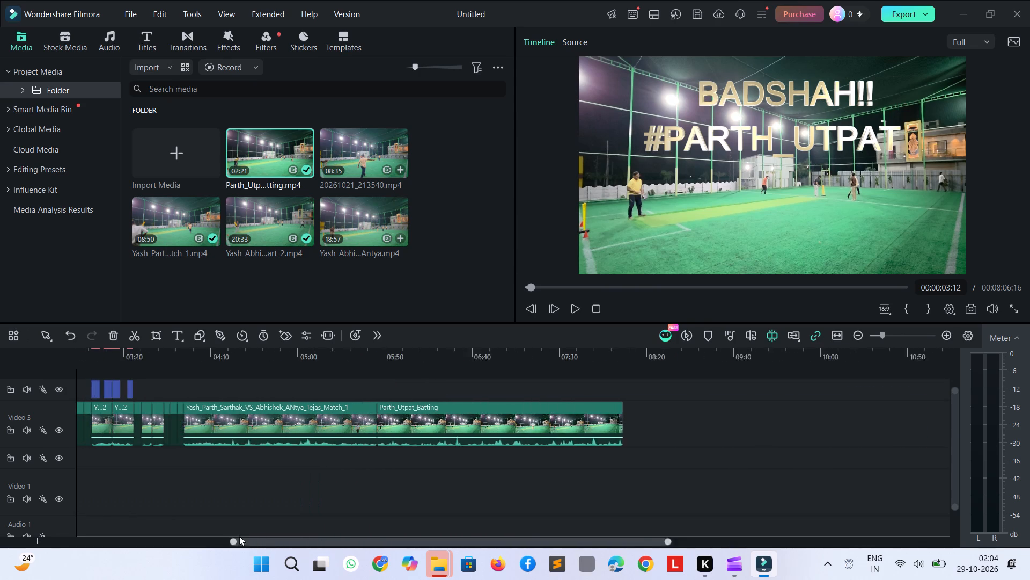
drag(239, 536, 134, 524)
Check the opening batting clip on Video 1, playing its start and the closing section with the "Tejas Bhai !" title.
key(space)
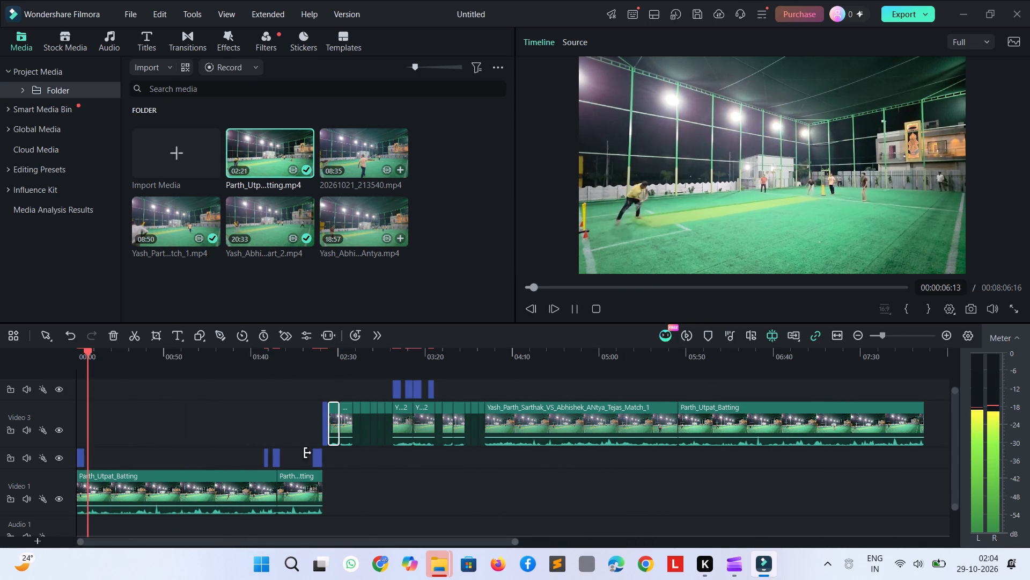
scroll(300, 441, up, 3)
ctrl+scroll(300, 441, up, 6)
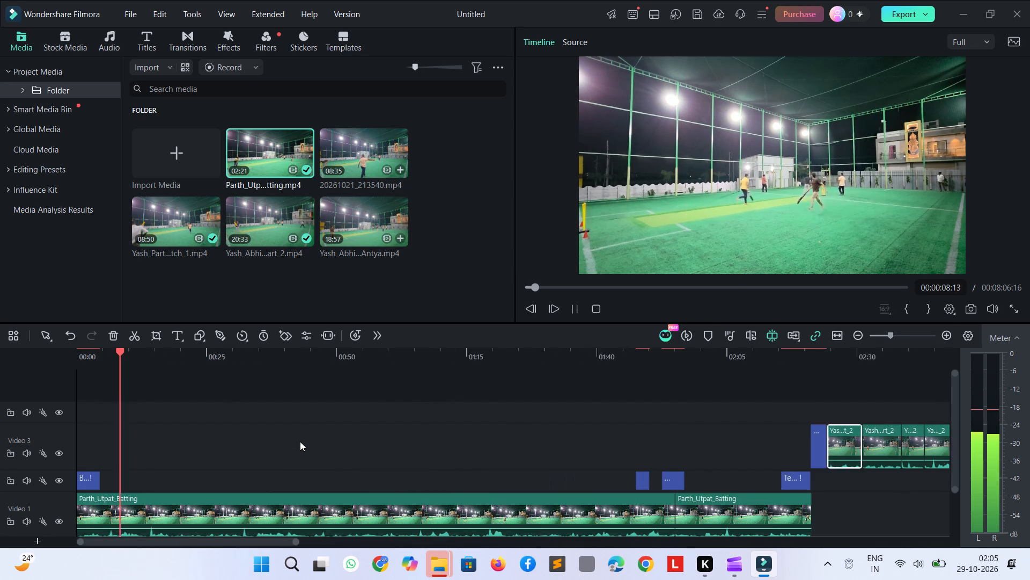
ctrl+scroll(300, 441, up, 2)
scroll(300, 441, down, 2)
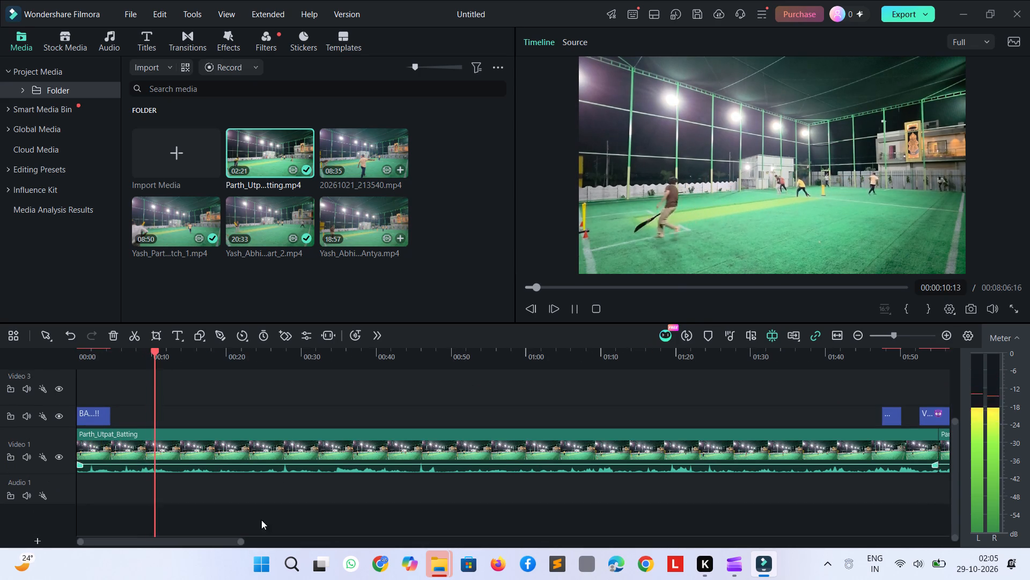
drag(218, 538, 312, 543)
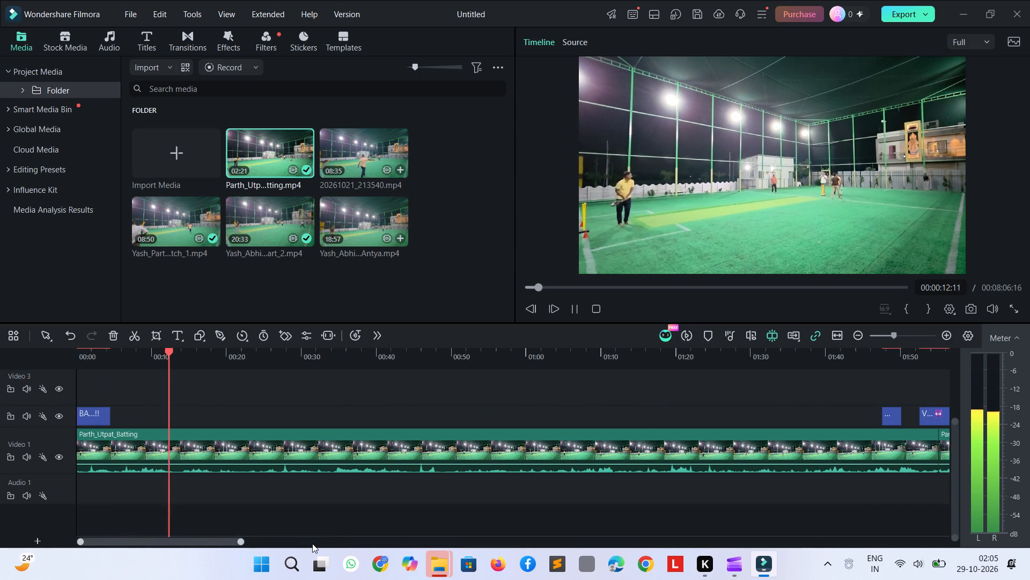
drag(312, 543, 389, 554)
key(space)
click(233, 416)
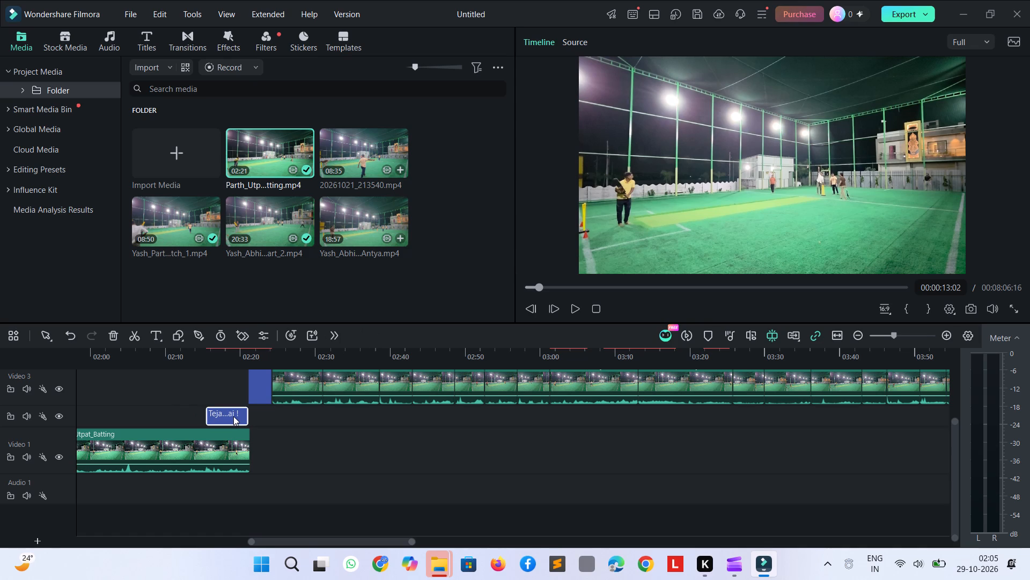
click(233, 416)
click(428, 419)
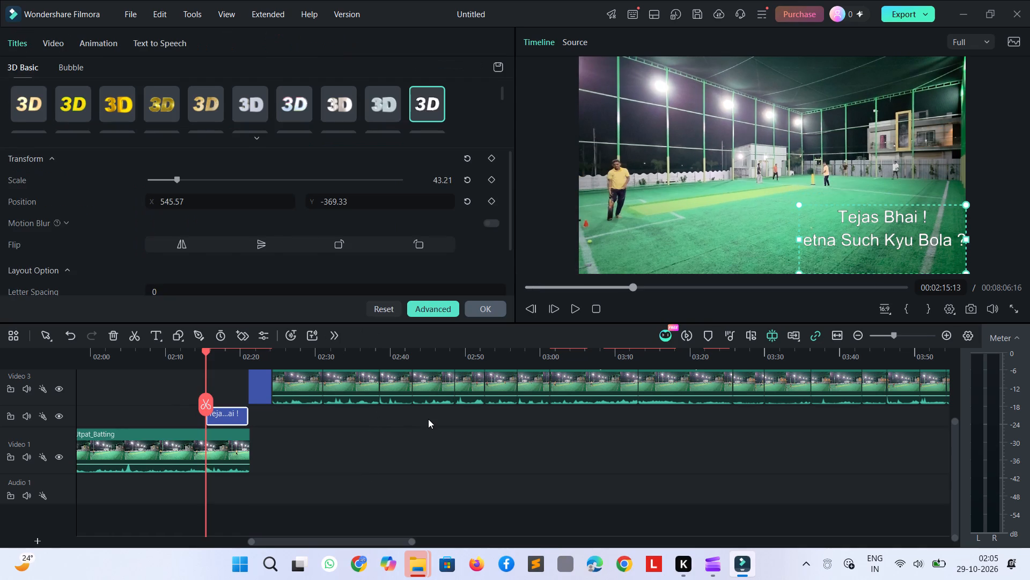
click(571, 313)
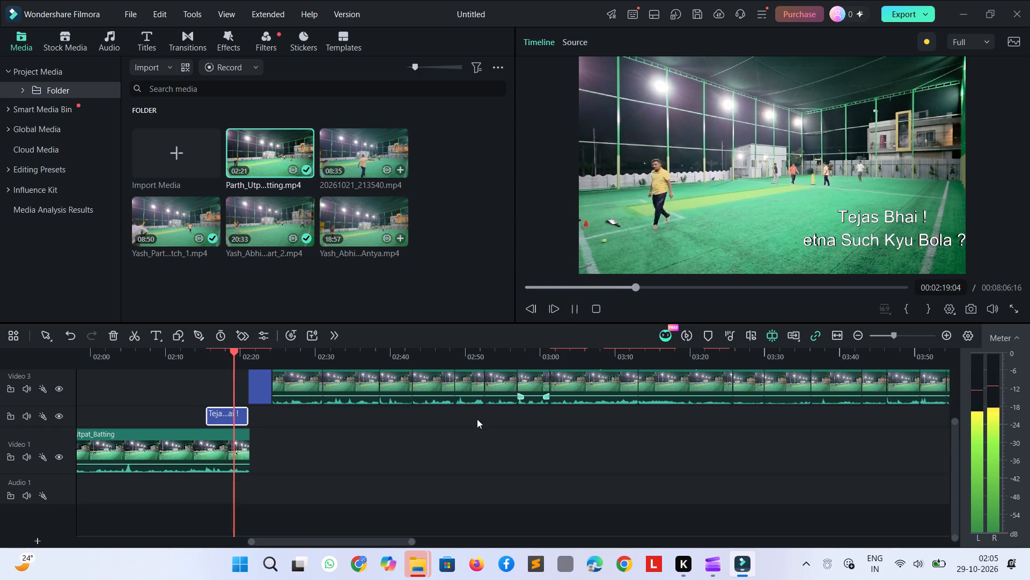
scroll(443, 453, up, 2)
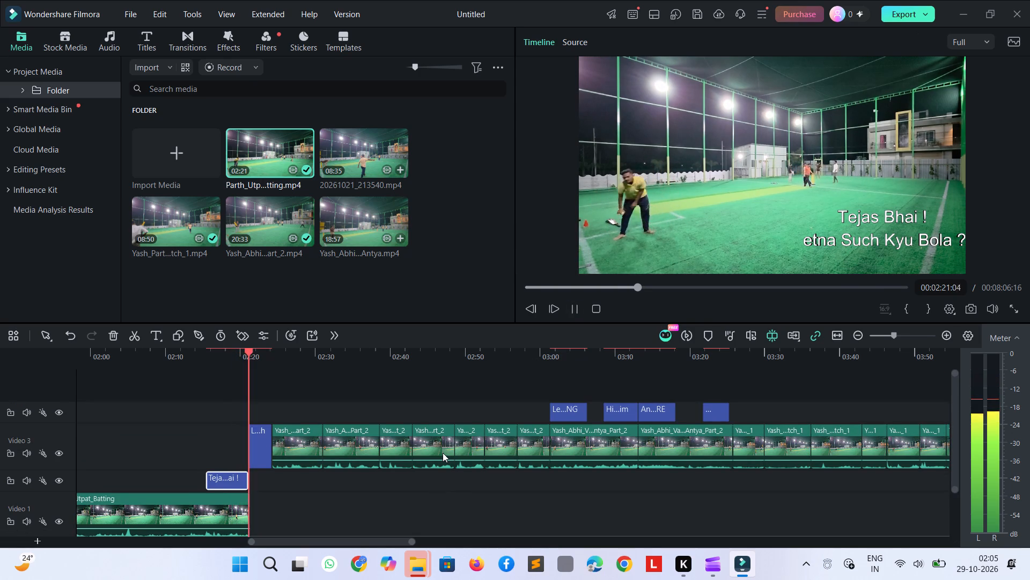
Skim through the Part_2 clips and their titles on Video 3, continuing into the first short Match_1 clips.
key(shift+Right)
key(shift+Right)
key(shift+Right)
key(shift+Right)
key(shift+Right)
key(shift+Right)
key(shift+Right)
key(shift+Right)
key(shift+Right)
key(shift+Right)
key(shift+Right)
key(shift+Right)
key(shift+Right)
key(shift+Right)
key(shift+Right)
key(shift+Right)
key(shift+Right)
key(shift+Right)
key(shift+Right)
key(shift+Right)
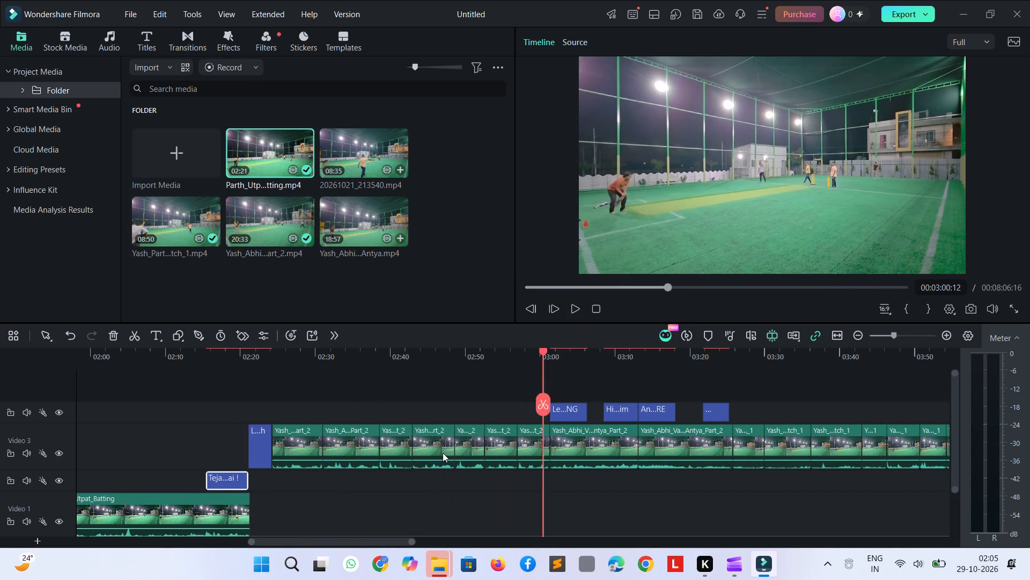
key(space)
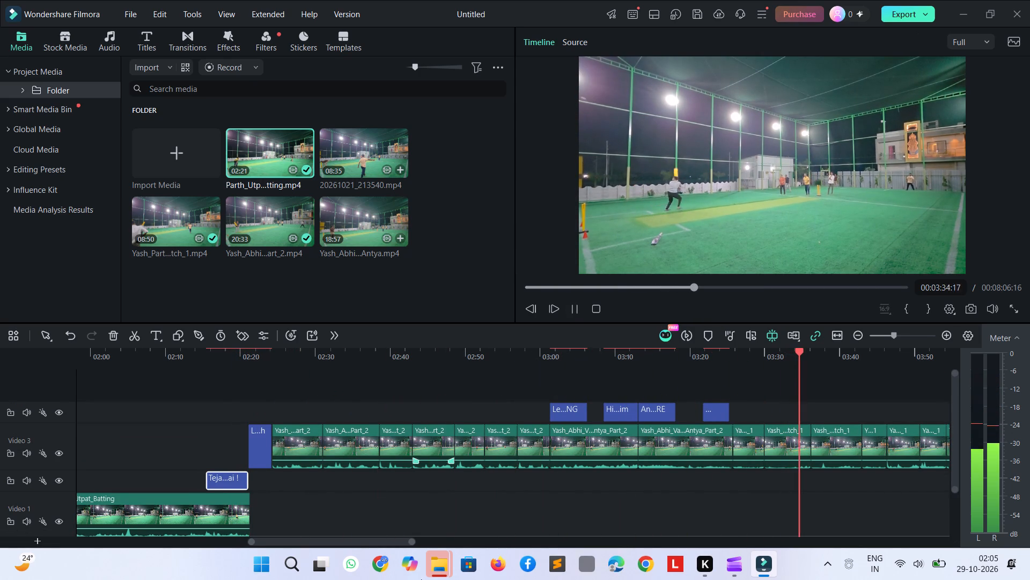
Review the remaining short Match_1 clips on Video 3 up to the start of the long uncut Match_1 clip.
drag(372, 542, 421, 554)
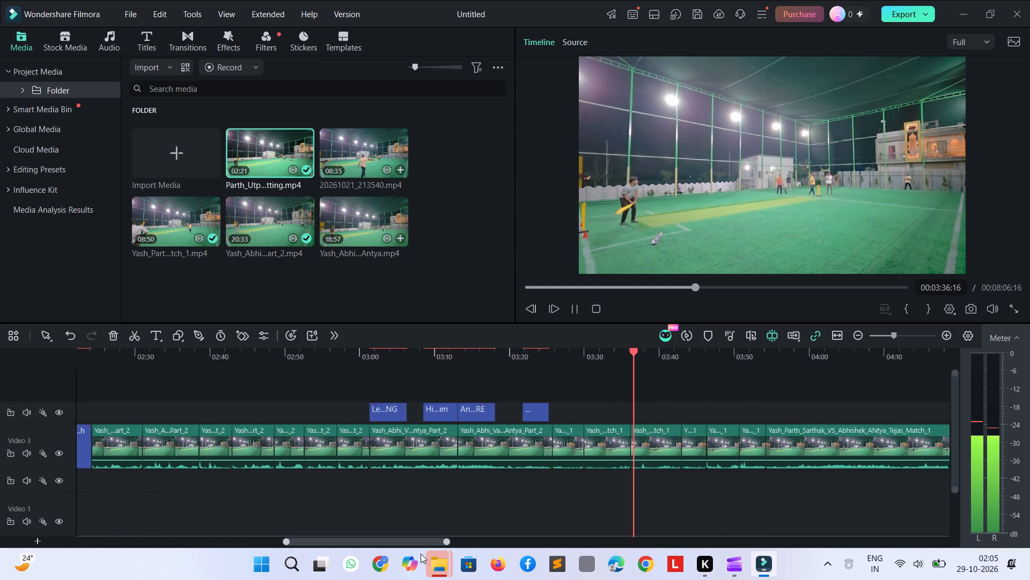
drag(421, 554, 496, 574)
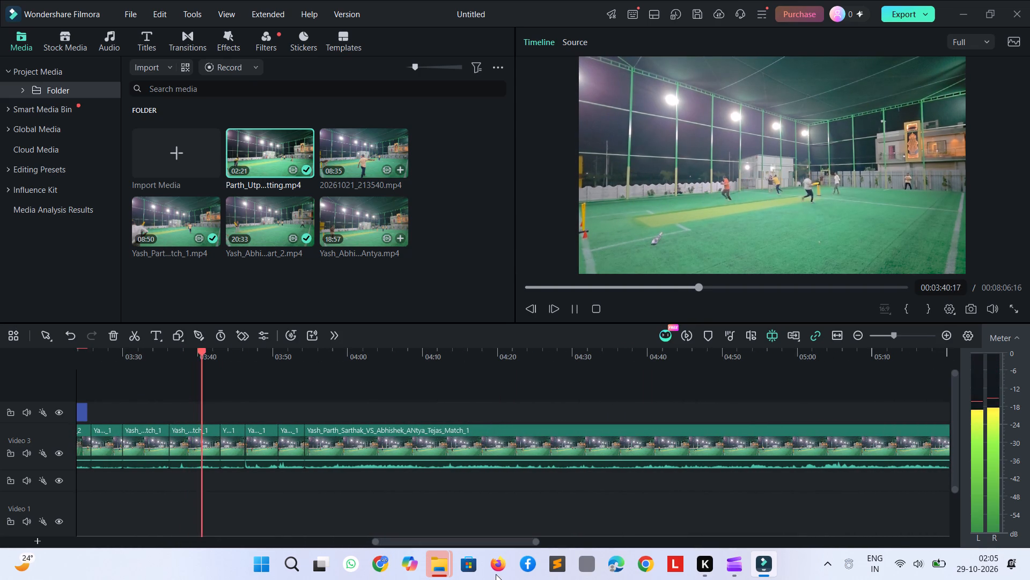
key(shift+Right)
key(shift+Right)
key(shift+Right)
key(shift+Right)
key(shift+Left)
key(shift+Right)
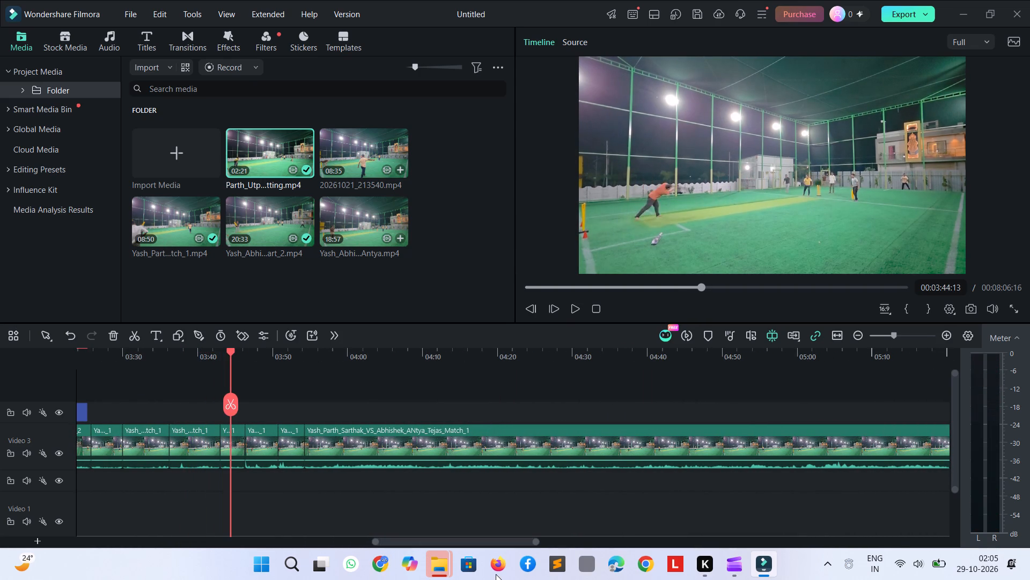
key(space)
key(Right)
key(Right)
key(shift+Right)
key(shift+Right)
key(shift+Right)
key(shift+Right)
key(shift+Right)
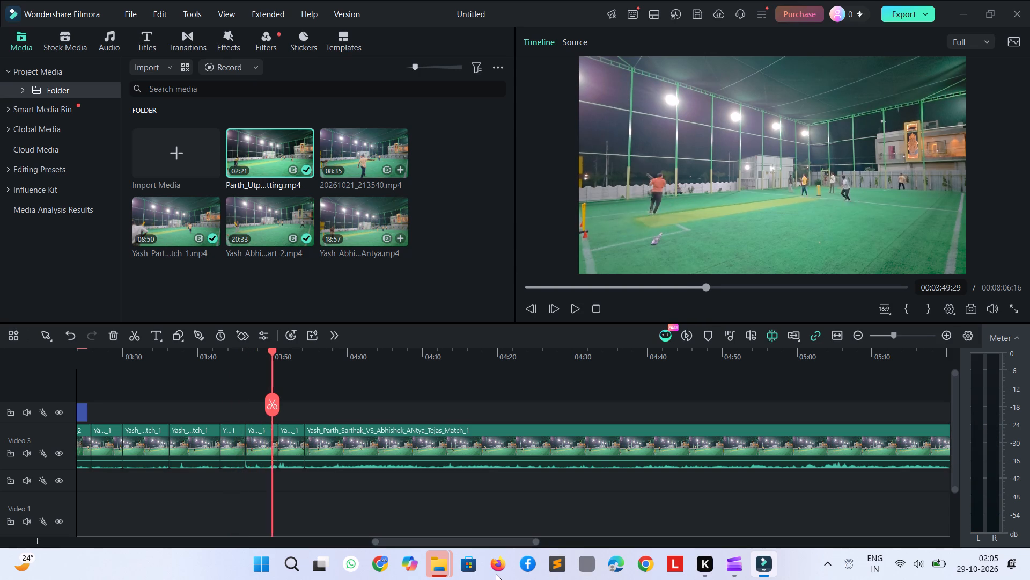
key(shift+Right)
key(shift+Right)
key(shift+Right)
key(shift+Right)
key(space)
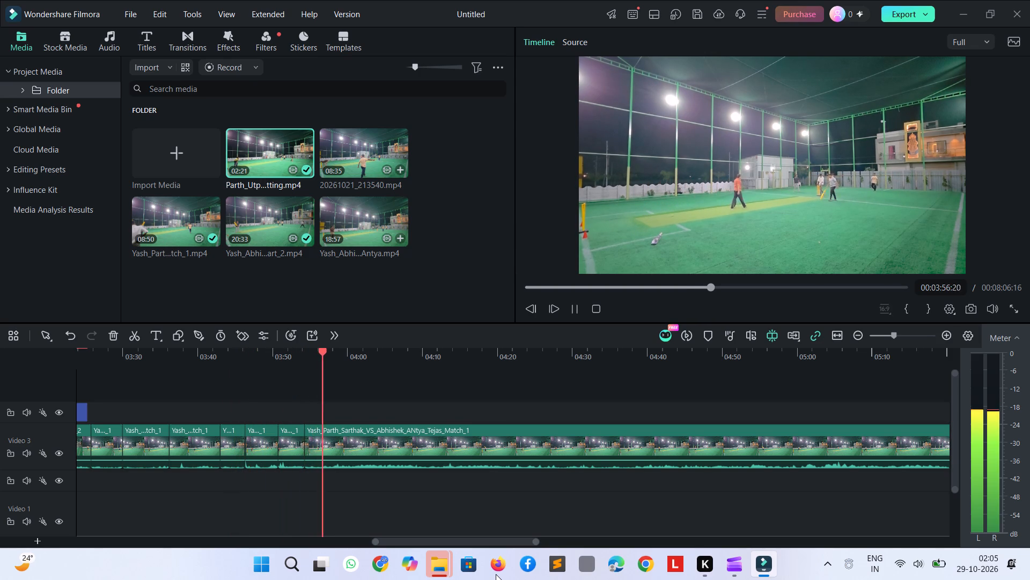
Skim the long uncut Match_1 clip on Video 3 up to 00:05:05:15 to judge its content.
key(shift+Right)
key(shift+Right)
key(shift+Right)
key(shift+Right)
key(shift+Right)
key(shift+Right)
key(shift+Right)
key(shift+Right)
key(shift+Right)
key(shift+Right)
key(shift+Right)
key(shift+Right)
key(shift+Right)
key(shift+Right)
key(shift+Right)
key(shift+Right)
key(shift+Right)
key(shift+Right)
key(shift+Right)
key(shift+Right)
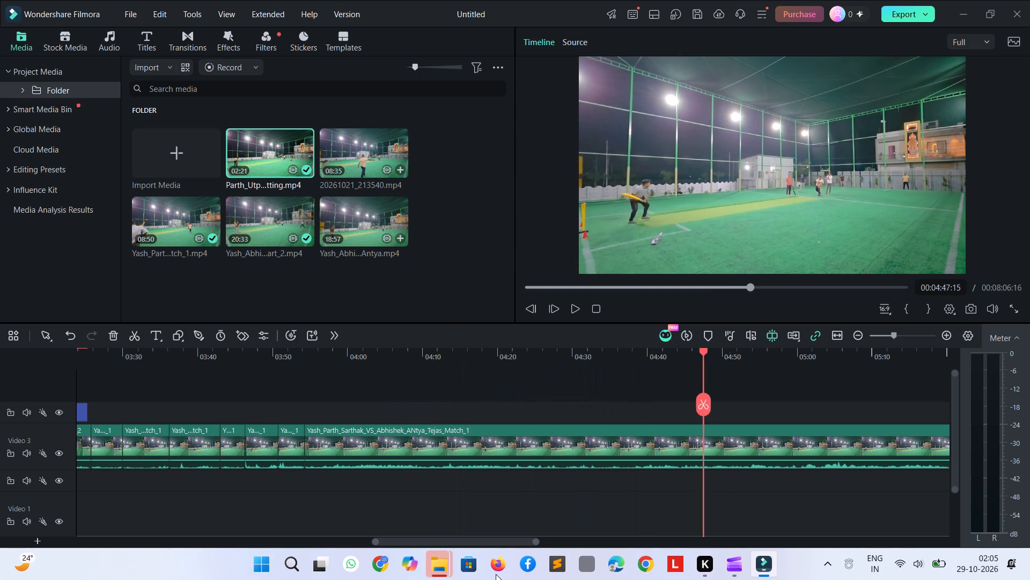
key(shift+Right)
key(shift+Right)
key(shift+Right)
key(shift+Right)
key(shift+Right)
key(shift+Right)
key(shift+Right)
key(shift+Right)
key(shift+Right)
key(shift+Right)
key(shift+Right)
key(shift+Right)
key(shift+Right)
key(shift+Right)
key(shift+Right)
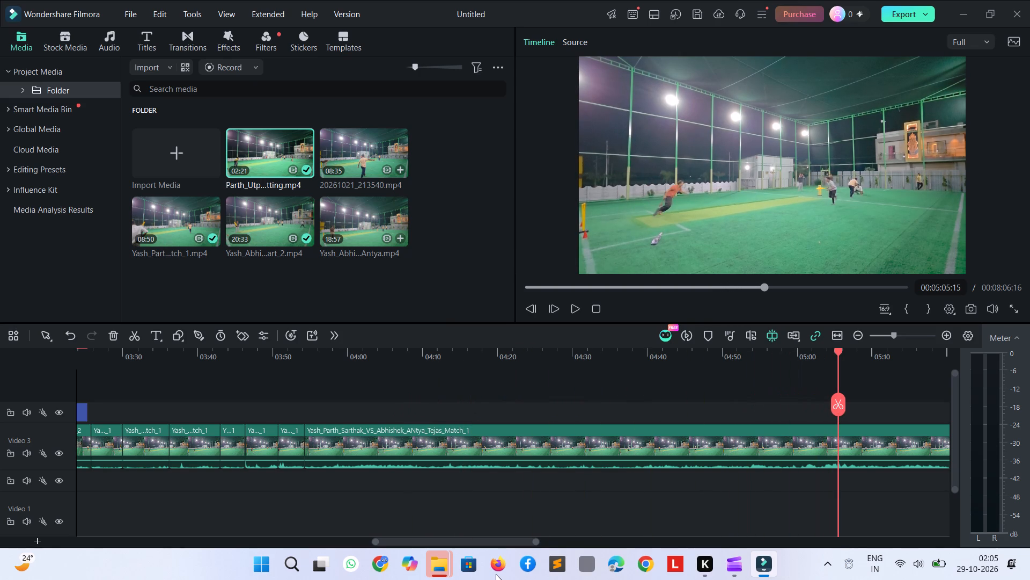
Delete the long uncut Match_1 clip that precedes the final batting clip on Video 3.
click(494, 435)
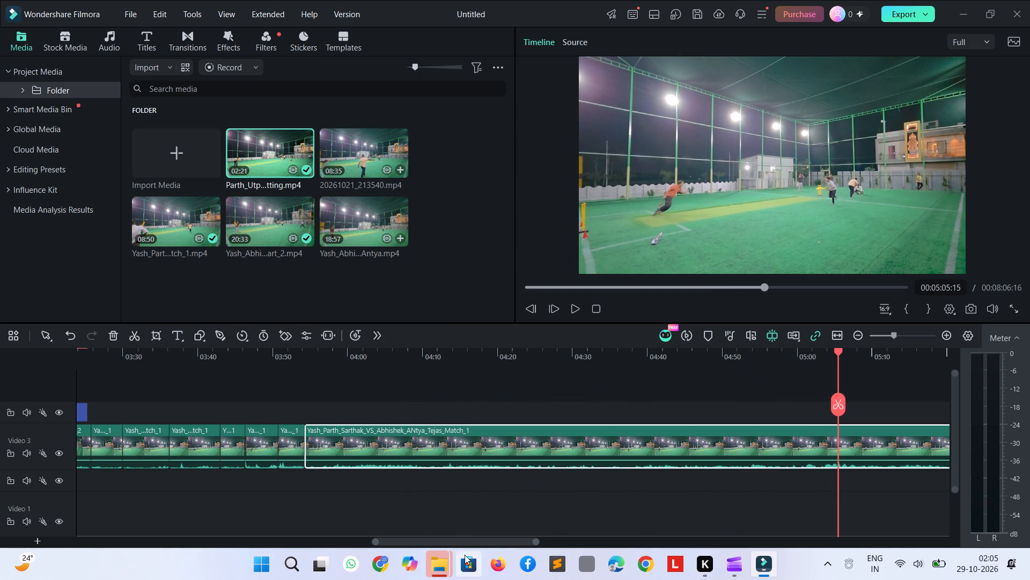
drag(460, 540, 538, 557)
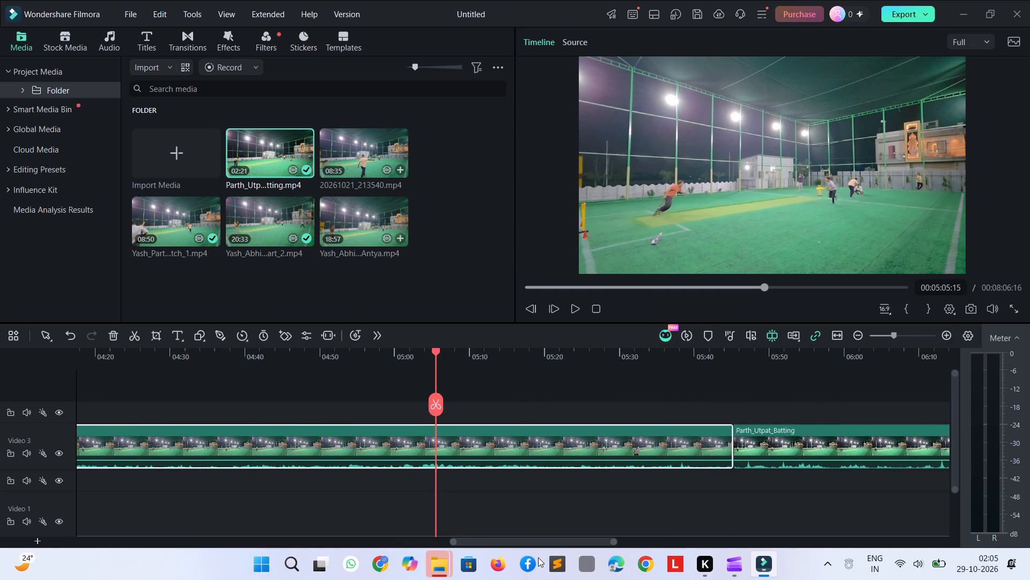
key(Delete)
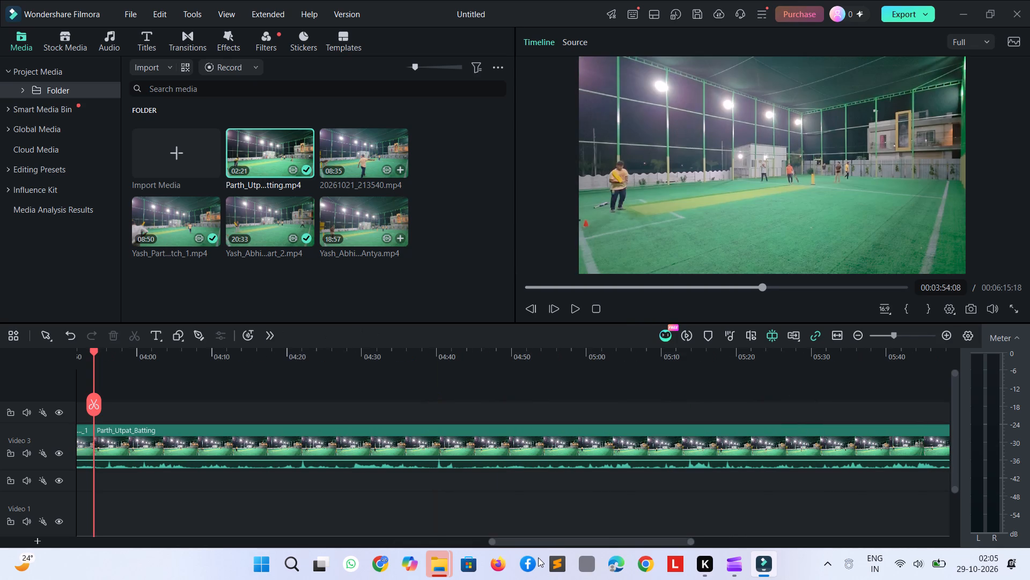
Play the start of the final batting clip on Video 3 from 00:03:54:08 and compare it with the timeline's opening clip.
key(space)
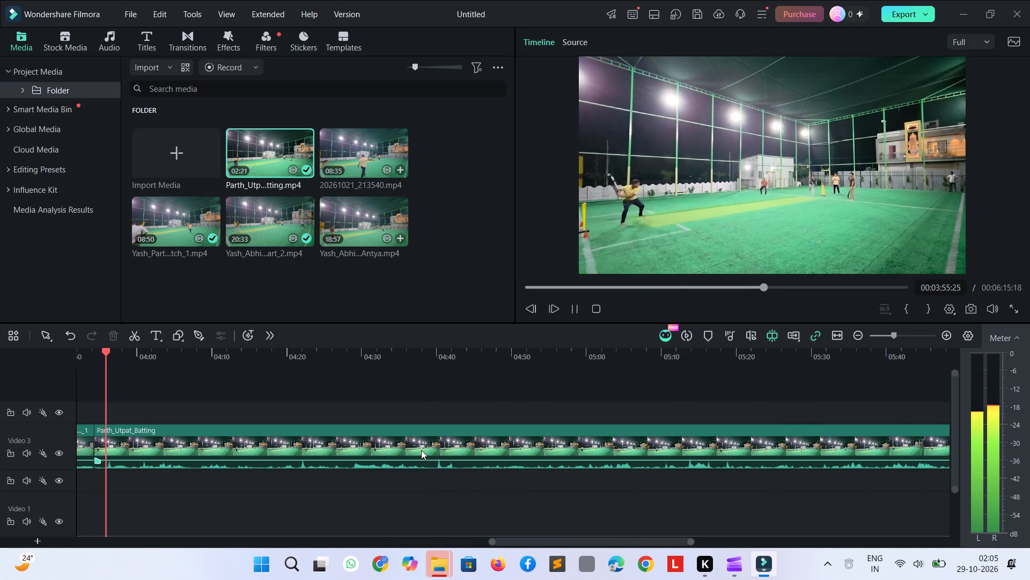
click(415, 444)
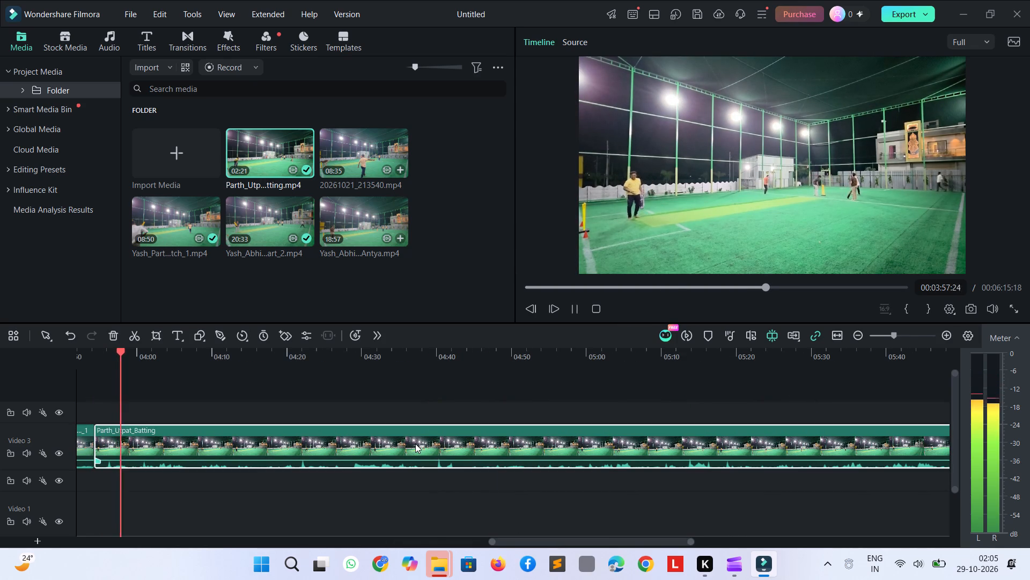
key(space)
drag(519, 538, 0, 538)
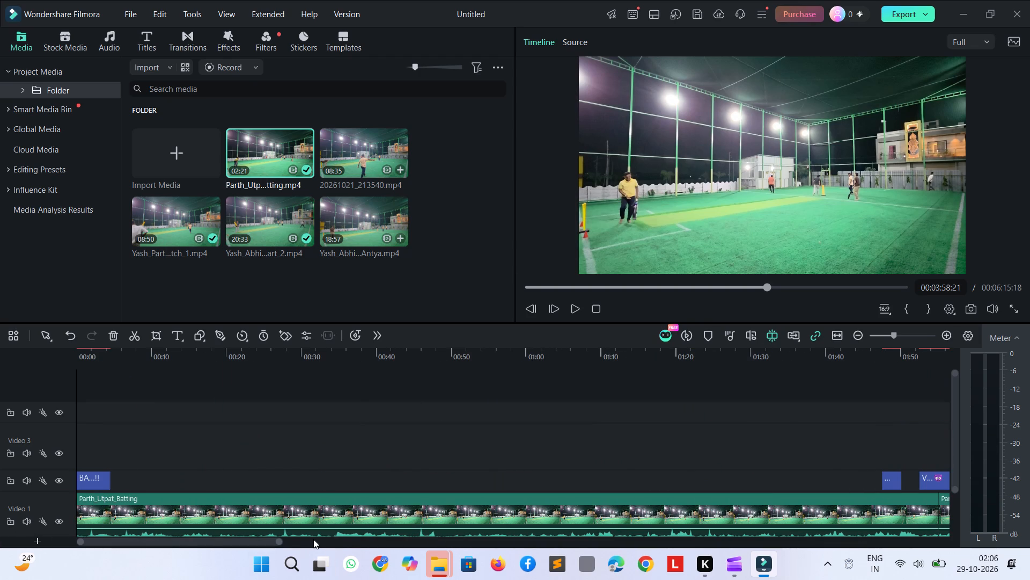
Delete the final batting clip from the end of Video 3.
drag(229, 541, 477, 514)
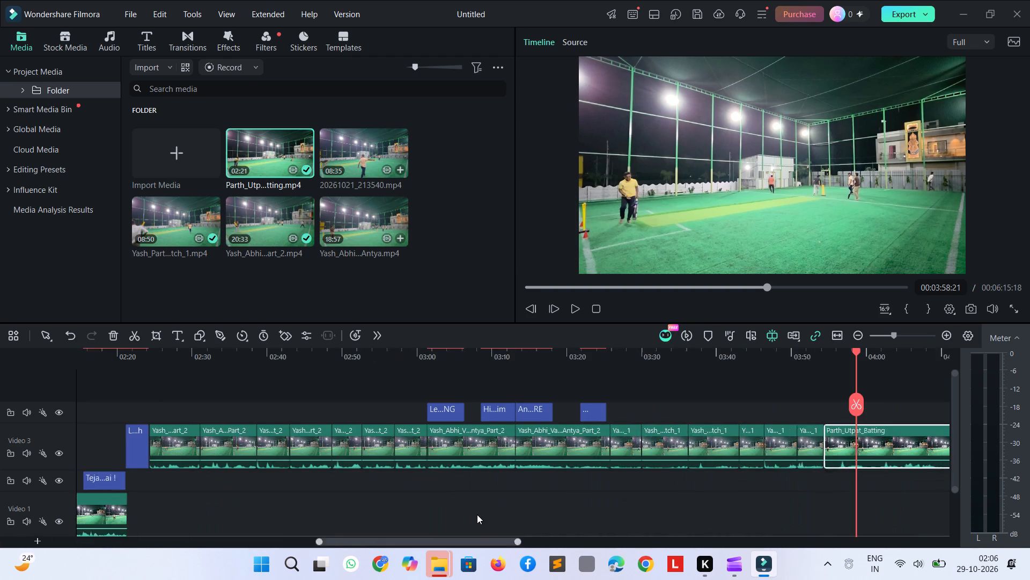
drag(477, 514, 829, 541)
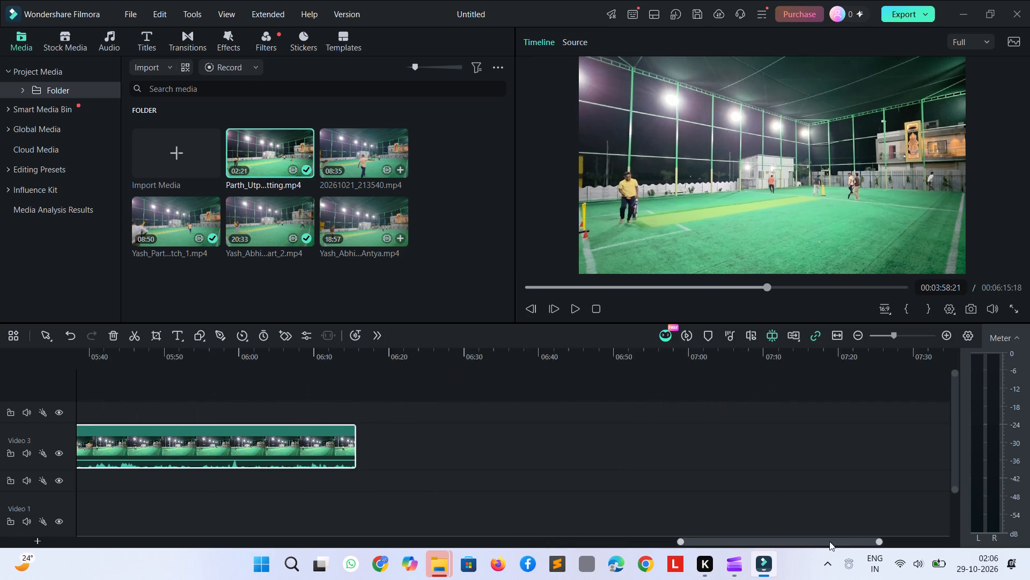
drag(829, 541, 700, 579)
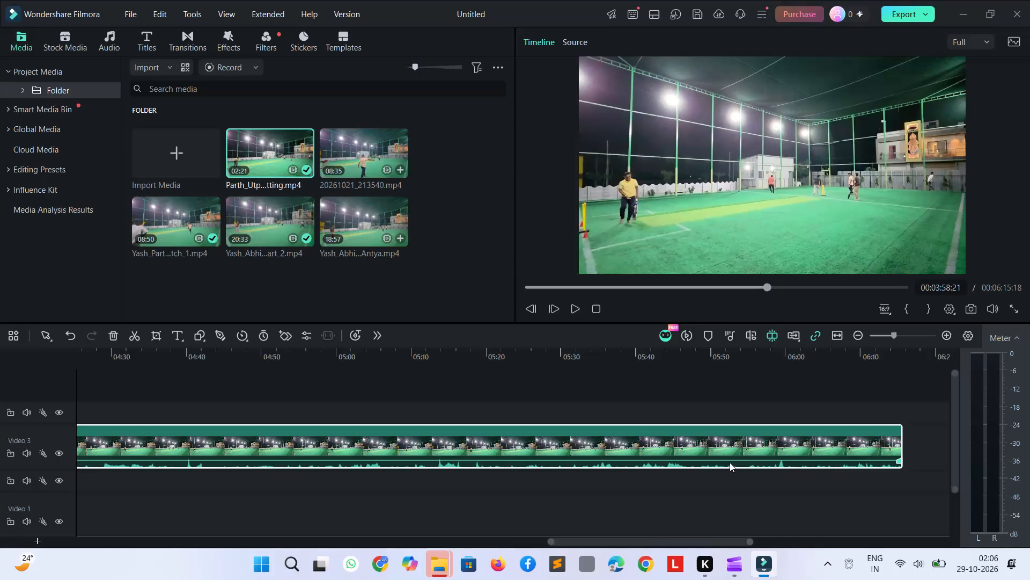
key(Delete)
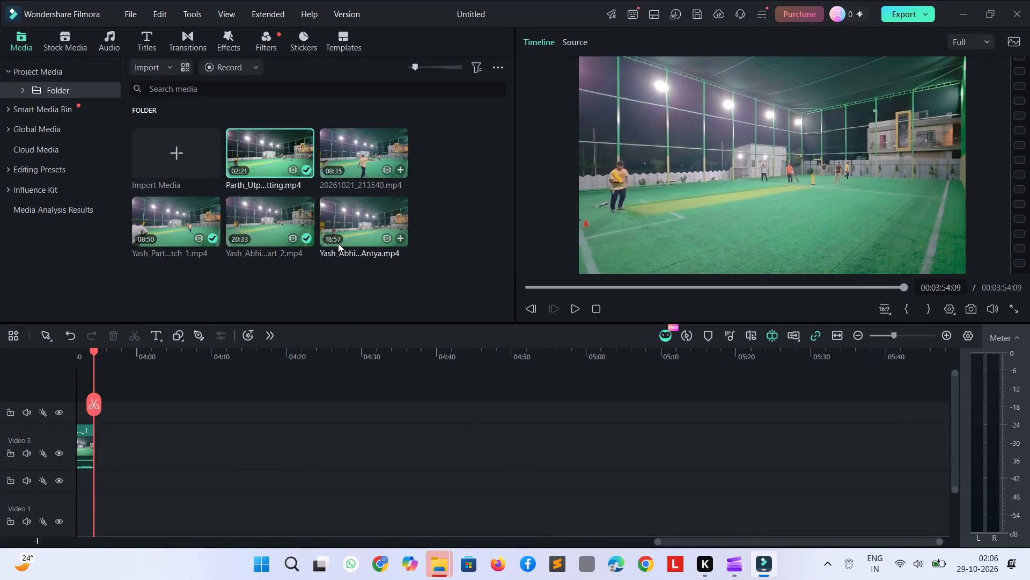
Add a new video track and place 20261021_213540.mp4 on it at 00:03:54:09, where the last Video 3 clip ends.
click(24, 538)
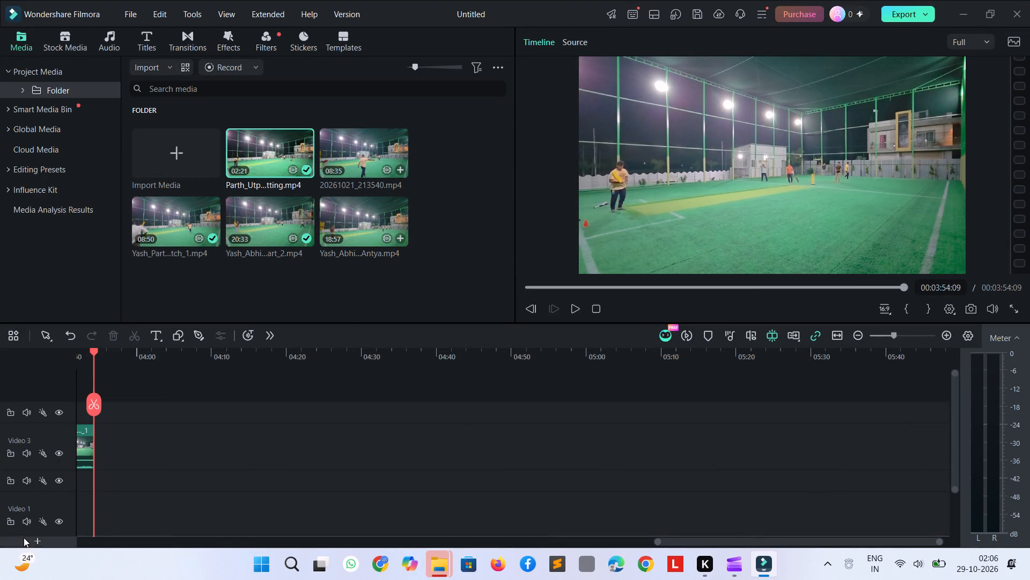
click(32, 393)
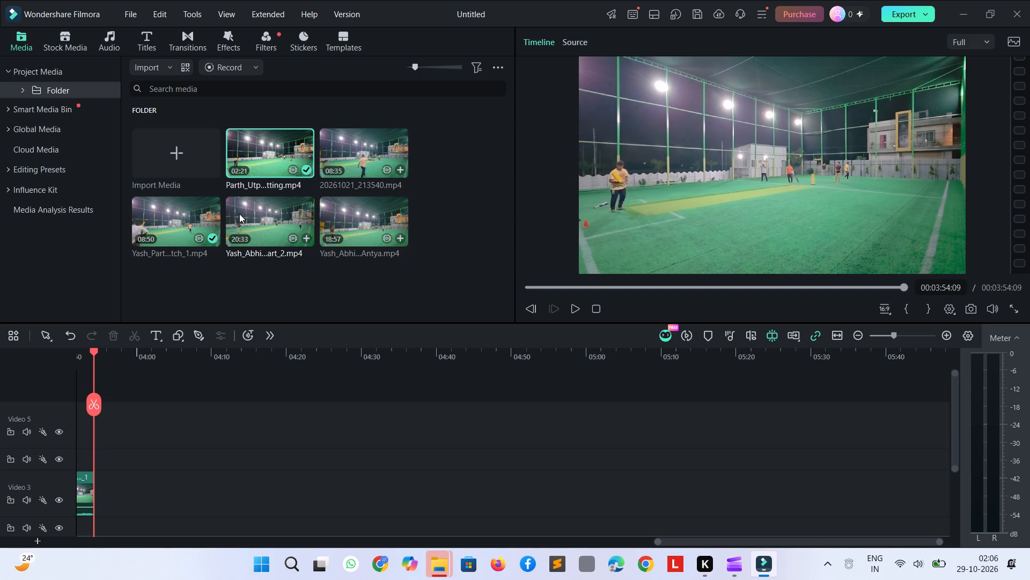
scroll(239, 214, down, 3)
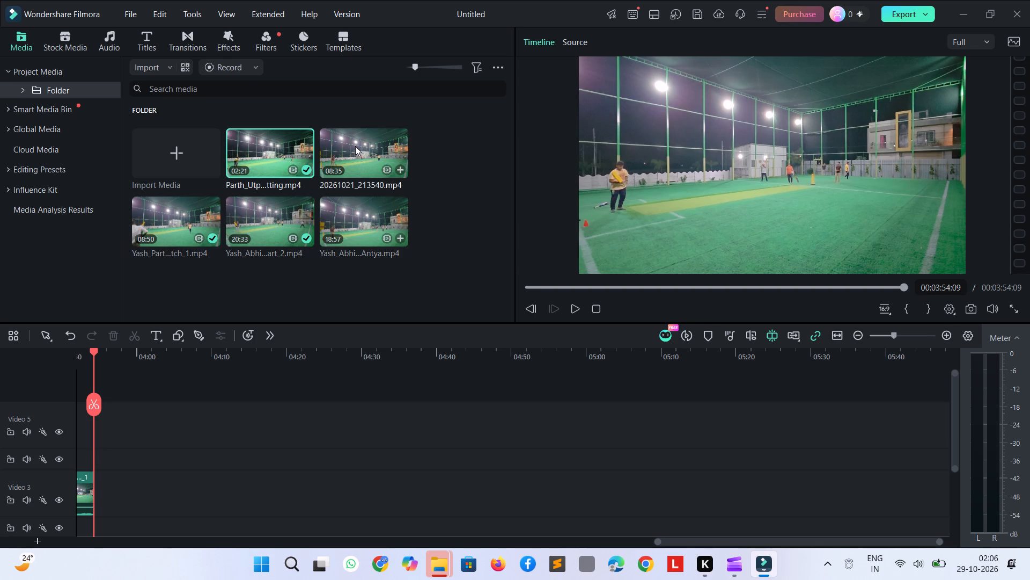
click(355, 146)
drag(355, 146, 95, 423)
Play the start of the 20261021_213540 clip on Video 5 and skim through to its end to judge its content.
key(space)
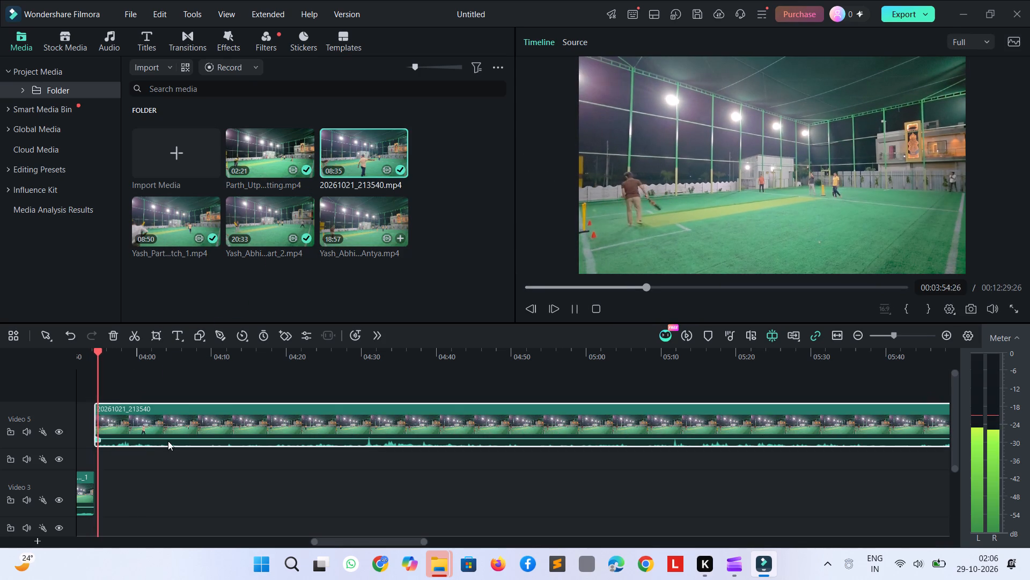
key(space)
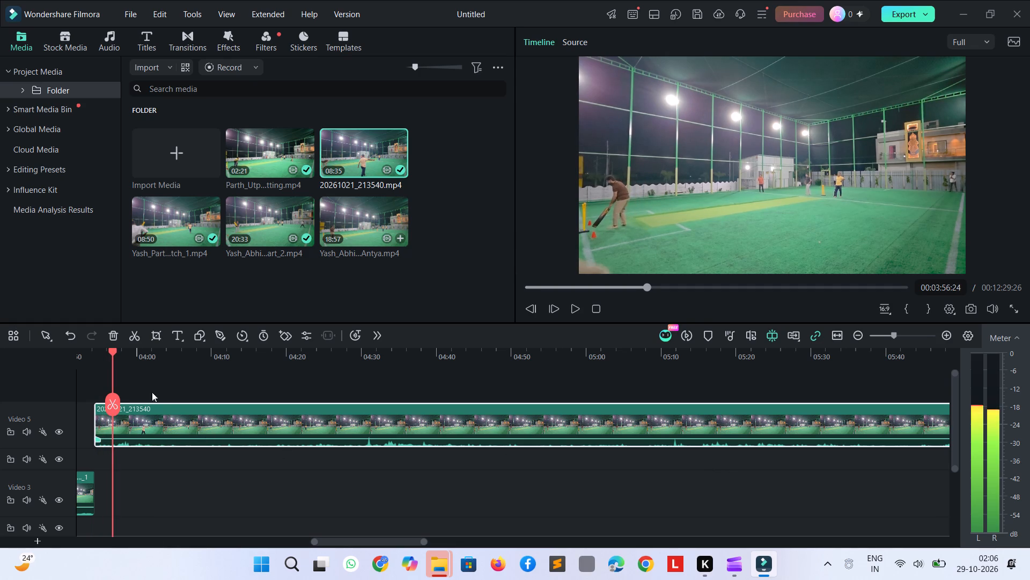
drag(111, 349, 181, 375)
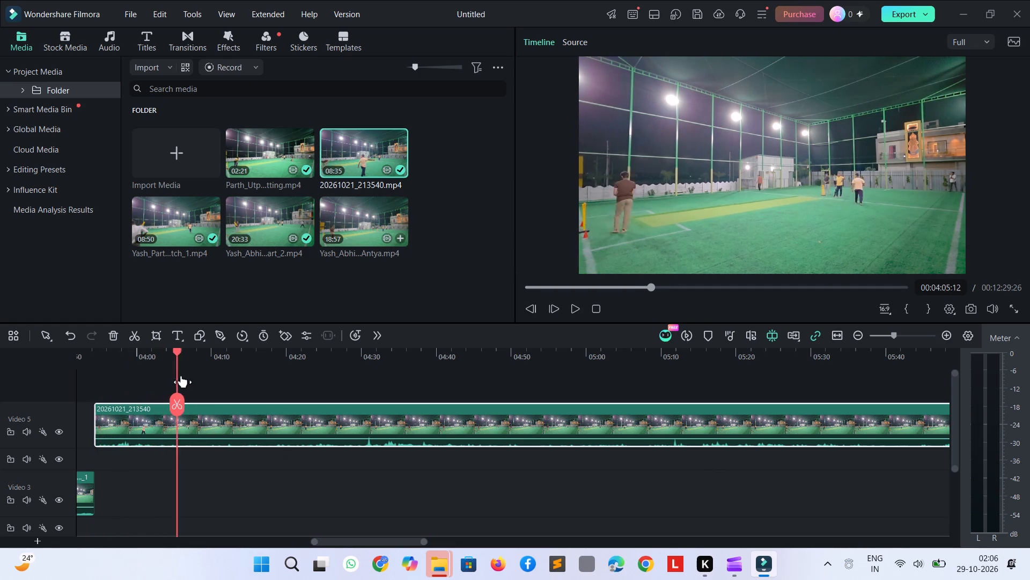
drag(181, 375, 899, 432)
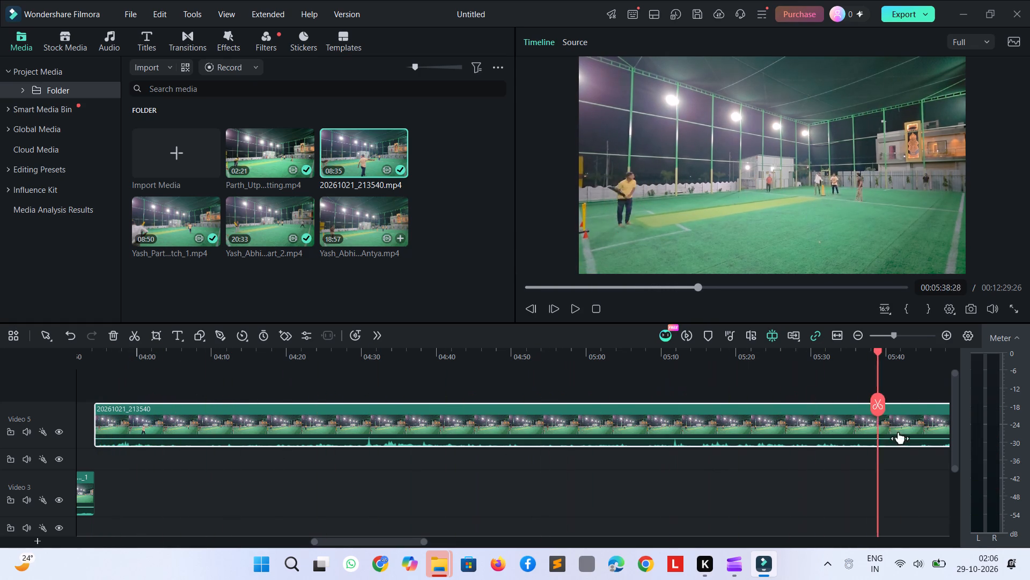
drag(899, 432, 1029, 456)
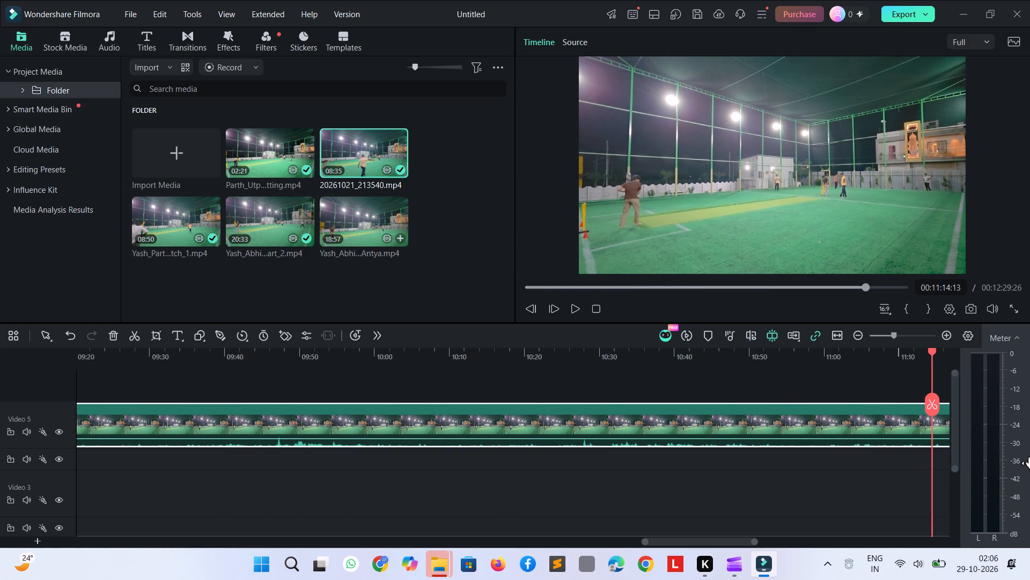
drag(1029, 456, 619, 490)
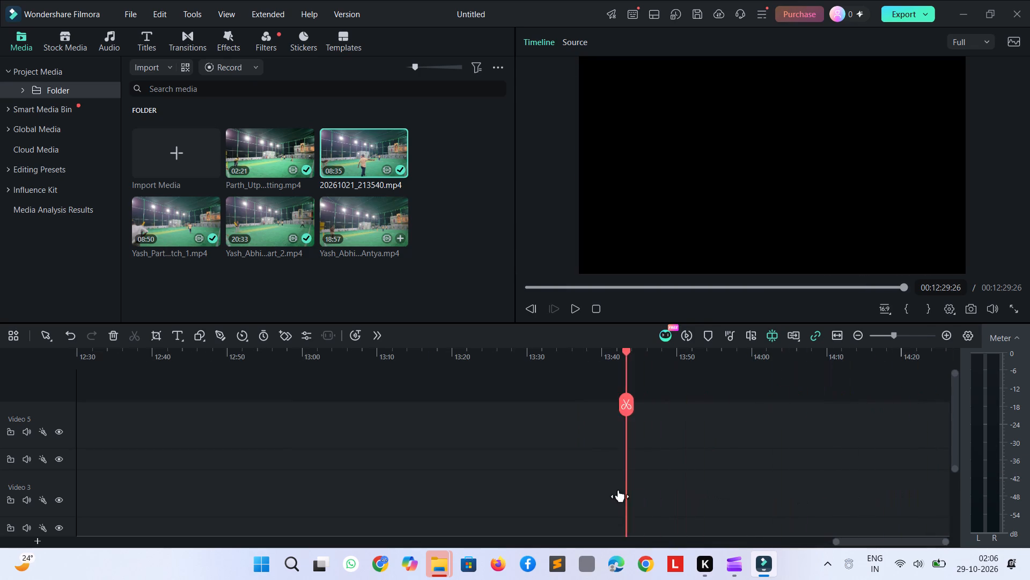
drag(619, 490, 371, 543)
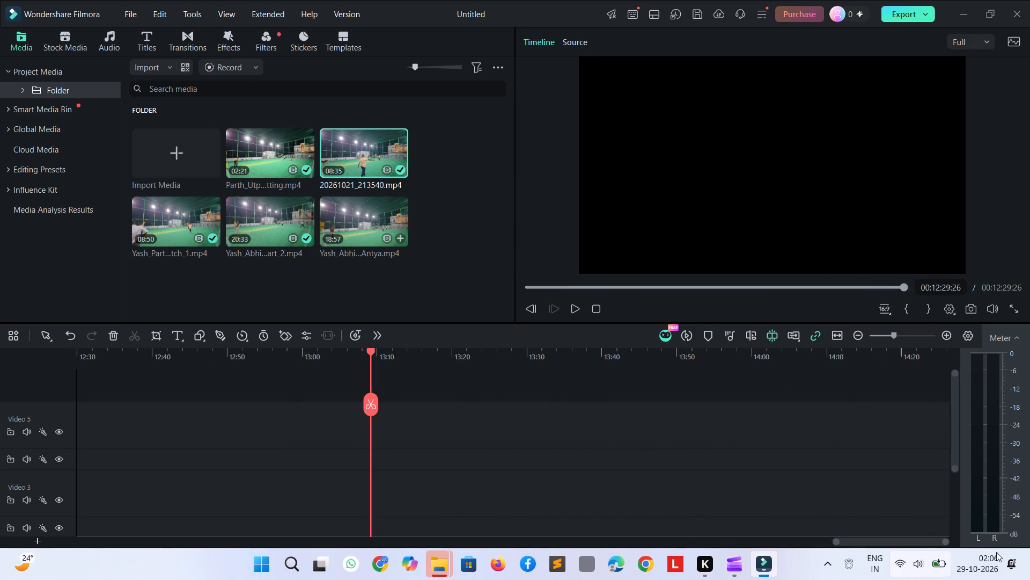
drag(919, 540, 793, 567)
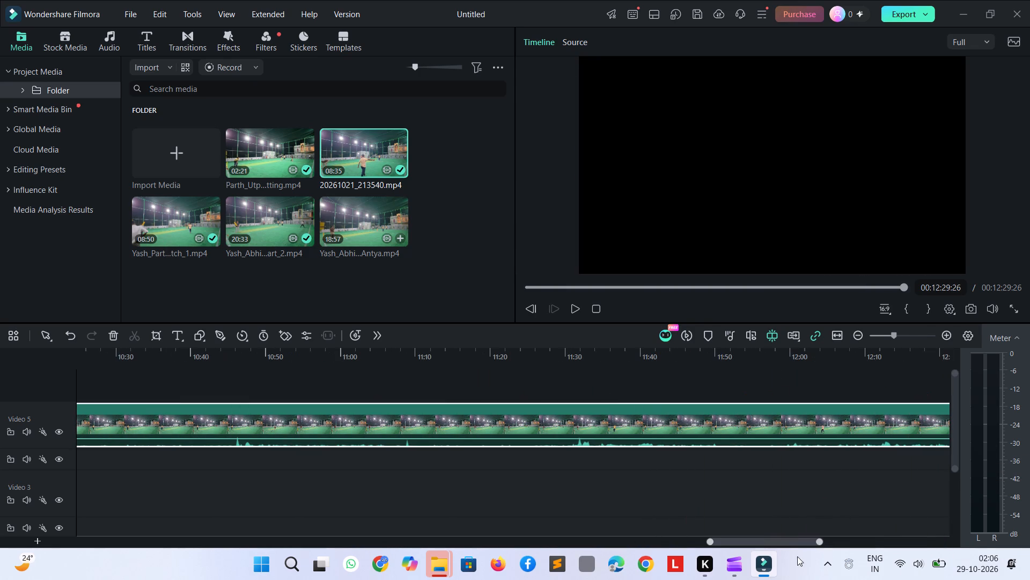
Split the 20261021_213540 clip on Video 5 at 00:05:41:08 and delete the footage before the cut.
triple_click(357, 431)
click(357, 431)
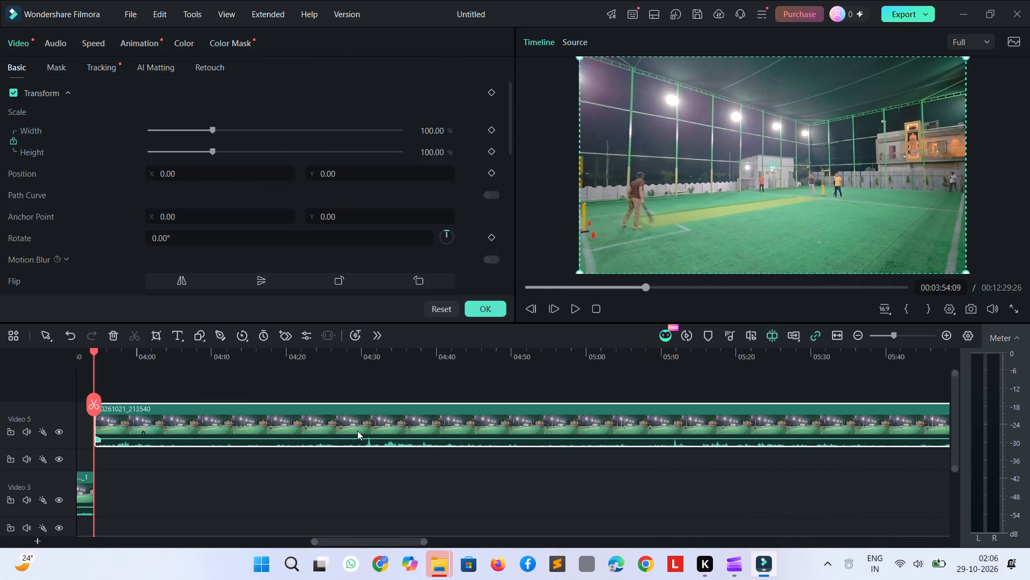
drag(95, 350, 883, 527)
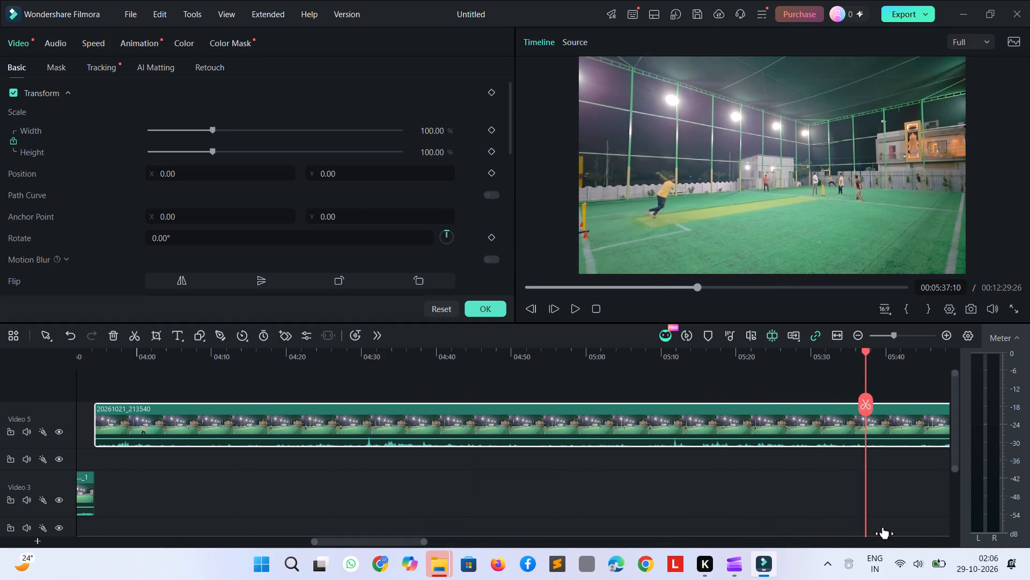
drag(883, 527, 895, 531)
key(ctrl+b)
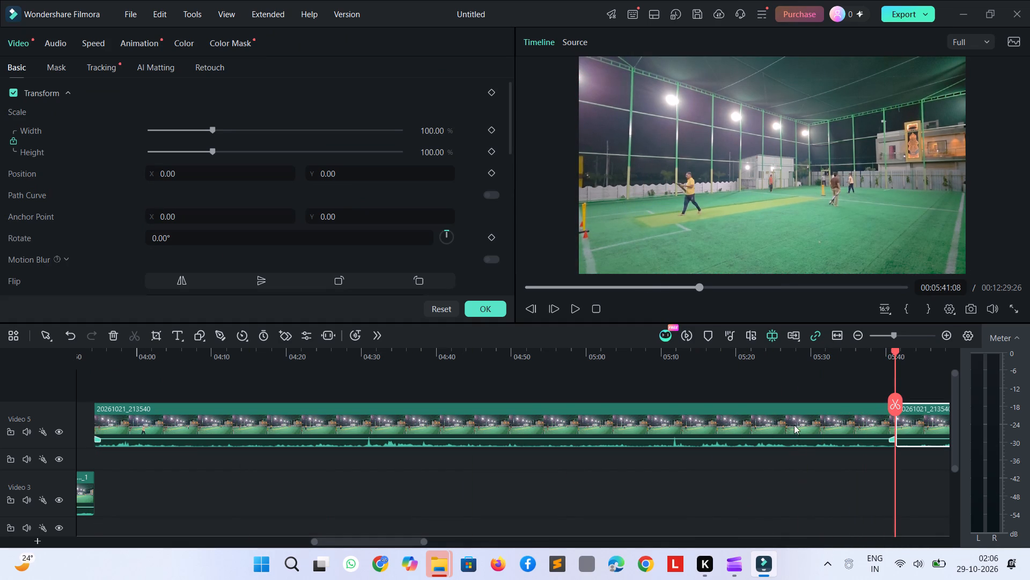
click(794, 424)
key(Delete)
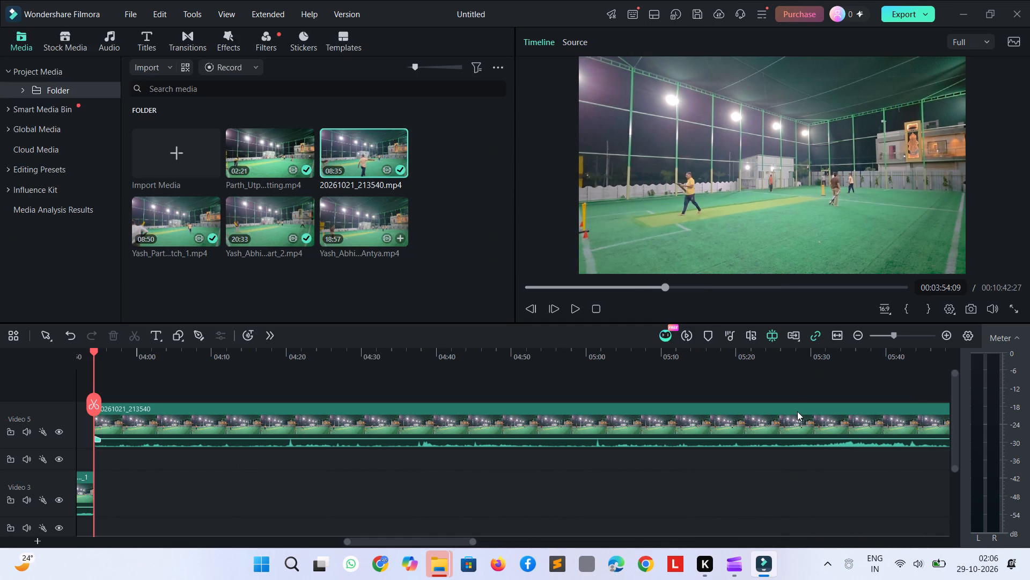
Split the remaining 20261021_213540 clip at 00:05:20:15 and delete the part before the cut.
double_click(745, 427)
triple_click(745, 427)
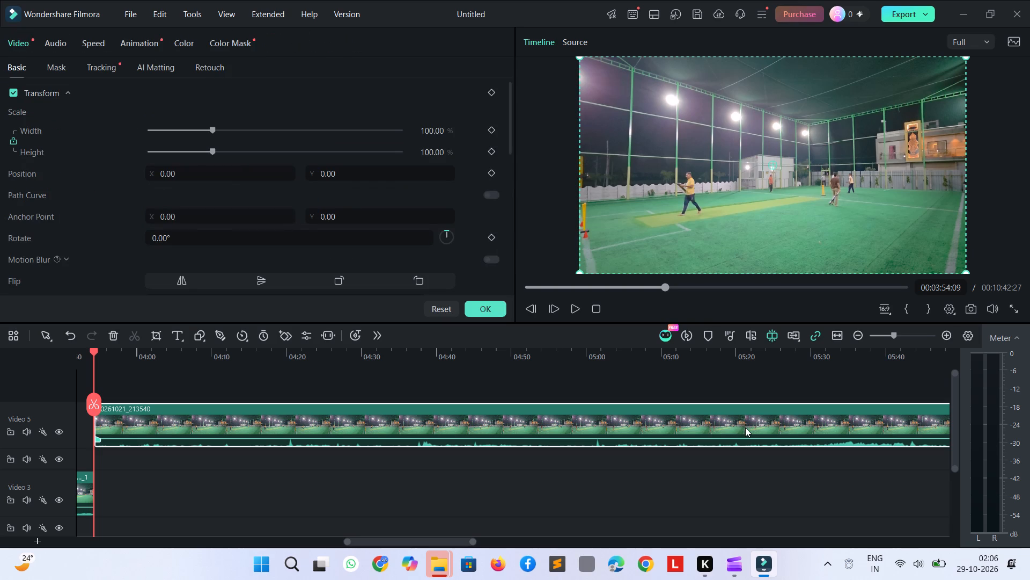
click(745, 427)
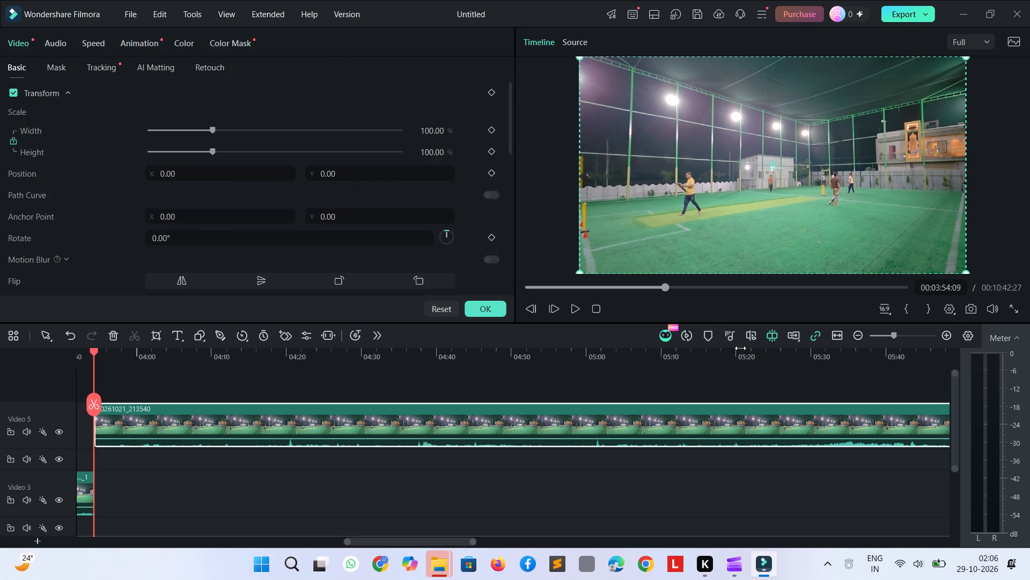
click(740, 348)
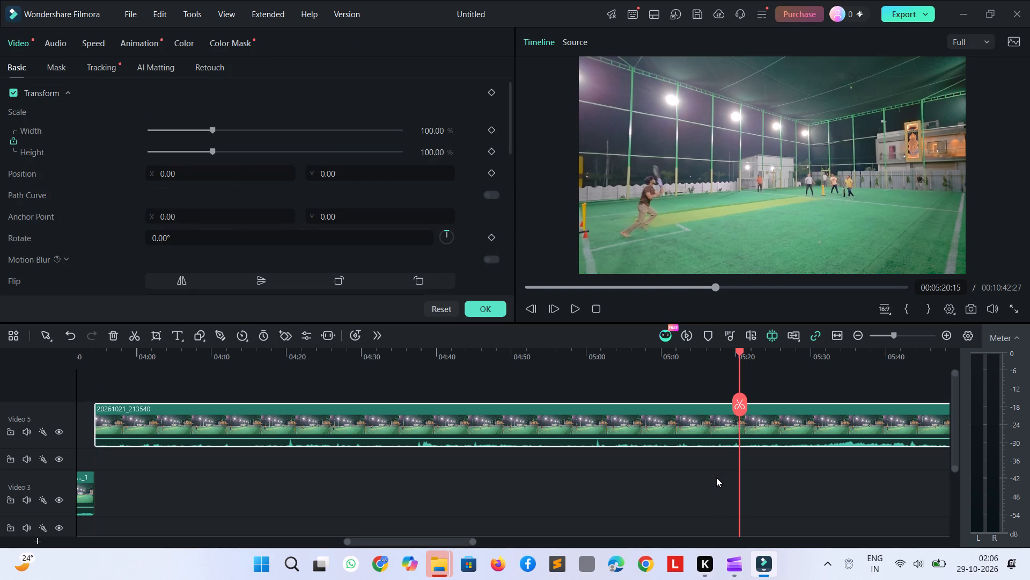
key(ctrl+b)
click(723, 432)
key(Delete)
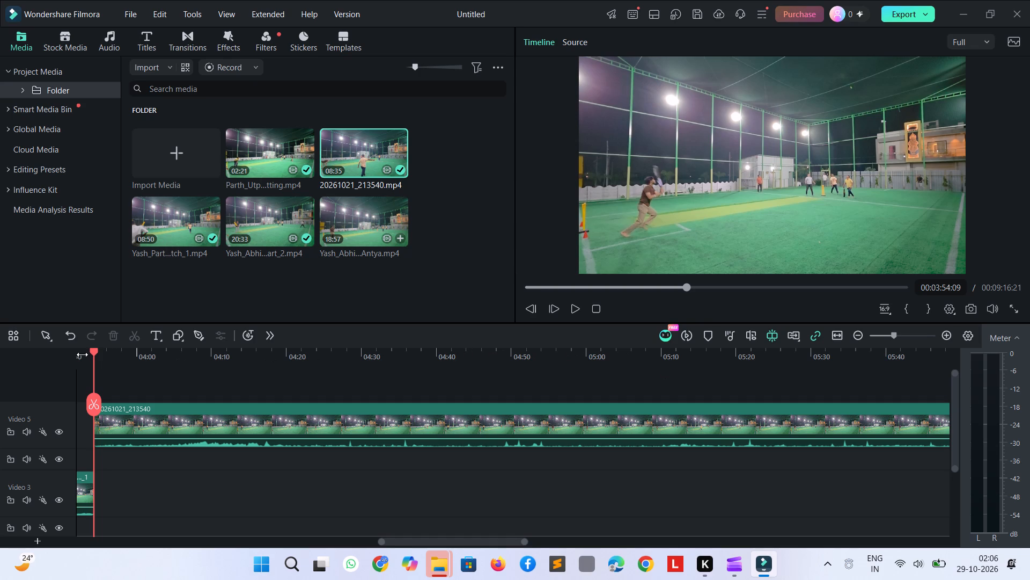
Skim the remaining 20261021_213540 clip, split it at 00:05:50:00 and delete the part before the cut.
drag(95, 349, 885, 444)
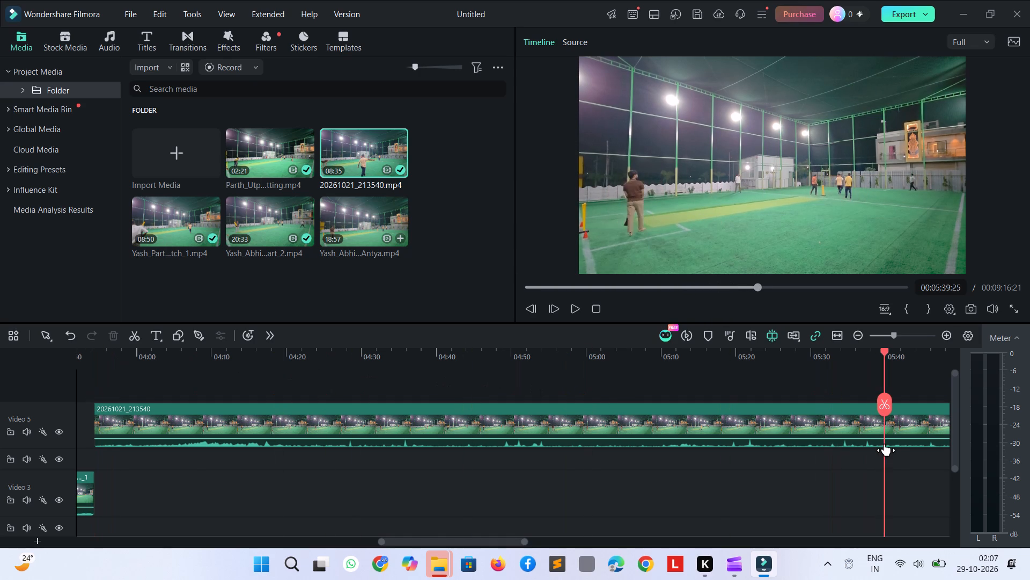
drag(885, 444, 939, 462)
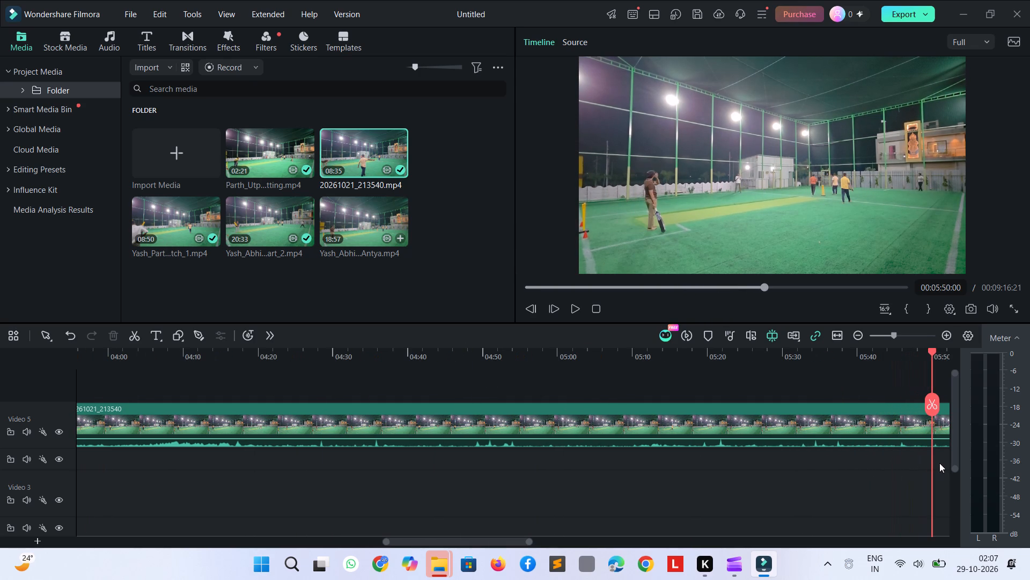
key(ctrl+b)
drag(892, 385, 889, 394)
click(886, 406)
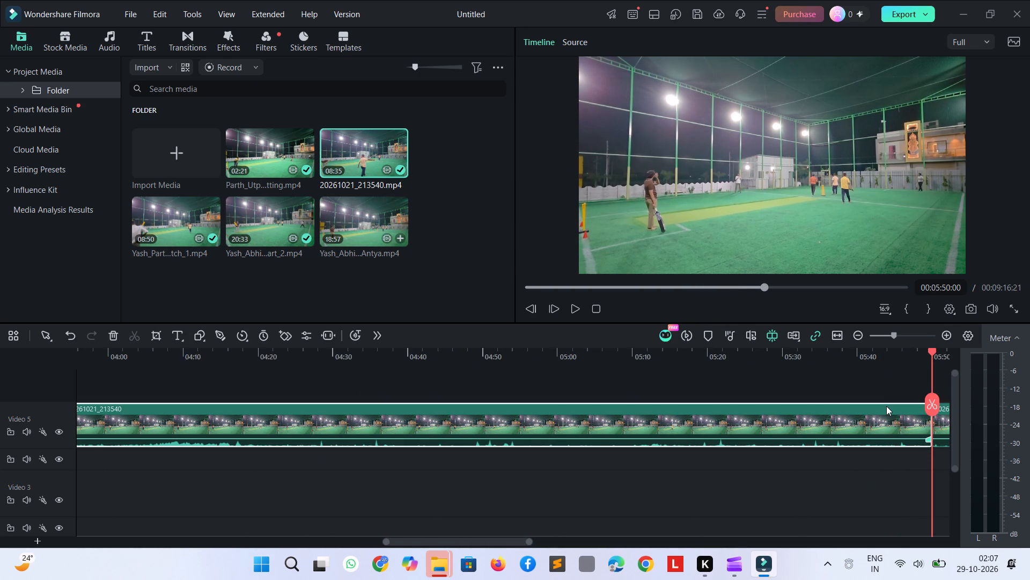
key(Delete)
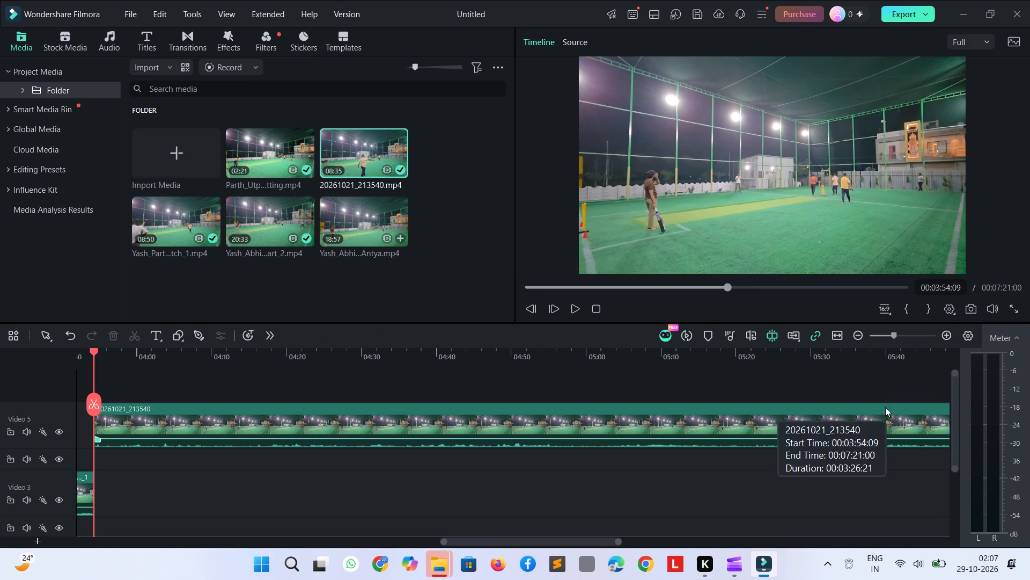
Split the remaining 20261021_213540 clip at 00:05:30:13 and delete the part before the cut.
triple_click(602, 415)
triple_click(602, 416)
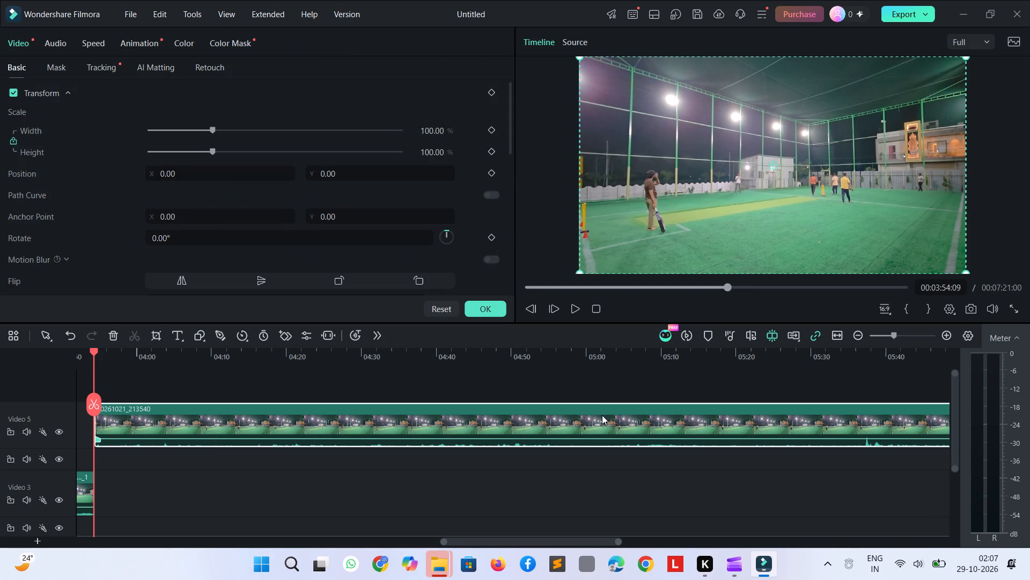
click(602, 416)
double_click(602, 415)
click(610, 351)
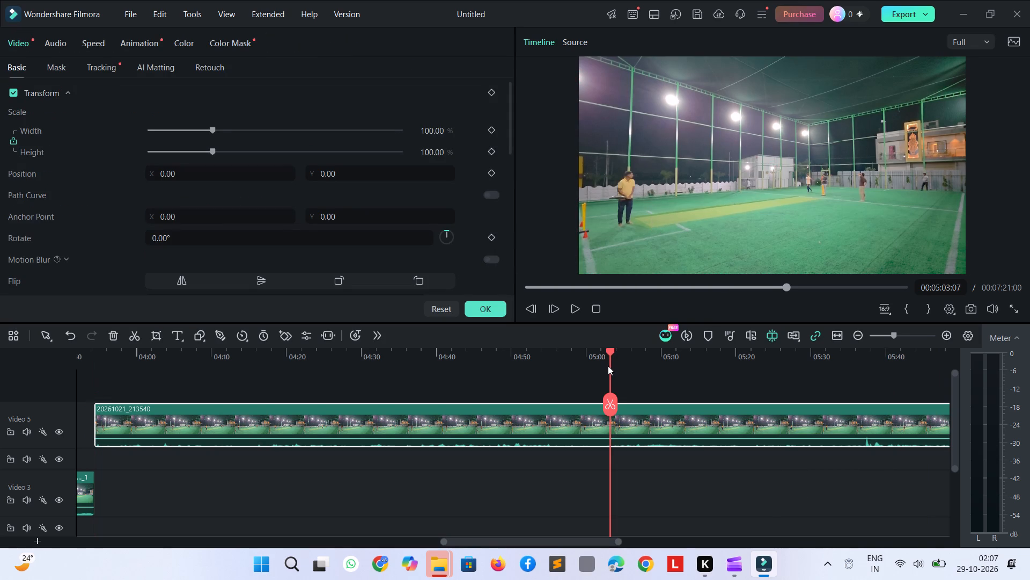
double_click(814, 352)
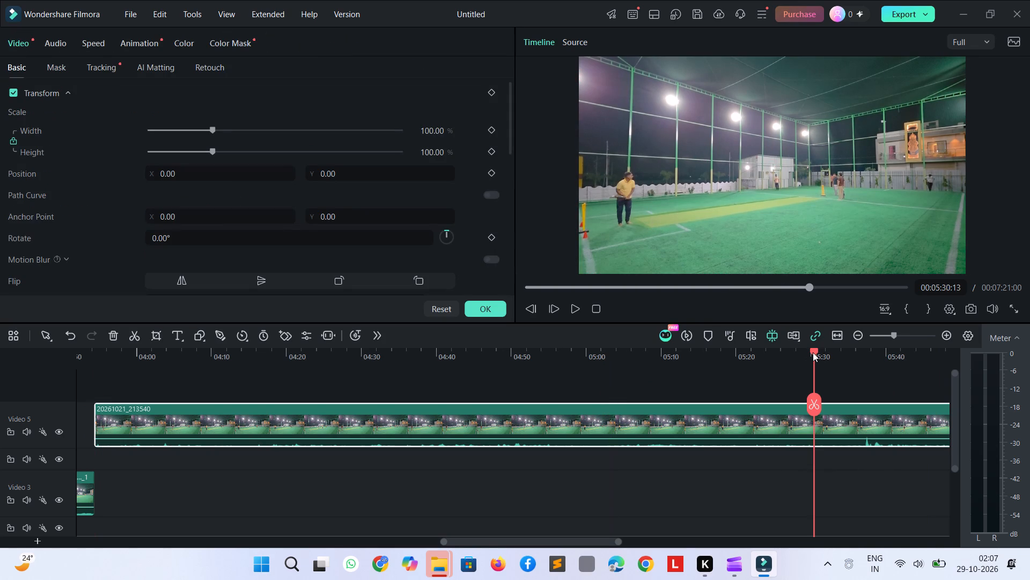
key(ctrl+b)
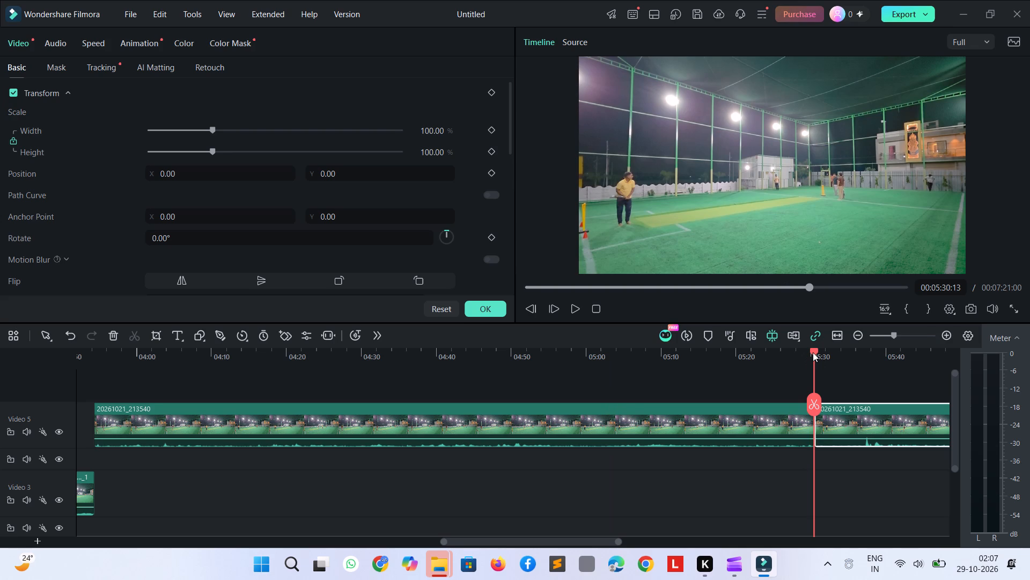
click(780, 427)
key(Delete)
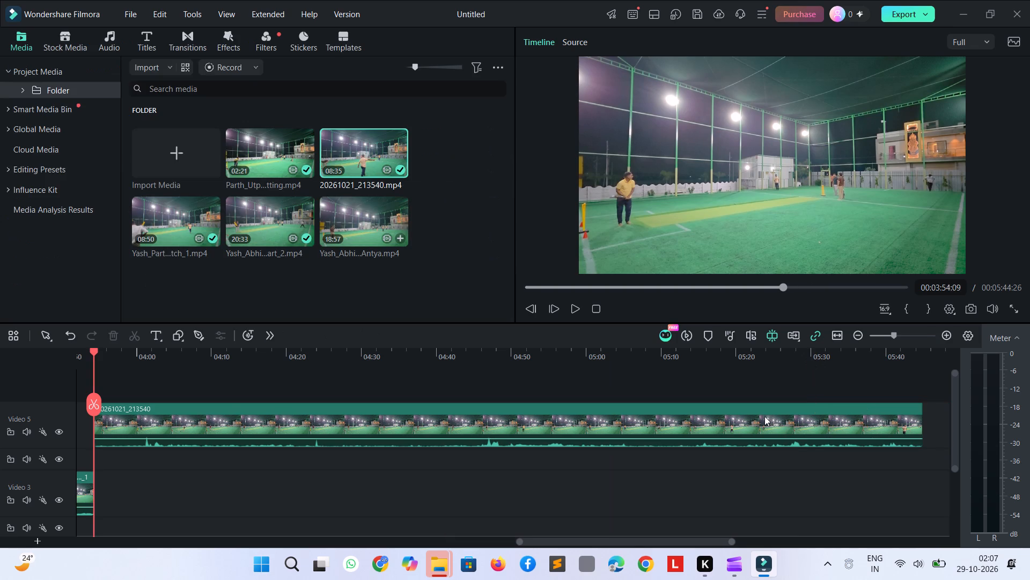
Skim the remaining 20261021_213540 clip on Video 5 through to its end and delete the whole clip.
triple_click(384, 410)
double_click(384, 412)
double_click(506, 407)
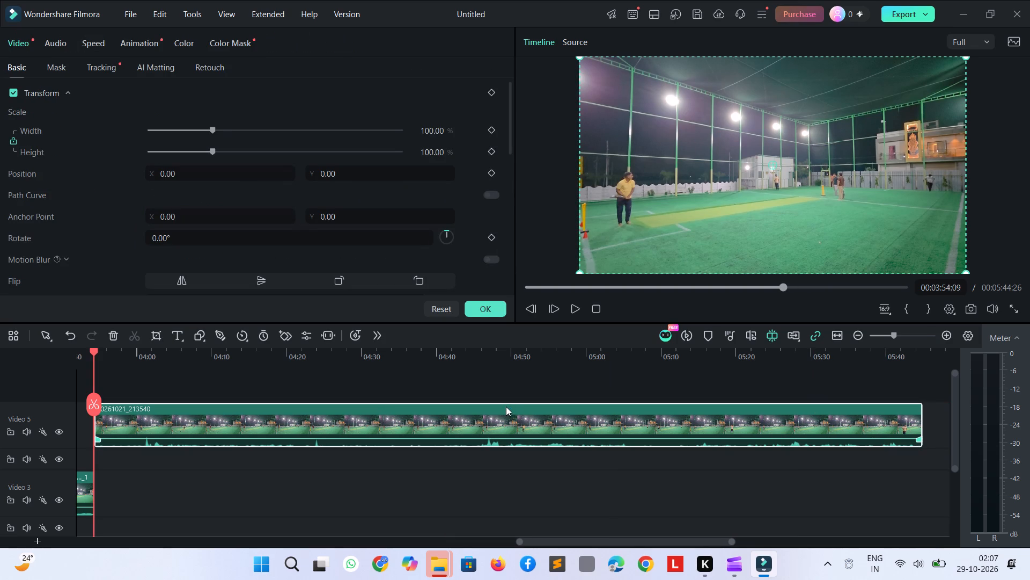
click(526, 409)
key(shift+Right)
key(shift+Right)
key(shift+Right)
key(shift+Right)
key(shift+Right)
key(shift+Right)
key(shift+Right)
key(shift+Right)
key(shift+Right)
key(shift+Right)
key(shift+Right)
key(shift+Right)
key(shift+Right)
key(shift+Right)
key(shift+Right)
key(shift+Right)
key(shift+Right)
key(shift+Right)
key(shift+Right)
key(shift+Right)
key(shift+Right)
key(shift+Right)
key(shift+Right)
key(shift+Right)
click(575, 309)
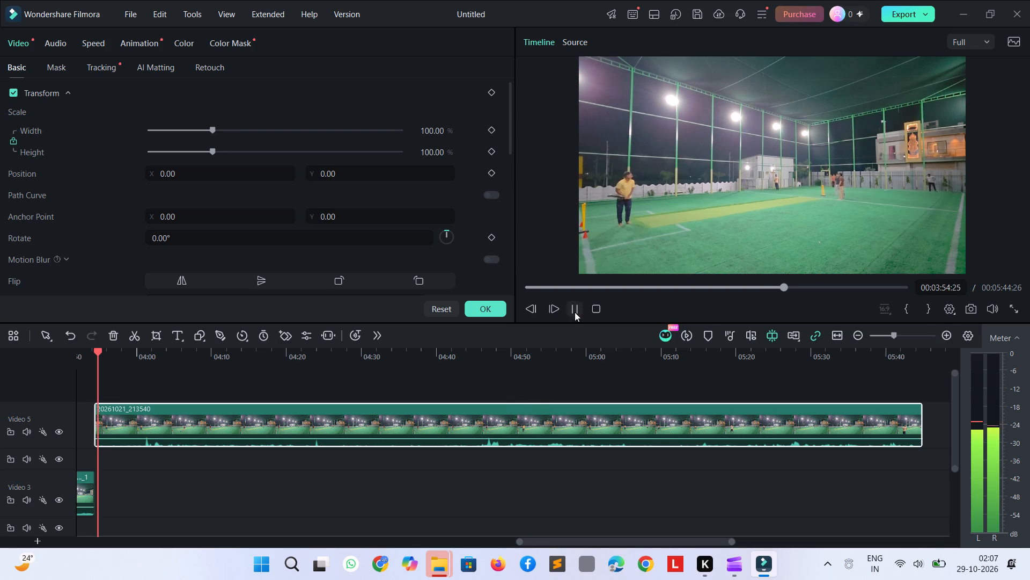
key(shift+Right)
key(shift+Right)
key(shift+Right)
key(shift+Right)
key(shift+Right)
key(shift+Right)
key(shift+Right)
key(shift+Right)
key(shift+Right)
key(shift+Right)
key(shift+Right)
key(shift+Right)
key(shift+Right)
key(shift+Right)
key(shift+Right)
key(shift+Right)
key(shift+Right)
key(shift+Right)
key(shift+Right)
key(shift+Right)
key(shift+Right)
key(shift+Right)
key(shift+Right)
key(shift+Right)
key(shift+Right)
key(shift+Right)
key(shift+Right)
key(shift+Right)
key(shift+Right)
key(shift+Right)
key(shift+Right)
key(shift+Right)
key(shift+Right)
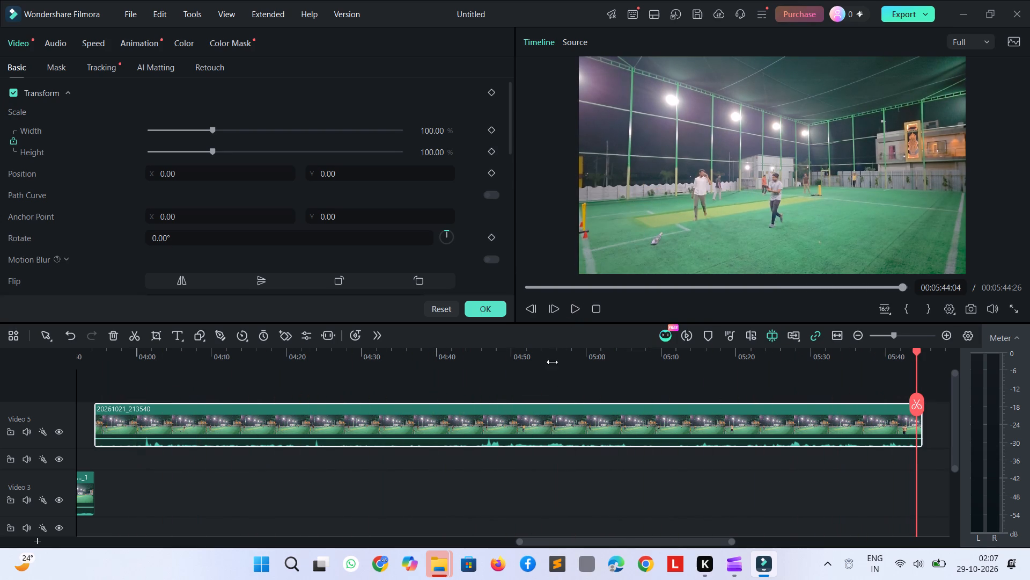
click(564, 408)
key(Delete)
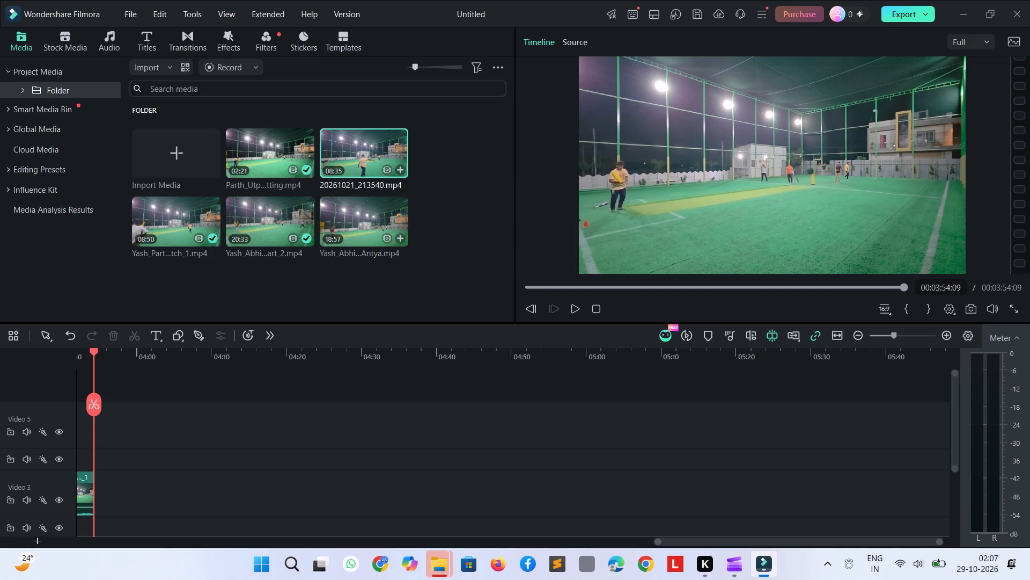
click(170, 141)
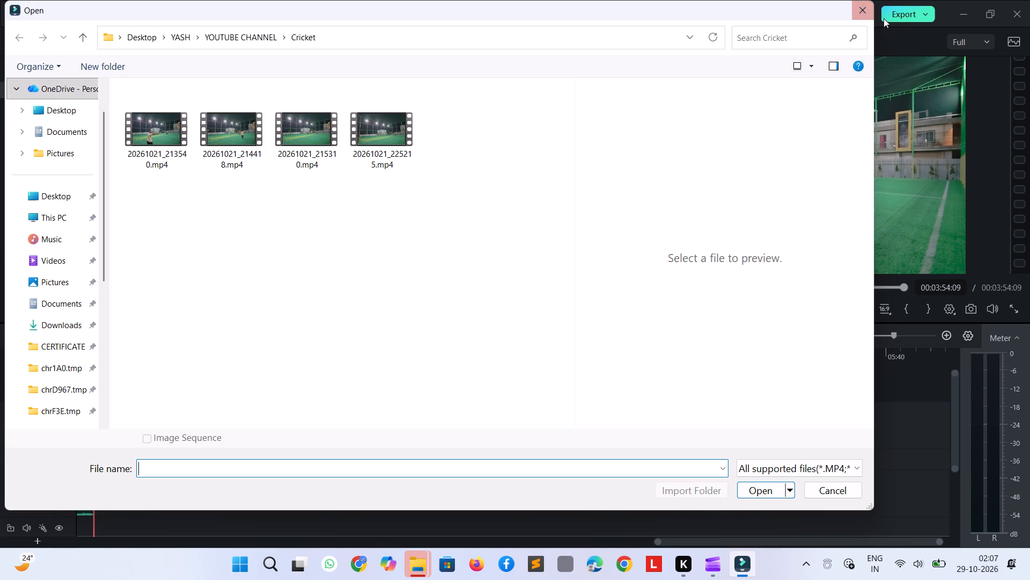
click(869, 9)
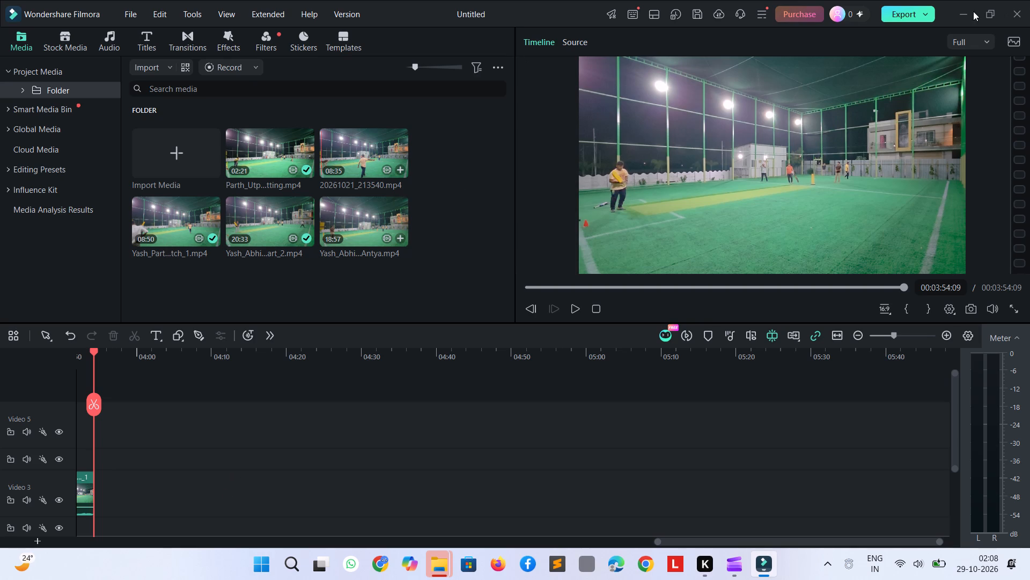
Open the export settings and set the save location to the Cricket folder inside YOUTUBE CHANNEL.
click(915, 14)
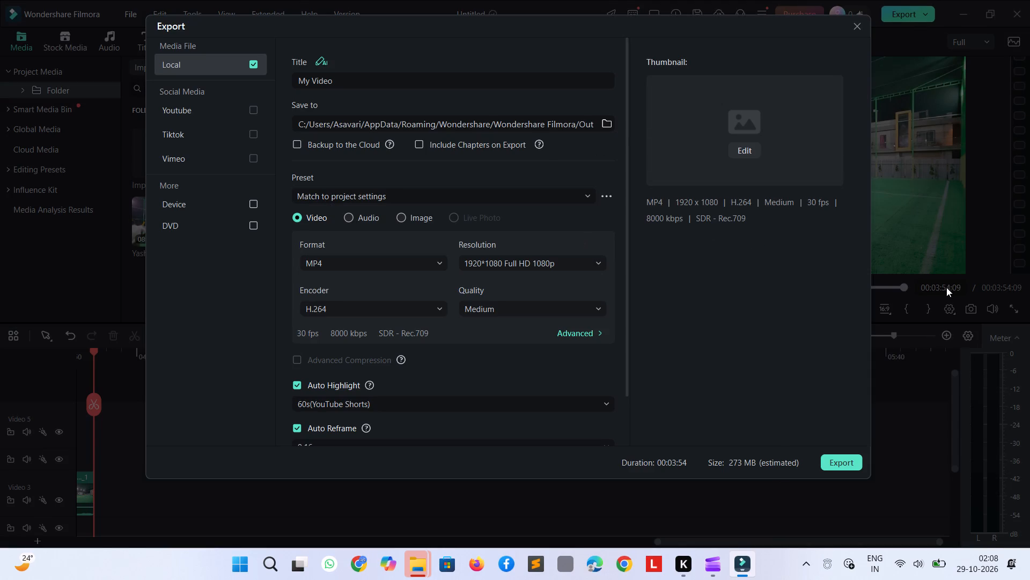
scroll(488, 298, down, 1)
scroll(488, 299, up, 1)
click(520, 122)
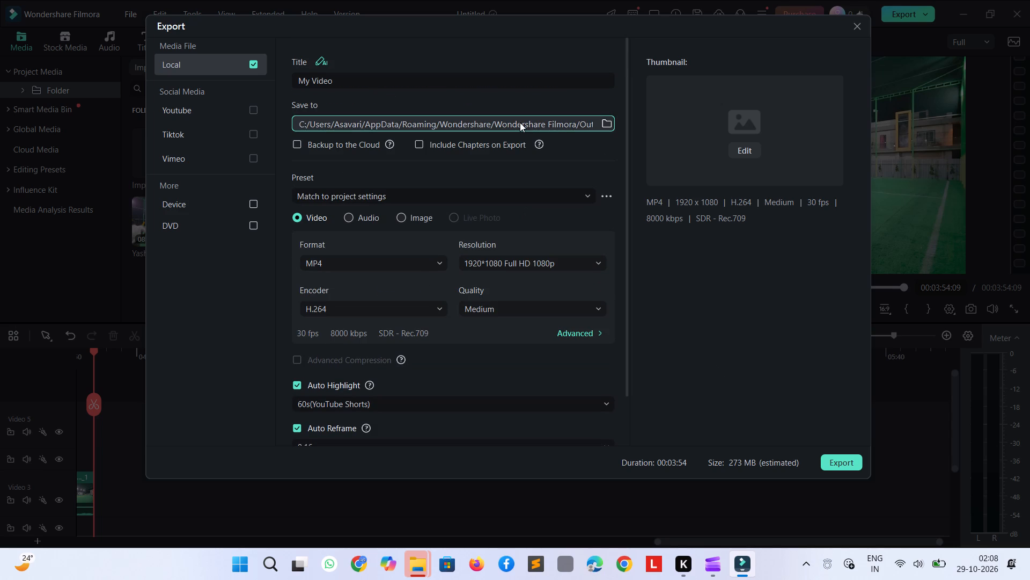
click(609, 126)
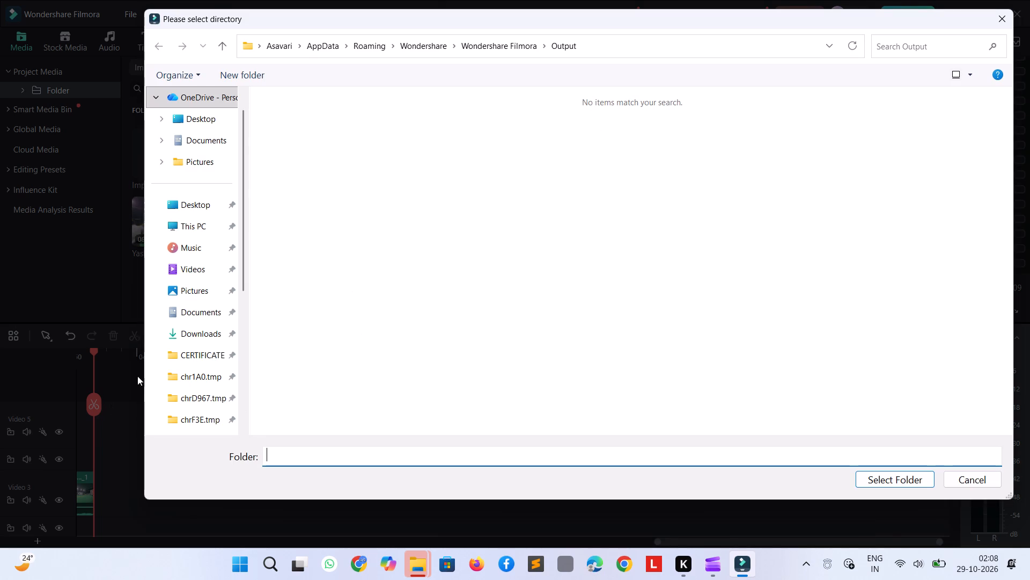
scroll(164, 365, down, 3)
click(190, 326)
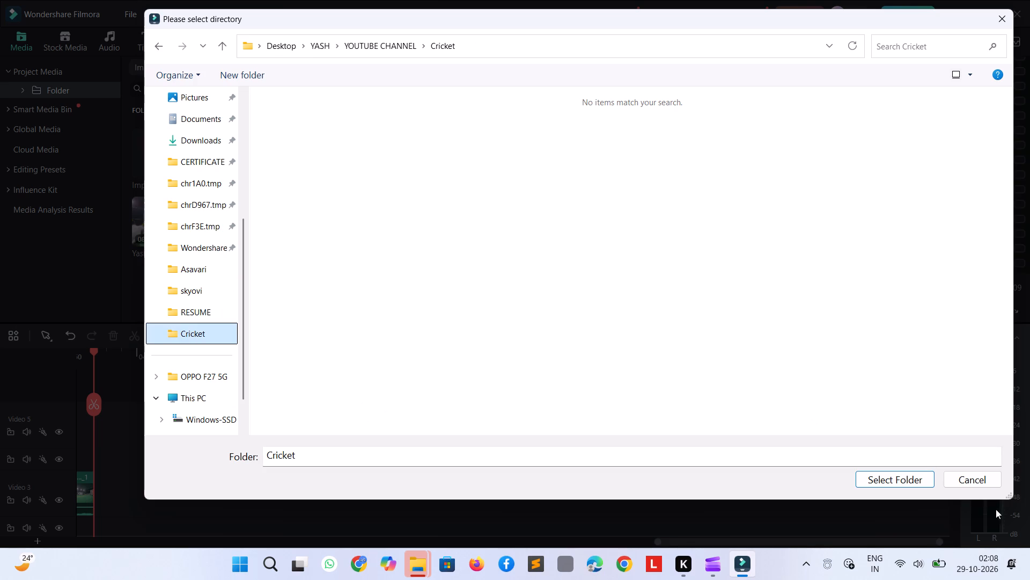
click(915, 483)
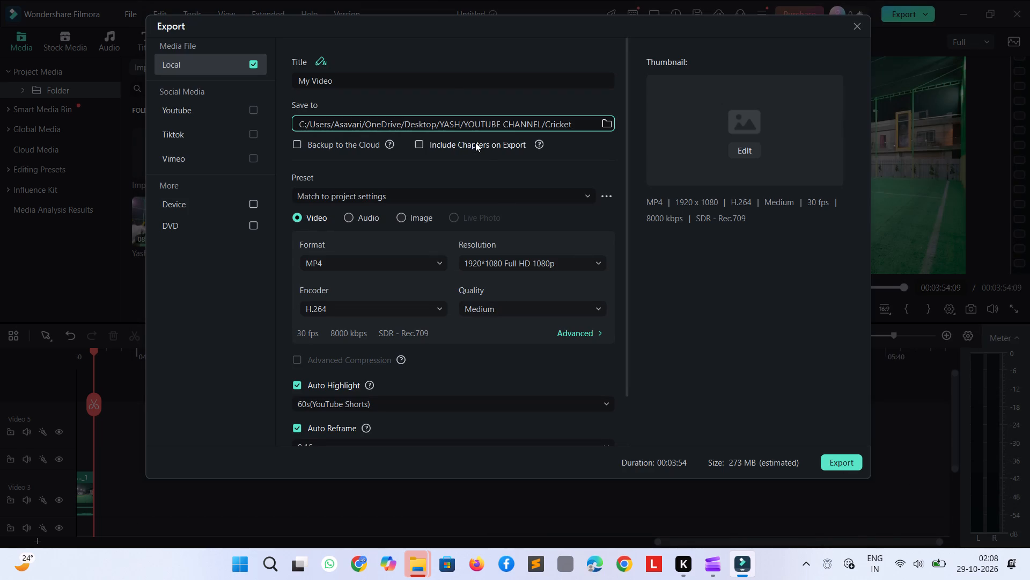
Replace the export title with "Lord_" followed by the featured player's first name and surname, joined by an underscore.
click(457, 84)
key(ctrl+a)
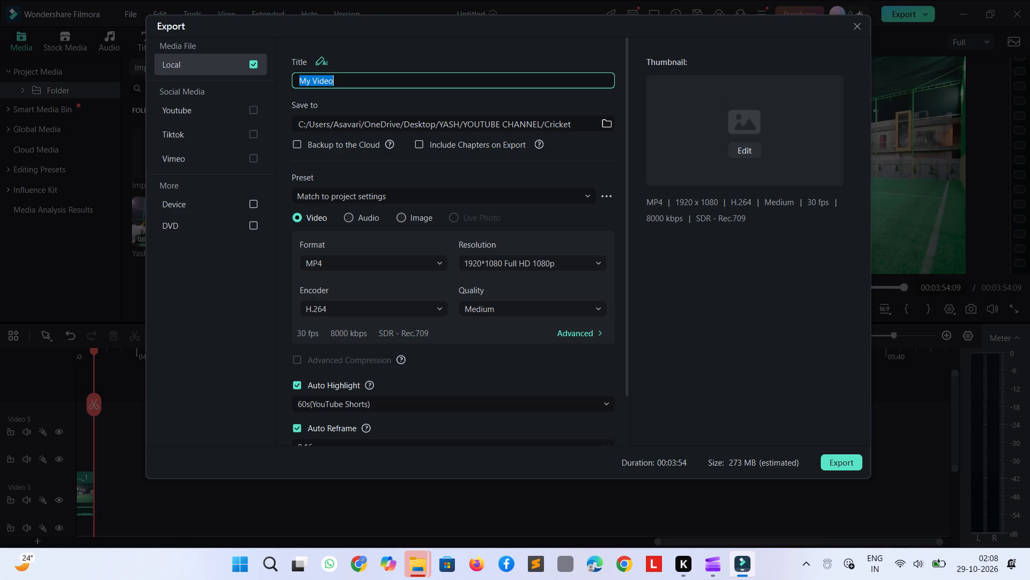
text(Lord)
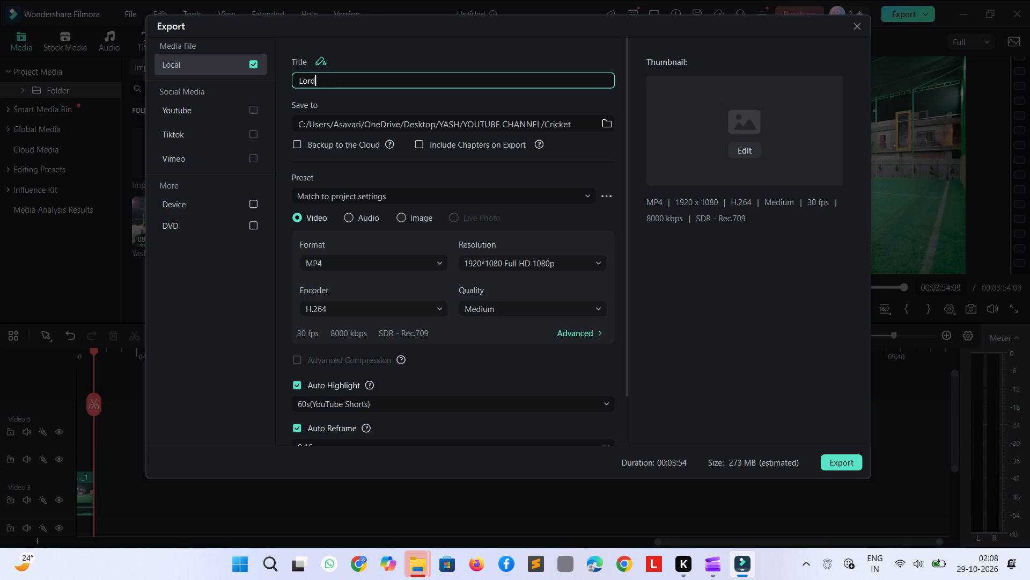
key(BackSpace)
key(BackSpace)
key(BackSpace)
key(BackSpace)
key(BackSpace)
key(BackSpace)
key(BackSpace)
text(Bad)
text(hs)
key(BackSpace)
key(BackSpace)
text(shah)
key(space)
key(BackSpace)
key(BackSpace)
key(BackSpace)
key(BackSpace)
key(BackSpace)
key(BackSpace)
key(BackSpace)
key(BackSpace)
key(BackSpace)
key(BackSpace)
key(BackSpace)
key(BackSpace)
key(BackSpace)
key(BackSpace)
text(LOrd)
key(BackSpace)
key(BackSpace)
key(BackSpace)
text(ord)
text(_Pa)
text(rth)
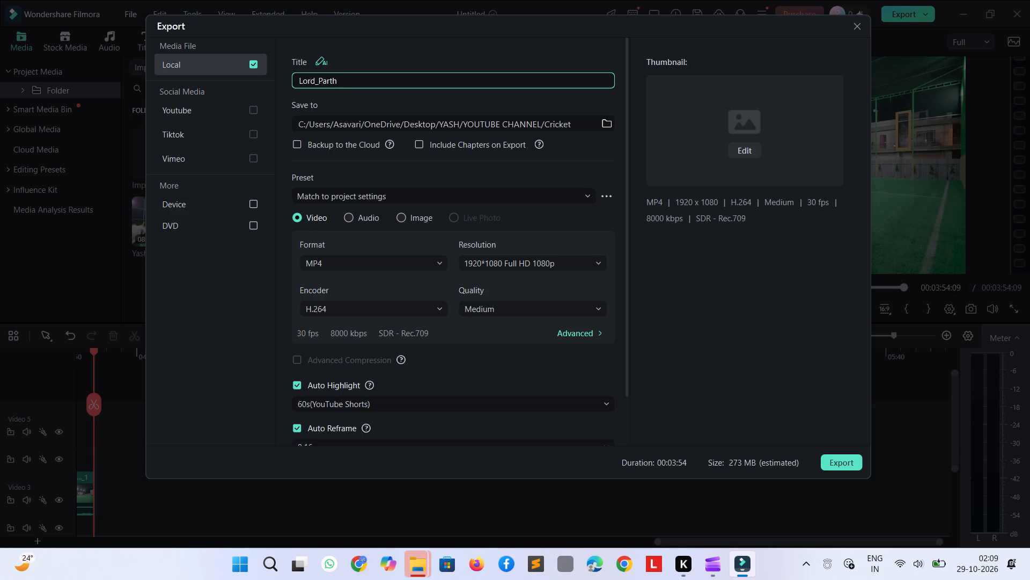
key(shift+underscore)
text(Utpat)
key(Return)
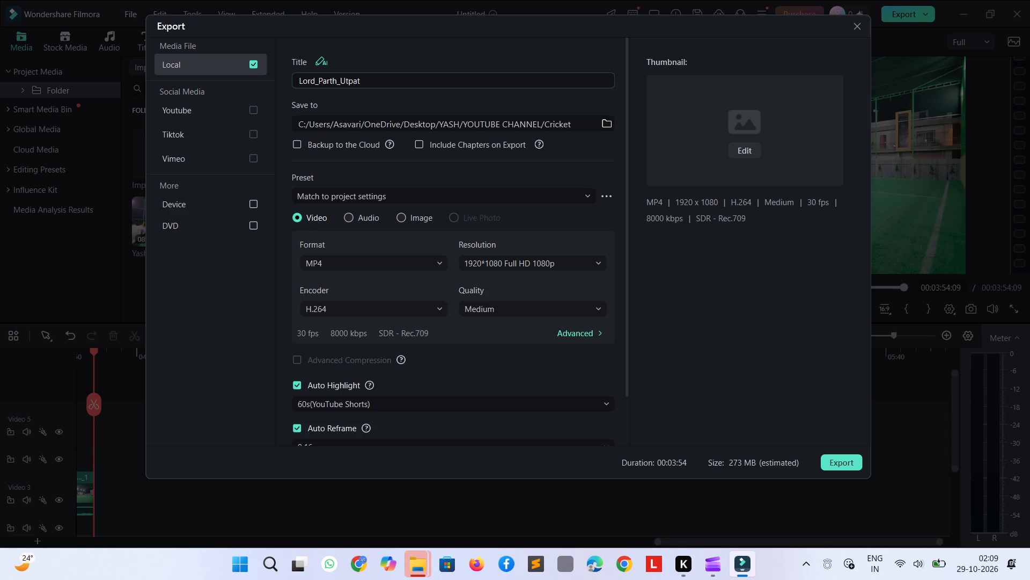
Start the local video export, choosing to export with the watermark instead of purchasing.
click(845, 459)
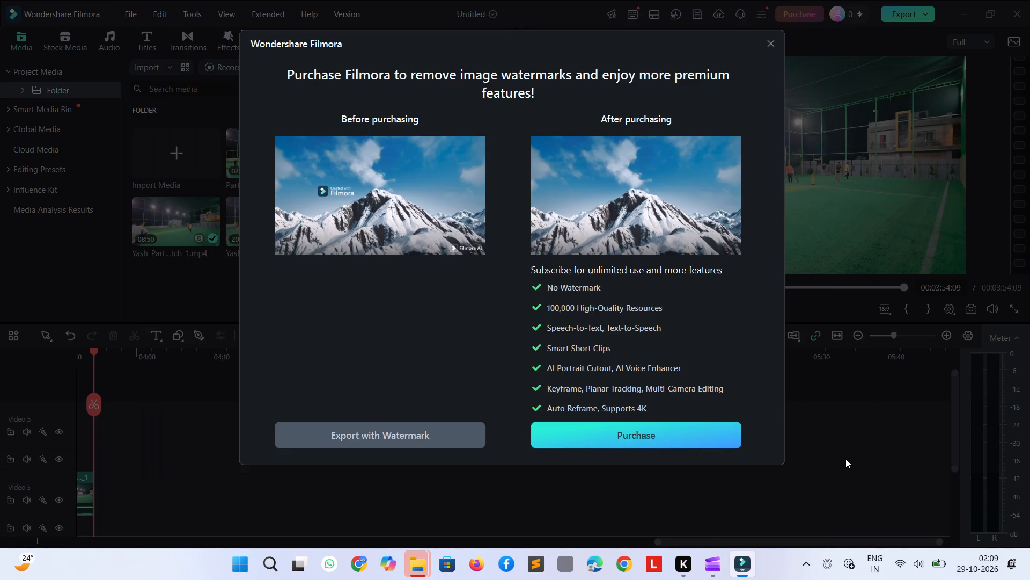
click(317, 443)
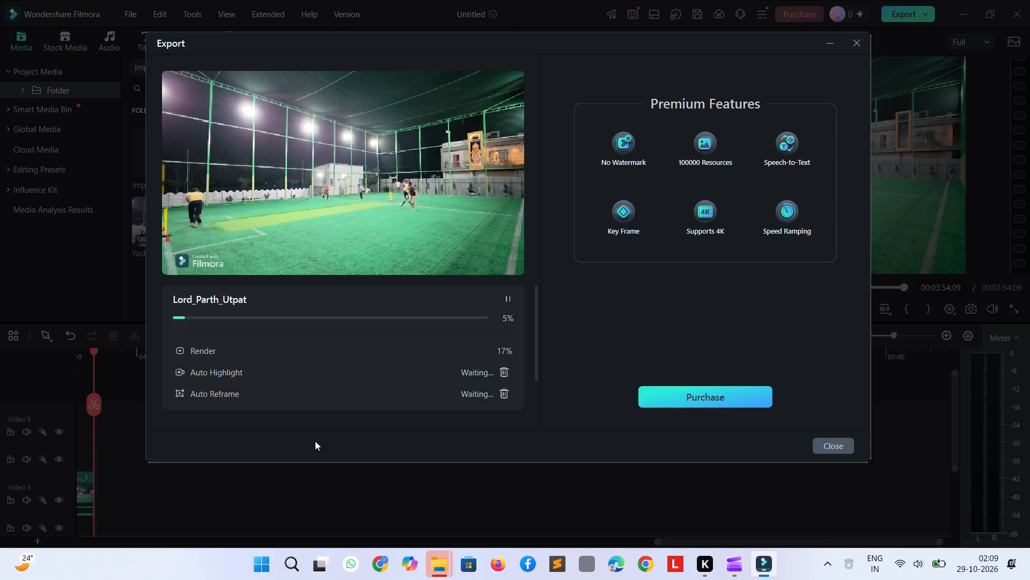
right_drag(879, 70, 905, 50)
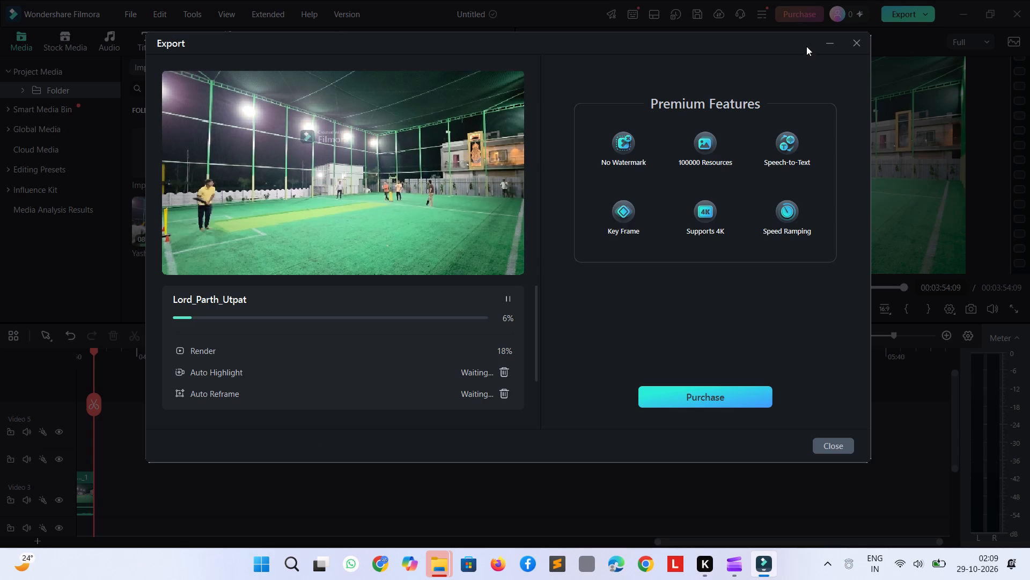